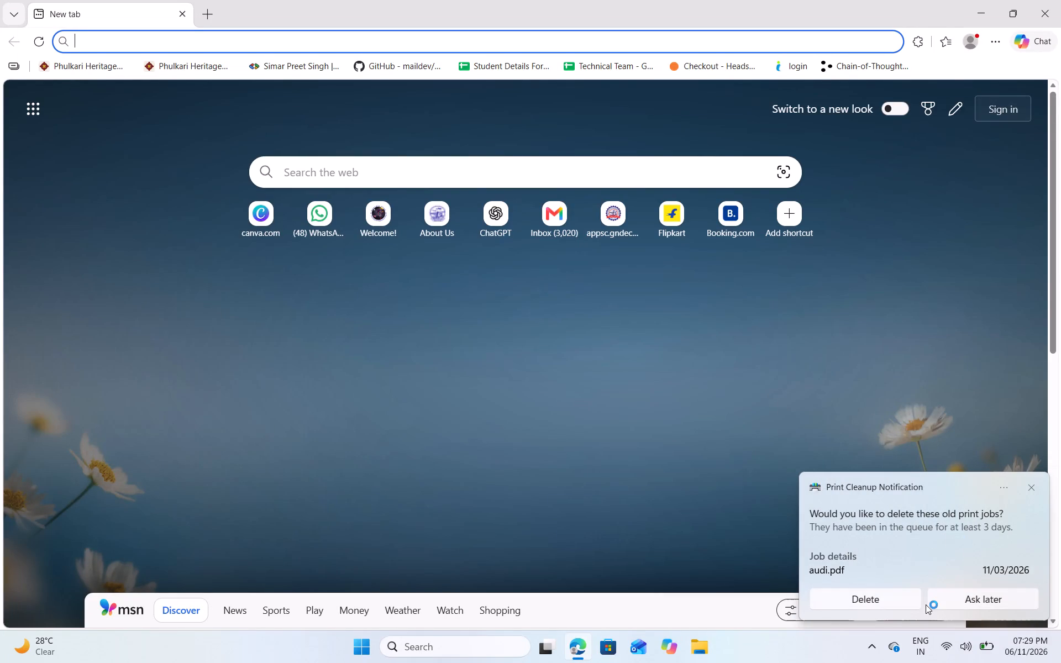
Delete the old audi.pdf print job offered in the print cleanup notification.
{"action": "left_click", "coordinate": [891, 601]}
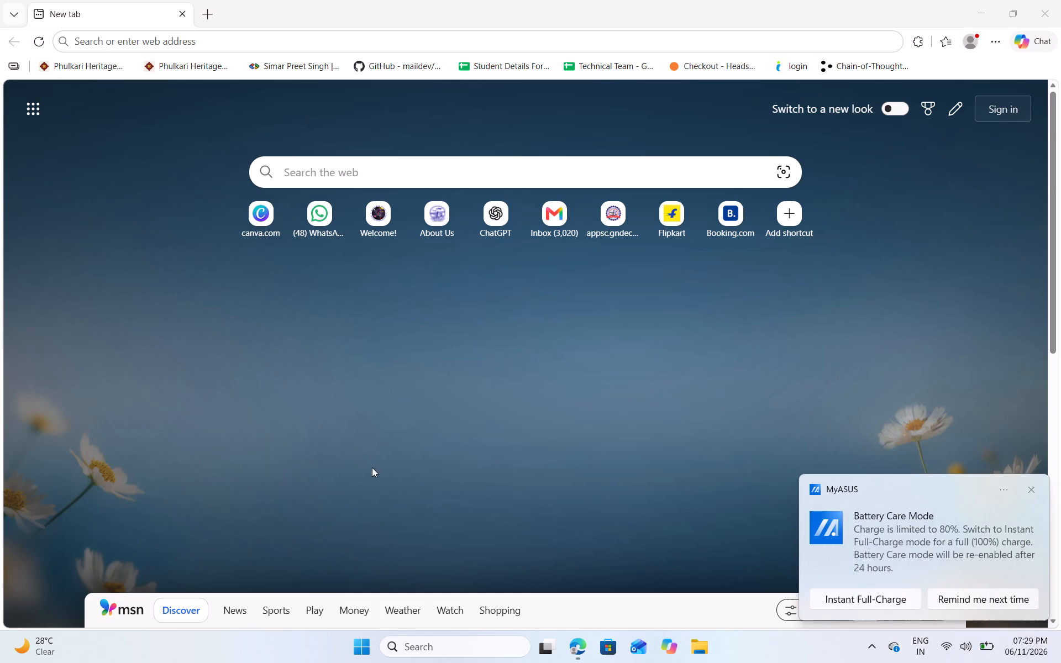
Open the Canva home page from the new tab's site shortcuts.
{"action": "left_click", "coordinate": [262, 225]}
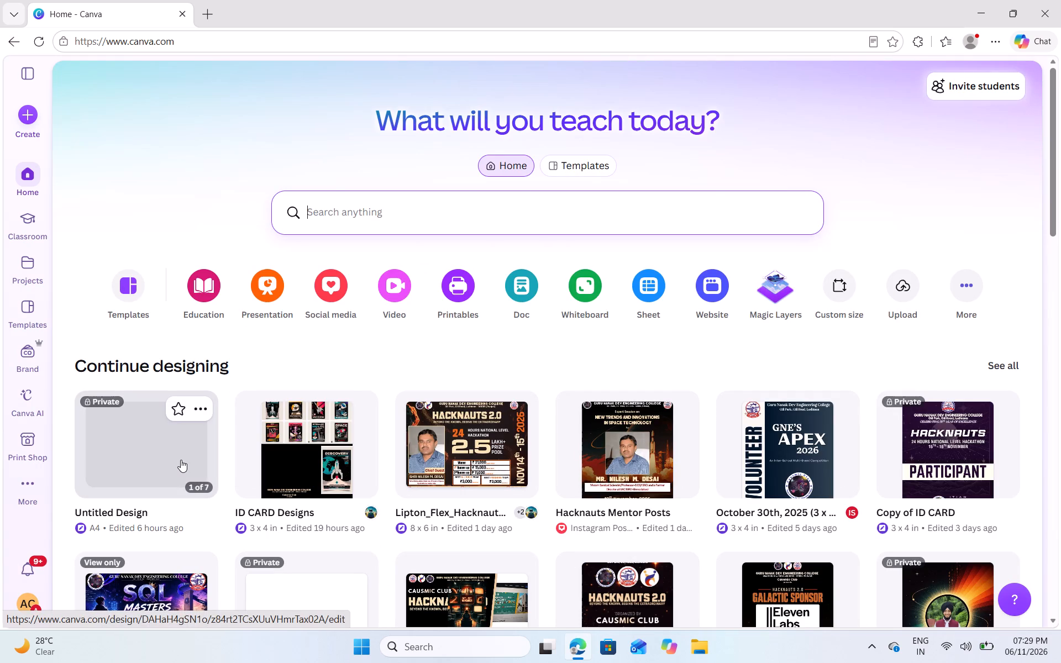
Look through the recent designs under Continue designing, repeatedly loading more to reach the older ones edited many months ago.
{"action": "scroll", "coordinate": [181, 460], "scroll_direction": "down", "scroll_amount": 5}
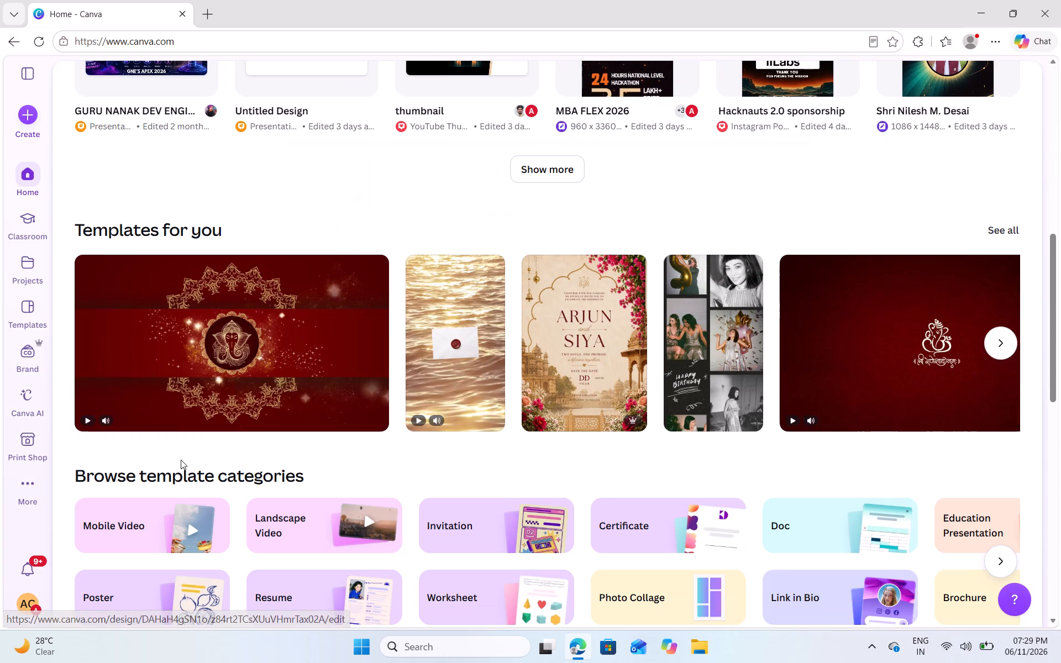
{"action": "left_click", "coordinate": [569, 176]}
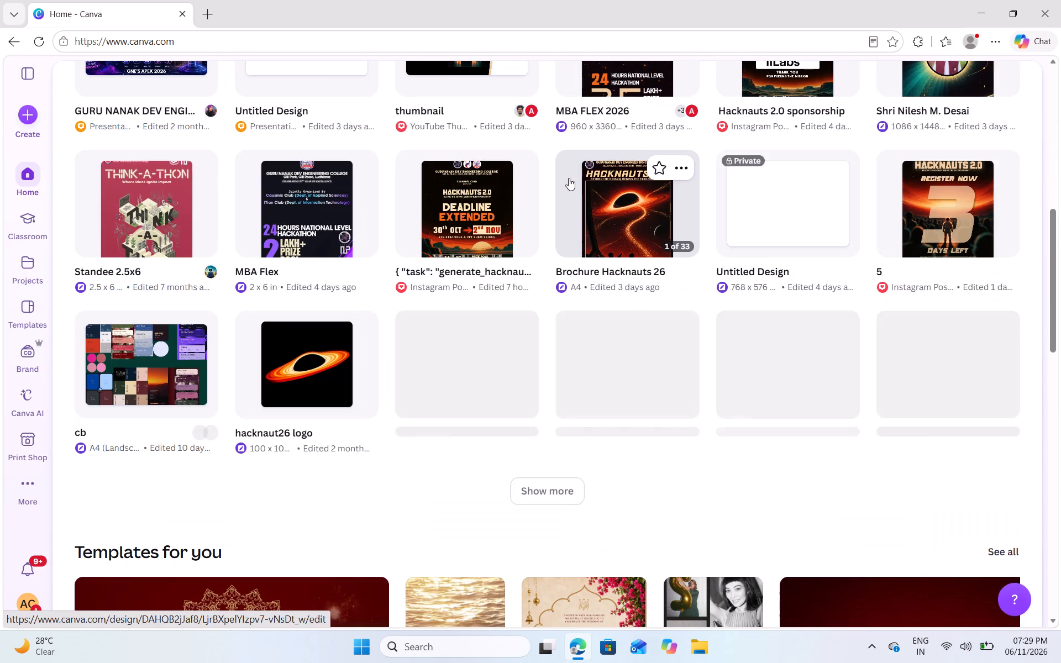
{"action": "left_click", "coordinate": [545, 489]}
{"action": "scroll", "coordinate": [545, 489], "scroll_direction": "down", "scroll_amount": 5}
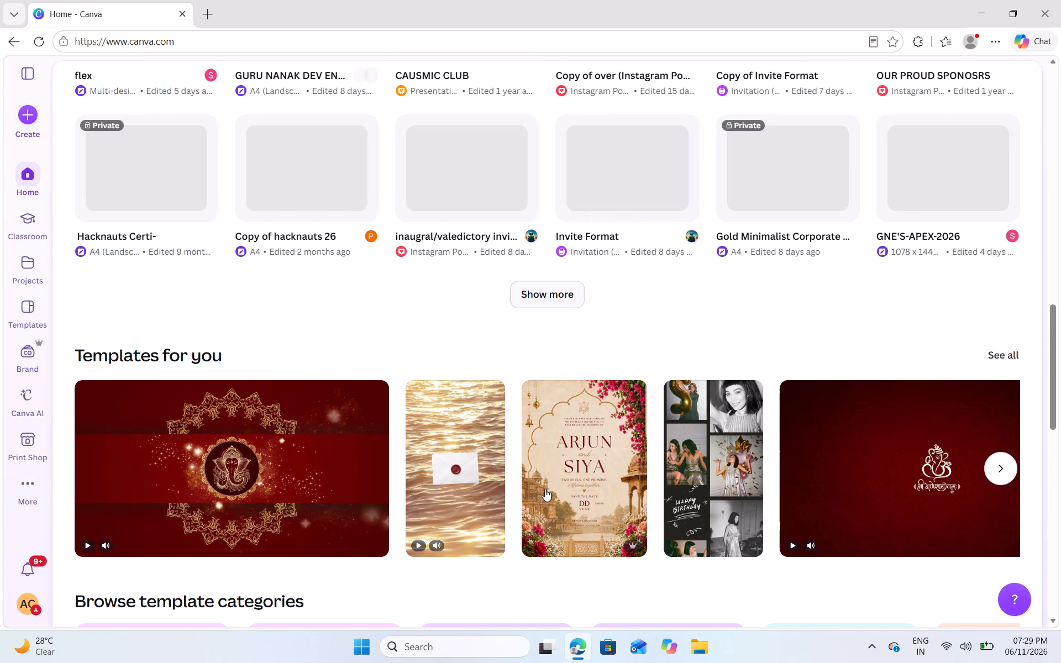
{"action": "left_click", "coordinate": [526, 301]}
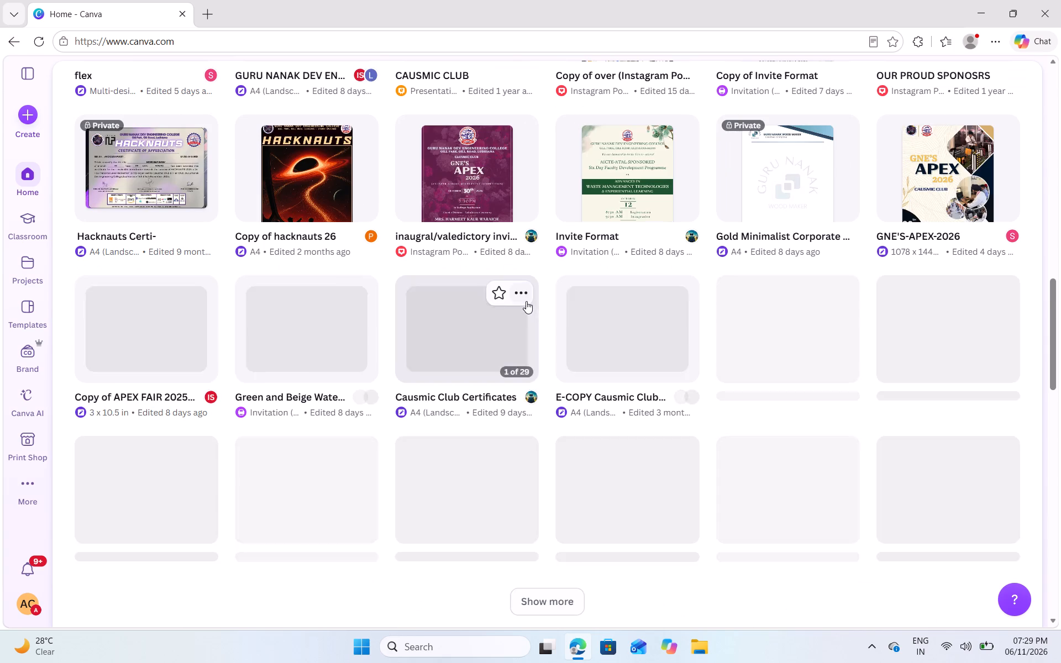
{"action": "scroll", "coordinate": [526, 301], "scroll_direction": "down", "scroll_amount": 5}
{"action": "left_click", "coordinate": [561, 73]}
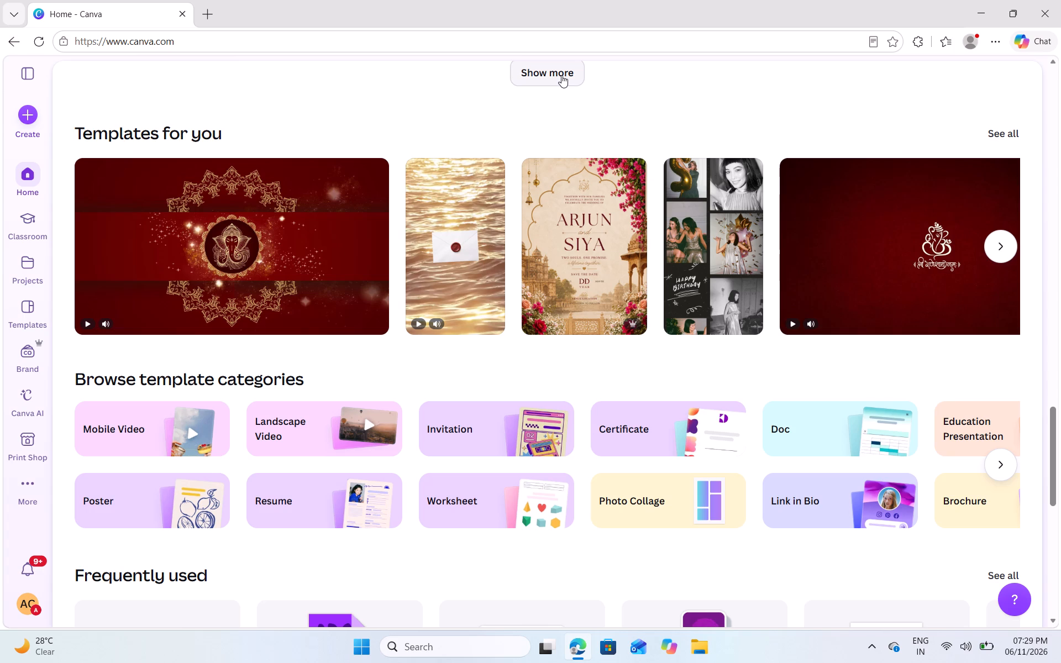
{"action": "scroll", "coordinate": [561, 75], "scroll_direction": "up", "scroll_amount": 3}
{"action": "left_click", "coordinate": [535, 366]}
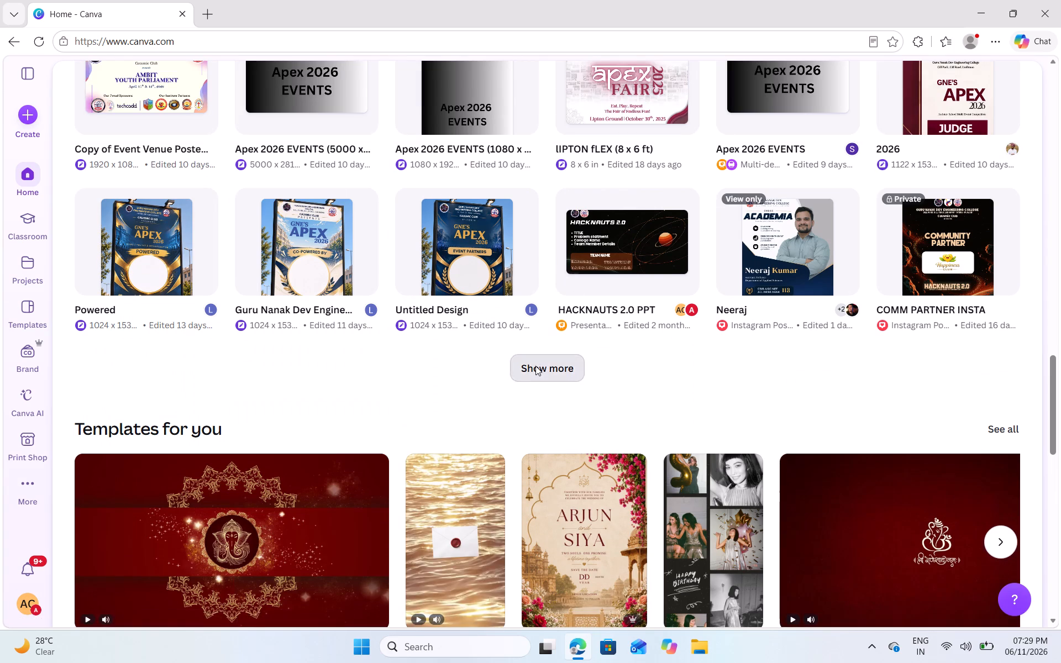
{"action": "scroll", "coordinate": [535, 366], "scroll_direction": "down", "scroll_amount": 2}
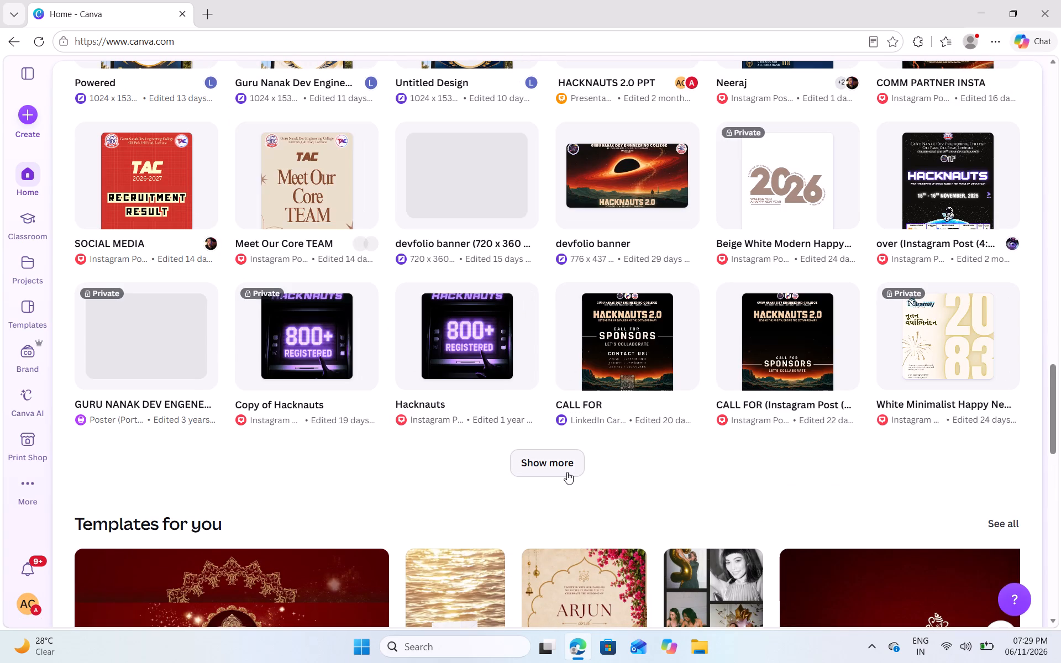
{"action": "left_click", "coordinate": [567, 469]}
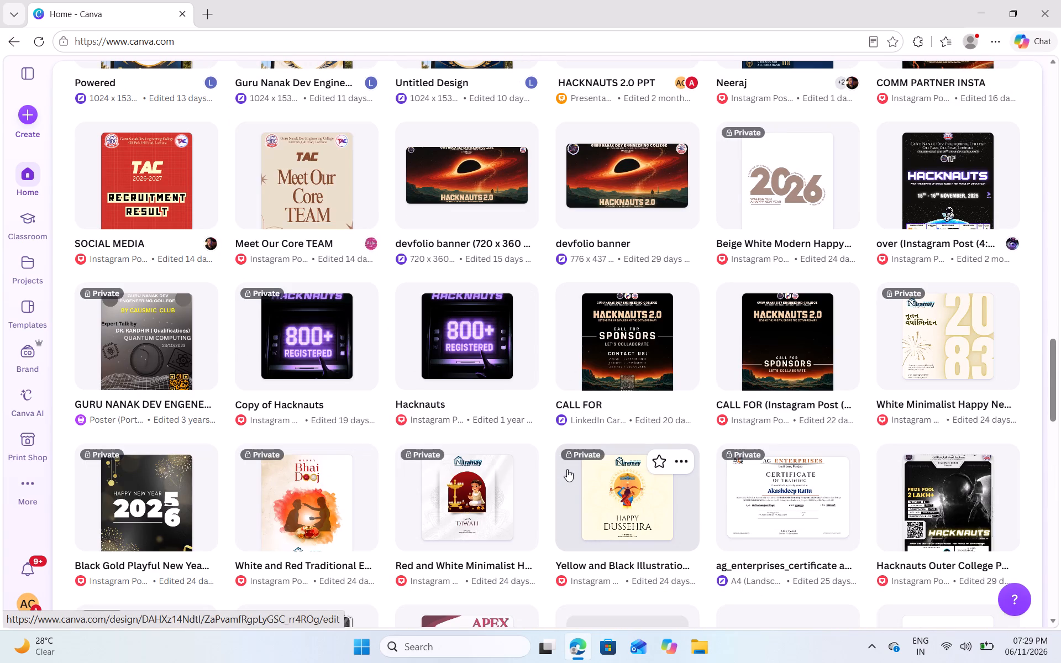
{"action": "scroll", "coordinate": [567, 469], "scroll_direction": "down", "scroll_amount": 3}
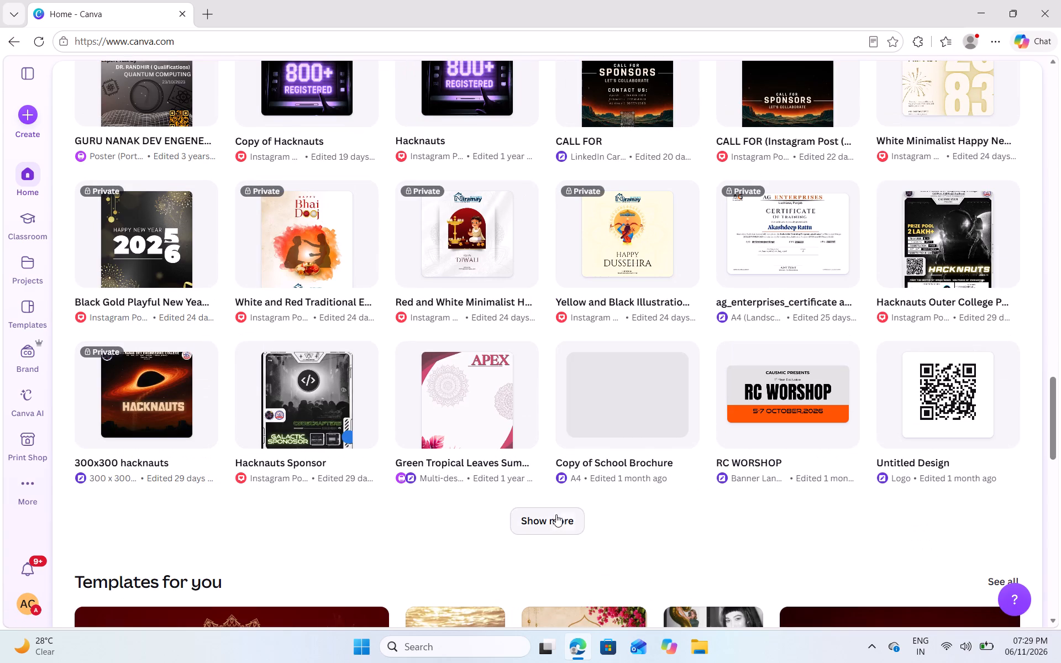
{"action": "left_click", "coordinate": [555, 515]}
{"action": "scroll", "coordinate": [587, 446], "scroll_direction": "down", "scroll_amount": 3}
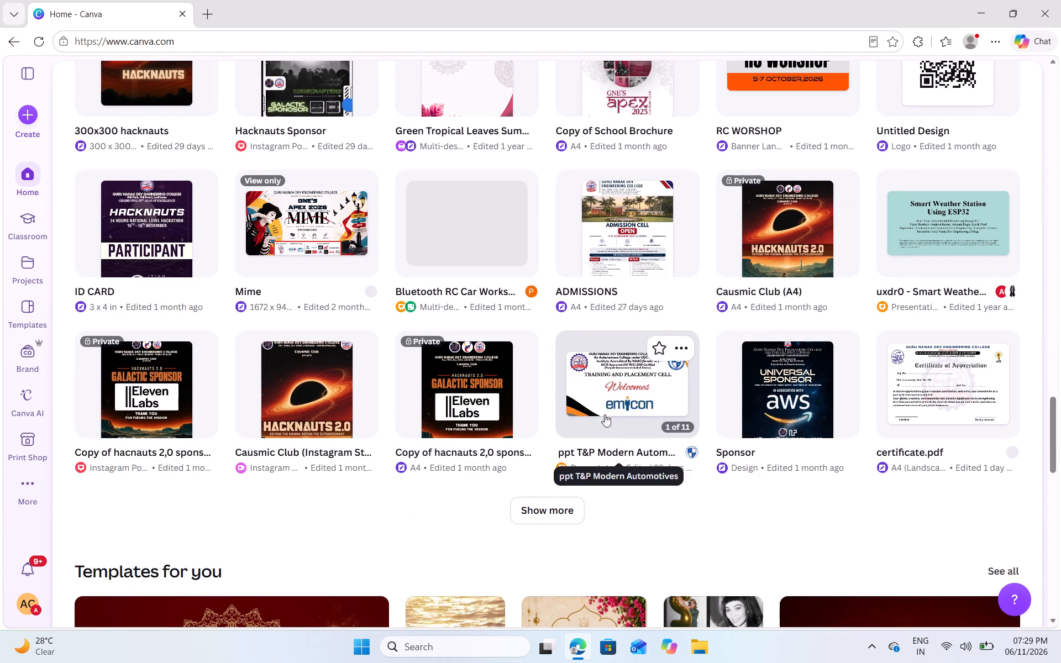
{"action": "left_click", "coordinate": [521, 520]}
{"action": "scroll", "coordinate": [521, 520], "scroll_direction": "down", "scroll_amount": 3}
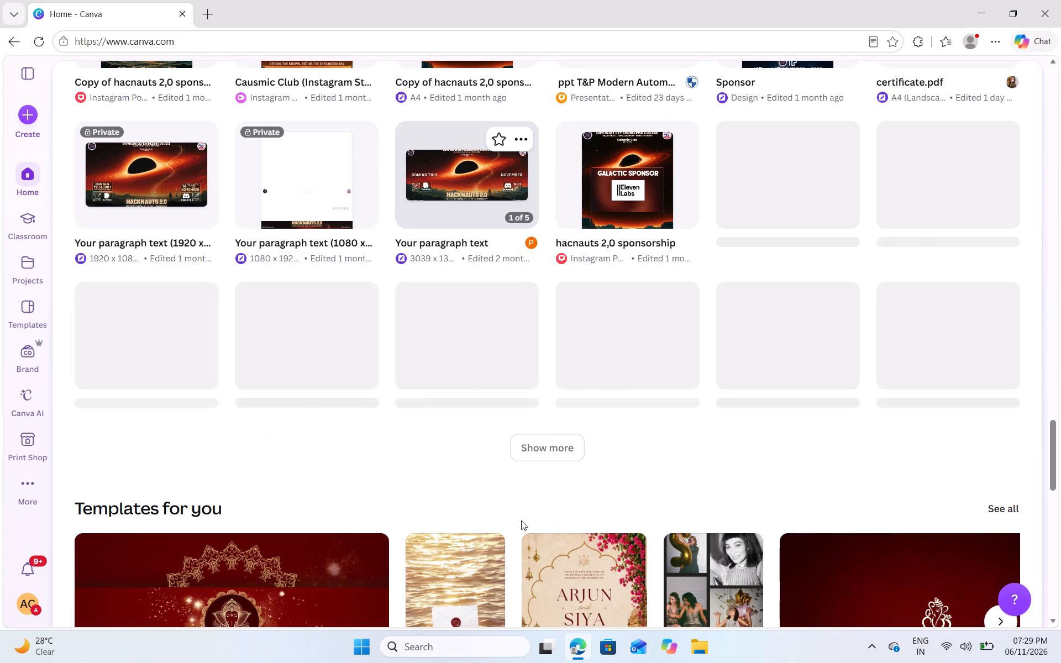
{"action": "left_click", "coordinate": [537, 473]}
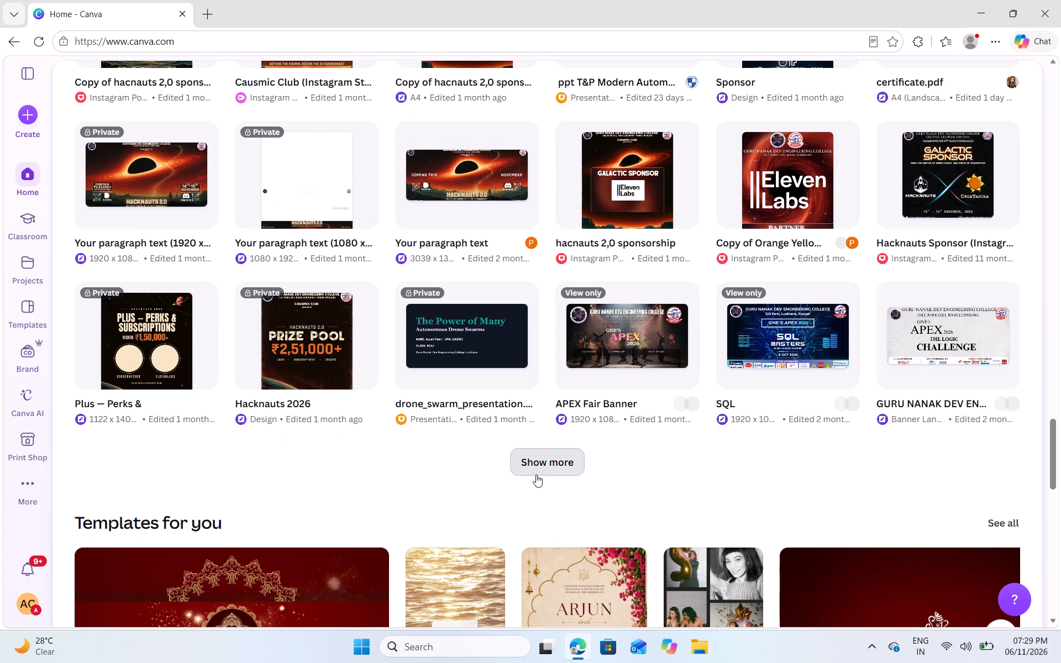
{"action": "scroll", "coordinate": [536, 475], "scroll_direction": "down", "scroll_amount": 5}
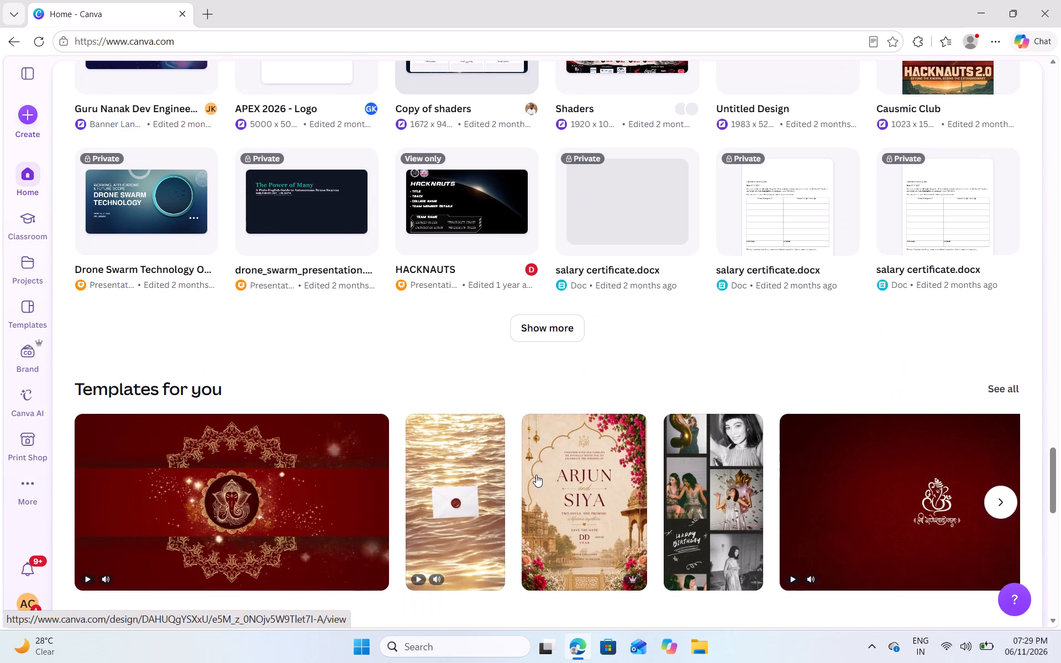
{"action": "left_click", "coordinate": [544, 340]}
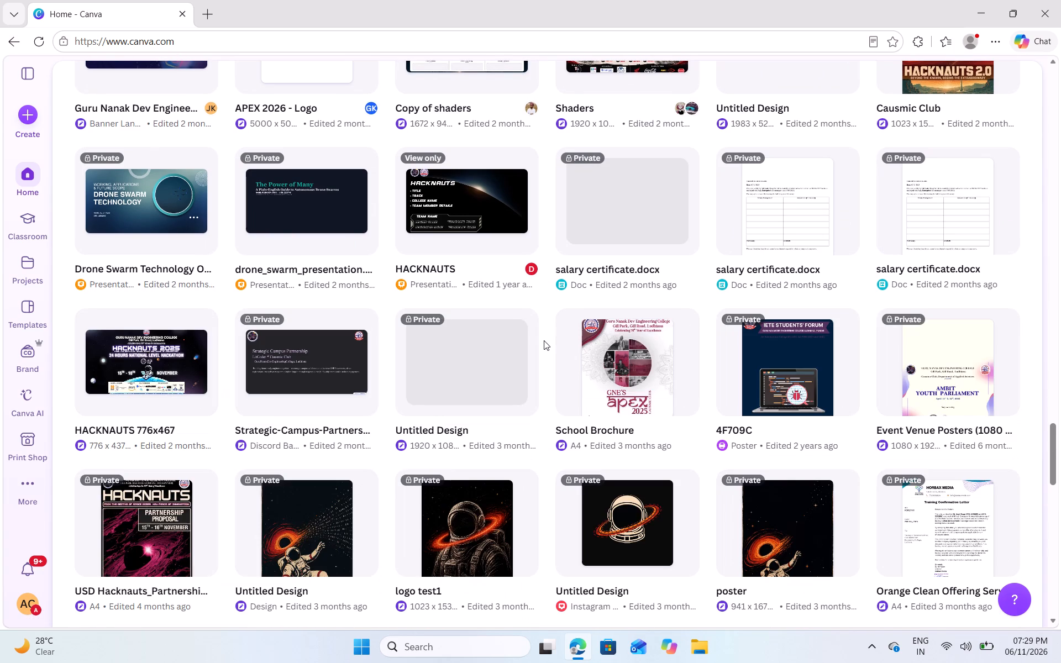
{"action": "scroll", "coordinate": [544, 340], "scroll_direction": "down", "scroll_amount": 4}
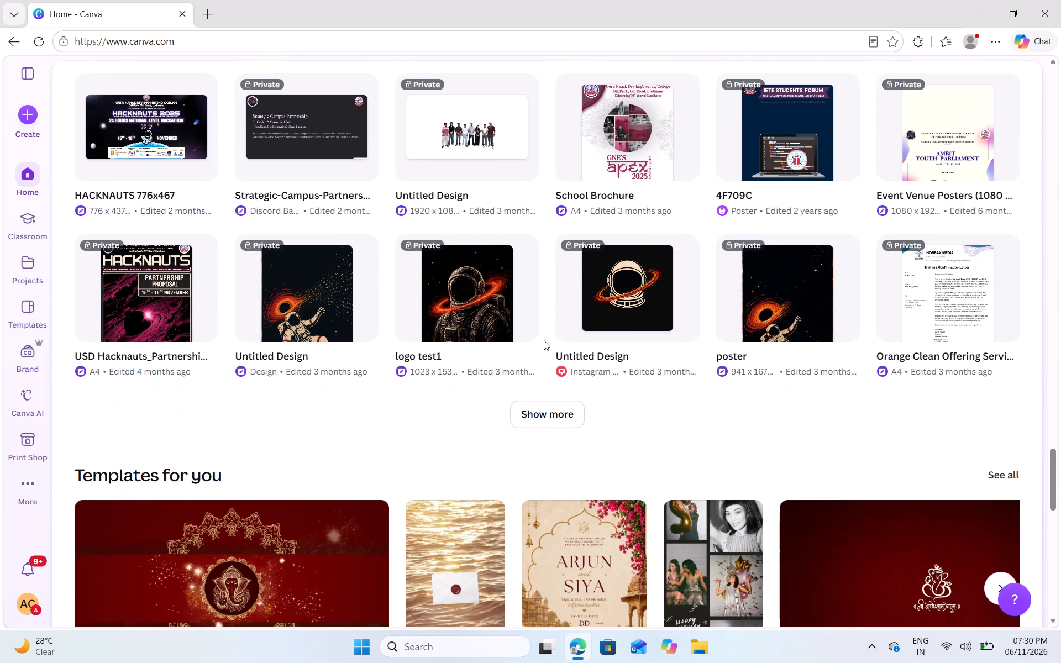
{"action": "left_click", "coordinate": [549, 422]}
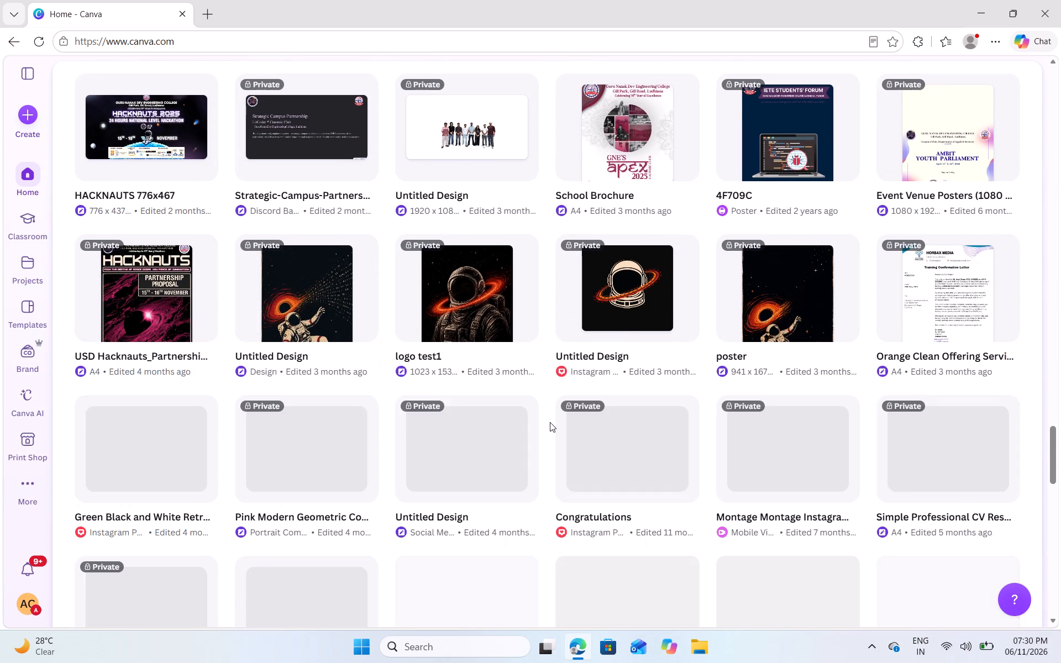
{"action": "scroll", "coordinate": [550, 422], "scroll_direction": "down", "scroll_amount": 4}
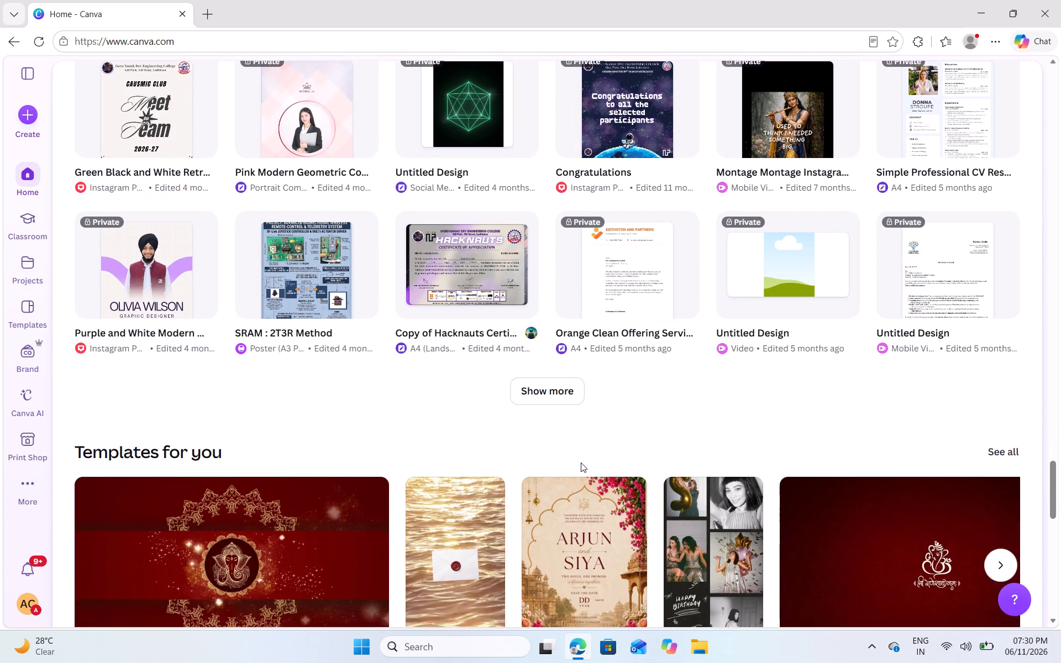
{"action": "left_click", "coordinate": [553, 422]}
{"action": "left_click", "coordinate": [545, 381]}
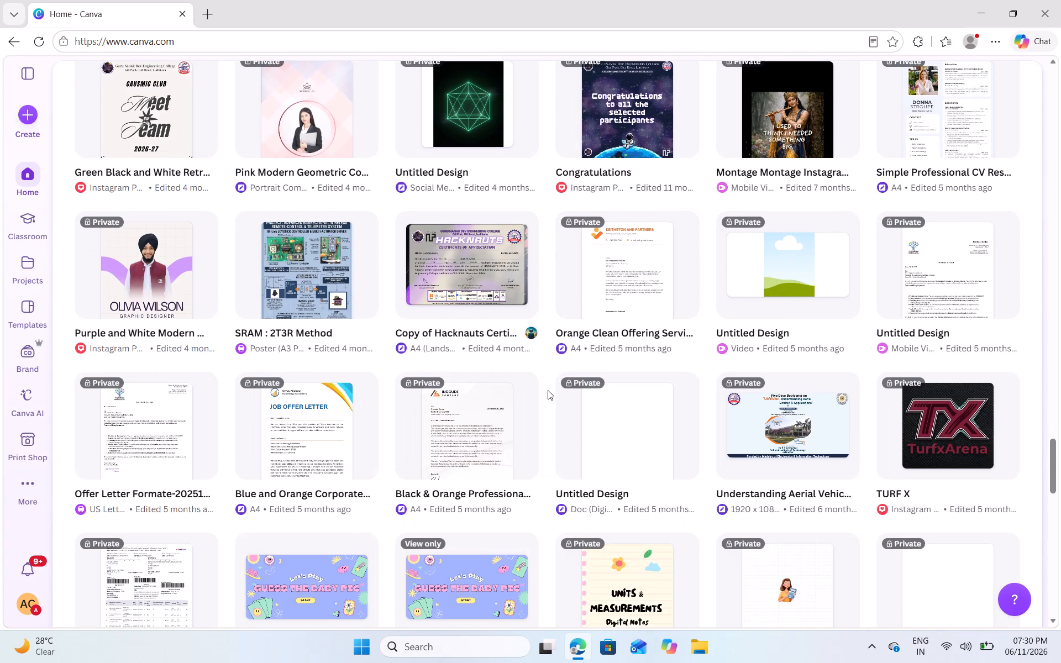
{"action": "scroll", "coordinate": [548, 390], "scroll_direction": "down", "scroll_amount": 3}
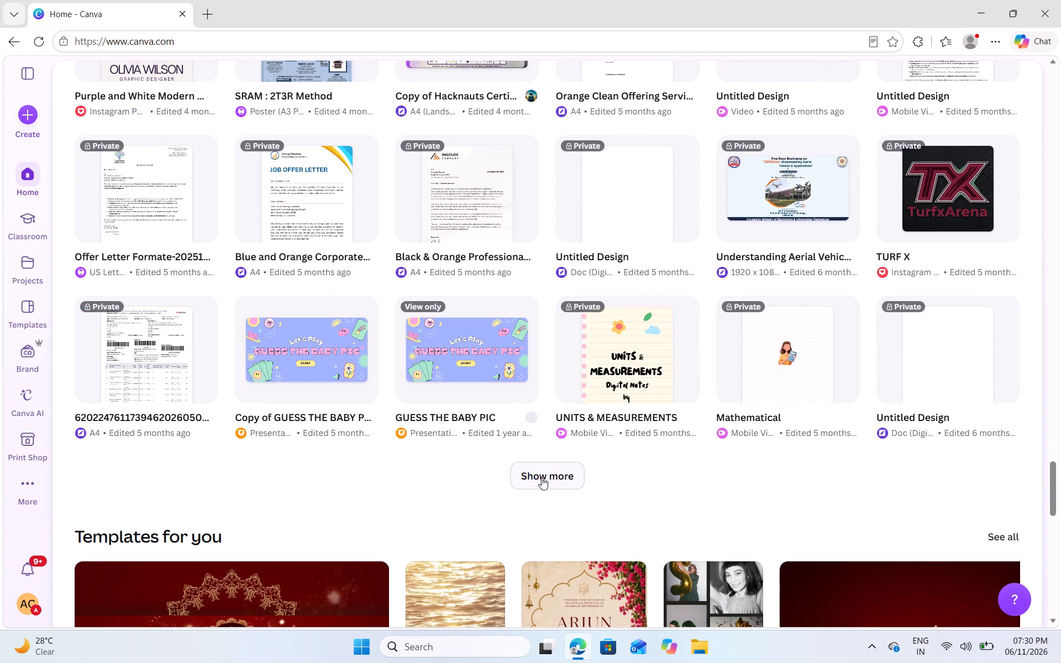
{"action": "left_click", "coordinate": [543, 475]}
{"action": "scroll", "coordinate": [543, 475], "scroll_direction": "down", "scroll_amount": 2}
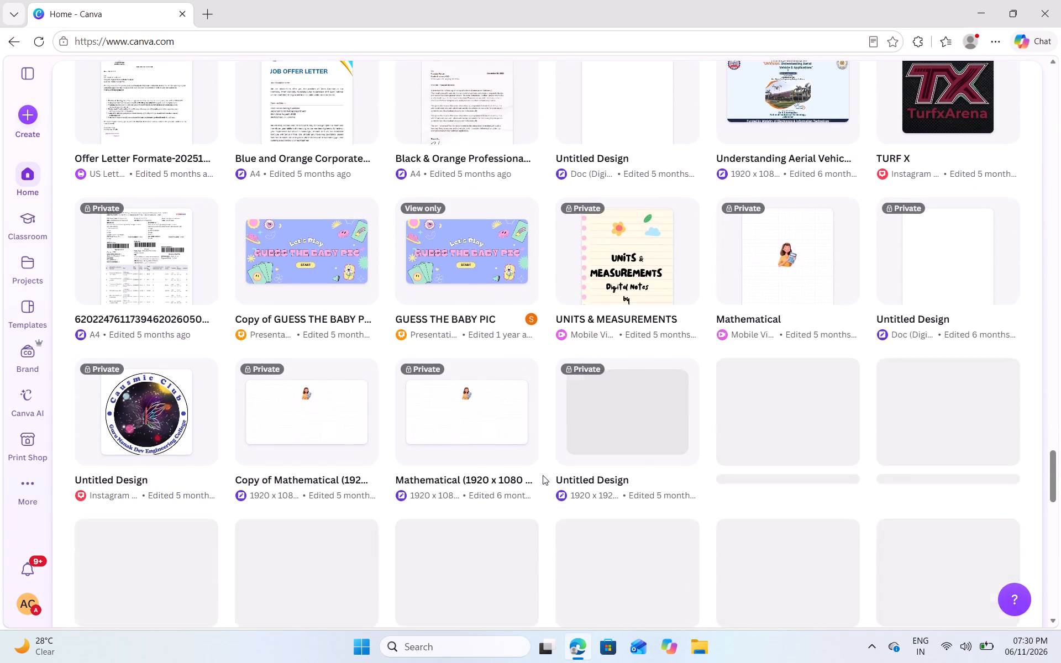
{"action": "scroll", "coordinate": [543, 475], "scroll_direction": "down", "scroll_amount": 1}
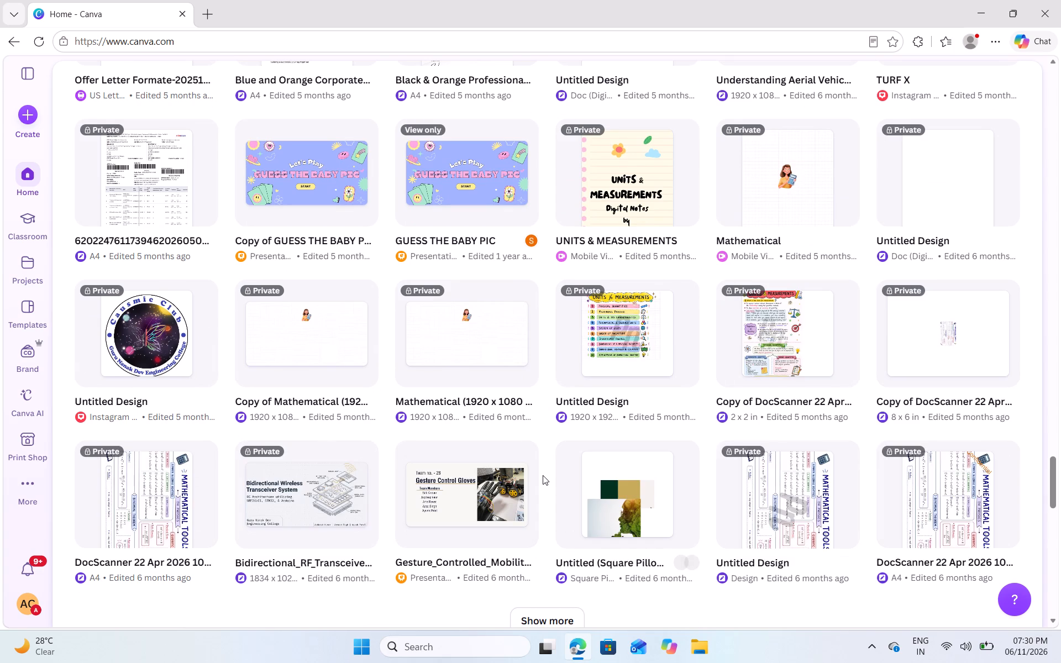
{"action": "scroll", "coordinate": [543, 475], "scroll_direction": "down", "scroll_amount": 4}
{"action": "left_click", "coordinate": [549, 328]}
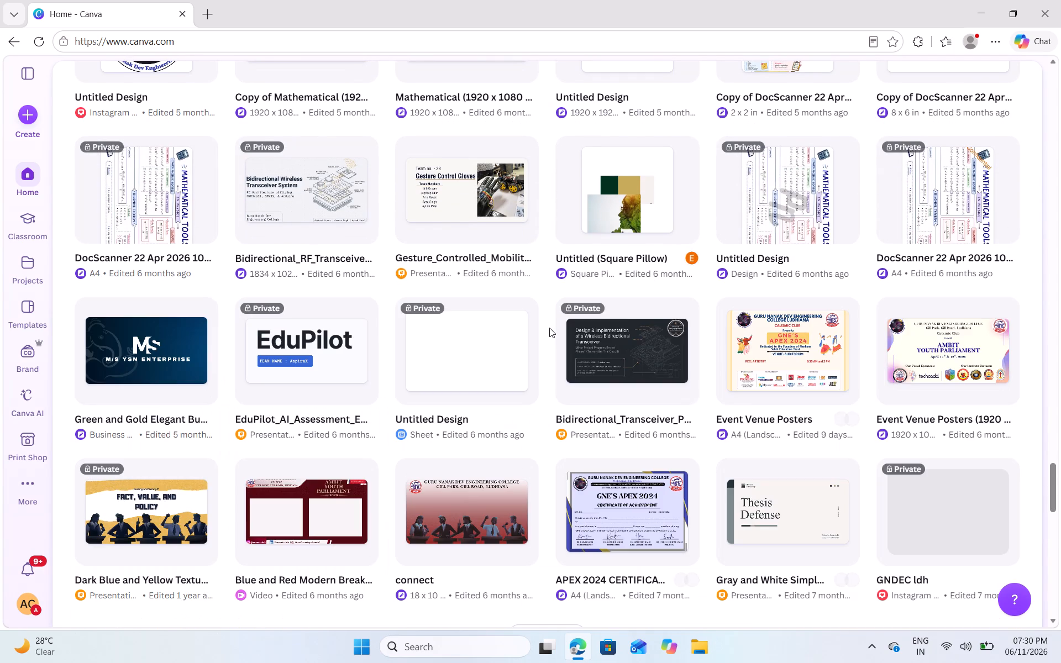
{"action": "scroll", "coordinate": [549, 328], "scroll_direction": "down", "scroll_amount": 4}
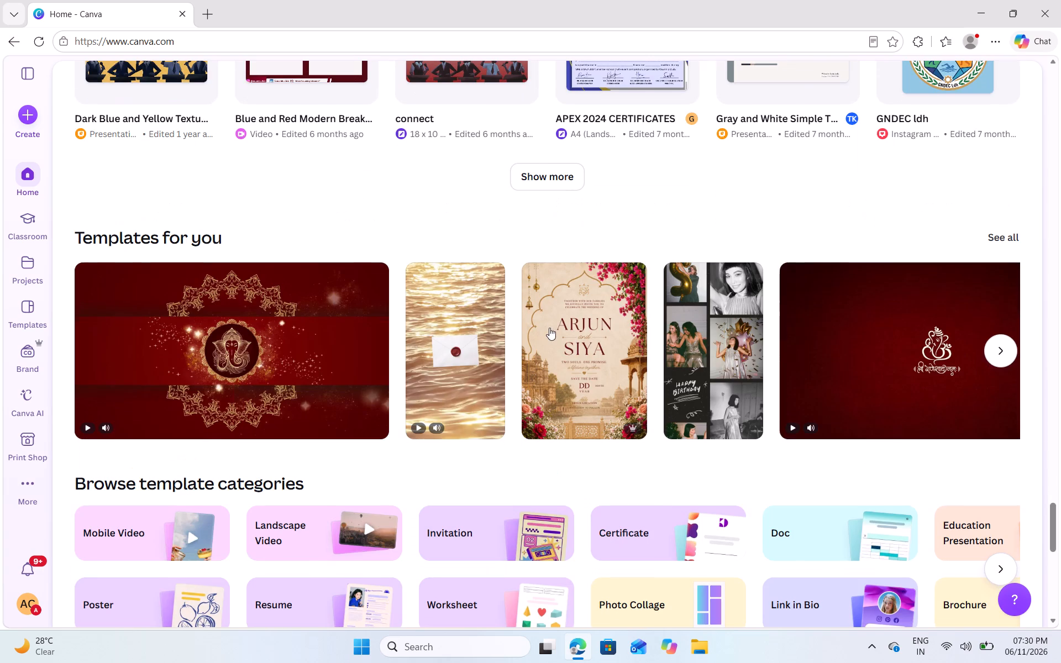
{"action": "left_click", "coordinate": [562, 171]}
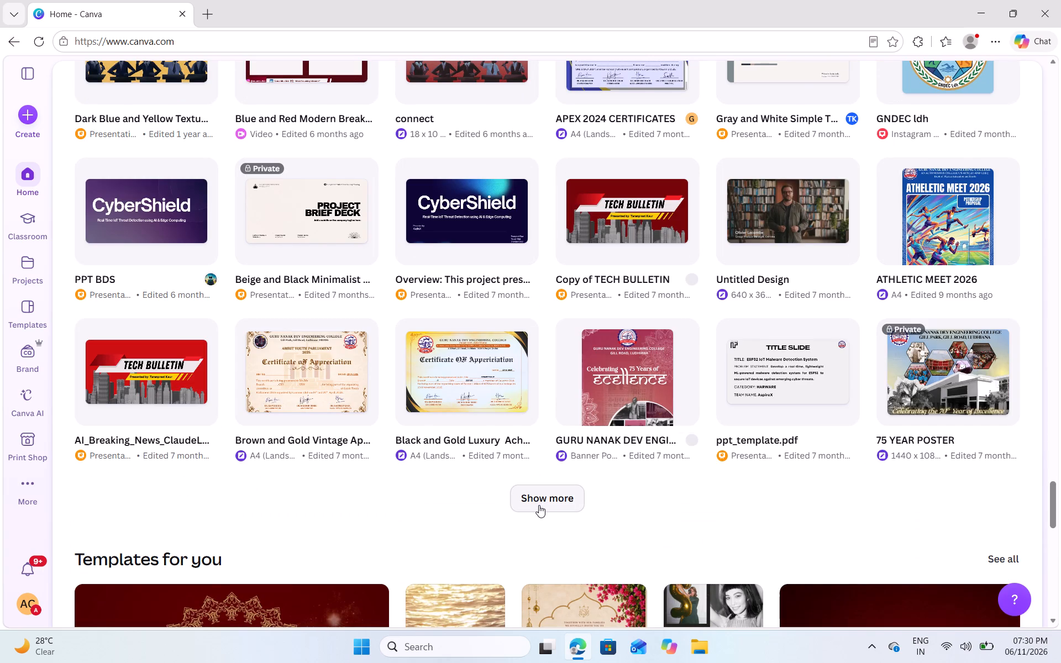
{"action": "left_click", "coordinate": [539, 505]}
{"action": "scroll", "coordinate": [539, 505], "scroll_direction": "down", "scroll_amount": 3}
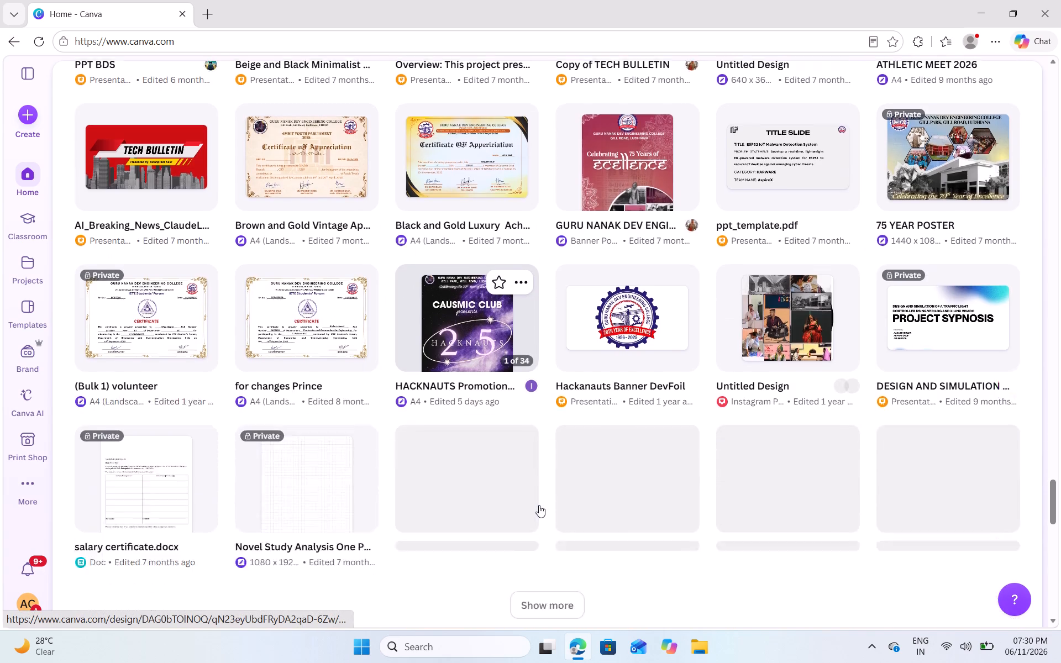
{"action": "scroll", "coordinate": [539, 505], "scroll_direction": "down", "scroll_amount": 3}
{"action": "scroll", "coordinate": [539, 505], "scroll_direction": "up", "scroll_amount": 7}
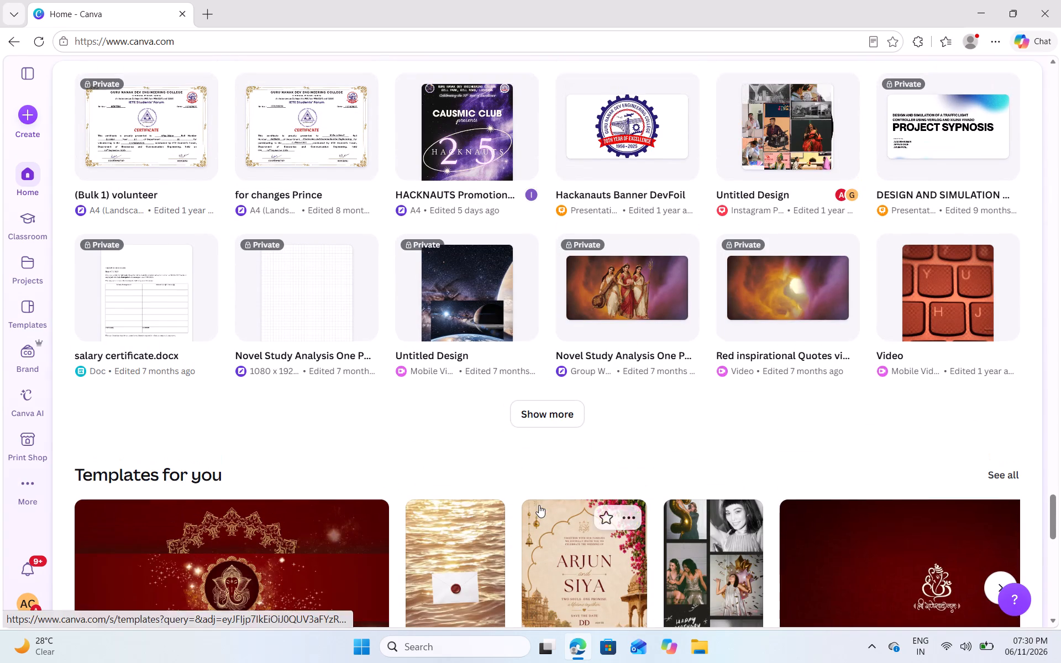
{"action": "left_click", "coordinate": [535, 411]}
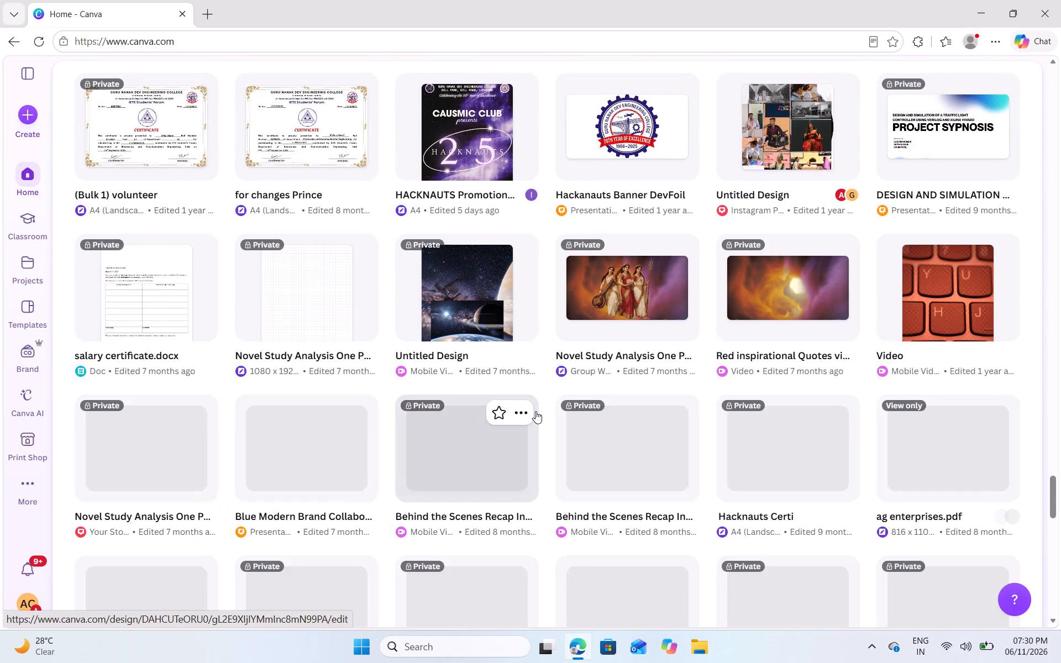
{"action": "scroll", "coordinate": [535, 411], "scroll_direction": "down", "scroll_amount": 5}
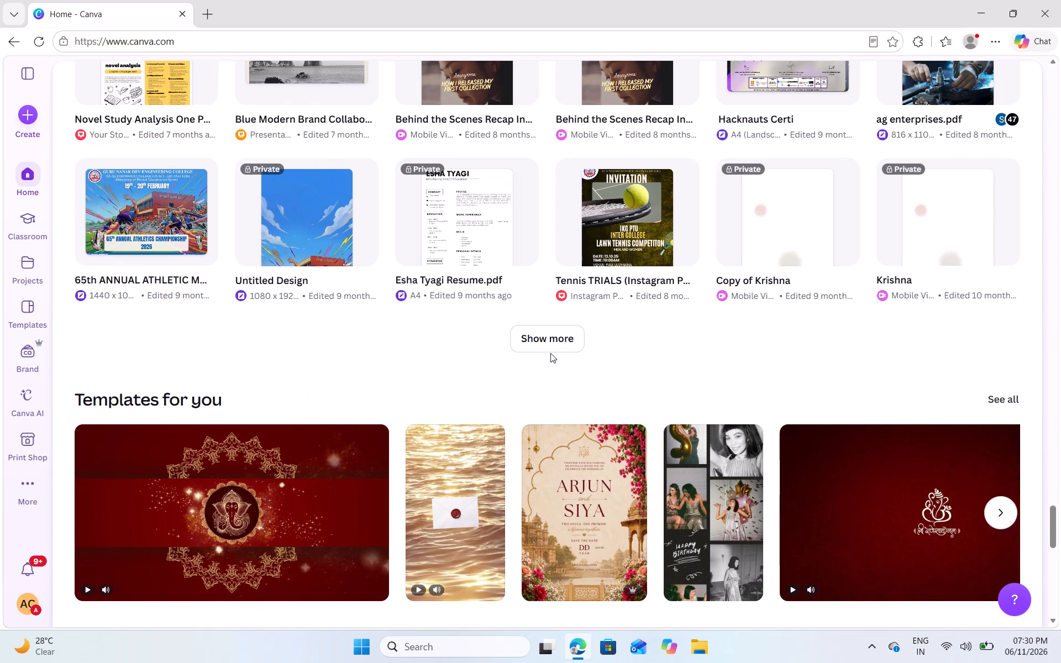
{"action": "scroll", "coordinate": [551, 350], "scroll_direction": "down", "scroll_amount": 3}
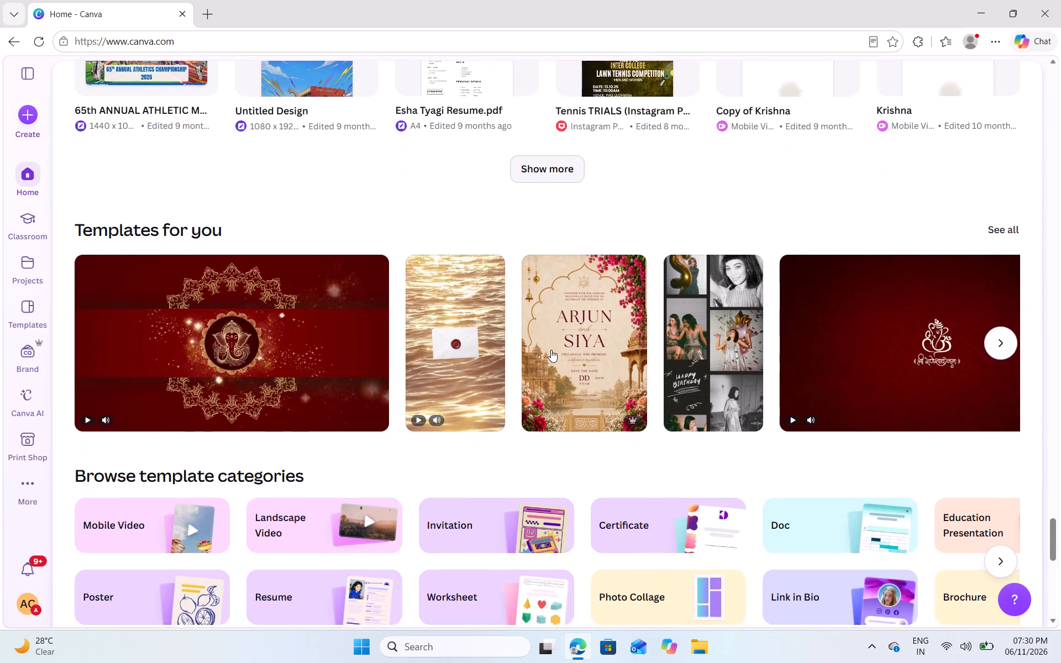
{"action": "scroll", "coordinate": [551, 350], "scroll_direction": "down", "scroll_amount": 3}
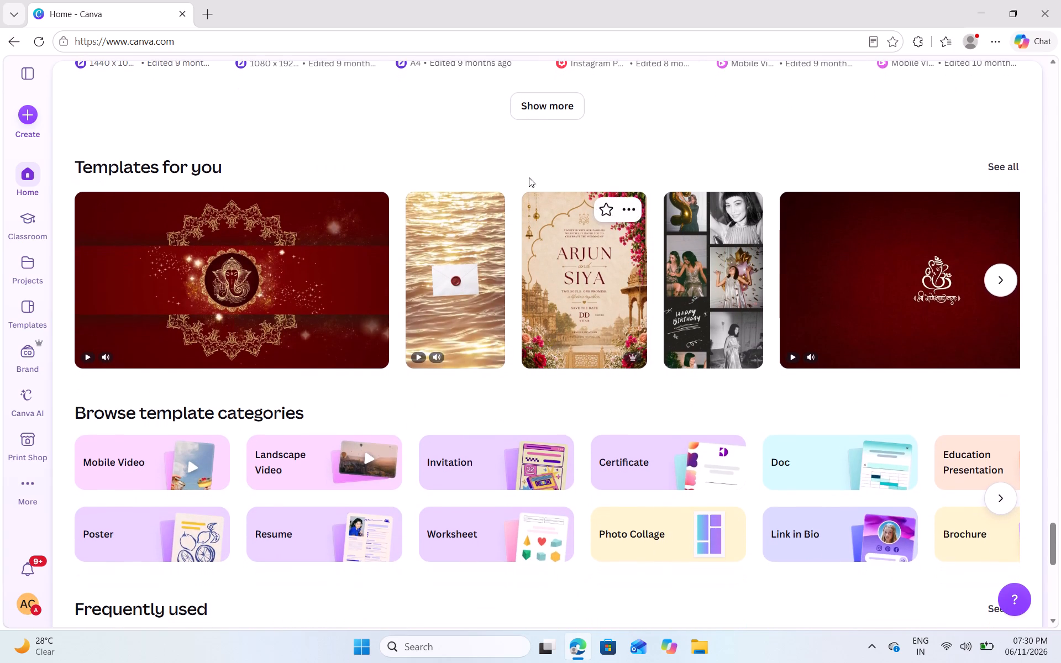
{"action": "left_click", "coordinate": [530, 100]}
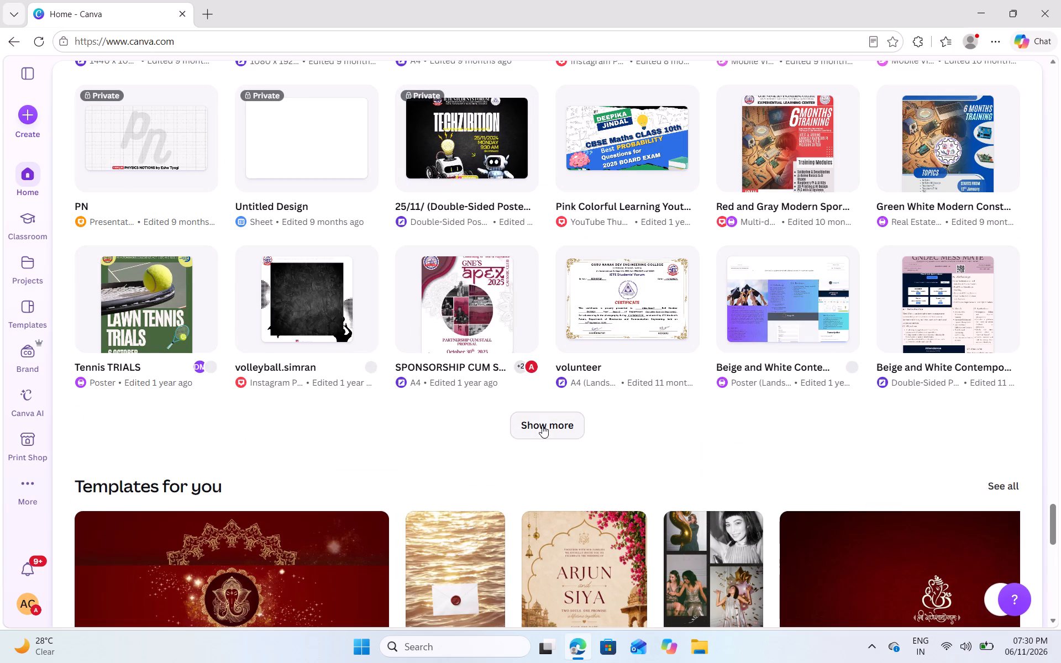
{"action": "left_click", "coordinate": [542, 425]}
{"action": "scroll", "coordinate": [542, 425], "scroll_direction": "down", "scroll_amount": 4}
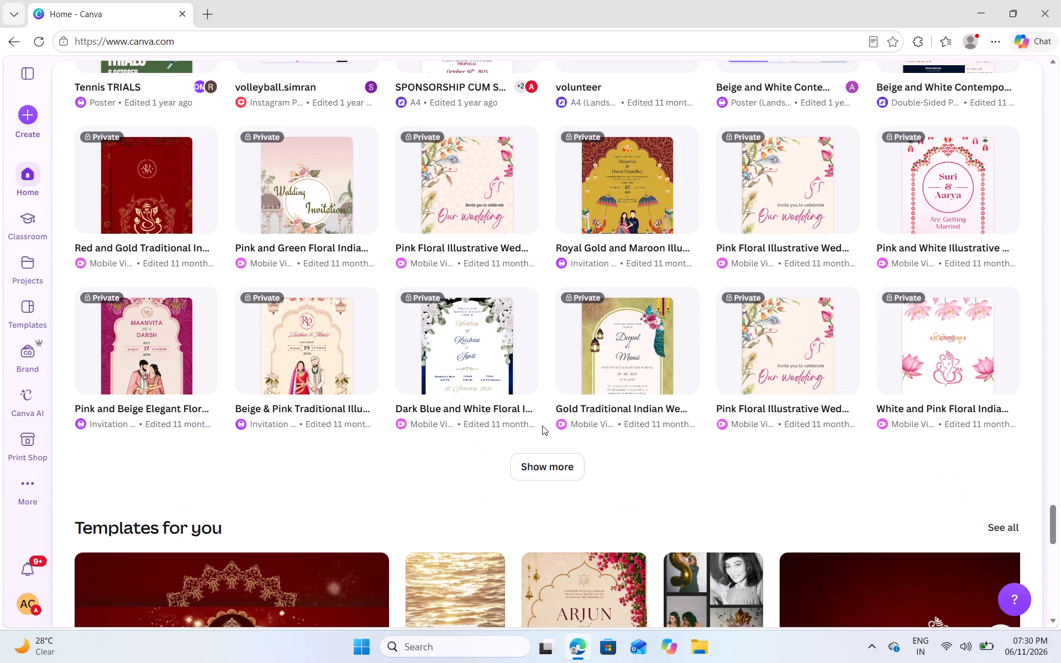
{"action": "scroll", "coordinate": [542, 425], "scroll_direction": "down", "scroll_amount": 6}
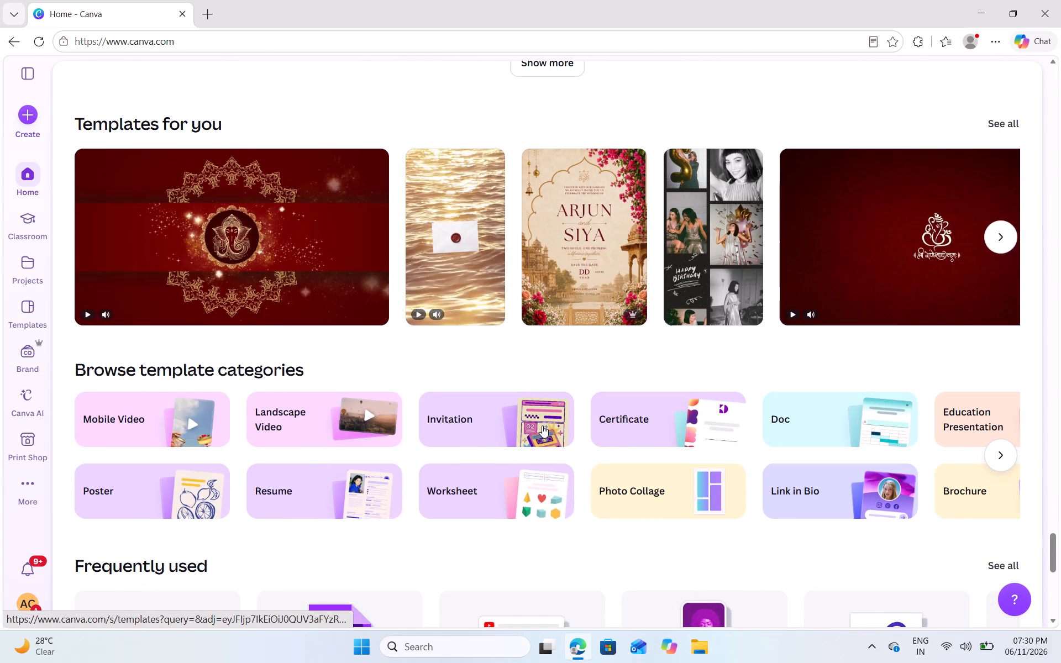
Load more of the older recent designs and open the A4 design LUNCH 15th Nov.
{"action": "left_click", "coordinate": [543, 69]}
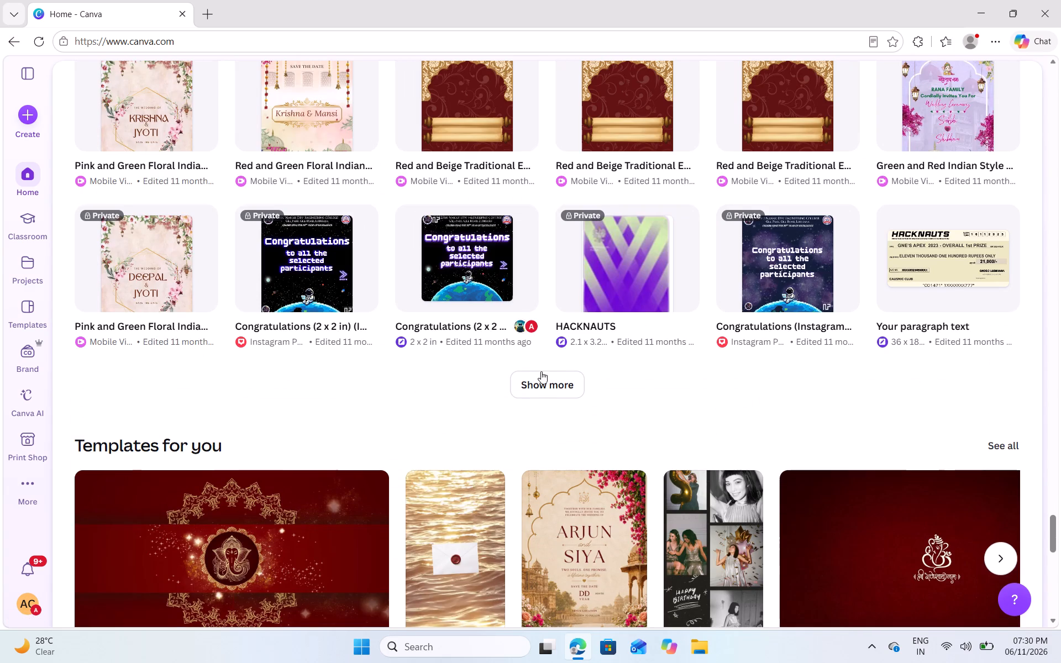
{"action": "left_click", "coordinate": [534, 388]}
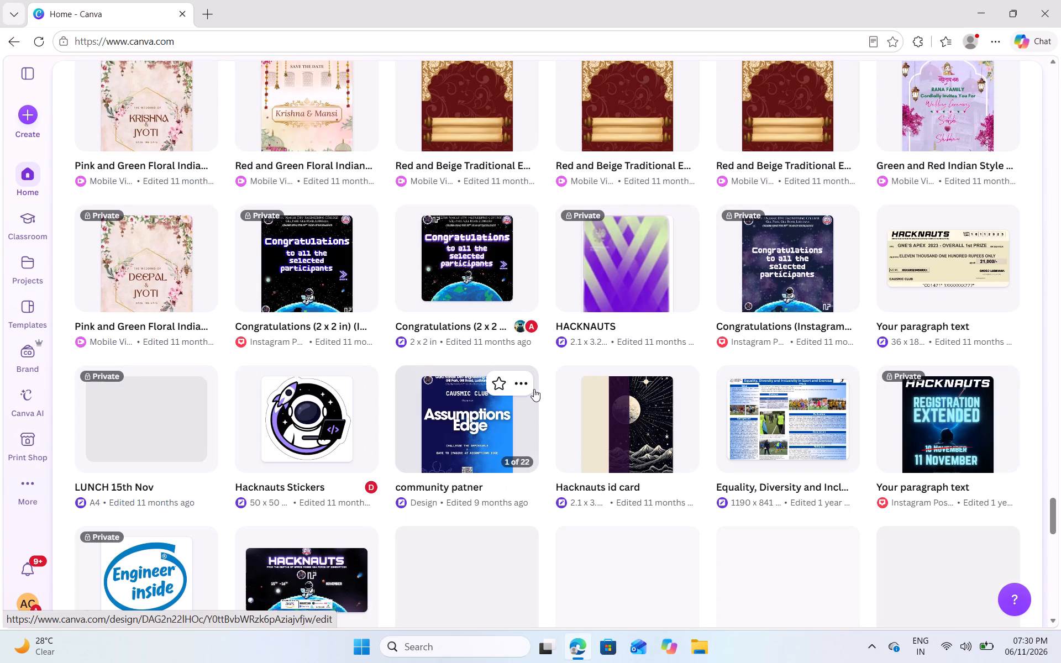
{"action": "left_click", "coordinate": [129, 445]}
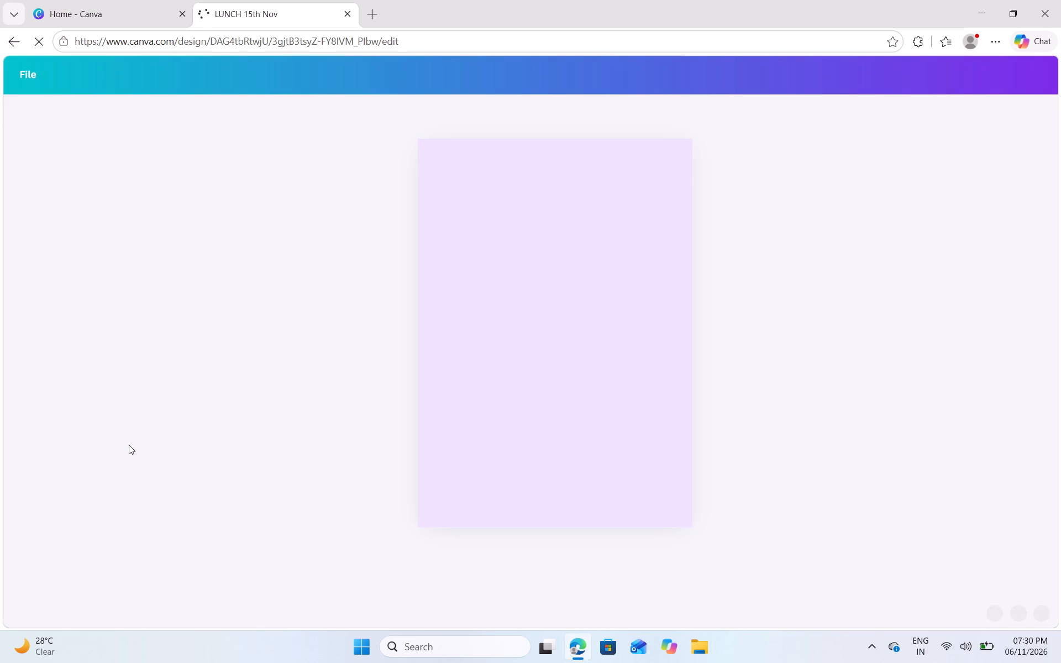
Open the Canva home page address in an additional browser tab beside the LUNCH 15th Nov design.
{"action": "left_click", "coordinate": [94, 4]}
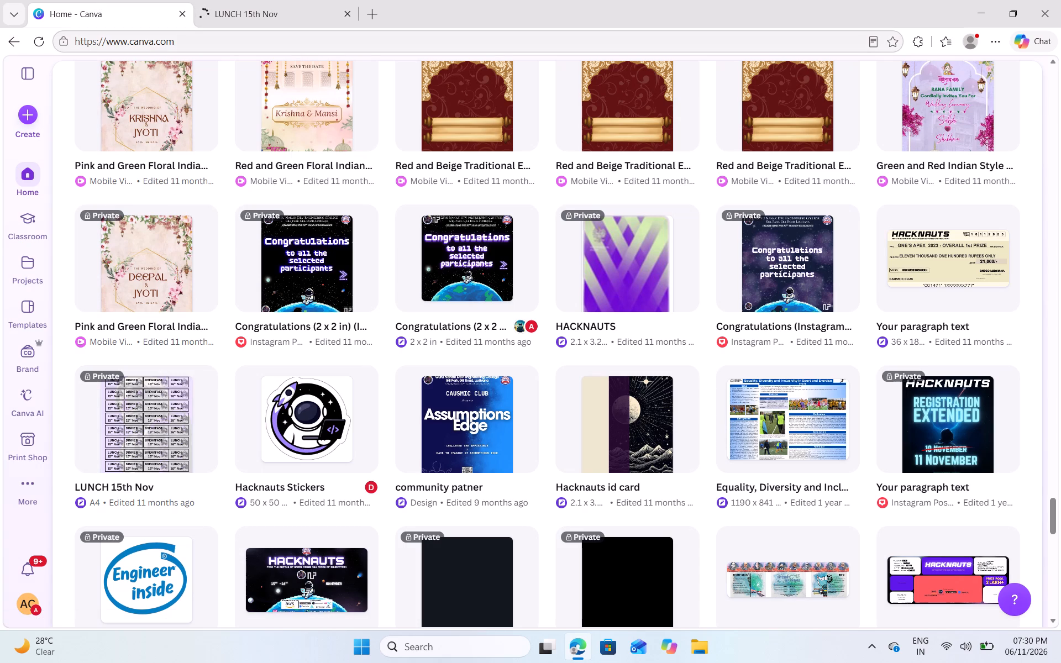
{"action": "left_click_drag", "start_coordinate": [202, 45], "coordinate": [0, 65]}
{"action": "left_click_drag", "start_coordinate": [119, 38], "coordinate": [389, 6]}
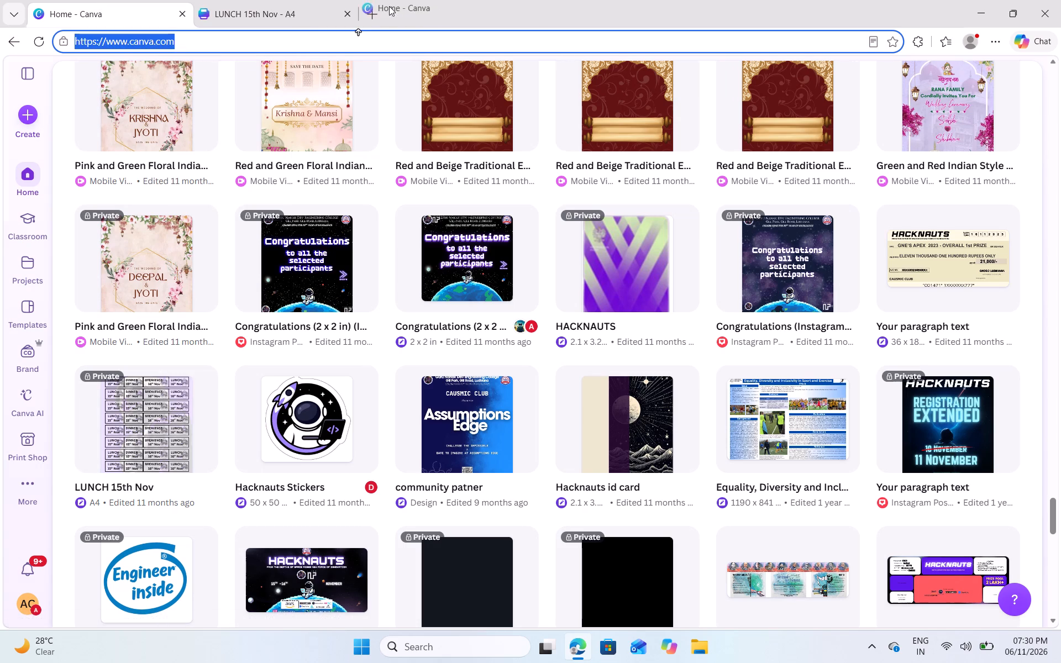
Examine the meal coupon layout of the LUNCH 15th Nov design and its file details, including the page size.
{"action": "left_click", "coordinate": [300, 4]}
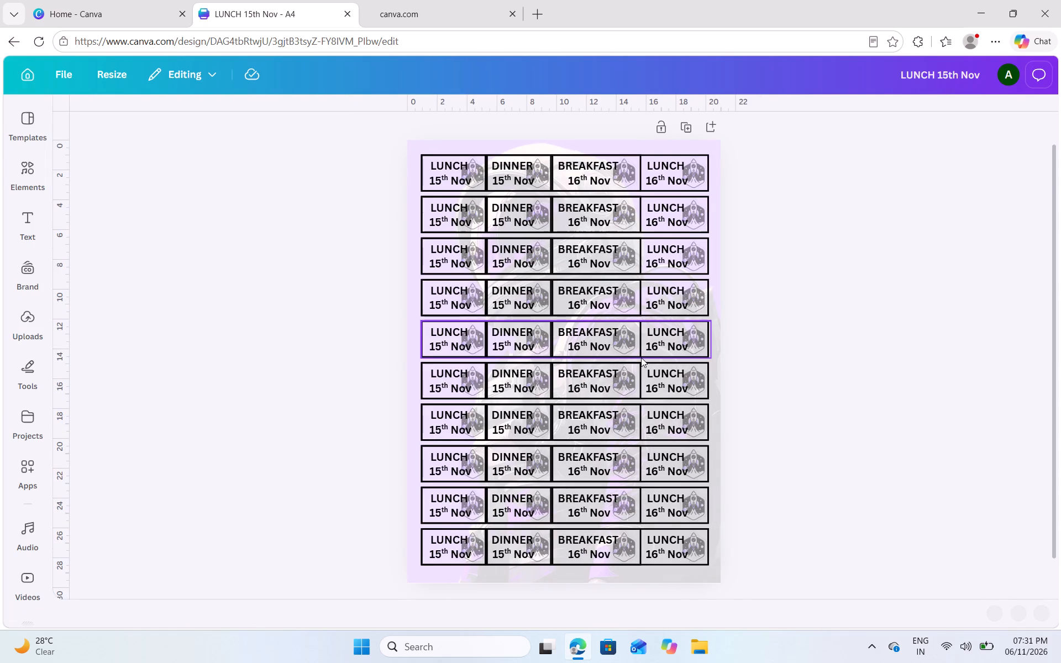
{"action": "scroll", "coordinate": [663, 292], "scroll_direction": "up", "scroll_amount": 2}
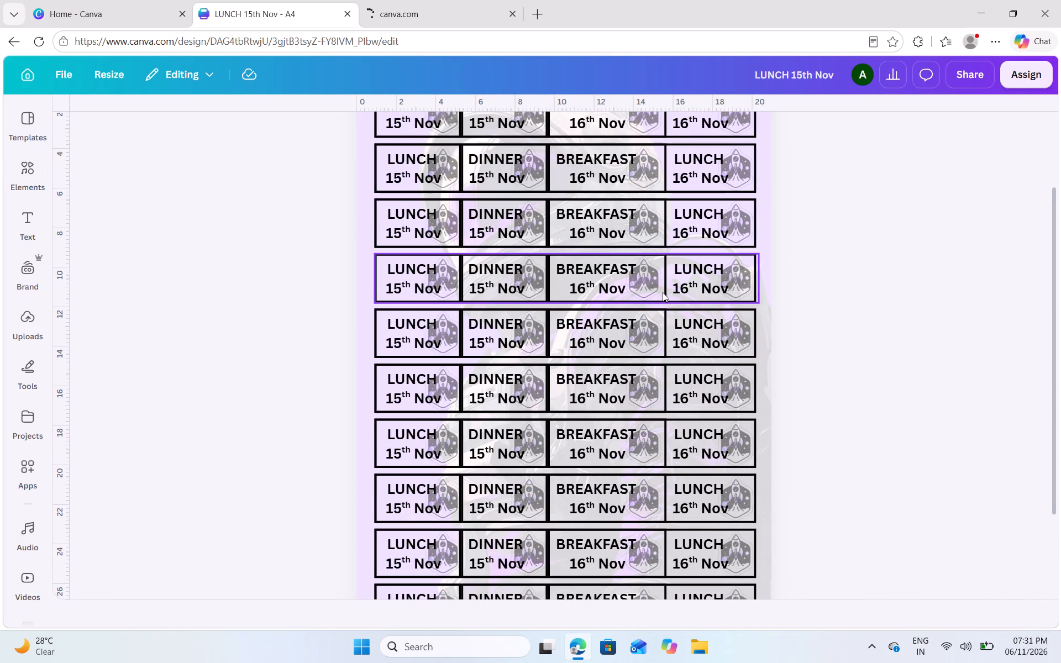
{"action": "scroll", "coordinate": [663, 292], "scroll_direction": "up", "scroll_amount": 1}
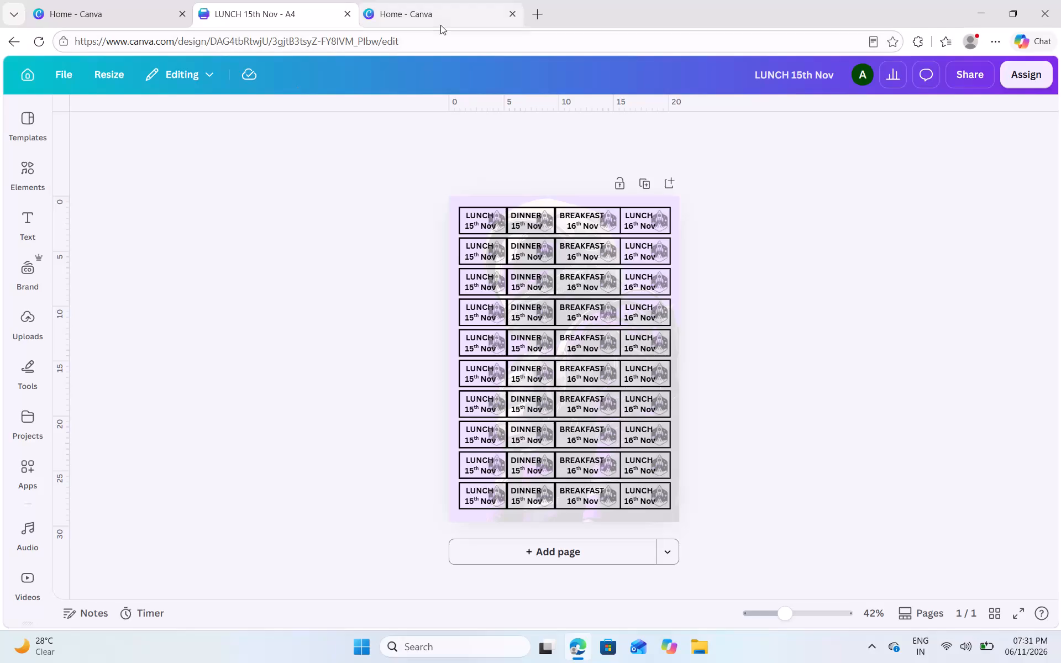
{"action": "scroll", "coordinate": [169, 97], "scroll_direction": "left", "scroll_amount": 1}
{"action": "left_click", "coordinate": [72, 78]}
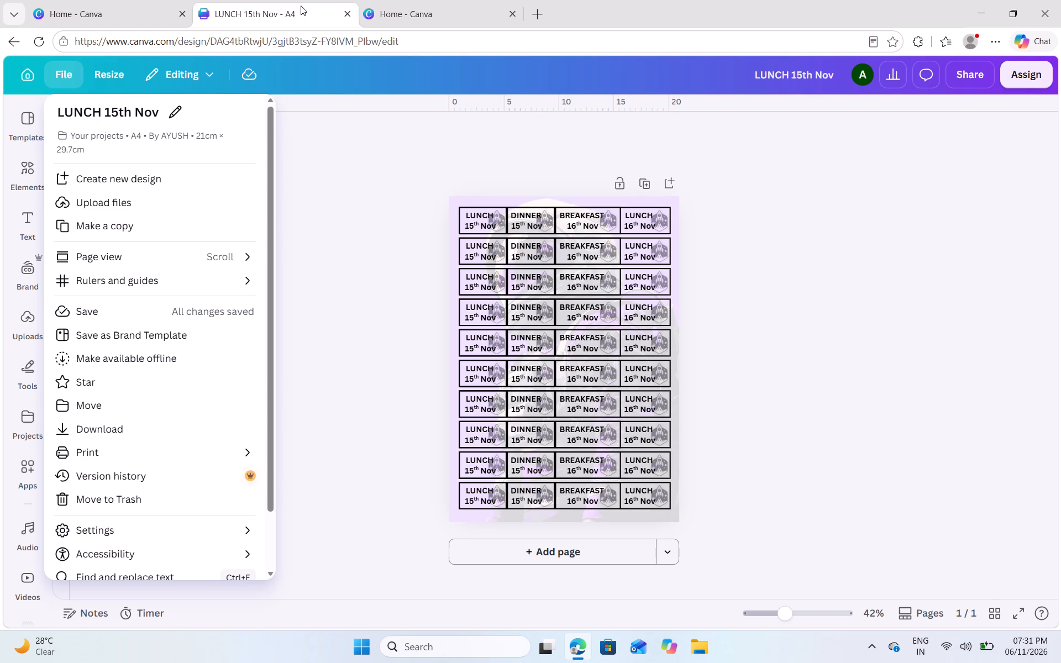
Start creating a new design from the newly opened Canva home page and search the design types for a4.
{"action": "left_click", "coordinate": [432, 12]}
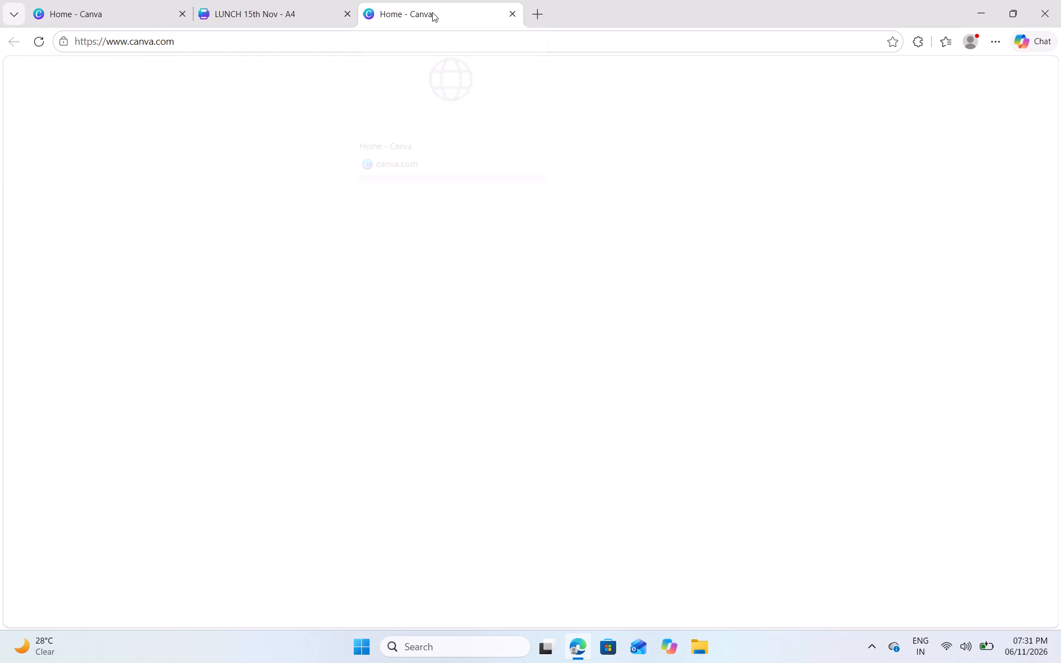
{"action": "left_click", "coordinate": [23, 115]}
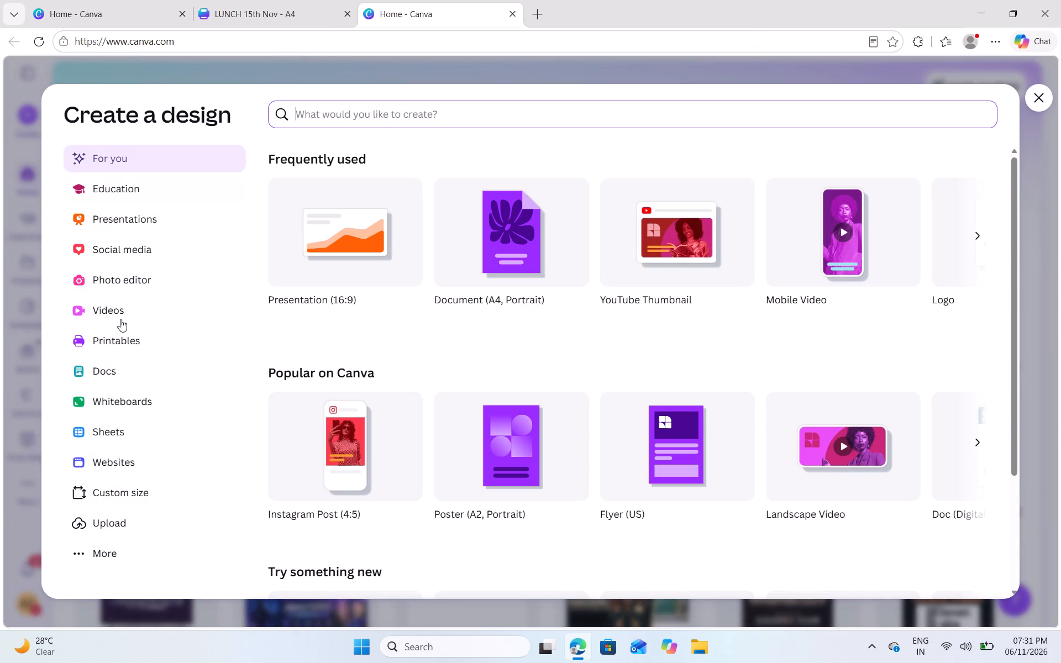
{"action": "left_click", "coordinate": [386, 105]}
{"action": "key", "text": "a"}
{"action": "key", "text": "4"}
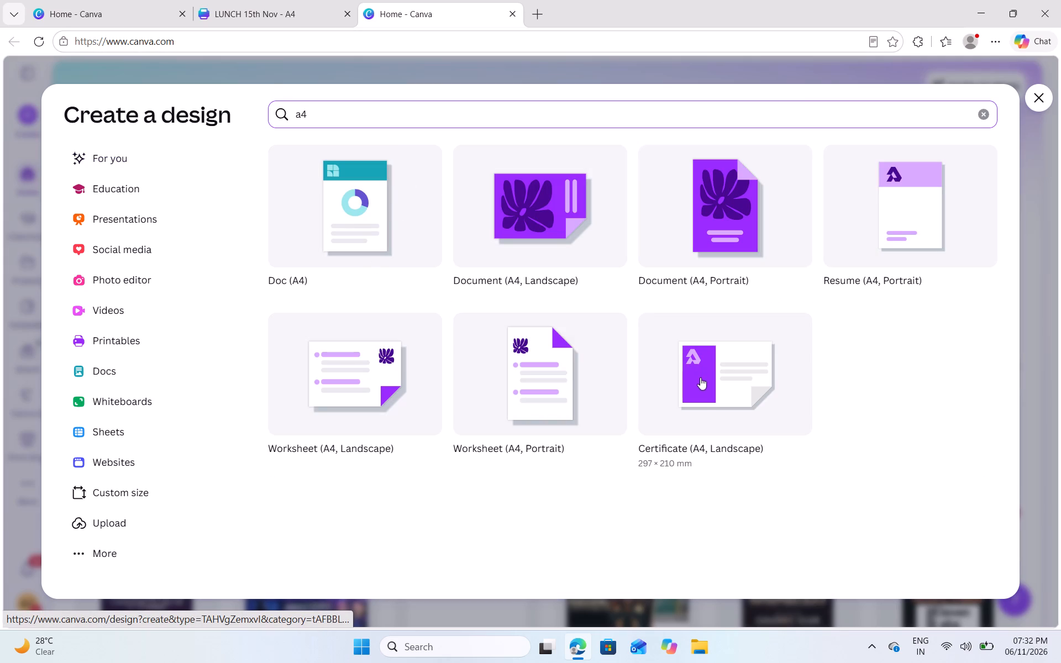
{"action": "left_click", "coordinate": [542, 534]}
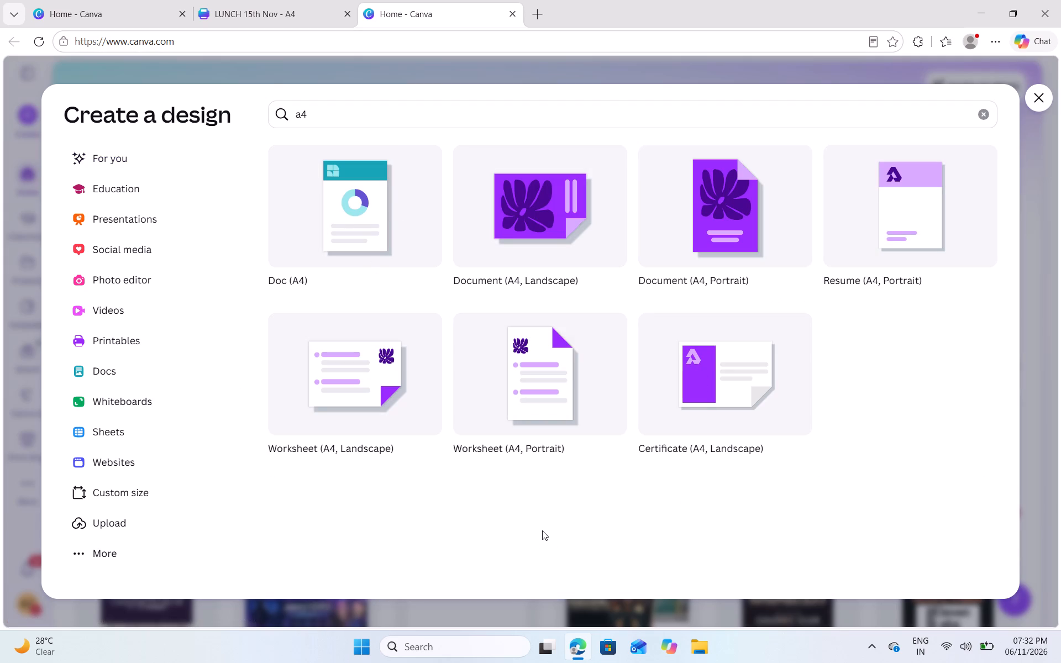
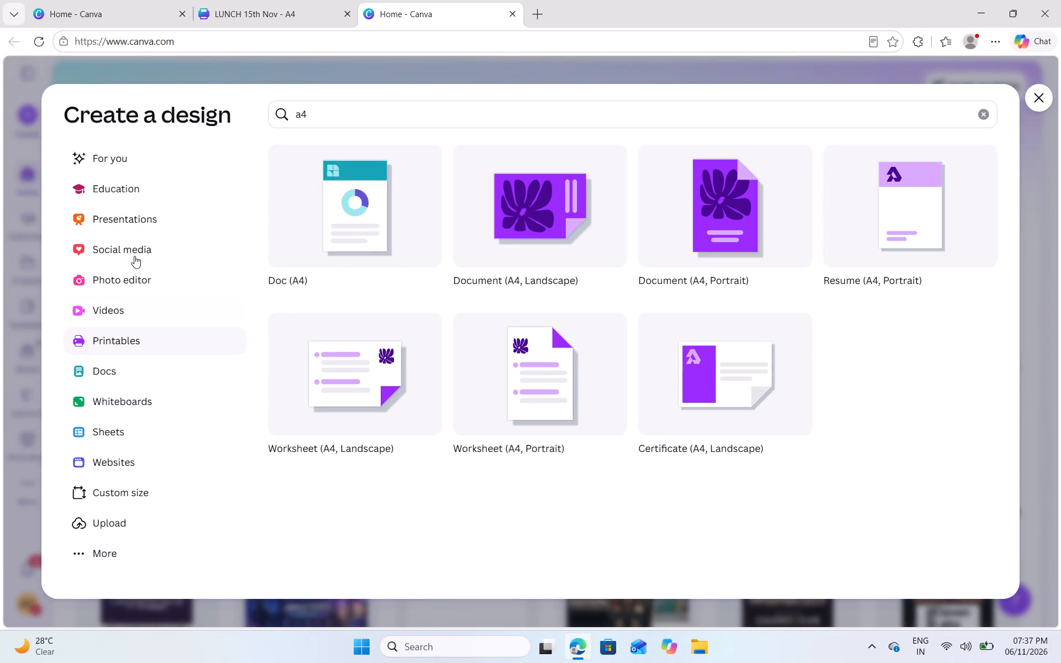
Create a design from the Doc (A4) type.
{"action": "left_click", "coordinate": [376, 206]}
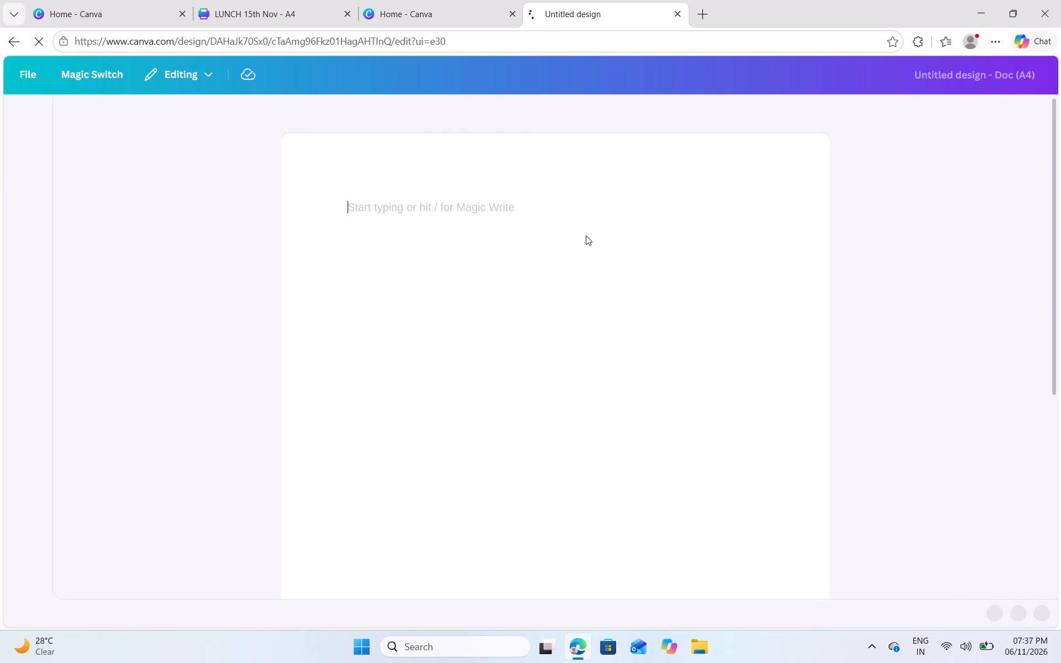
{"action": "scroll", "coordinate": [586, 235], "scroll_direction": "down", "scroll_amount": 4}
Return to the a4 design types and create a blank design from Resume (A4, Portrait).
{"action": "left_click", "coordinate": [411, 1]}
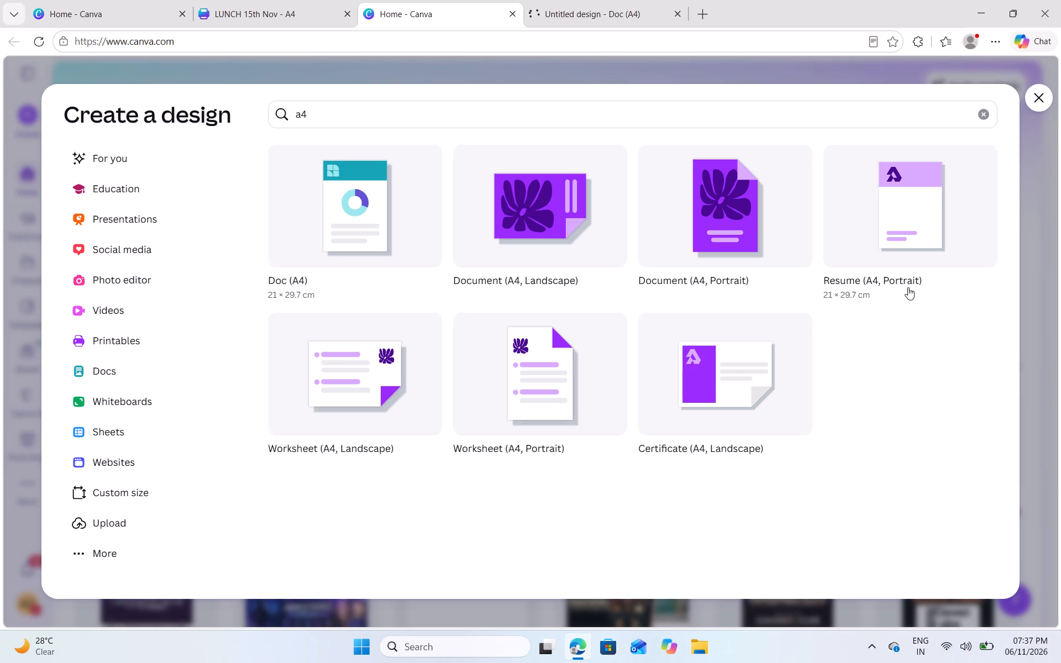
{"action": "left_click", "coordinate": [899, 241]}
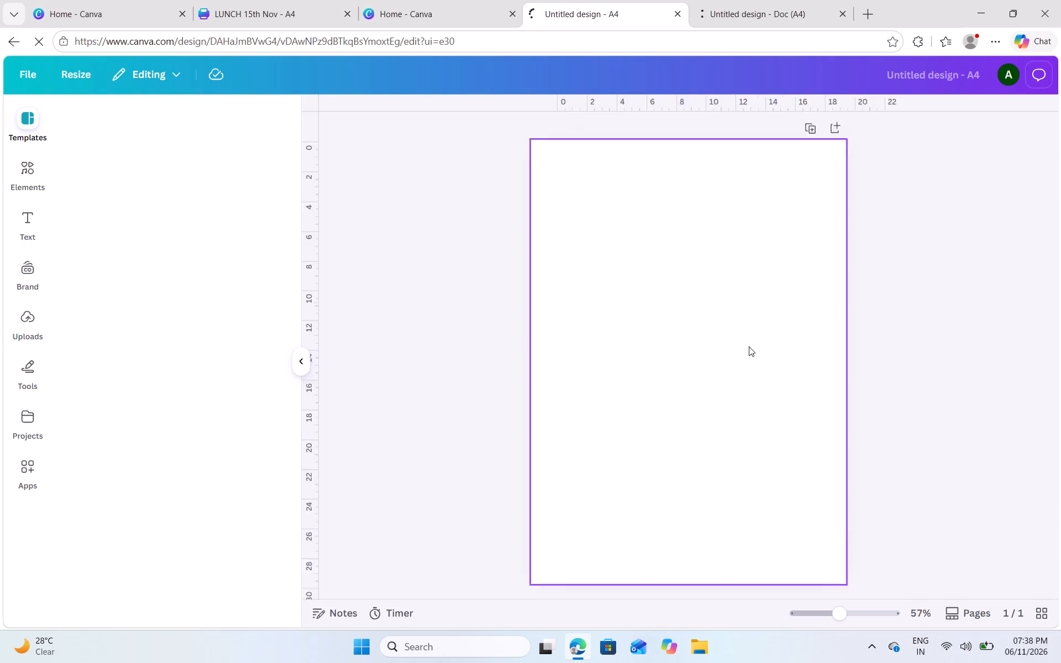
{"action": "scroll", "coordinate": [749, 346], "scroll_direction": "up", "scroll_amount": 1}
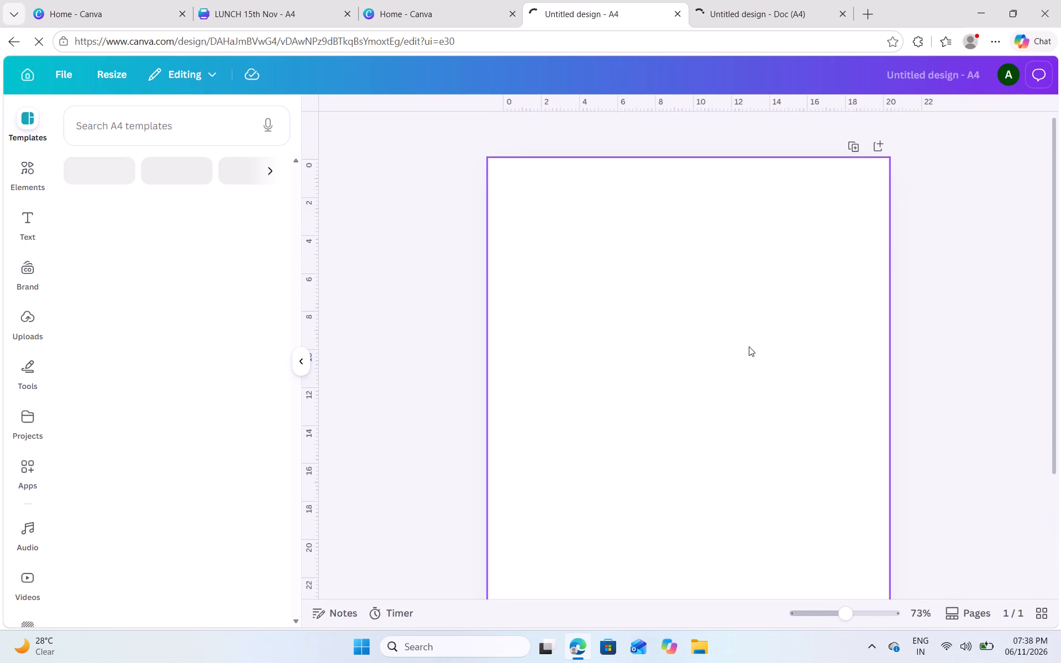
Go back to the original Canva home page with the recent designs and reload it.
{"action": "left_click", "coordinate": [143, 0]}
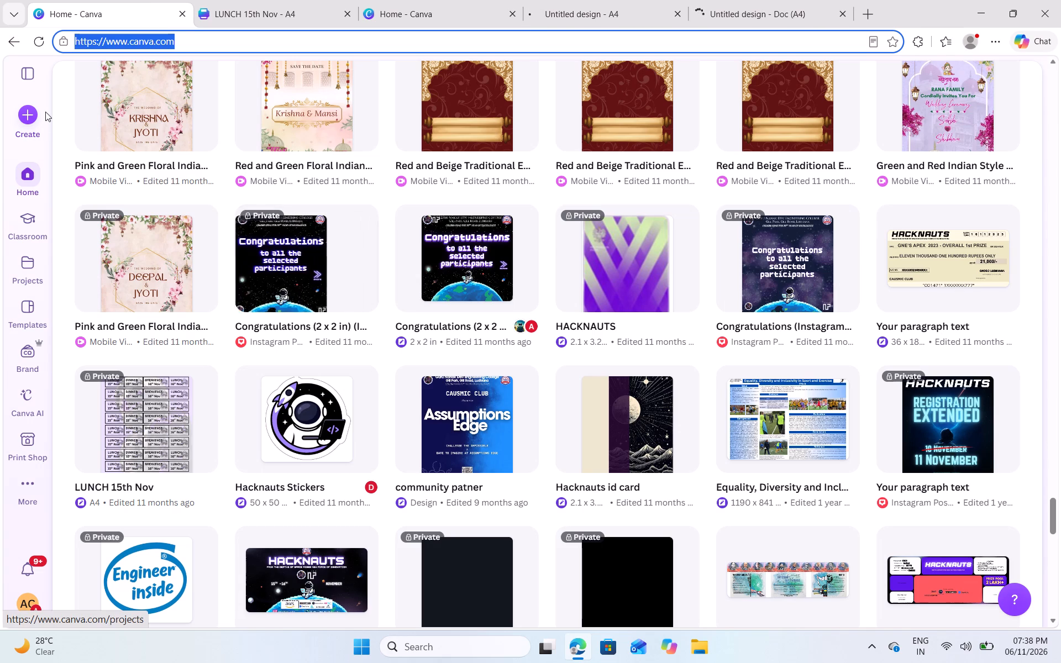
{"action": "left_click", "coordinate": [366, 0]}
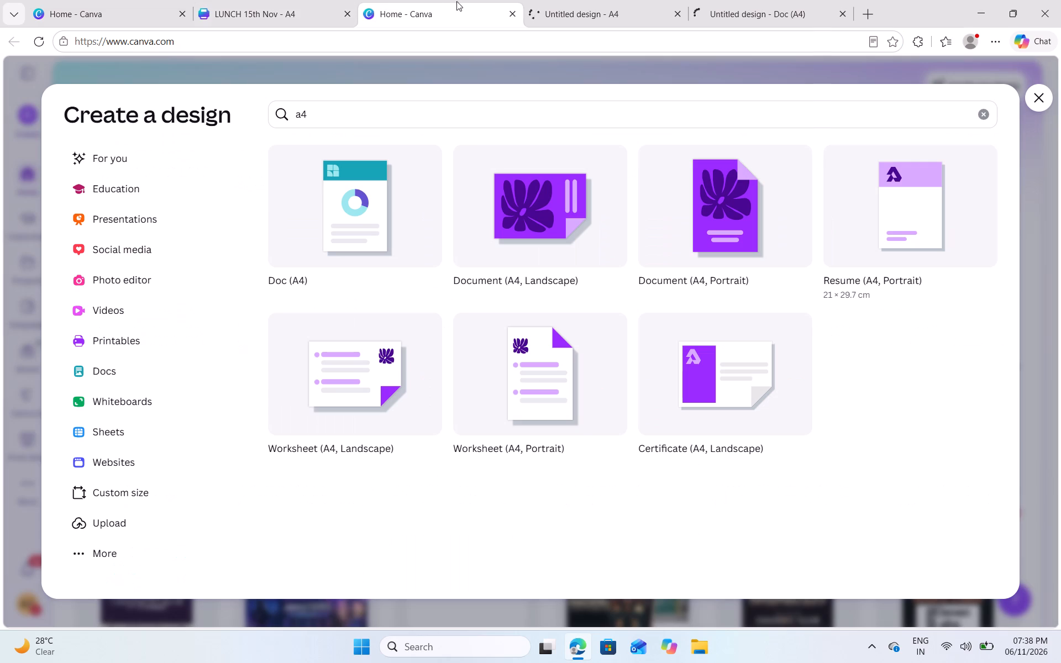
{"action": "left_click", "coordinate": [133, 1]}
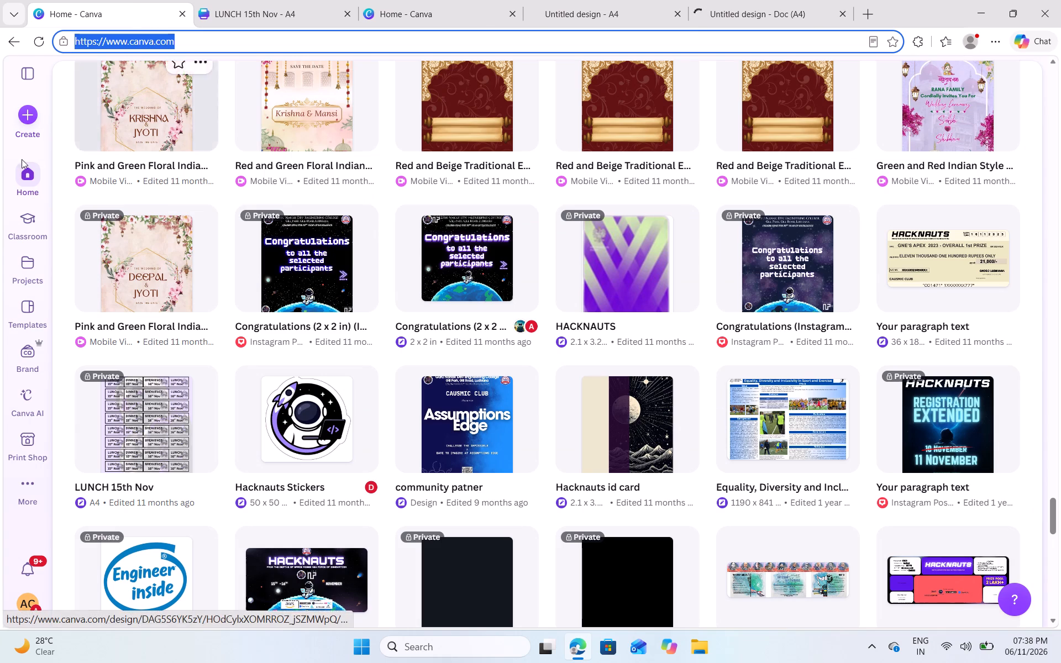
{"action": "left_click", "coordinate": [24, 74]}
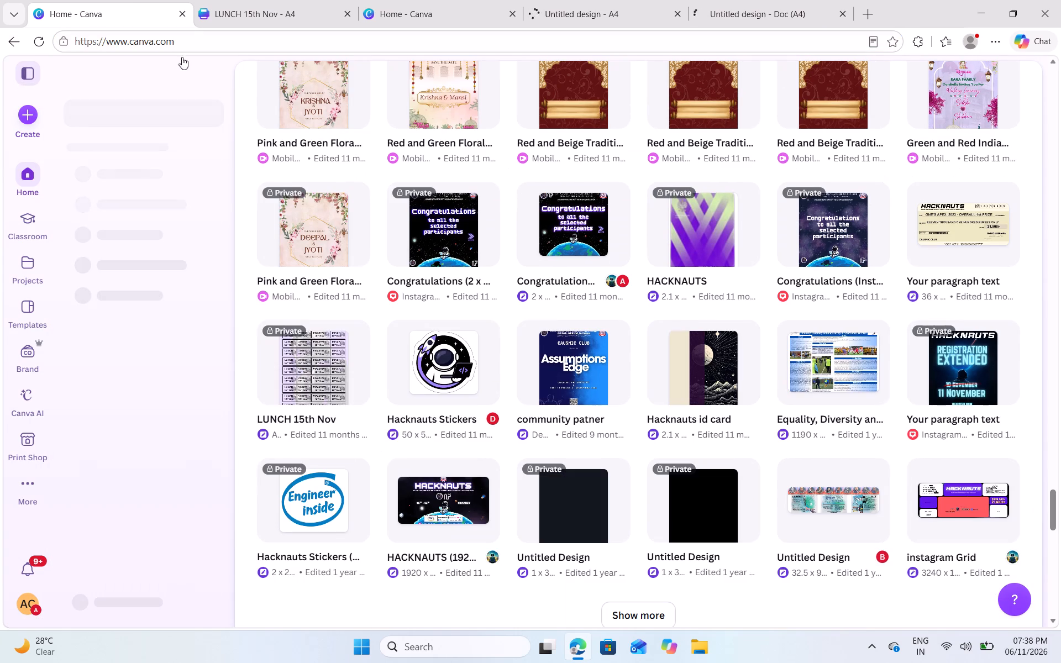
{"action": "left_click", "coordinate": [25, 68]}
{"action": "left_click", "coordinate": [40, 48]}
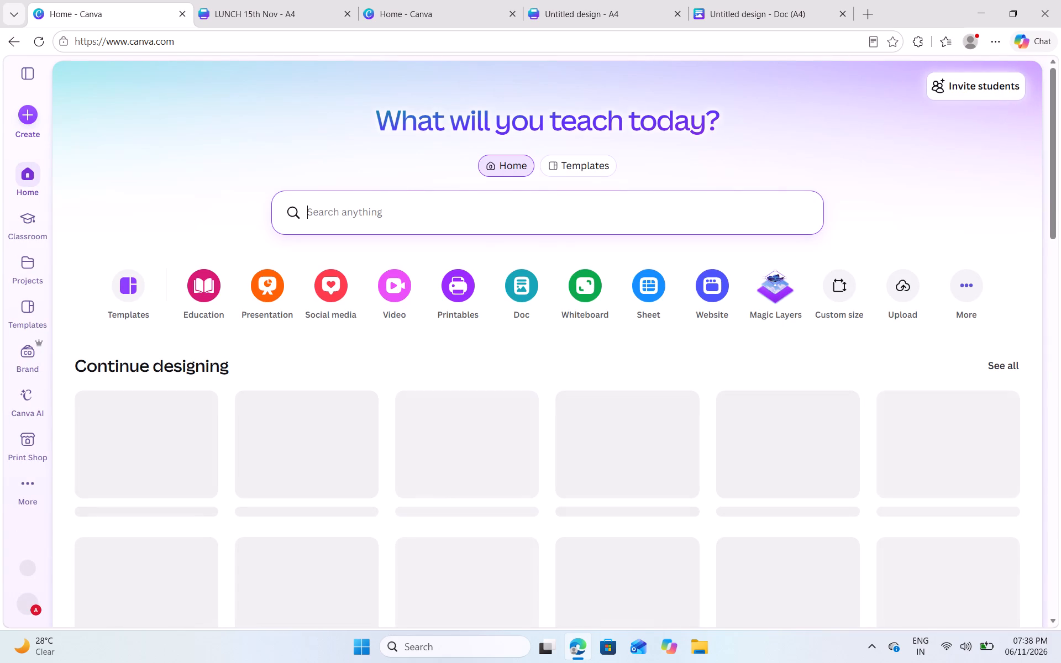
Browse and load more recent designs, then open the Hacknauts 2.0 countdown Instagram post named 5 in its own tab.
{"action": "scroll", "coordinate": [296, 190], "scroll_direction": "down", "scroll_amount": 1}
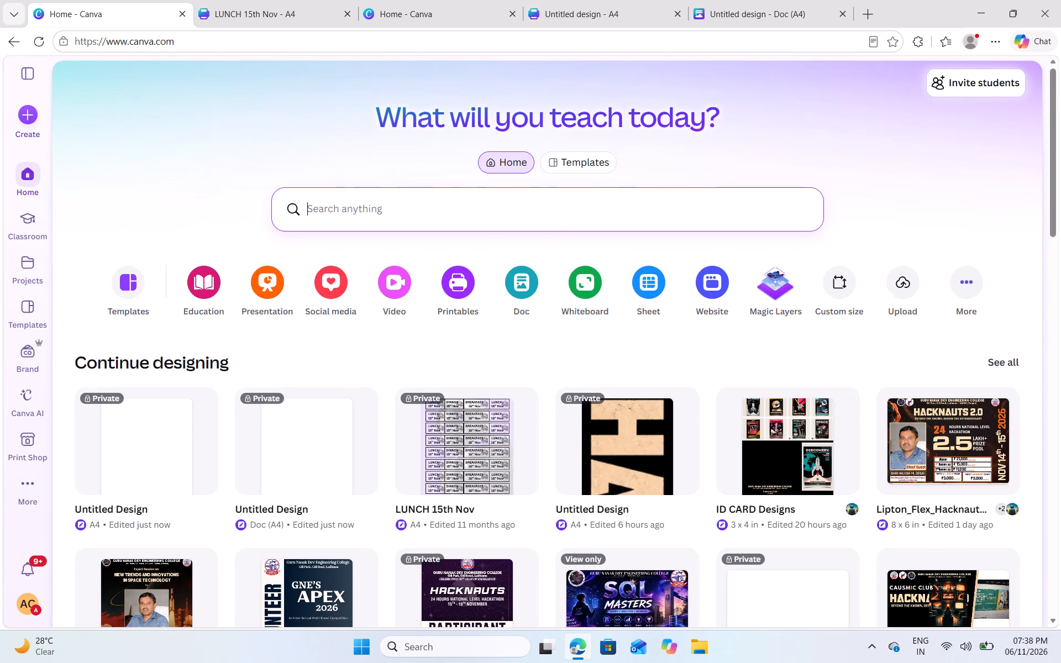
{"action": "scroll", "coordinate": [296, 190], "scroll_direction": "down", "scroll_amount": 1}
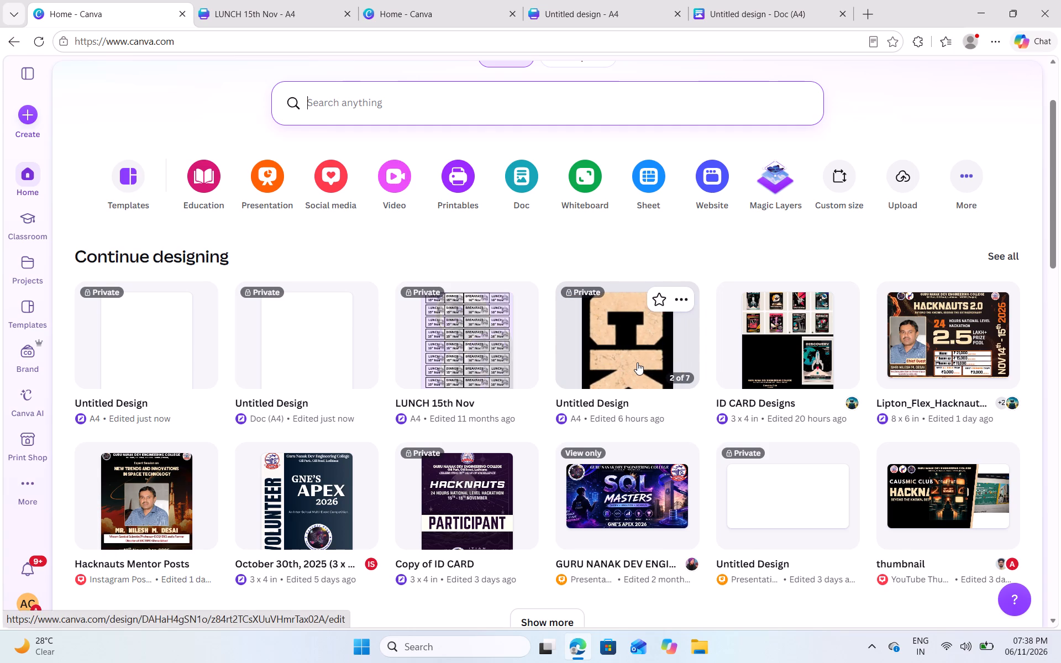
{"action": "scroll", "coordinate": [637, 362], "scroll_direction": "down", "scroll_amount": 2}
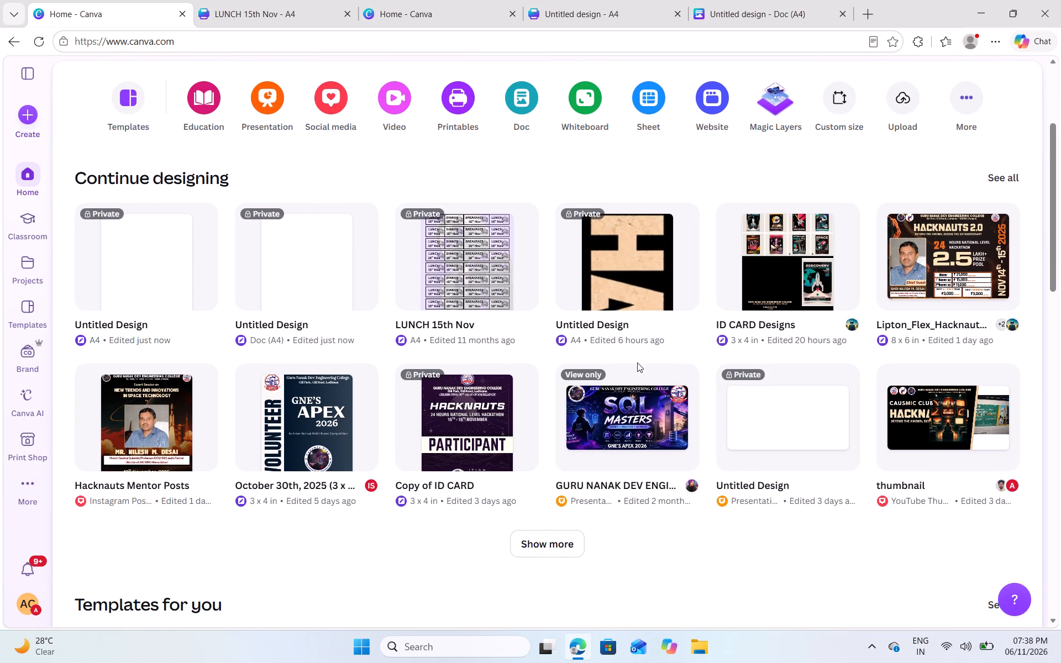
{"action": "scroll", "coordinate": [637, 362], "scroll_direction": "down", "scroll_amount": 2}
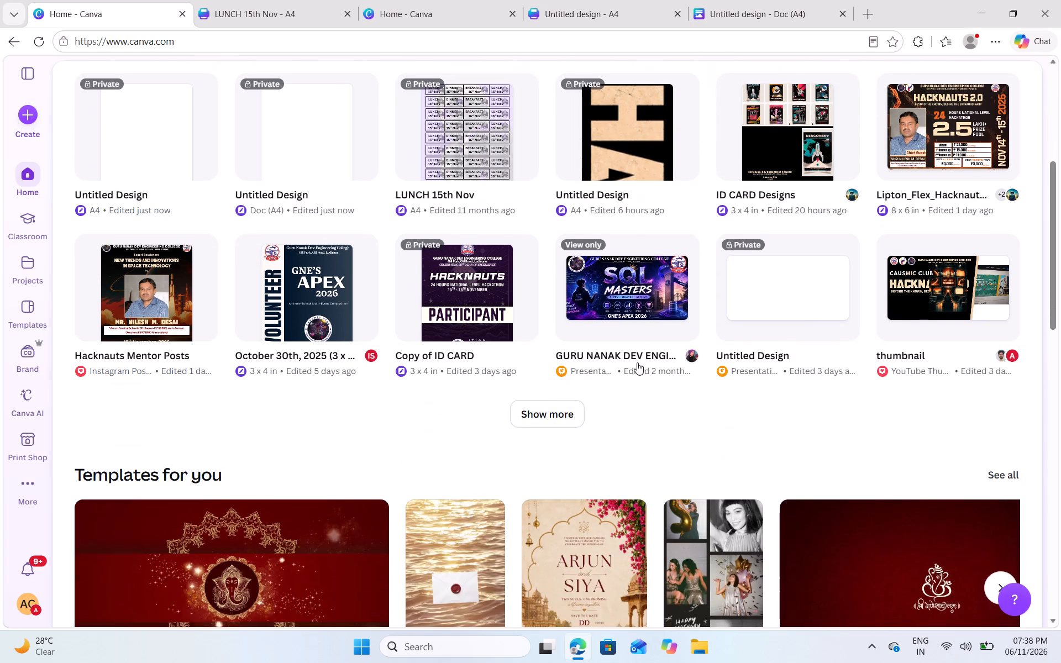
{"action": "left_click", "coordinate": [562, 417]}
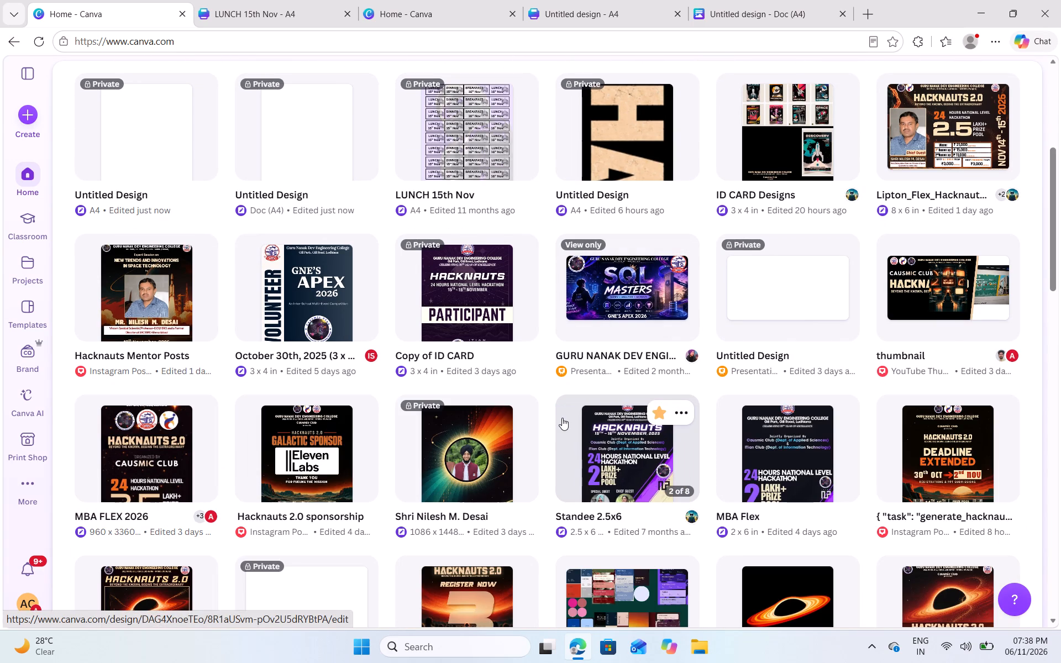
{"action": "scroll", "coordinate": [562, 418], "scroll_direction": "down", "scroll_amount": 2}
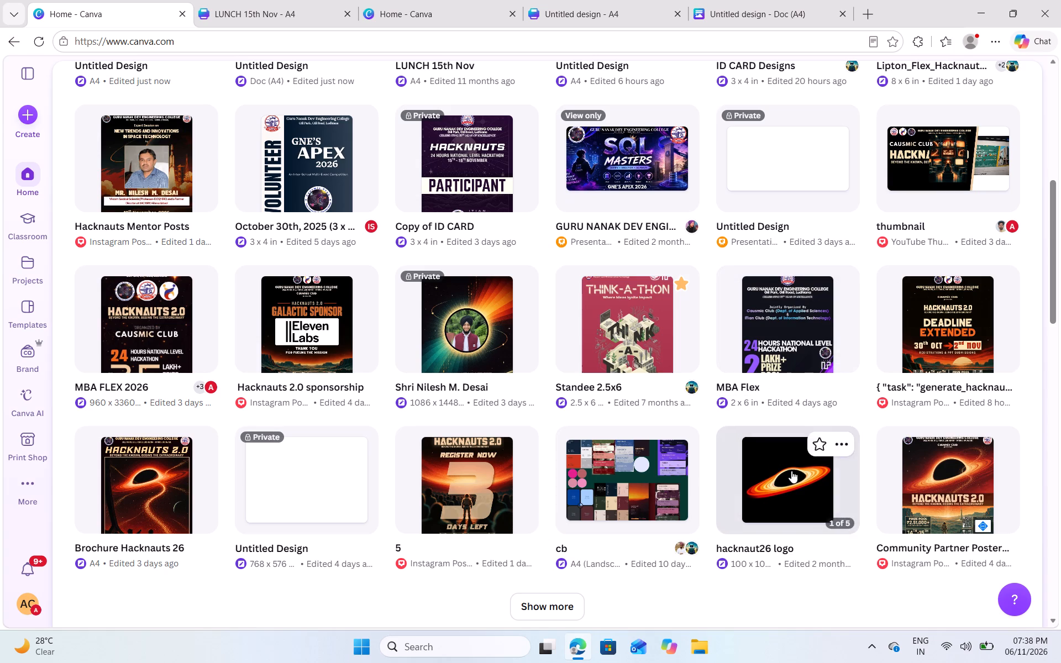
{"action": "scroll", "coordinate": [712, 444], "scroll_direction": "down", "scroll_amount": 2}
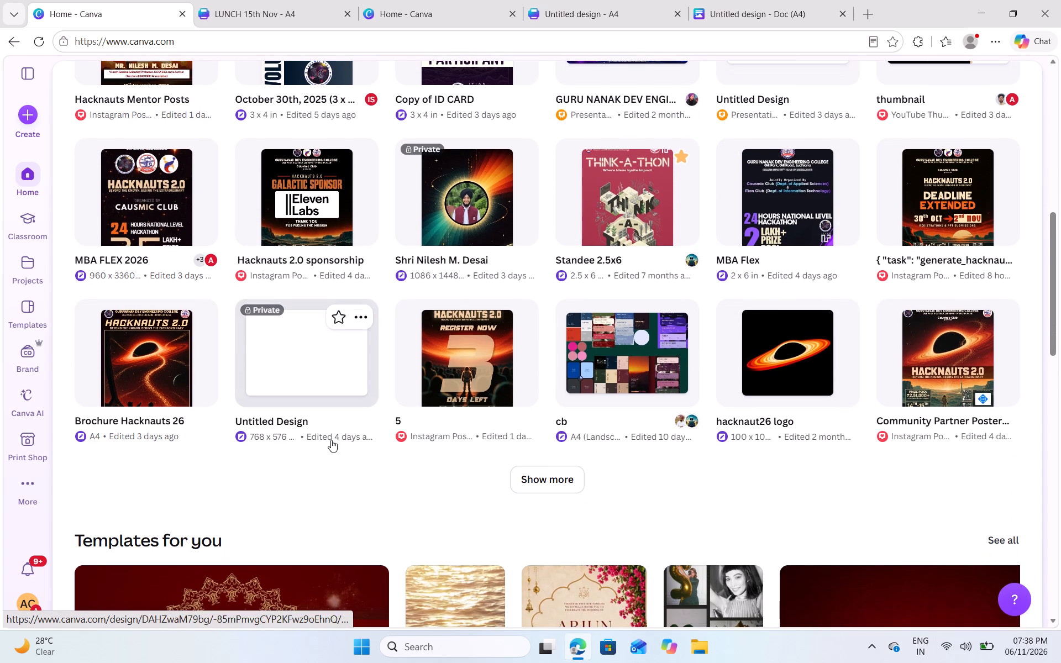
{"action": "scroll", "coordinate": [800, 383], "scroll_direction": "down", "scroll_amount": 3}
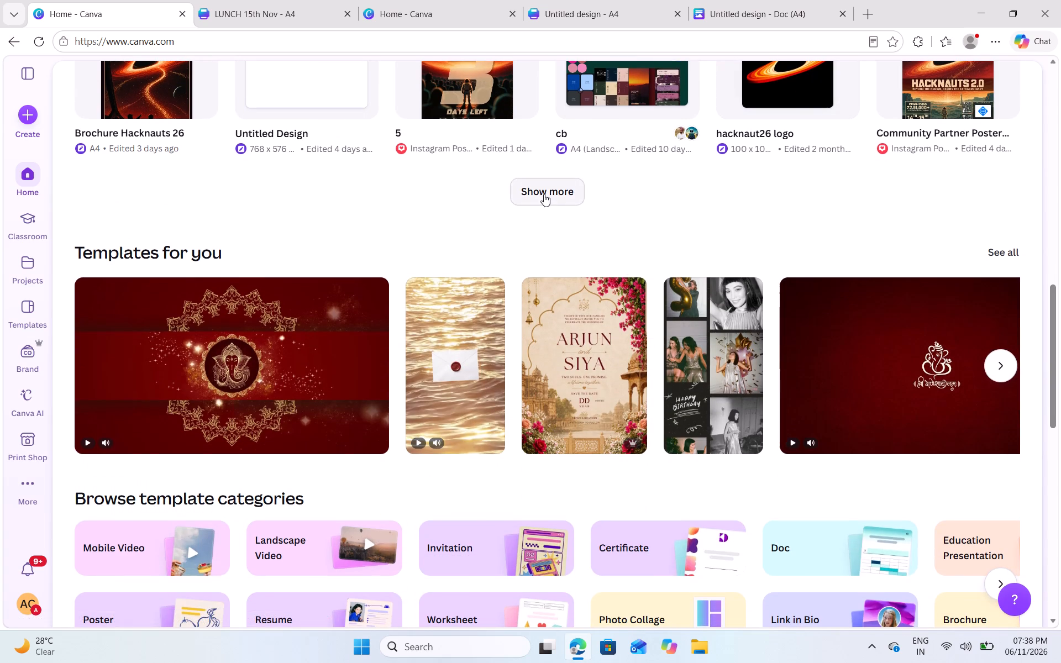
{"action": "left_click", "coordinate": [544, 194]}
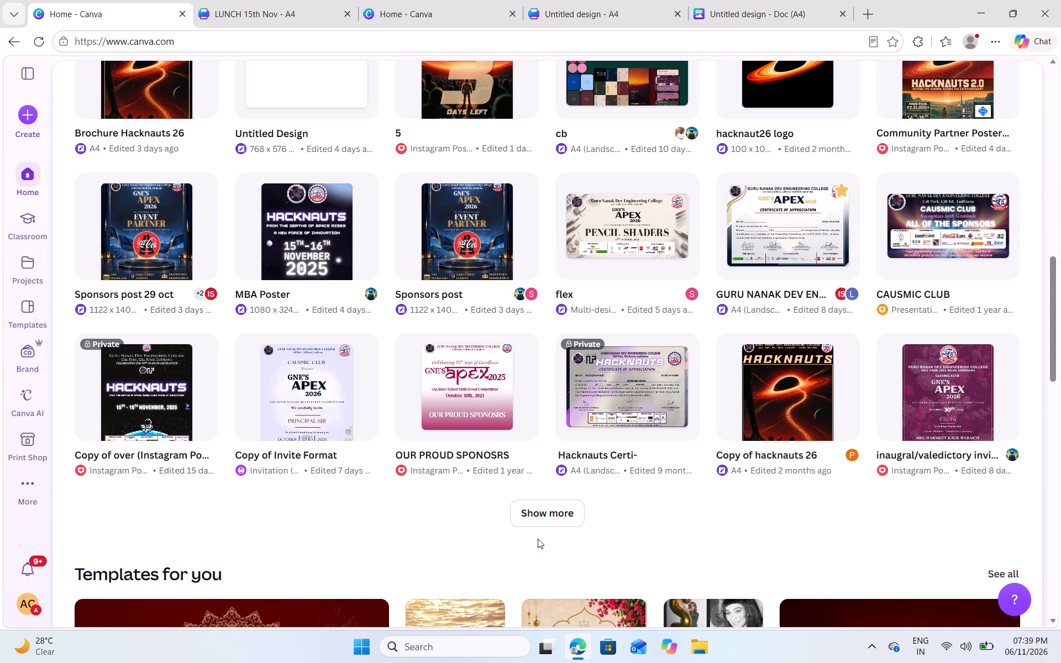
{"action": "left_click", "coordinate": [535, 515]}
{"action": "scroll", "coordinate": [569, 436], "scroll_direction": "down", "scroll_amount": 3}
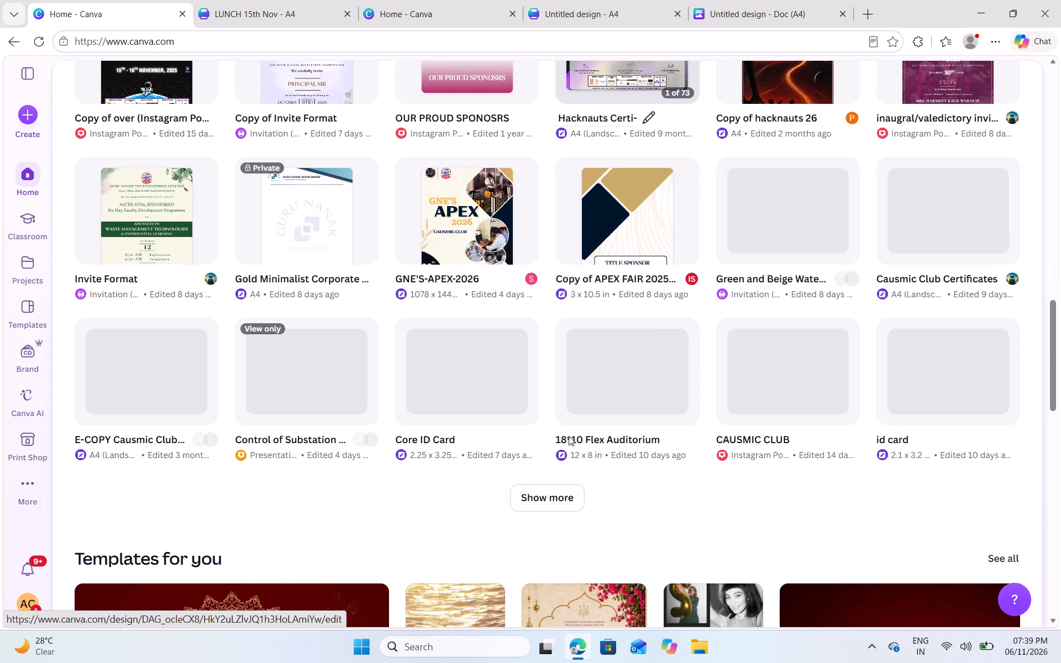
{"action": "scroll", "coordinate": [569, 436], "scroll_direction": "up", "scroll_amount": 2}
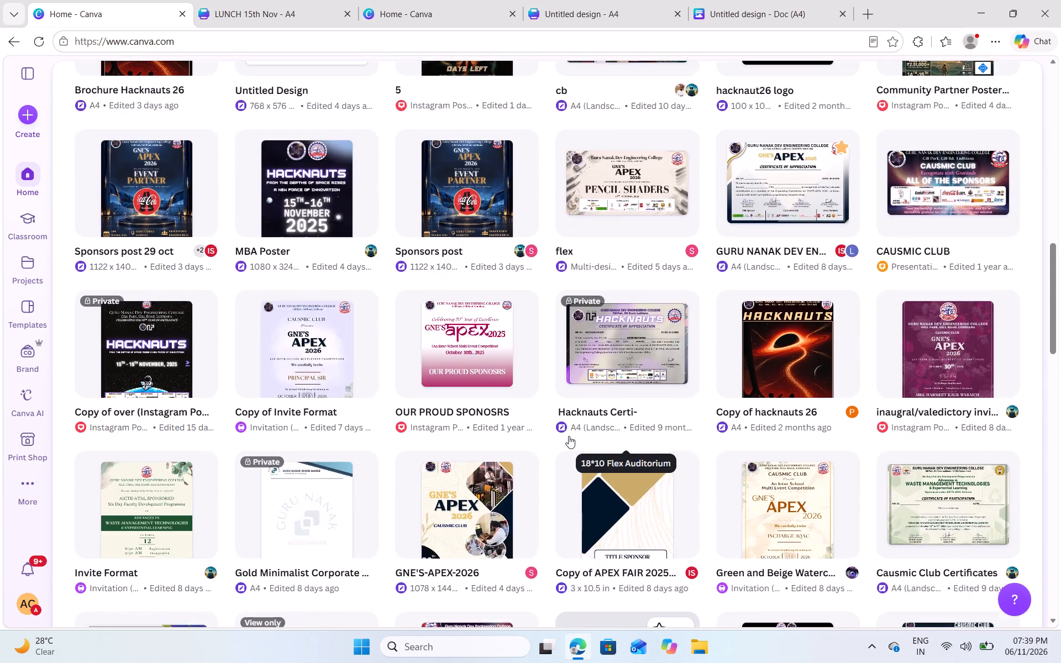
{"action": "scroll", "coordinate": [569, 436], "scroll_direction": "up", "scroll_amount": 5}
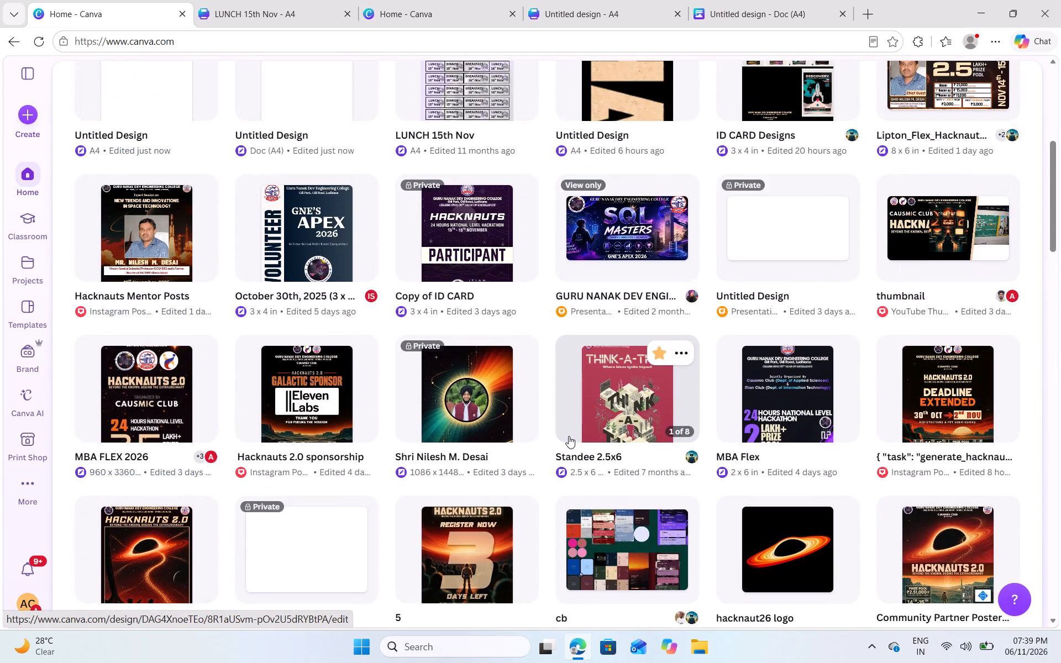
{"action": "scroll", "coordinate": [569, 436], "scroll_direction": "up", "scroll_amount": 2}
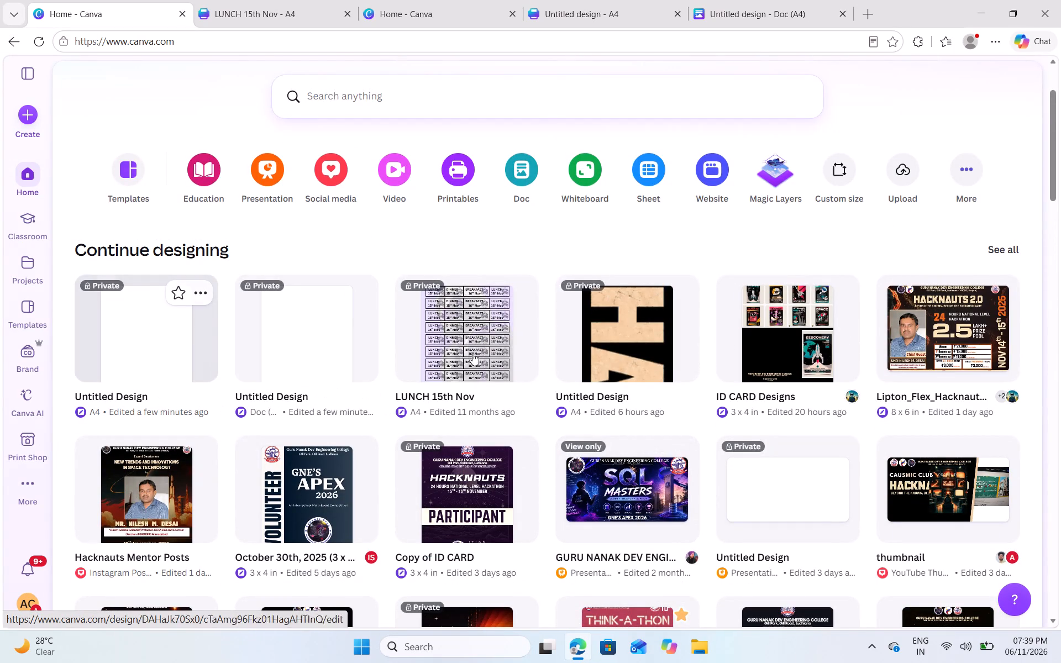
{"action": "scroll", "coordinate": [755, 467], "scroll_direction": "down", "scroll_amount": 1}
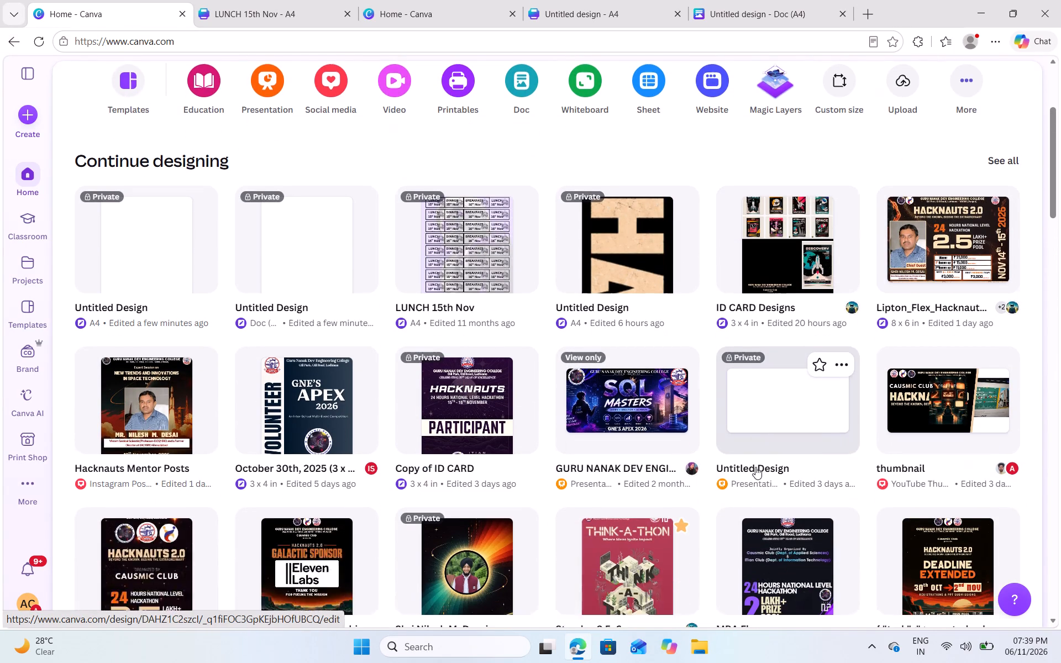
{"action": "scroll", "coordinate": [755, 467], "scroll_direction": "down", "scroll_amount": 1}
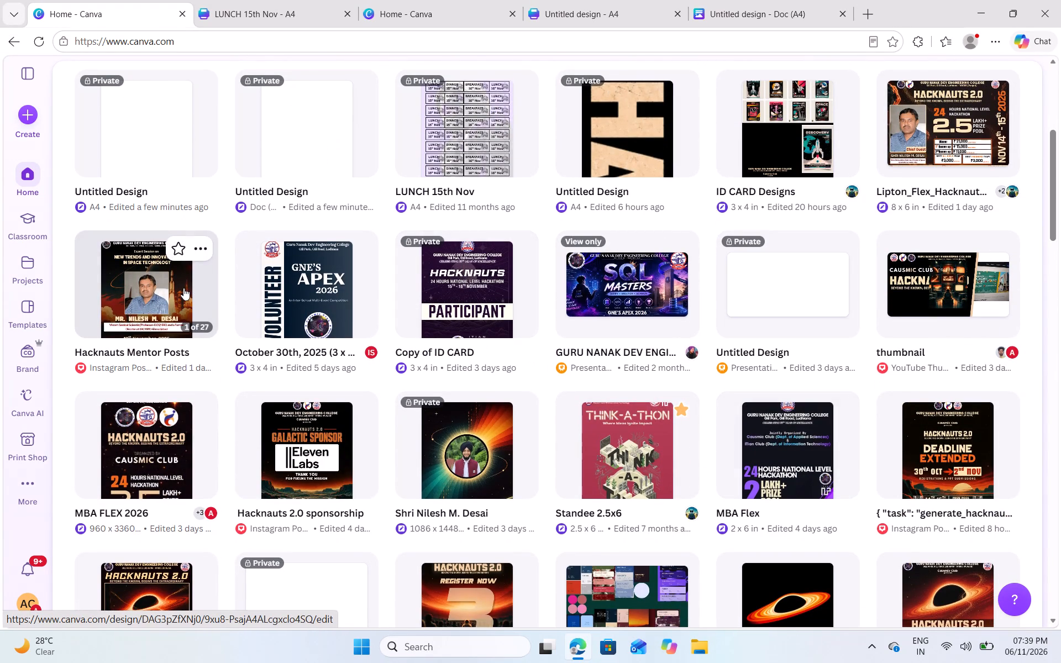
Browse further through the recent designs and open the Hacknauts 2.0 countdown Instagram post named 5.
{"action": "scroll", "coordinate": [569, 524], "scroll_direction": "down", "scroll_amount": 1}
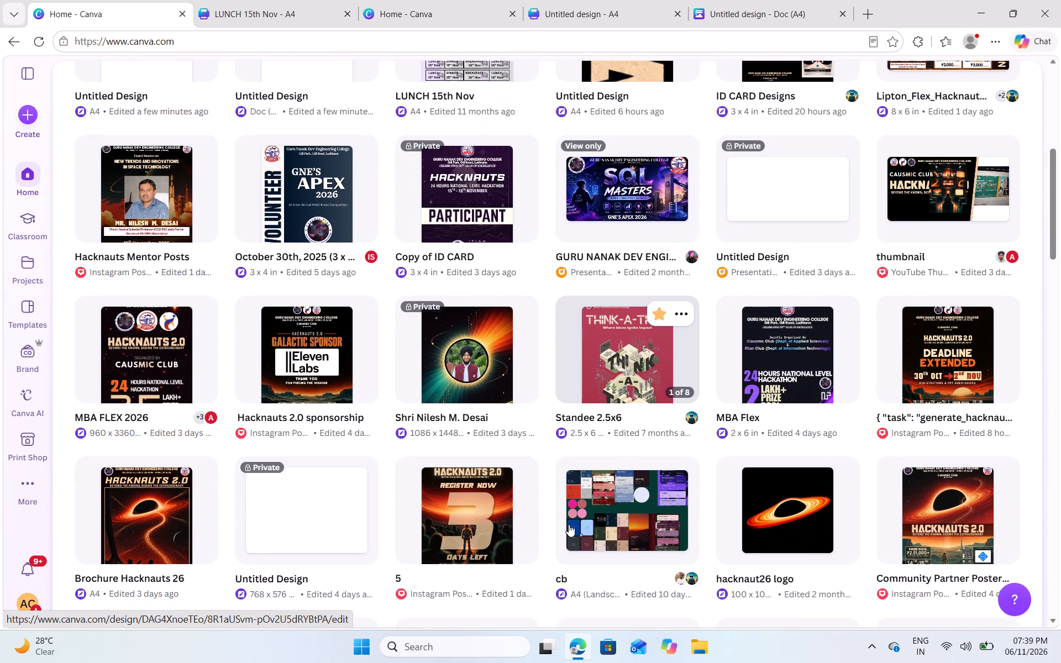
{"action": "scroll", "coordinate": [569, 524], "scroll_direction": "down", "scroll_amount": 1}
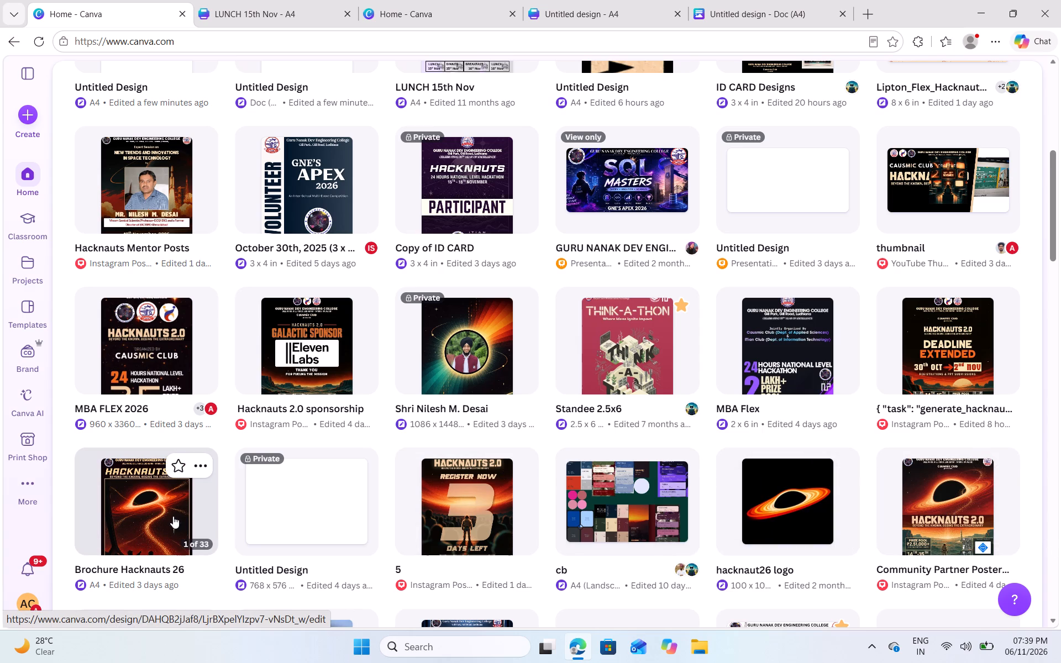
{"action": "scroll", "coordinate": [562, 532], "scroll_direction": "down", "scroll_amount": 1}
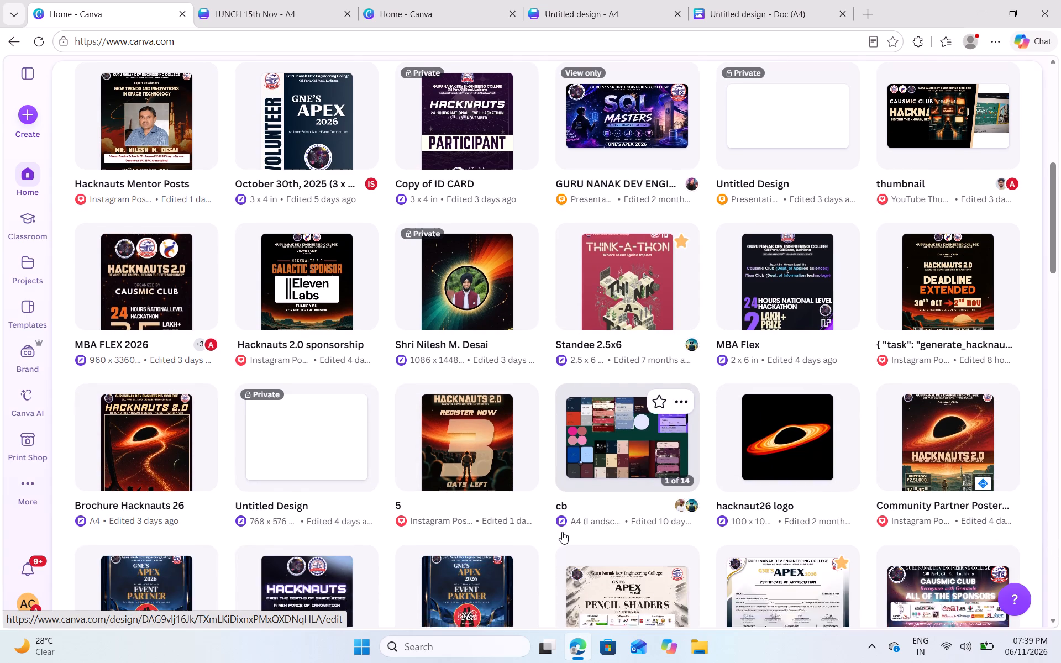
{"action": "scroll", "coordinate": [562, 532], "scroll_direction": "down", "scroll_amount": 1}
{"action": "left_click", "coordinate": [501, 423]}
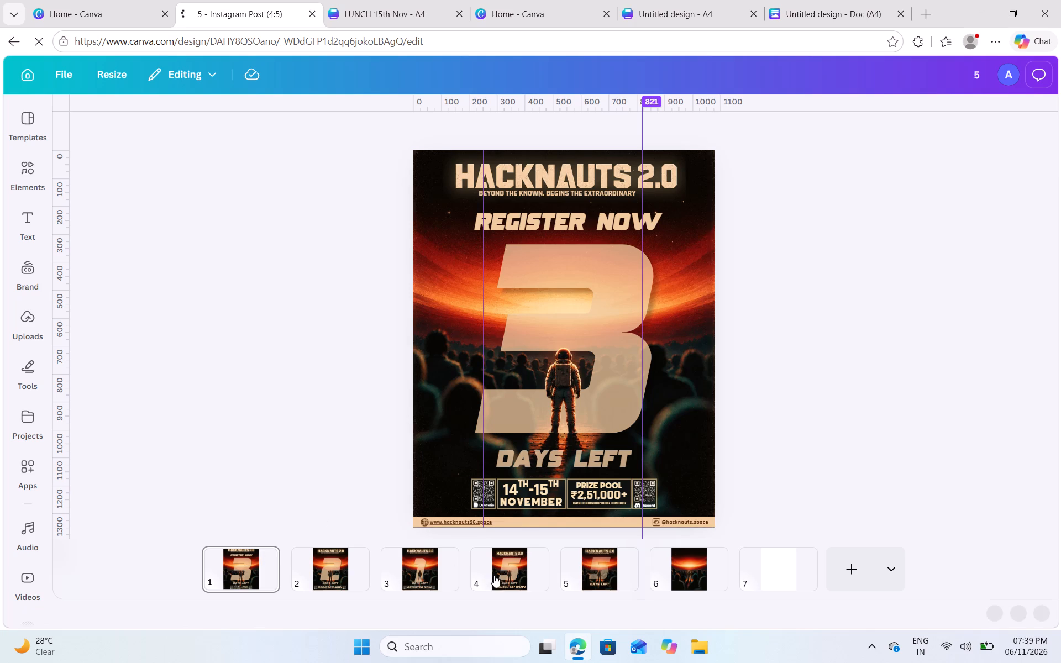
Go to page 6 of the countdown post, the page with the background artwork and no countdown number.
{"action": "left_click", "coordinate": [696, 580]}
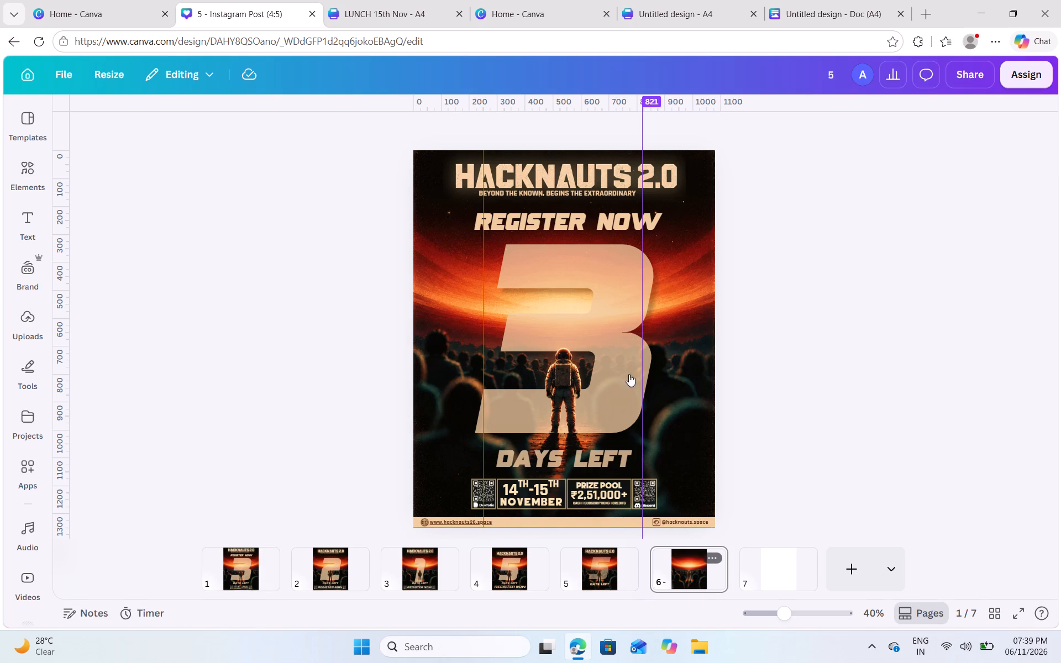
Copy the astronaut-and-crowd background image from page 6 of design 5 and paste it into the blank A4 design, moving that tab beside LUNCH 15th Nov.
{"action": "left_click", "coordinate": [605, 377]}
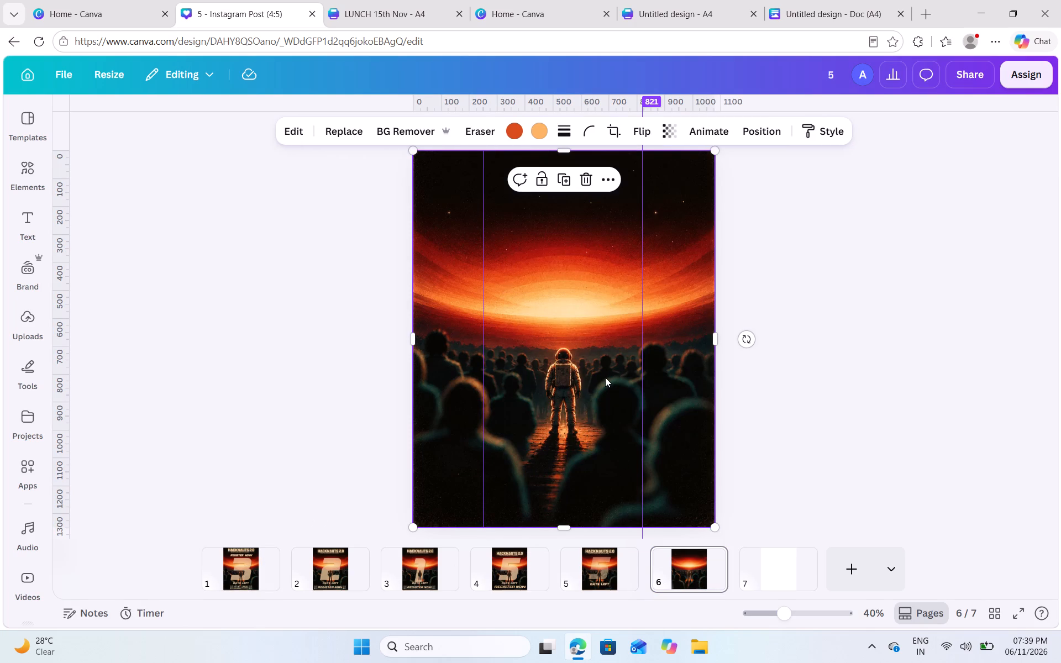
{"action": "key", "text": "ctrl+c"}
{"action": "left_click", "coordinate": [444, 4]}
{"action": "left_click", "coordinate": [576, 1]}
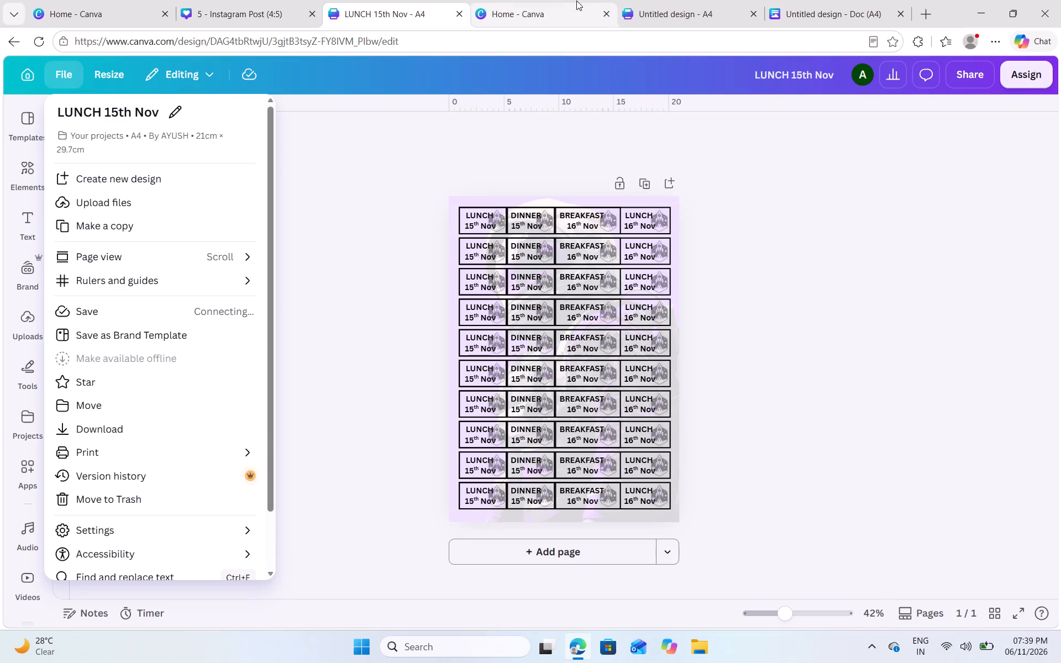
{"action": "left_click", "coordinate": [726, 2]}
{"action": "left_click_drag", "start_coordinate": [725, 3], "coordinate": [569, 9]}
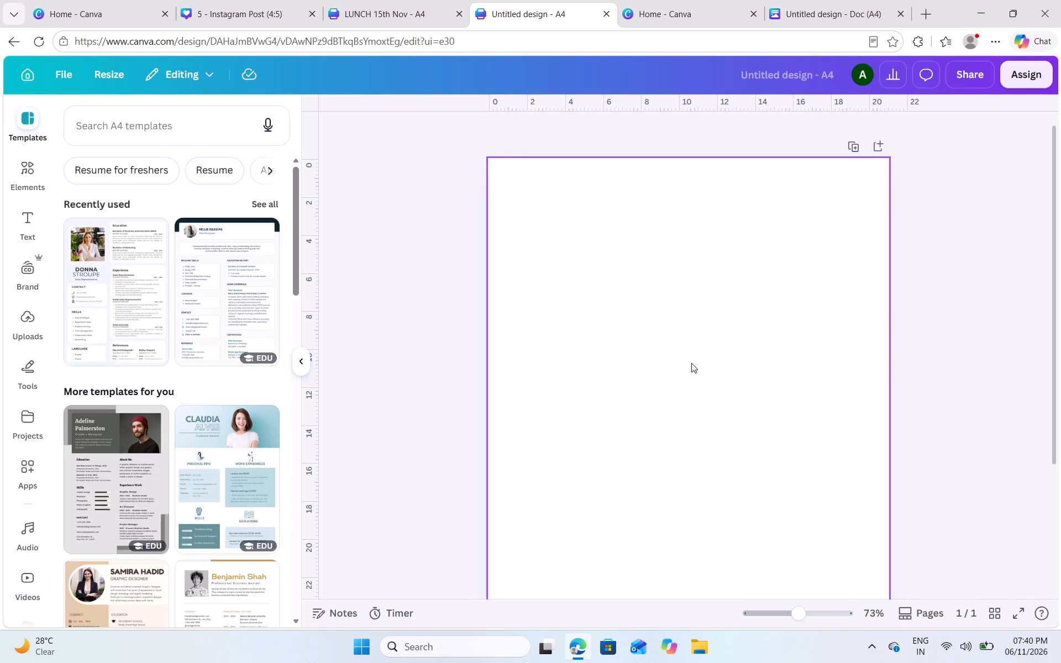
{"action": "key", "text": "ctrl+v"}
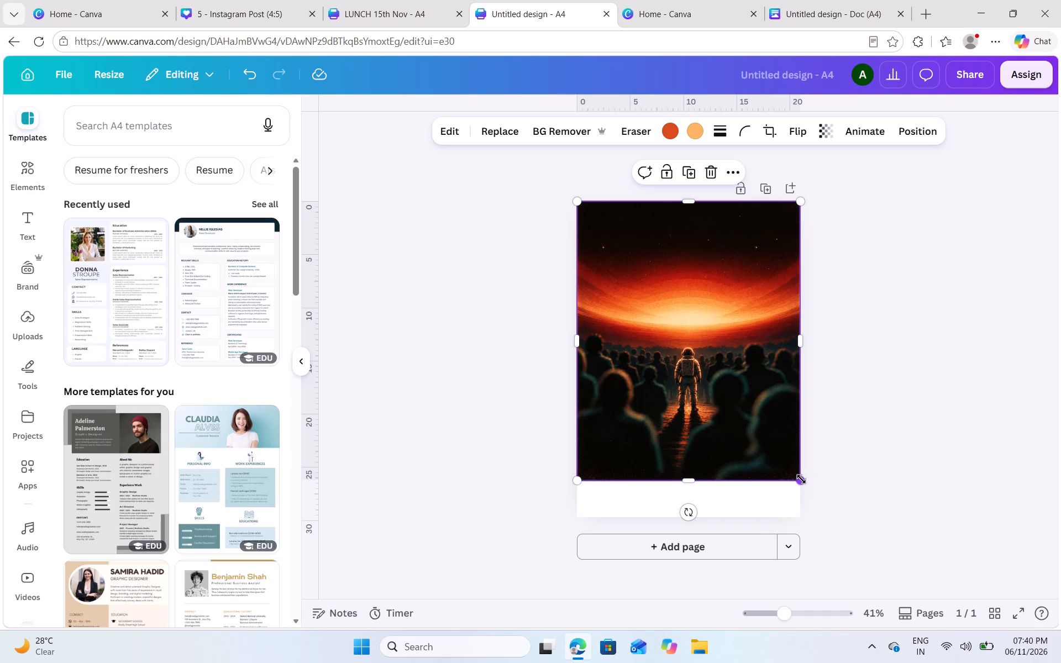
Enlarge the pasted image to the full 29.7 cm page height and centre it horizontally on the page.
{"action": "left_click_drag", "start_coordinate": [803, 480], "coordinate": [820, 504]}
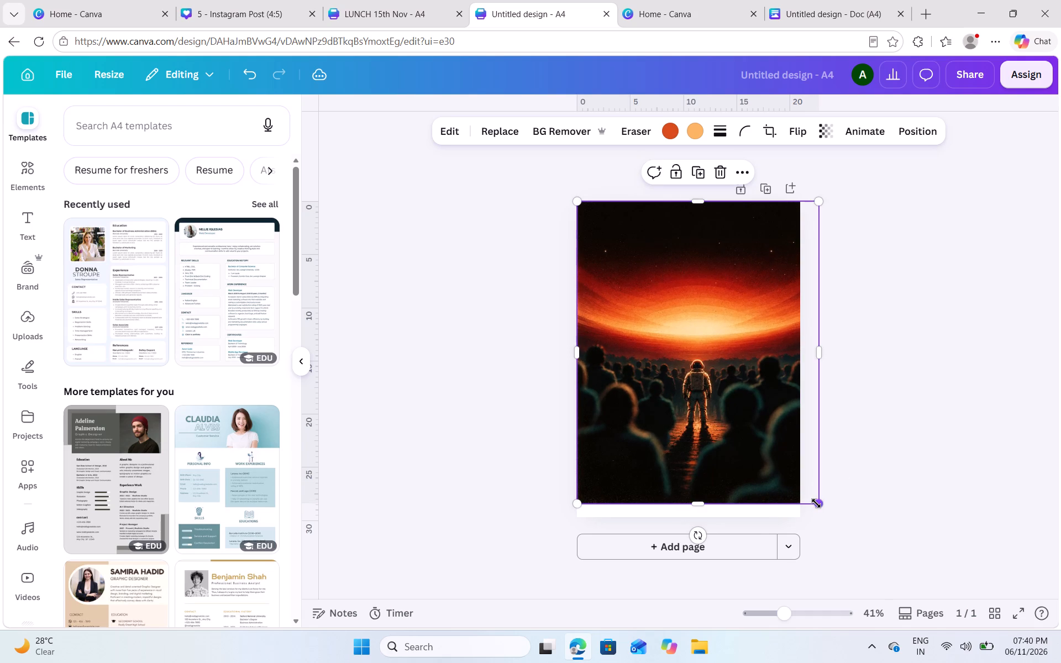
{"action": "left_click_drag", "start_coordinate": [821, 504], "coordinate": [839, 514]}
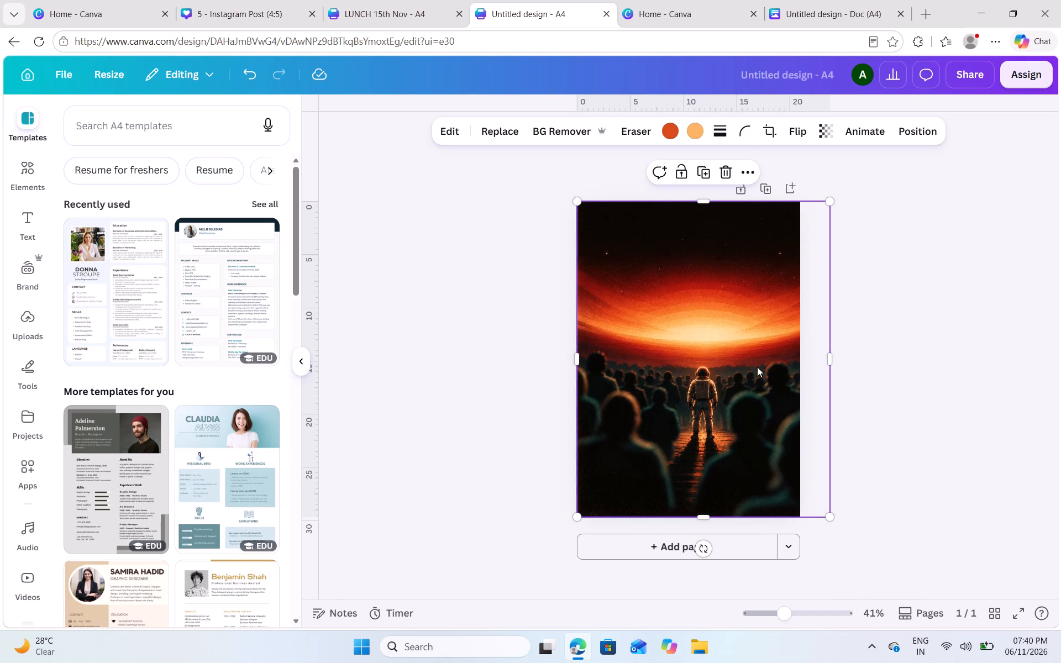
{"action": "left_click", "coordinate": [903, 133]}
{"action": "left_click", "coordinate": [258, 314]}
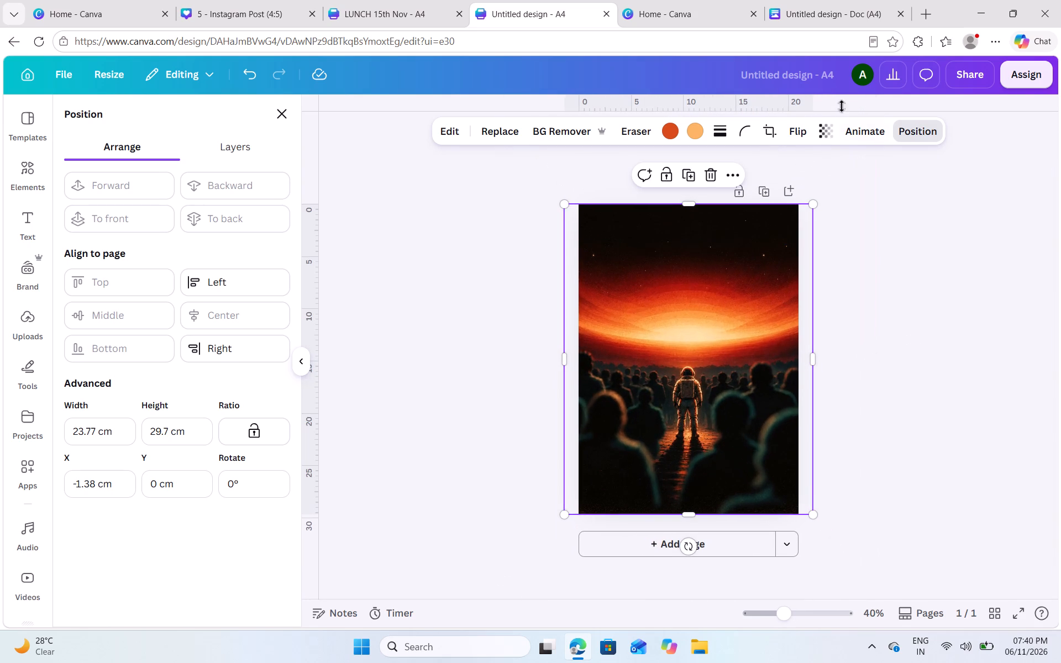
Reduce the background image's transparency setting to roughly half.
{"action": "left_click", "coordinate": [827, 135]}
{"action": "left_click_drag", "start_coordinate": [843, 185], "coordinate": [809, 186]}
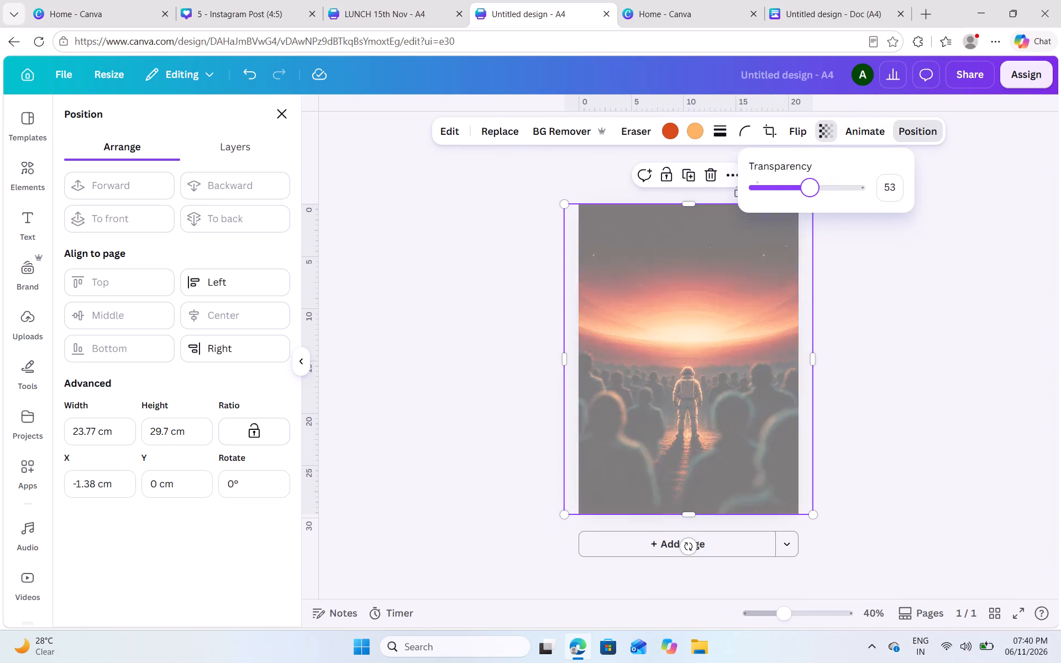
{"action": "left_click_drag", "start_coordinate": [809, 186], "coordinate": [807, 187]}
Shift the image rightward to expose the page background and colour the background with the near-black photo colour.
{"action": "left_click_drag", "start_coordinate": [691, 301], "coordinate": [783, 299]}
{"action": "left_click", "coordinate": [632, 331]}
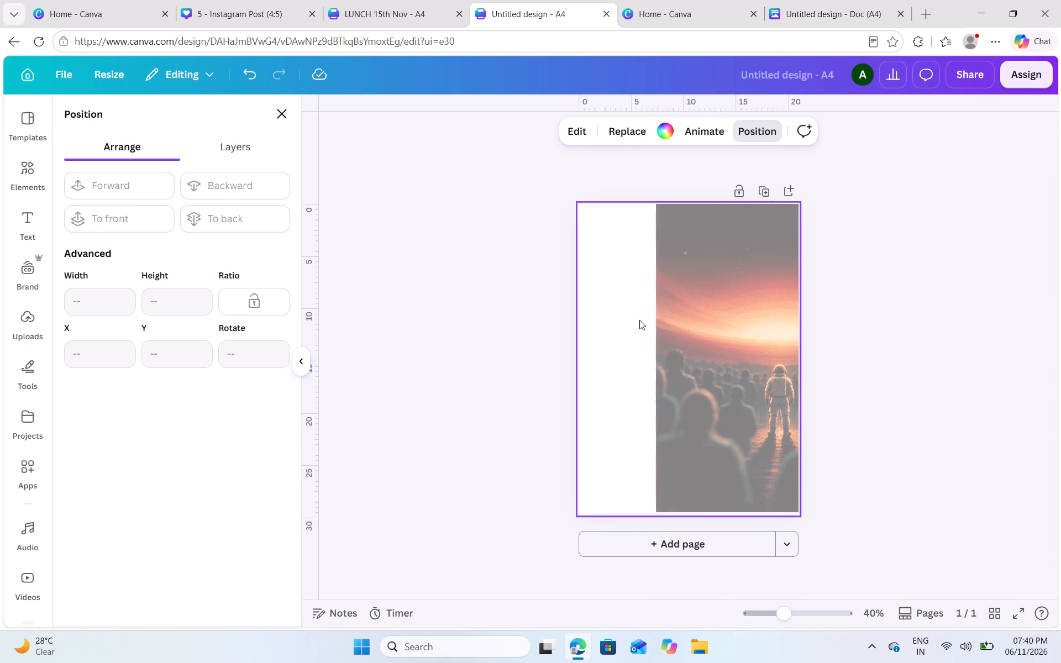
{"action": "left_click", "coordinate": [658, 134]}
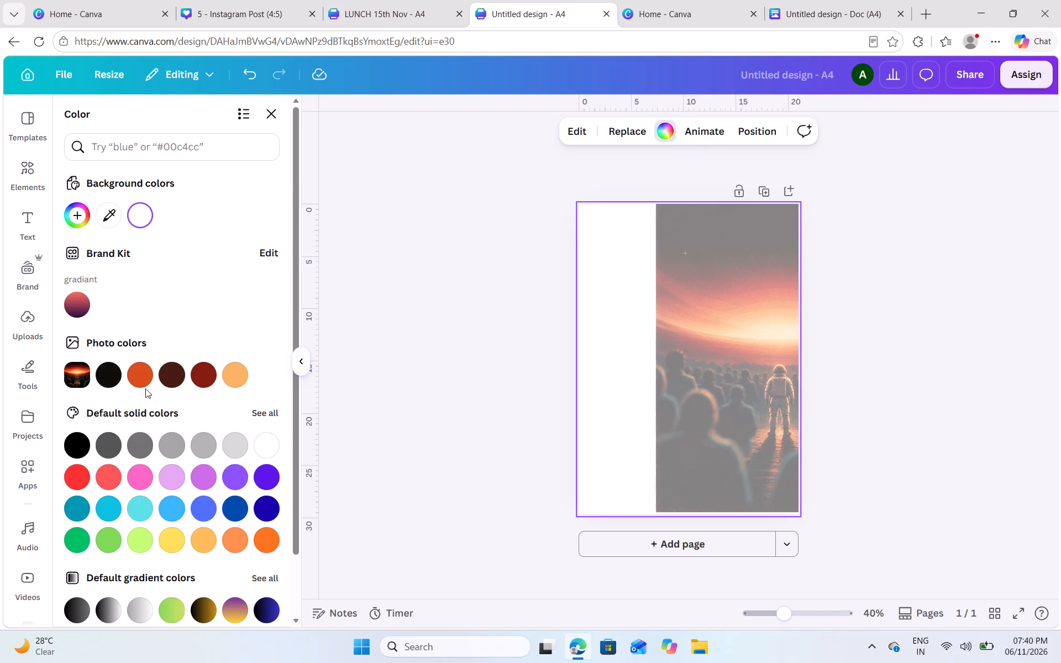
{"action": "left_click", "coordinate": [104, 373]}
{"action": "left_click", "coordinate": [849, 320]}
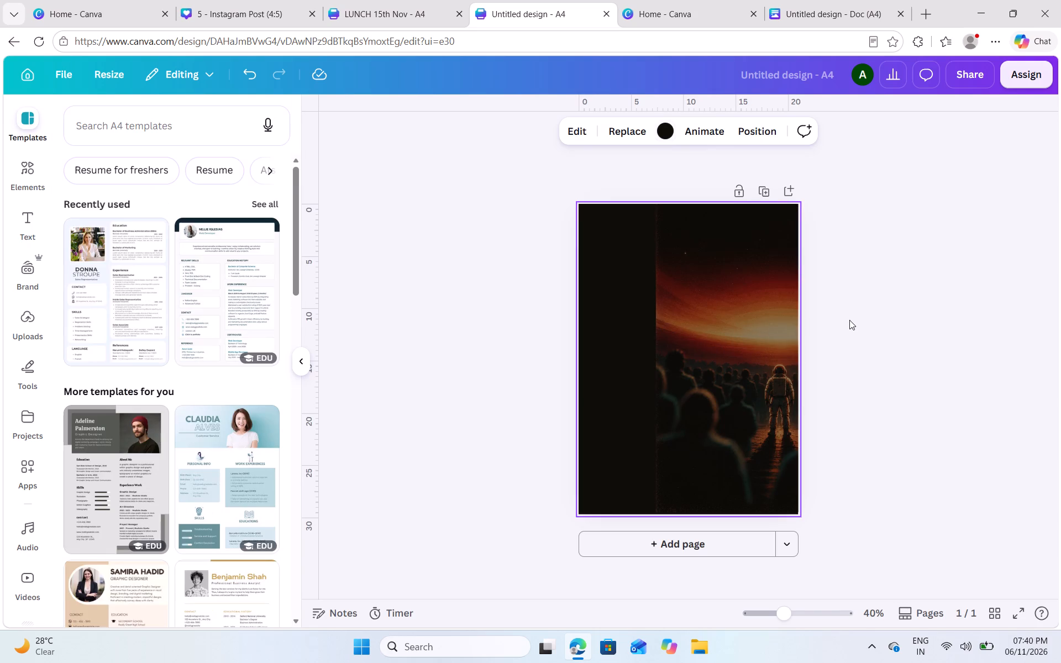
Move the astronaut background image back over the page so it is centred horizontally and fills the whole sheet.
{"action": "left_click", "coordinate": [761, 352]}
{"action": "left_click_drag", "start_coordinate": [761, 352], "coordinate": [637, 353]}
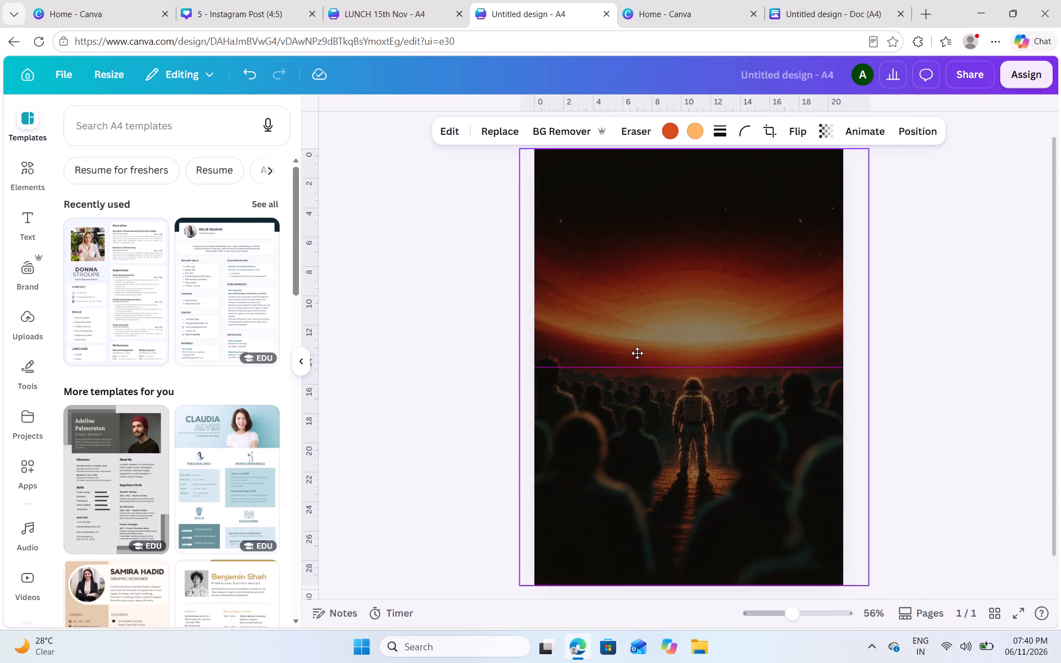
{"action": "left_click_drag", "start_coordinate": [637, 353], "coordinate": [634, 357]}
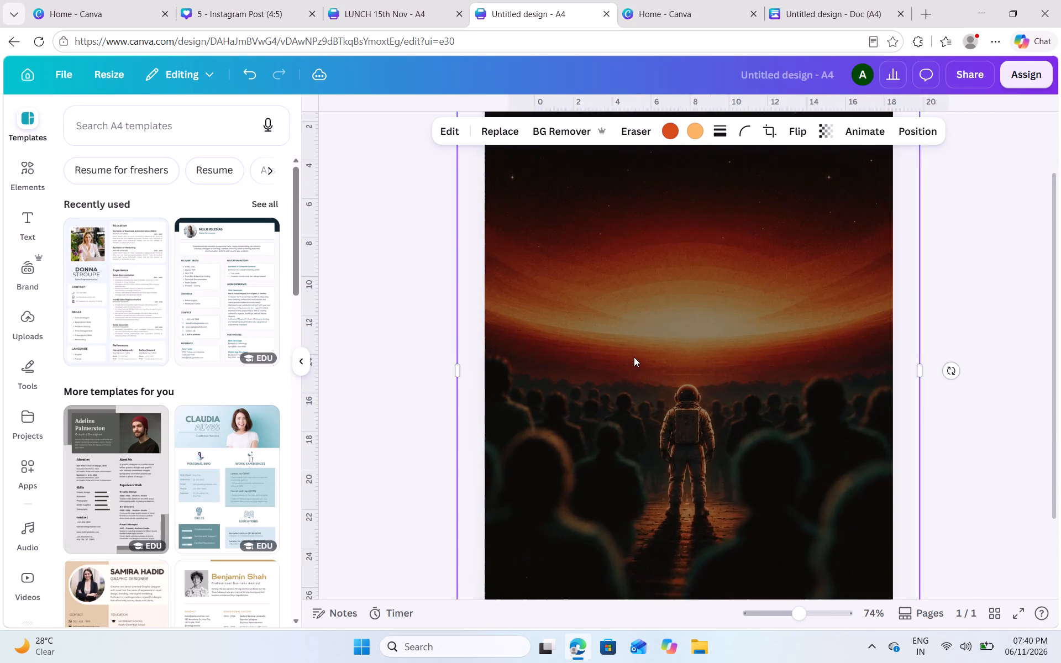
{"action": "scroll", "coordinate": [634, 357], "scroll_direction": "up", "scroll_amount": 3}
{"action": "left_click", "coordinate": [370, 379]}
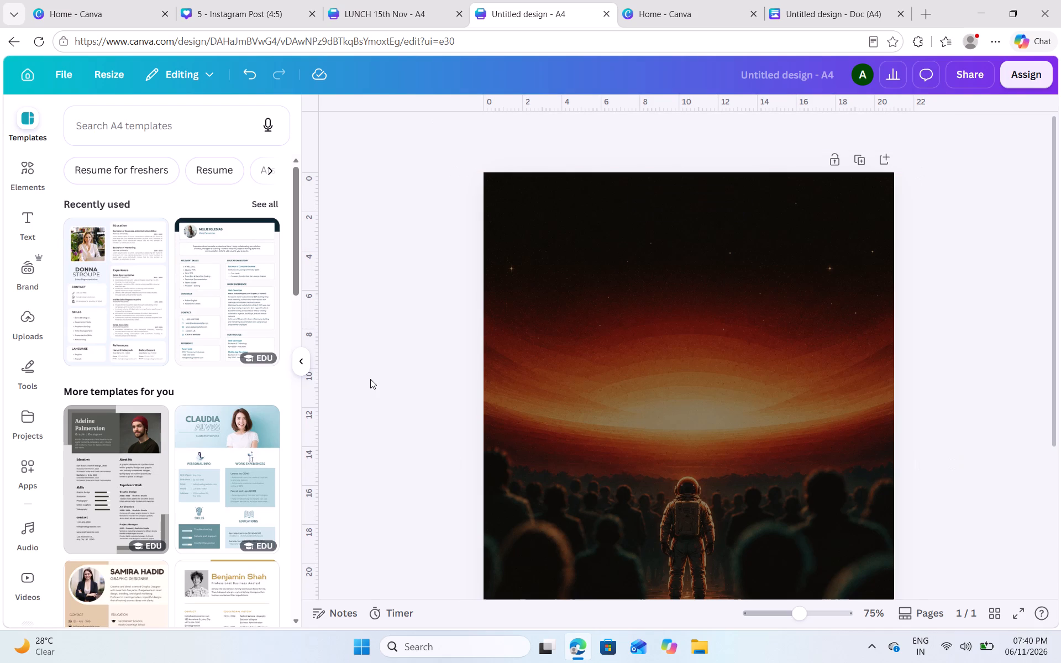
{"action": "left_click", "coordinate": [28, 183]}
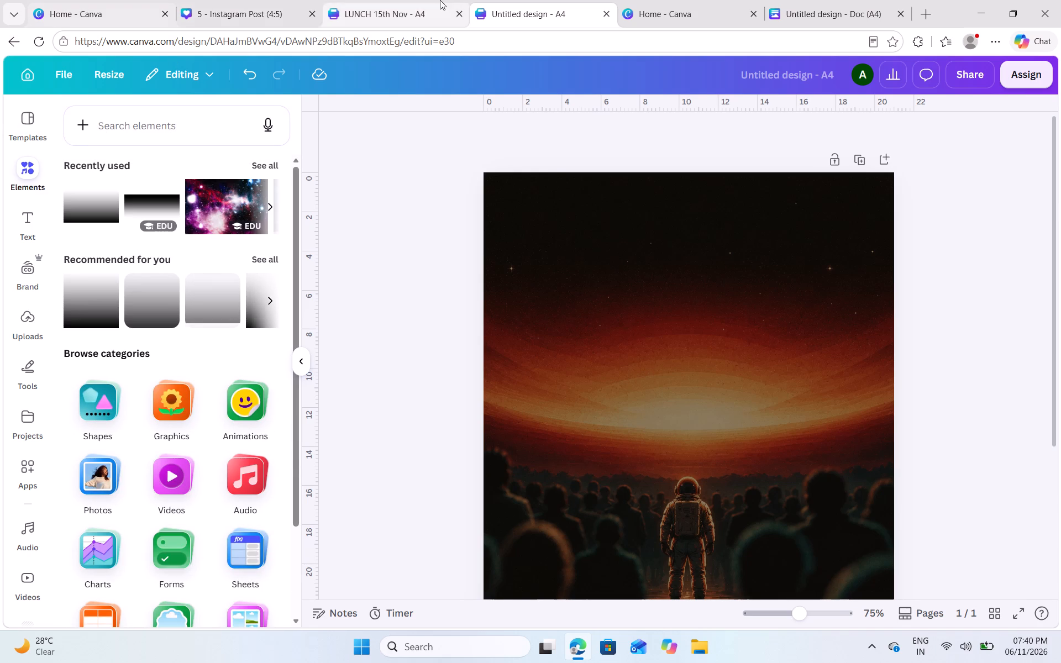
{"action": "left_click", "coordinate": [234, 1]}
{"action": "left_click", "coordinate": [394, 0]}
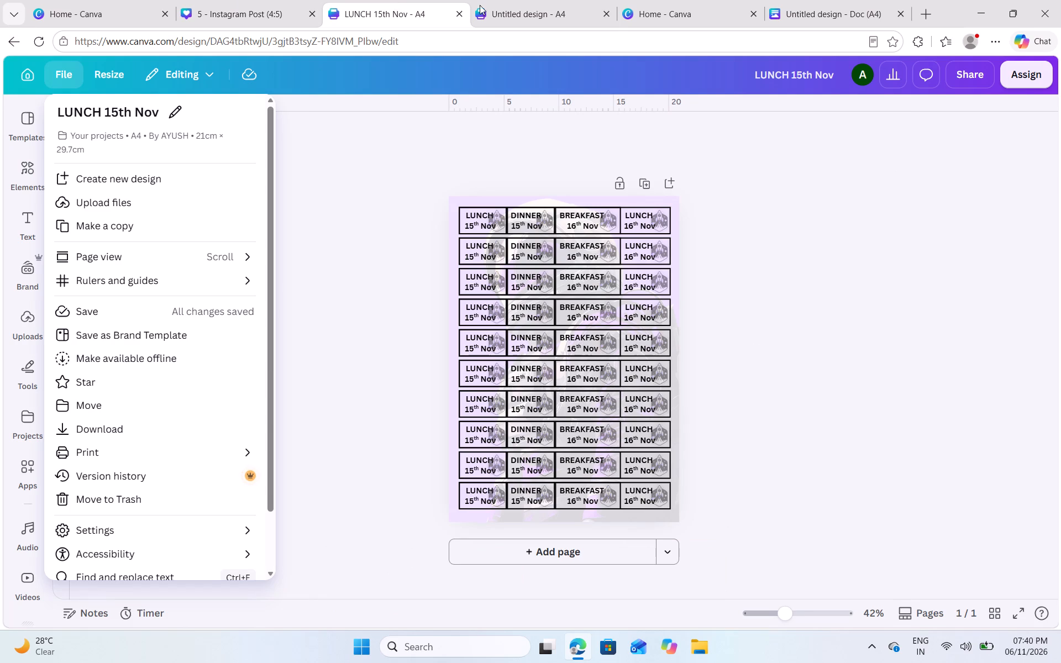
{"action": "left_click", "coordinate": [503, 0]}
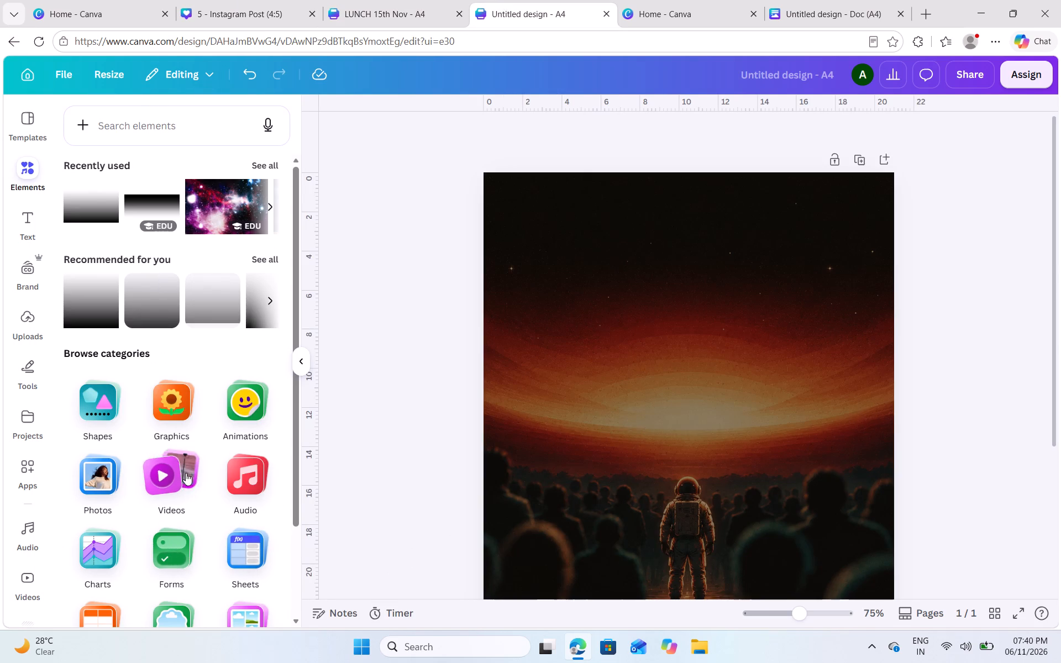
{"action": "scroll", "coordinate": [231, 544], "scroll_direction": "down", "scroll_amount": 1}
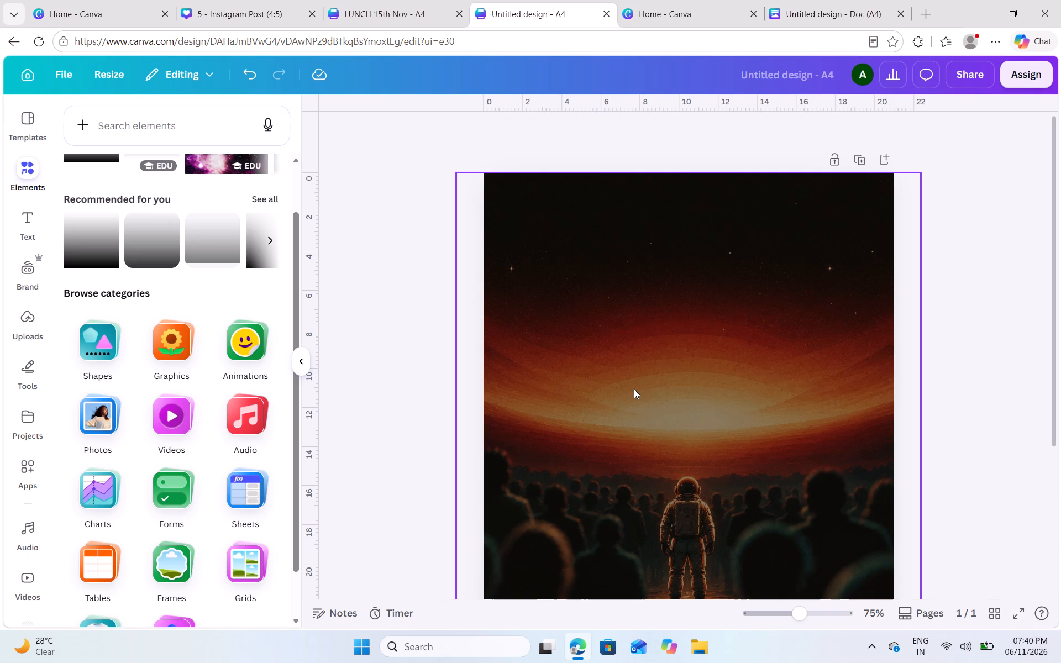
Add a straight white line about 19.3 cm long over the background image and set its rotation to 0°.
{"action": "key", "text": "l"}
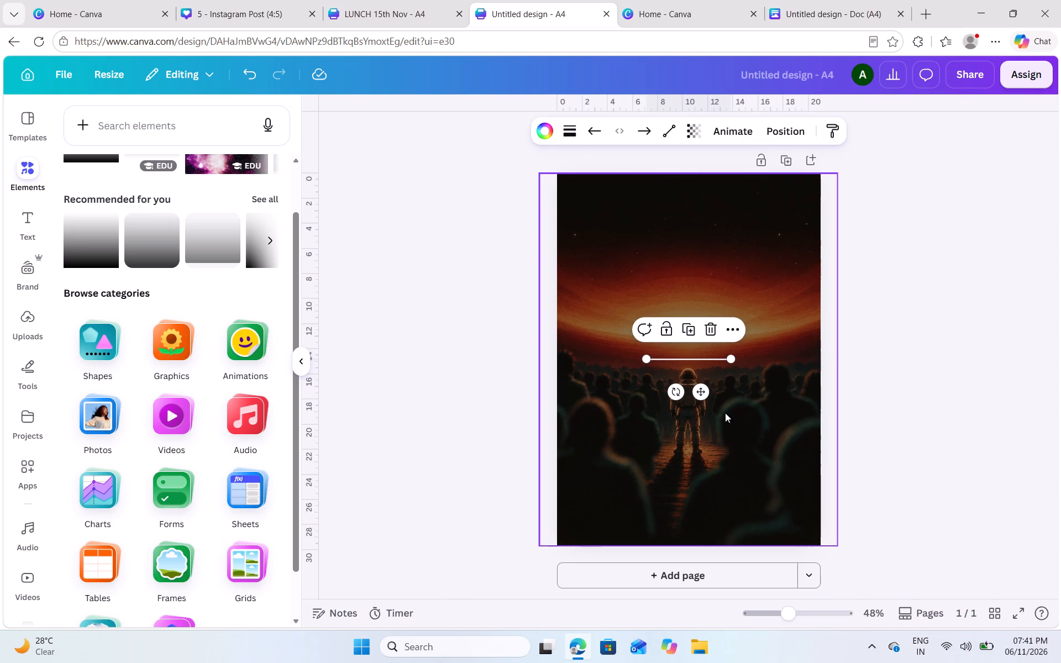
{"action": "left_click_drag", "start_coordinate": [731, 359], "coordinate": [863, 351]}
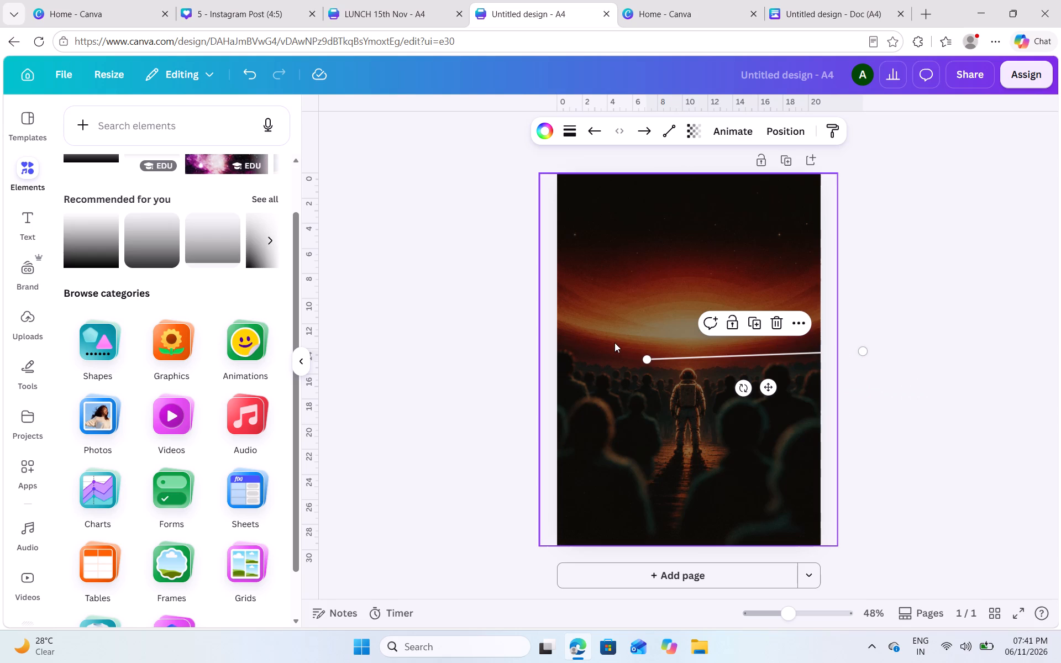
{"action": "left_click_drag", "start_coordinate": [647, 357], "coordinate": [621, 357]}
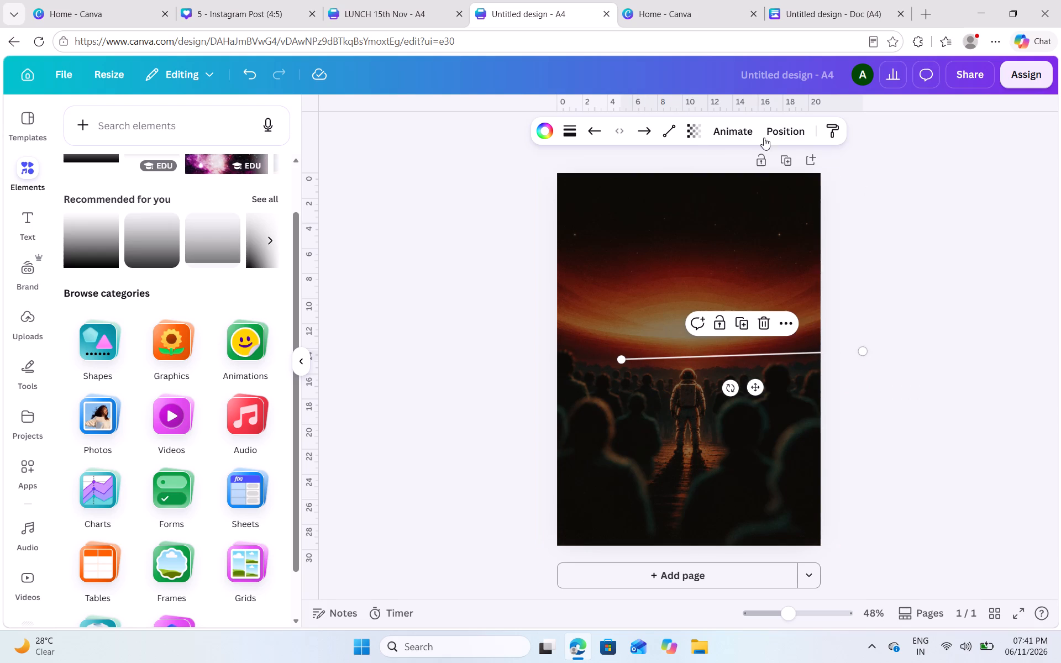
{"action": "left_click", "coordinate": [790, 133]}
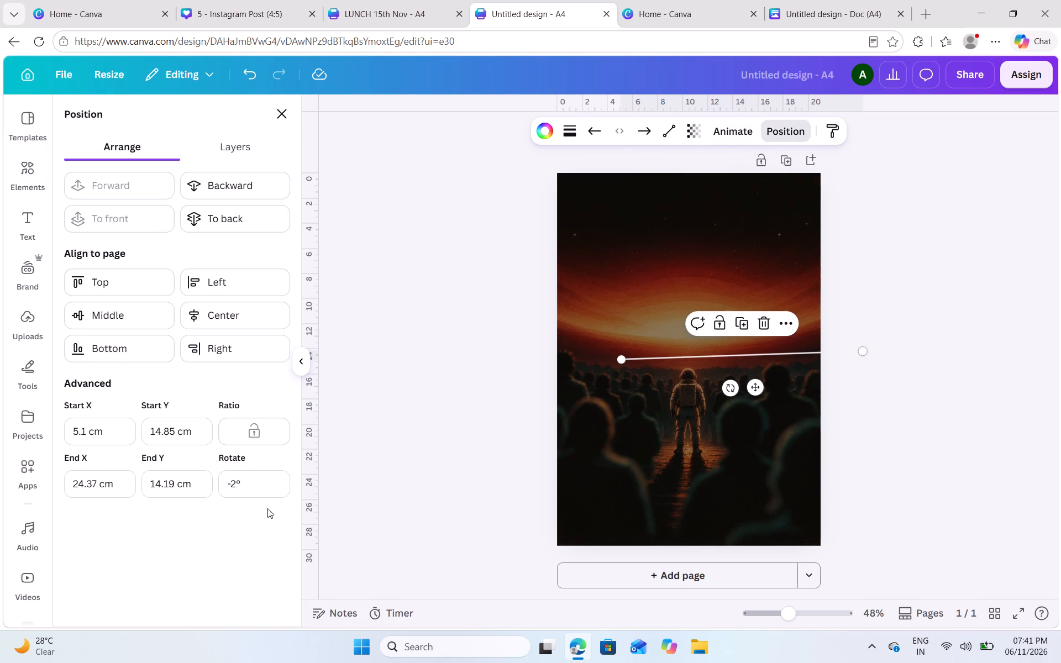
{"action": "left_click_drag", "start_coordinate": [270, 484], "coordinate": [38, 459]}
{"action": "key", "text": "0"}
{"action": "key", "text": "Return"}
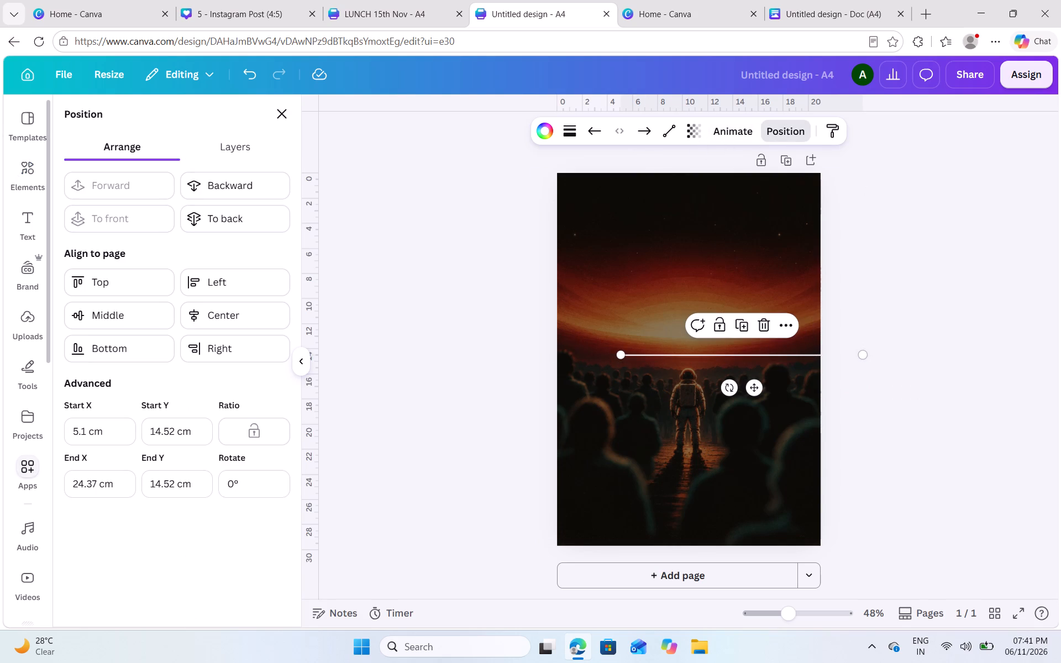
Place the line about 5.9 cm below the page top, starting at the left page edge, and extend it just past the right edge.
{"action": "left_click_drag", "start_coordinate": [755, 387], "coordinate": [698, 345]}
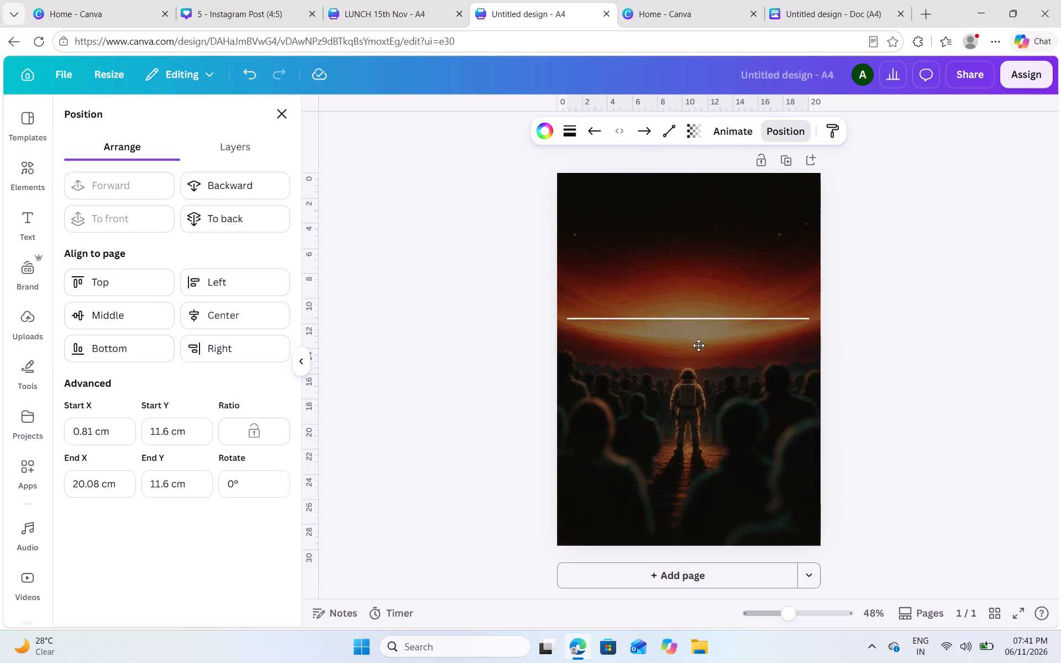
{"action": "left_click_drag", "start_coordinate": [698, 345], "coordinate": [697, 256]}
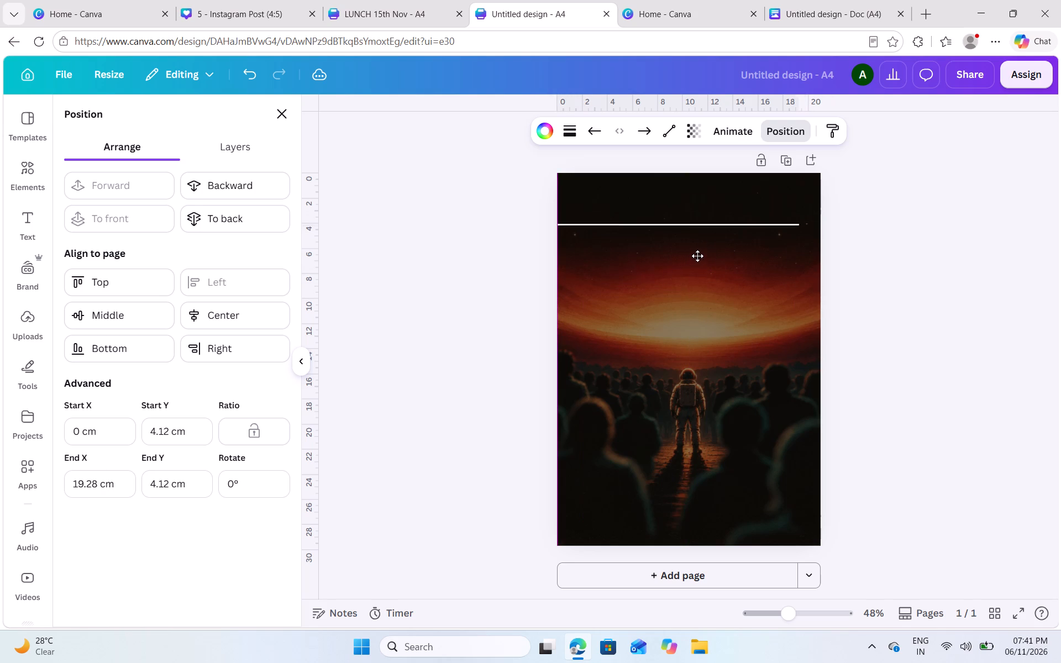
{"action": "left_click_drag", "start_coordinate": [697, 256], "coordinate": [701, 277]}
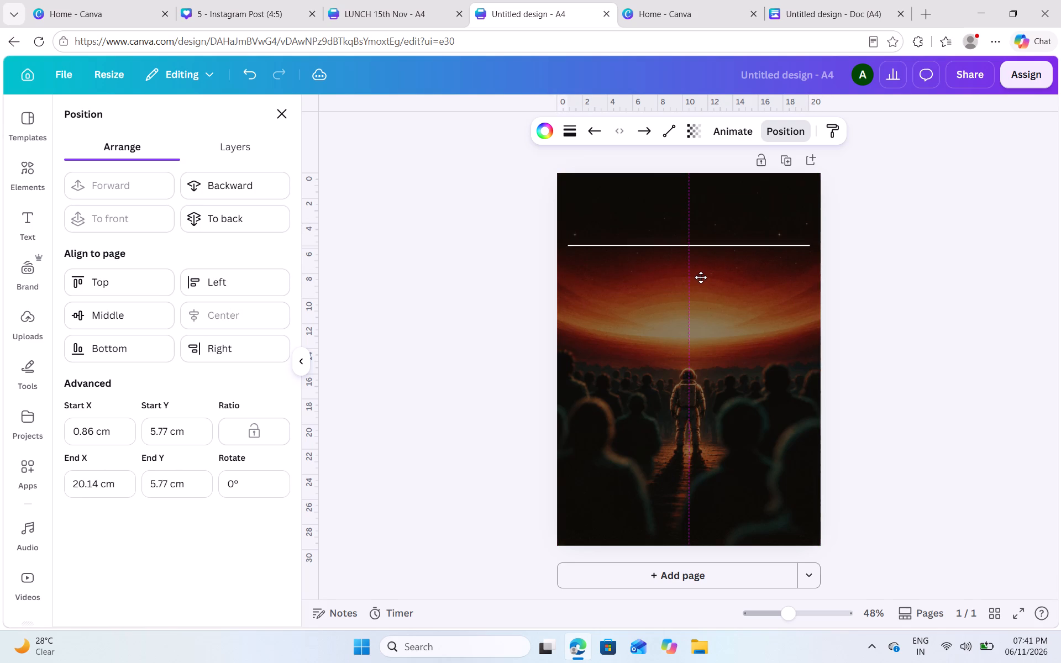
{"action": "left_click_drag", "start_coordinate": [701, 277], "coordinate": [697, 279]}
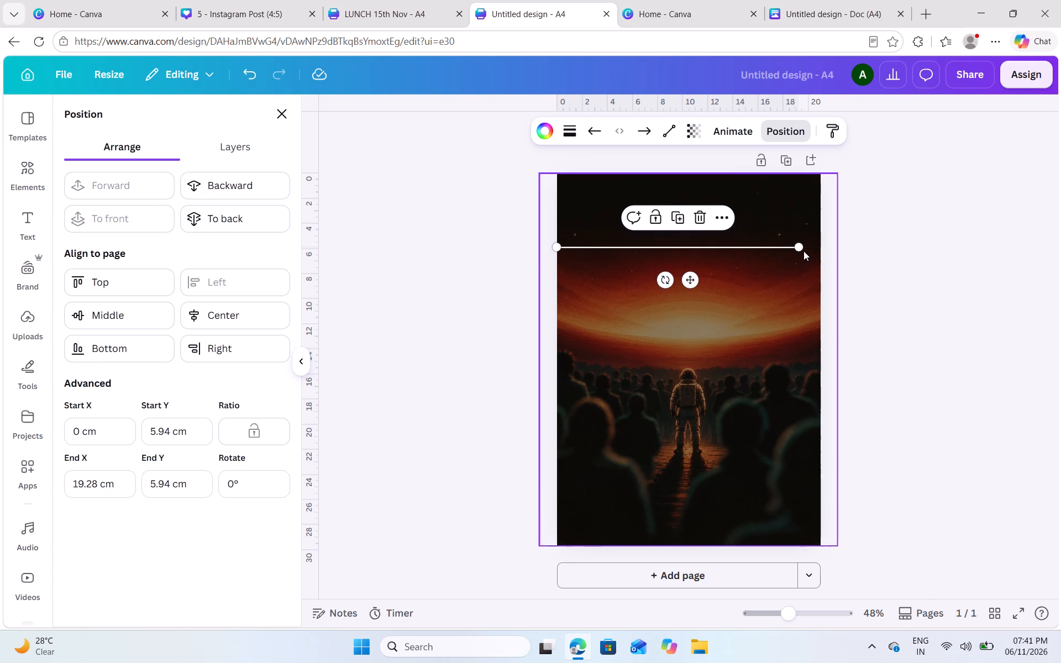
{"action": "left_click_drag", "start_coordinate": [802, 248], "coordinate": [815, 248]}
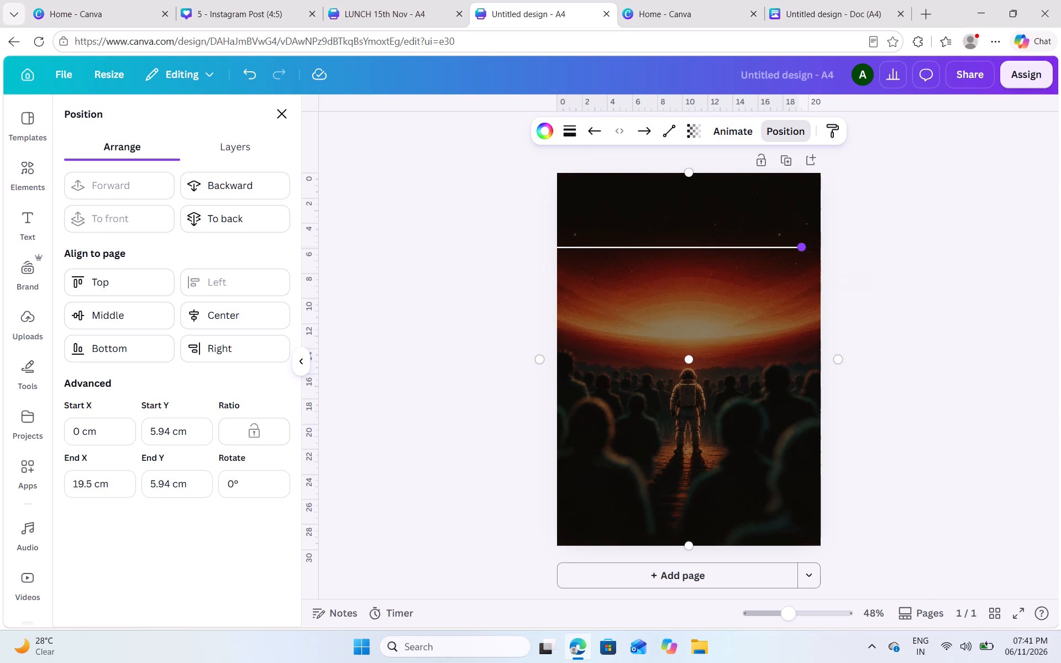
{"action": "left_click_drag", "start_coordinate": [815, 248], "coordinate": [830, 247]}
{"action": "left_click", "coordinate": [890, 331]}
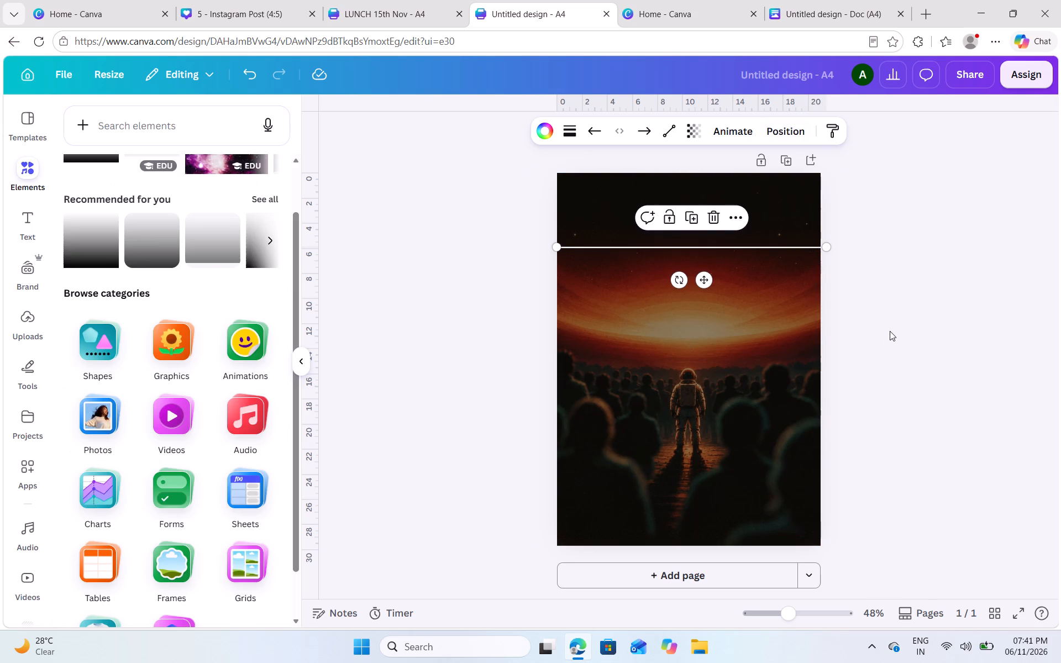
{"action": "left_click", "coordinate": [890, 331]}
Duplicate the horizontal line and place the copy about 11.8 cm below the page top, spanning the page width.
{"action": "left_click", "coordinate": [743, 247]}
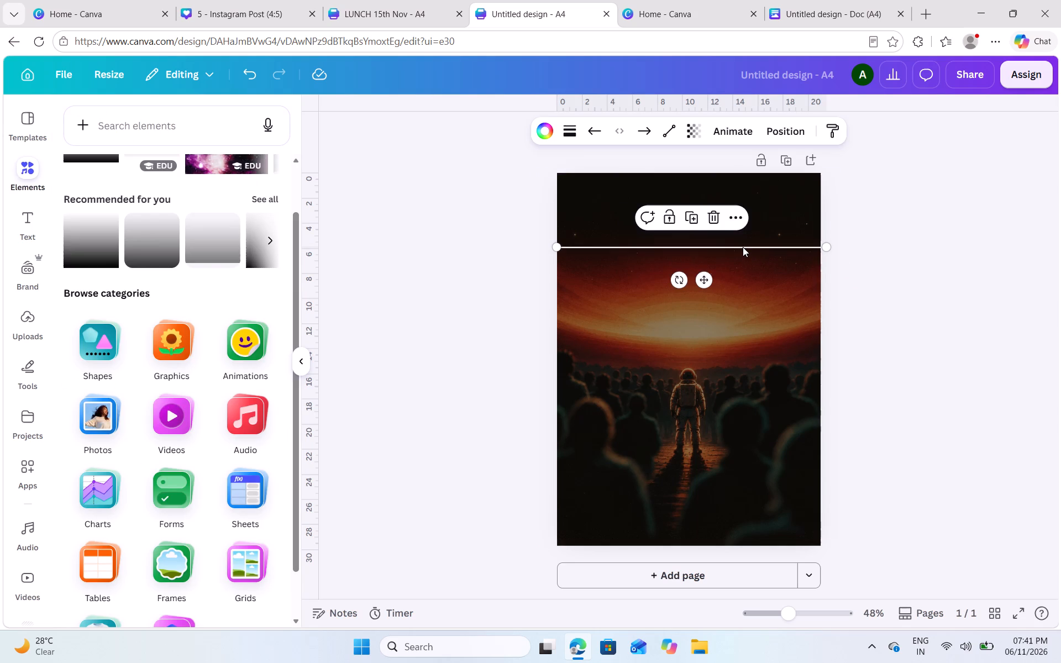
{"action": "key", "text": "ctrl+c"}
{"action": "key", "text": "ctrl+v"}
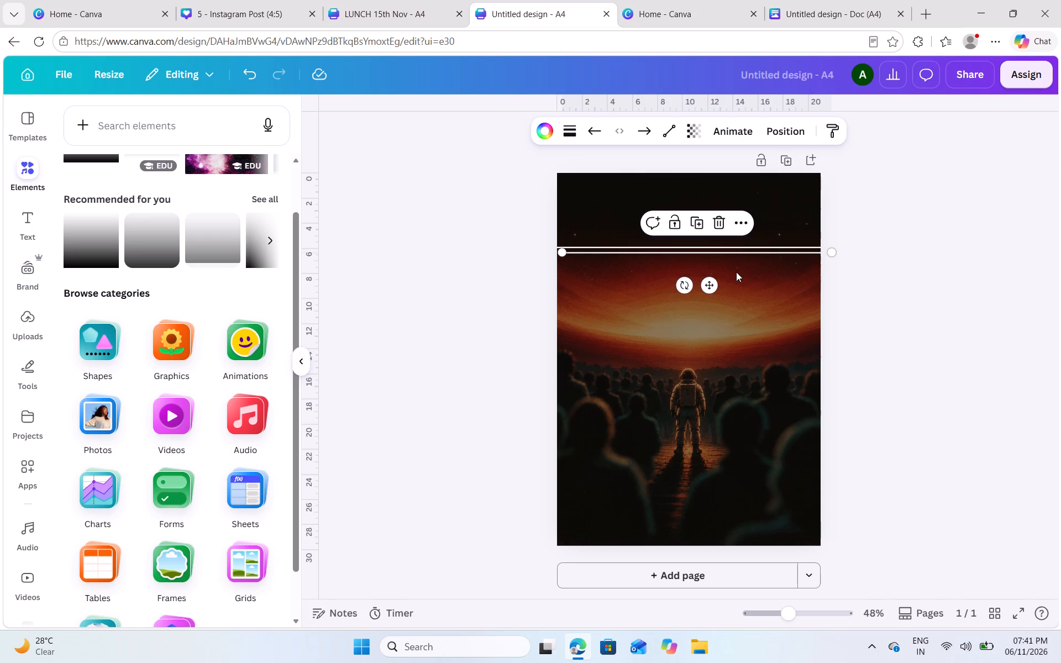
{"action": "left_click_drag", "start_coordinate": [708, 287], "coordinate": [705, 354]}
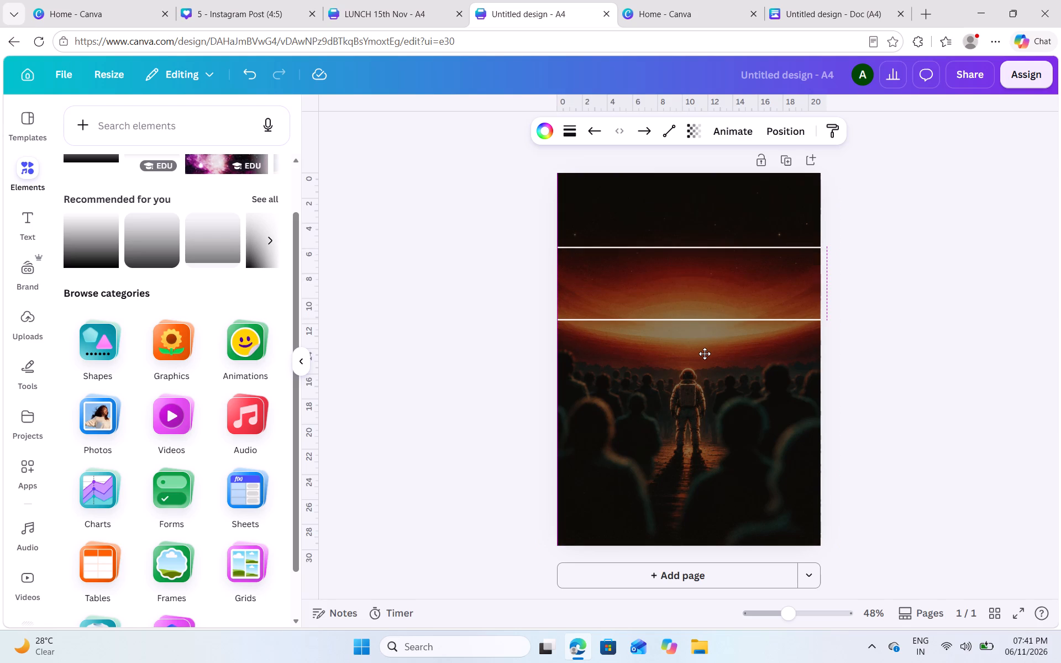
{"action": "left_click_drag", "start_coordinate": [705, 354], "coordinate": [701, 356]}
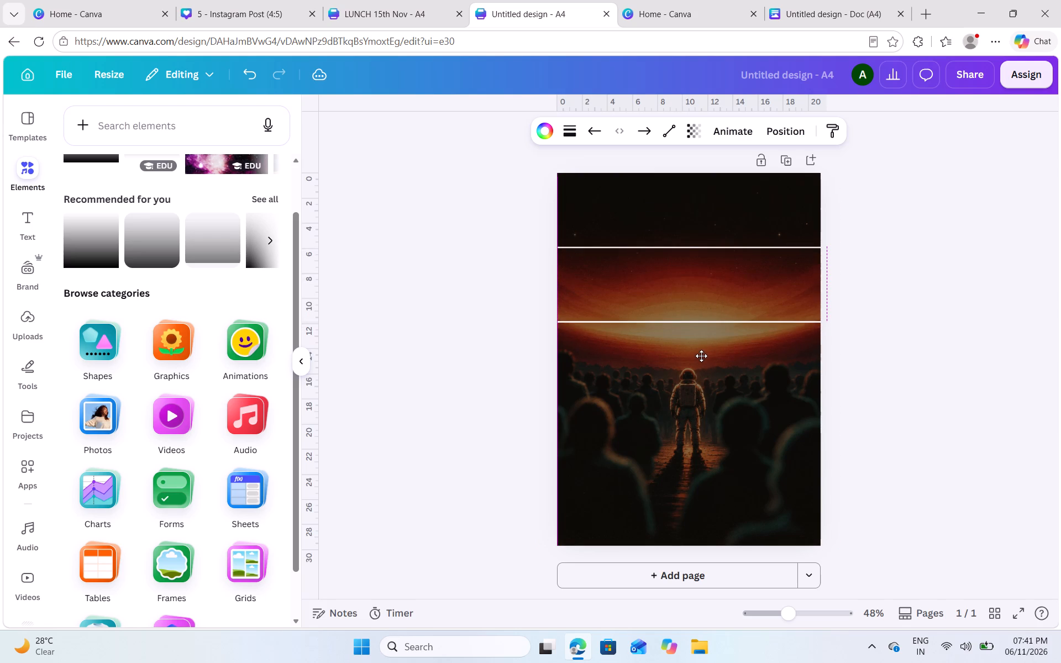
{"action": "left_click_drag", "start_coordinate": [701, 356], "coordinate": [701, 355]}
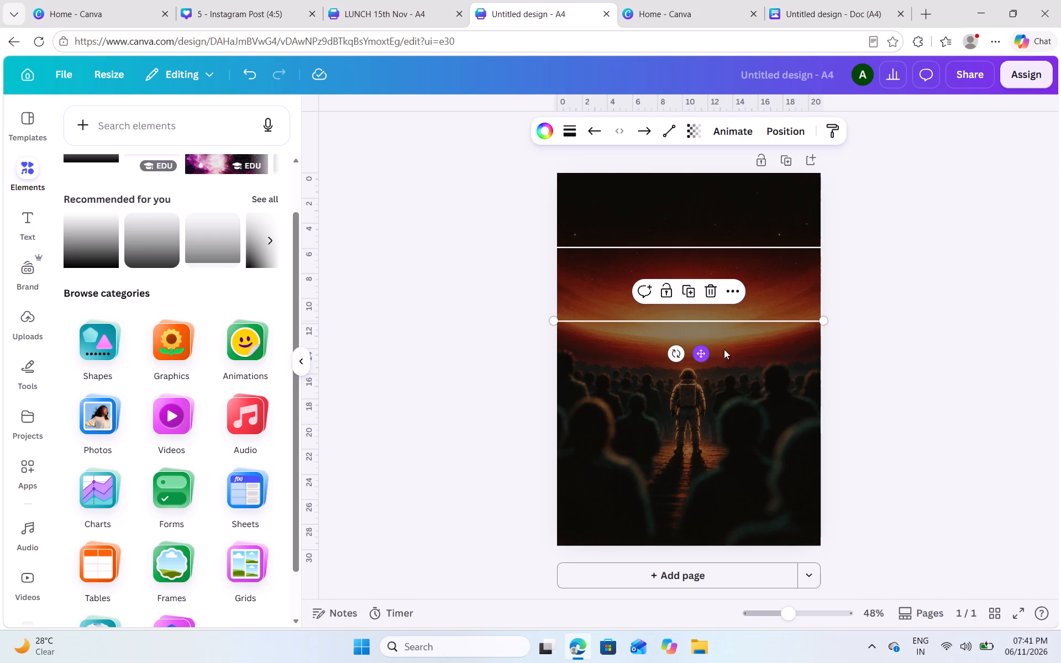
Nudge the second horizontal line down to about 12 cm below the page top.
{"action": "scroll", "coordinate": [809, 298], "scroll_direction": "up", "scroll_amount": 1}
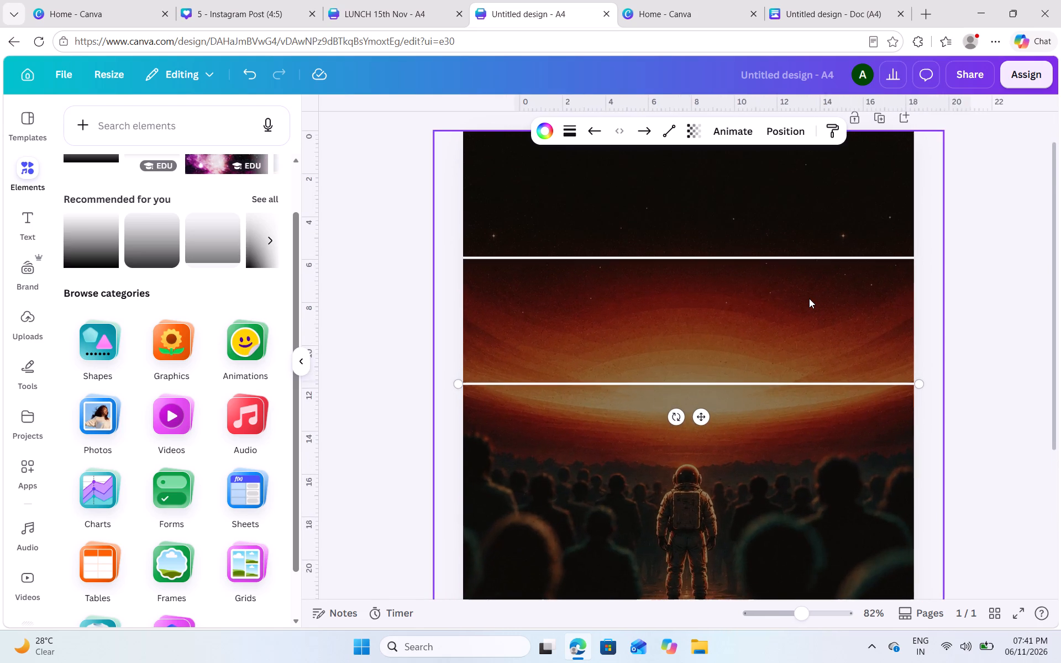
{"action": "scroll", "coordinate": [809, 298], "scroll_direction": "up", "scroll_amount": 3}
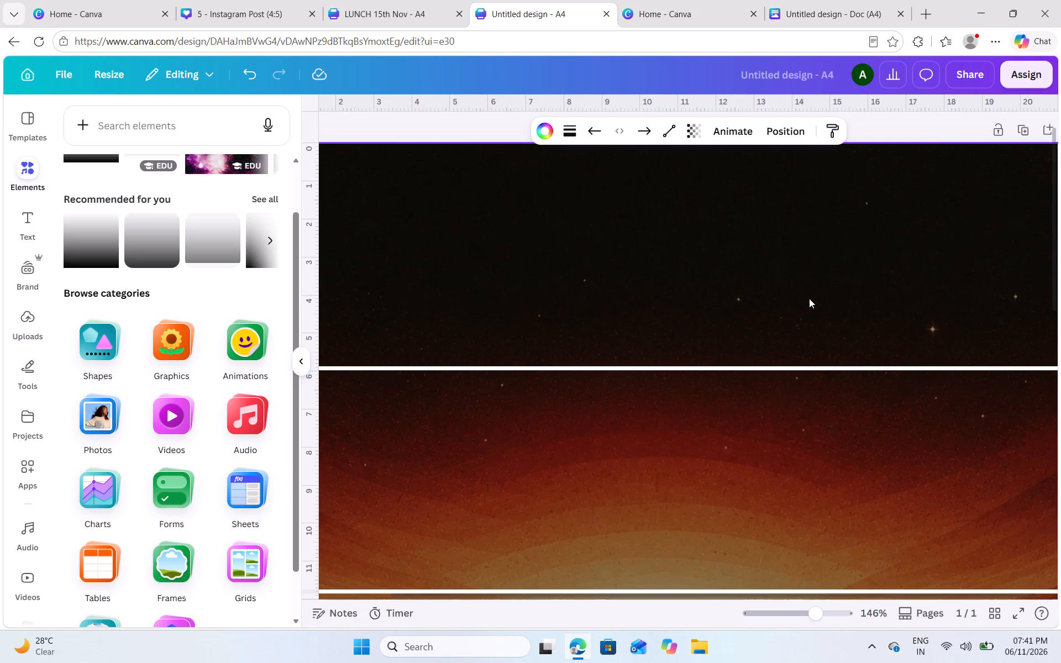
{"action": "left_click", "coordinate": [409, 371]}
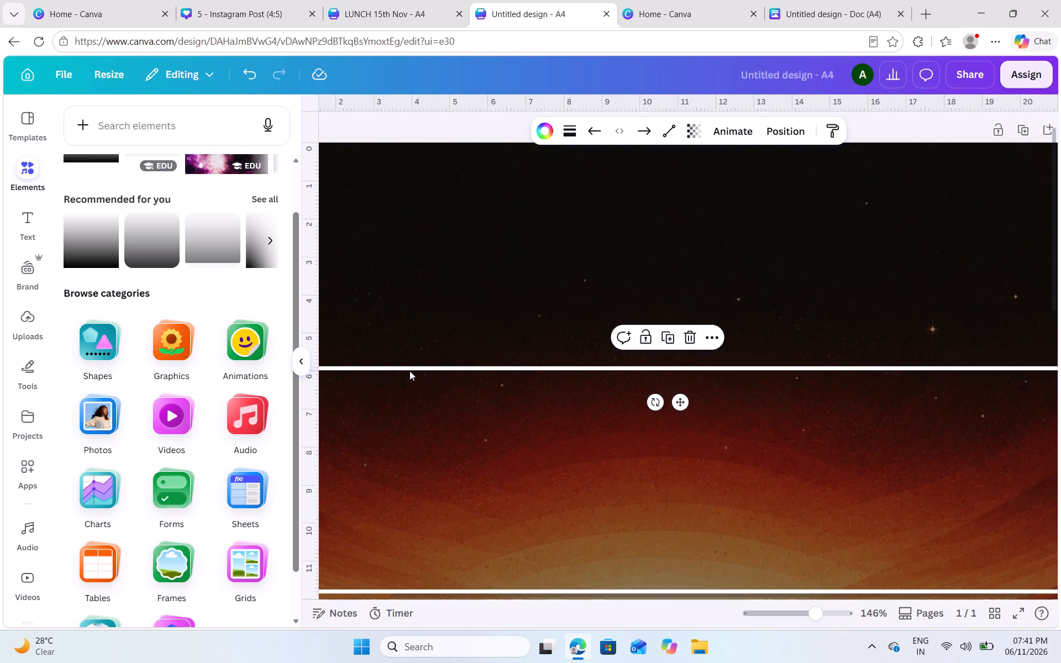
{"action": "scroll", "coordinate": [409, 372], "scroll_direction": "down", "scroll_amount": 1}
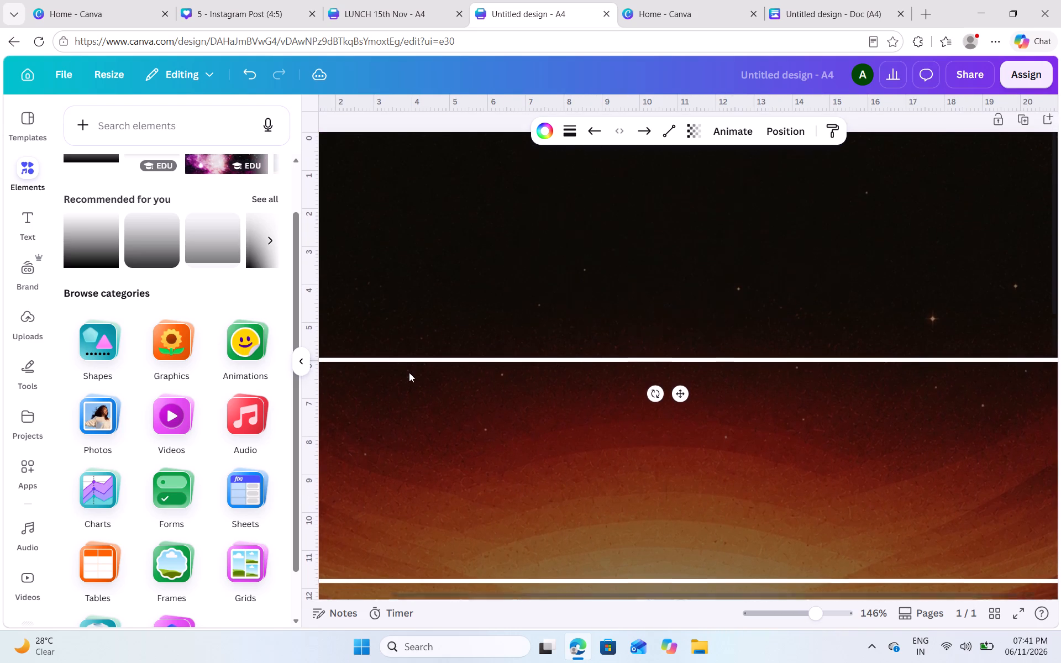
{"action": "scroll", "coordinate": [409, 372], "scroll_direction": "down", "scroll_amount": 3}
{"action": "left_click_drag", "start_coordinate": [402, 456], "coordinate": [402, 460]}
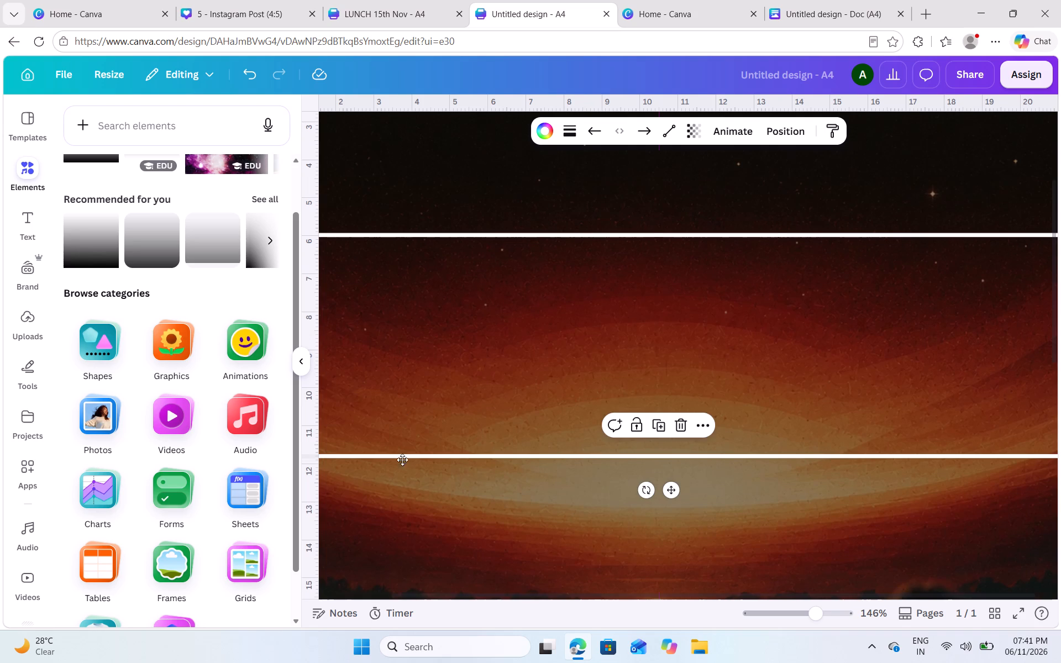
{"action": "left_click_drag", "start_coordinate": [402, 460], "coordinate": [402, 464]}
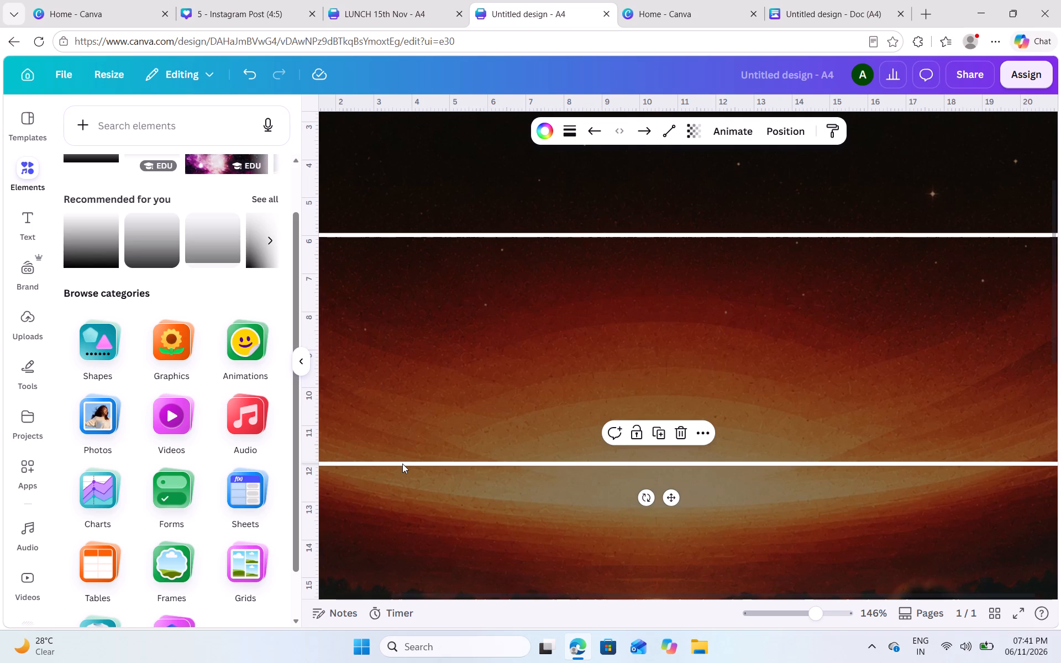
{"action": "left_click", "coordinate": [442, 354]}
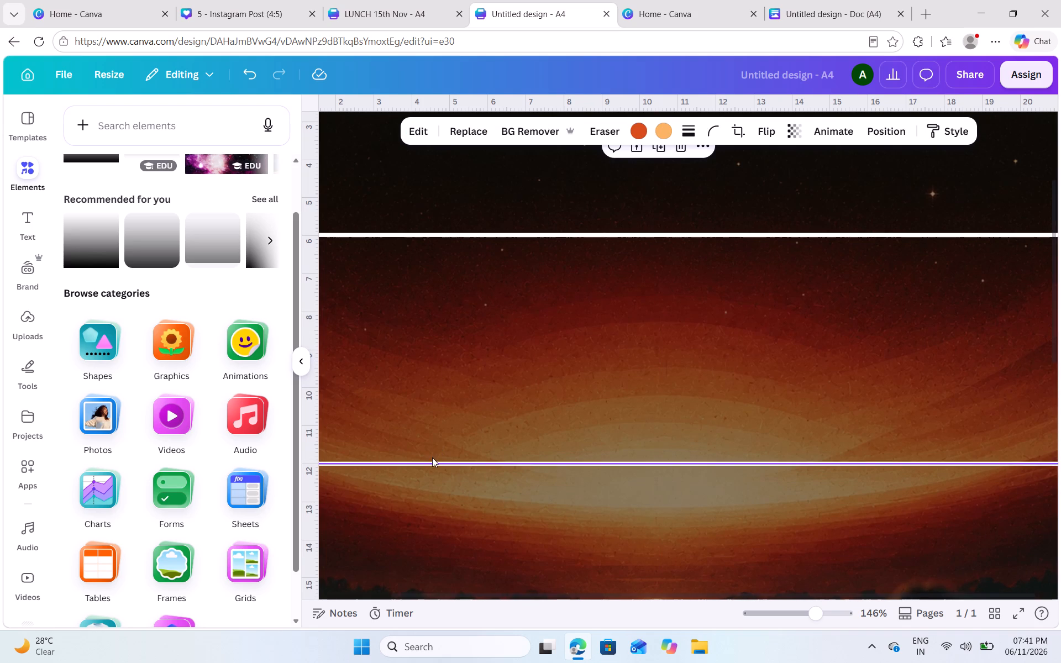
Duplicate the second line and place the copy about 18 cm below the page top, matching the spacing of the lines above.
{"action": "left_click", "coordinate": [432, 459]}
{"action": "scroll", "coordinate": [432, 459], "scroll_direction": "down", "scroll_amount": 4}
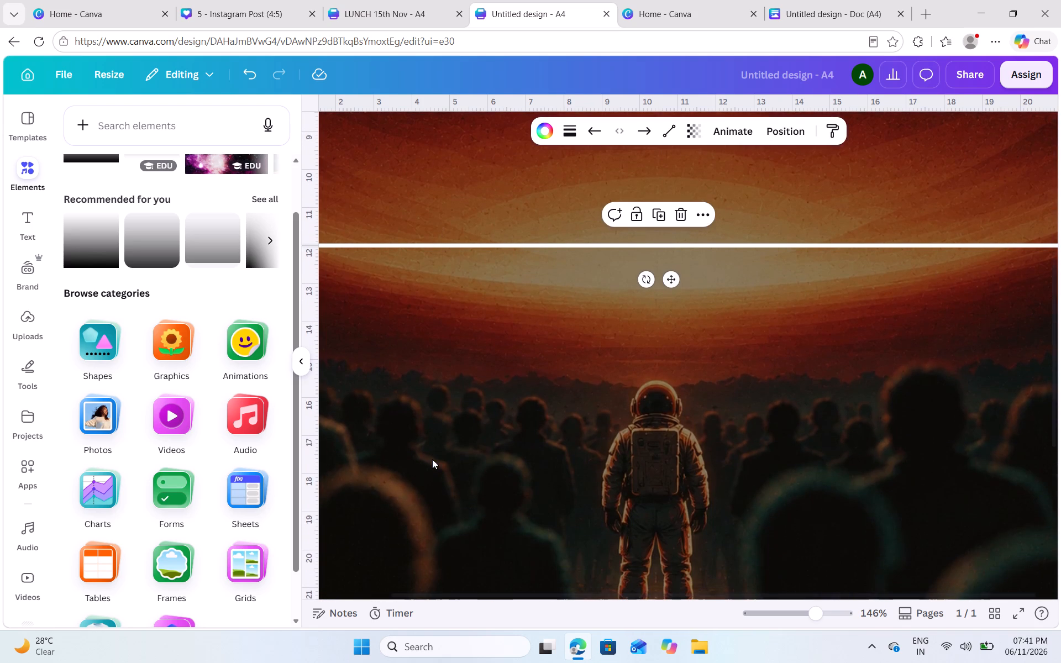
{"action": "key", "text": "ctrl+c"}
{"action": "key", "text": "ctrl+v"}
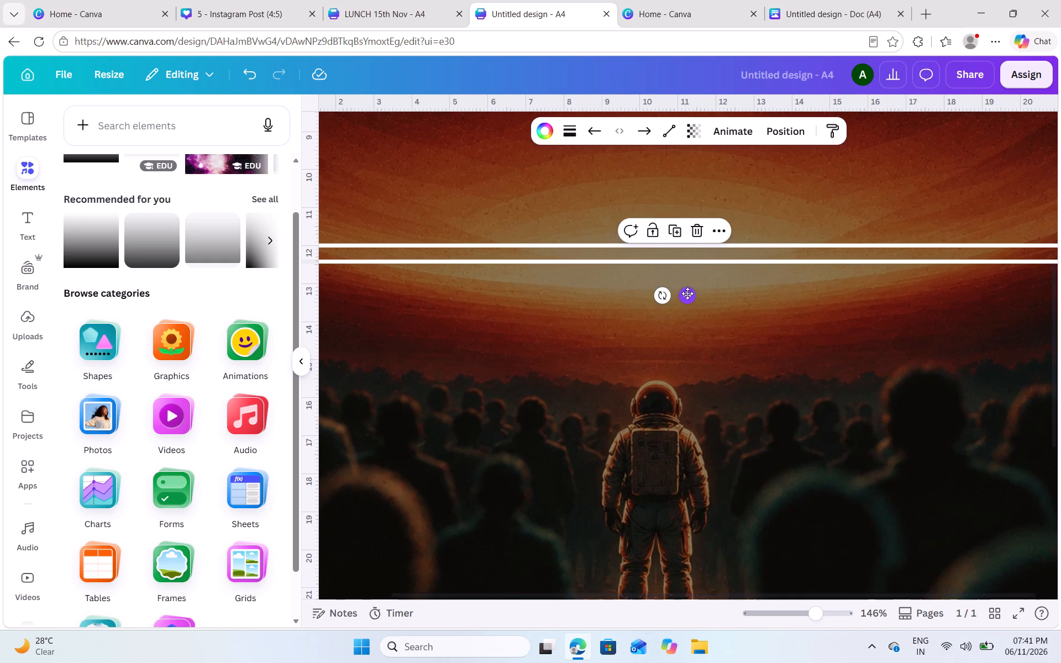
{"action": "left_click_drag", "start_coordinate": [686, 294], "coordinate": [679, 507]}
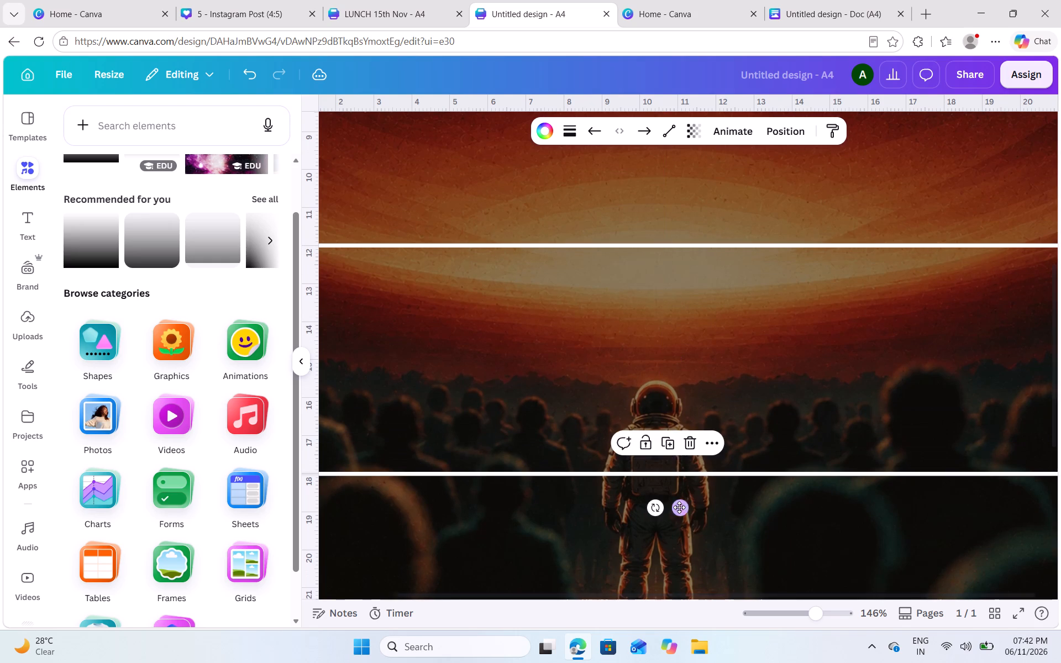
{"action": "scroll", "coordinate": [679, 507], "scroll_direction": "down", "scroll_amount": 4}
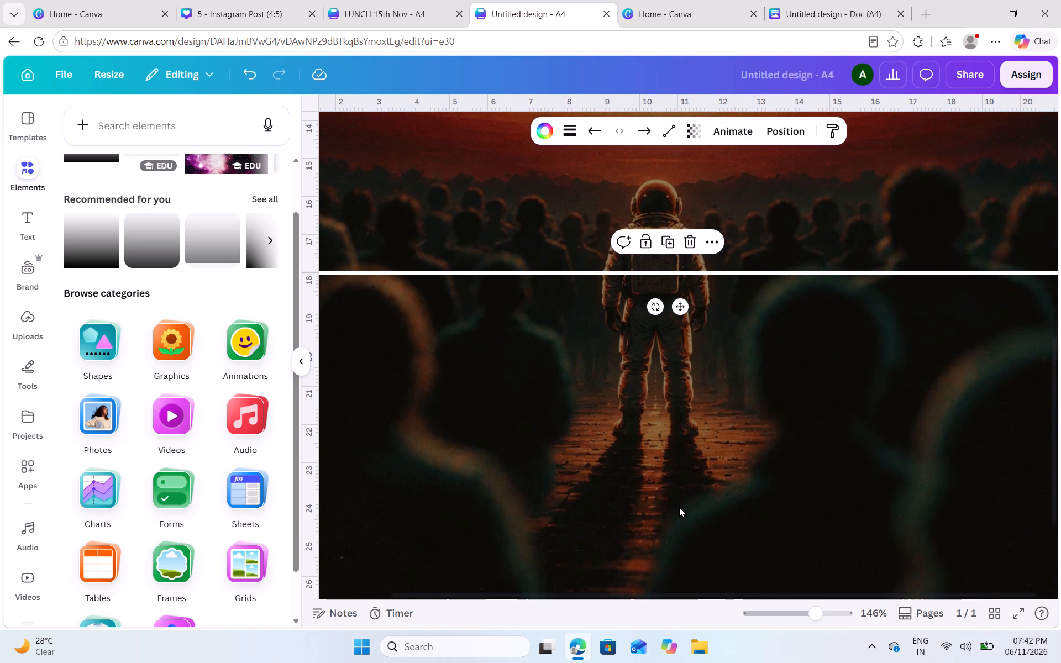
Duplicate the third horizontal line and place the lower one about 24 cm below the page top, spanning the page width.
{"action": "key", "text": "ctrl+v"}
{"action": "left_click", "coordinate": [706, 323]}
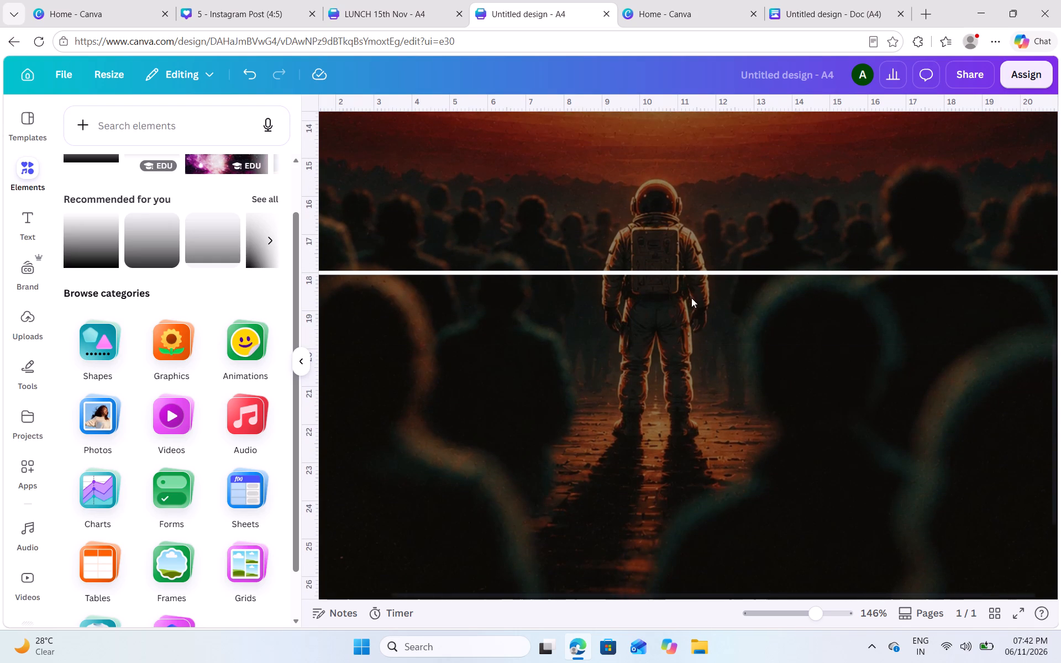
{"action": "left_click", "coordinate": [688, 272]}
{"action": "key", "text": "ctrl+c"}
{"action": "key", "text": "ctrl+v"}
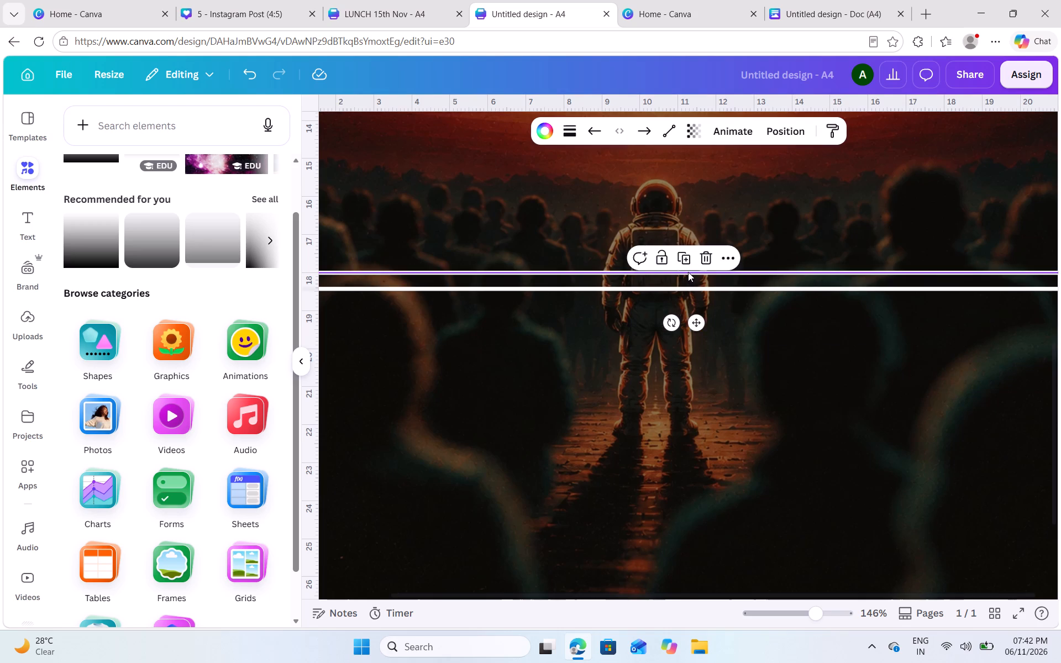
{"action": "left_click", "coordinate": [688, 272]}
{"action": "scroll", "coordinate": [688, 272], "scroll_direction": "down", "scroll_amount": 1}
{"action": "left_click_drag", "start_coordinate": [698, 273], "coordinate": [698, 481]}
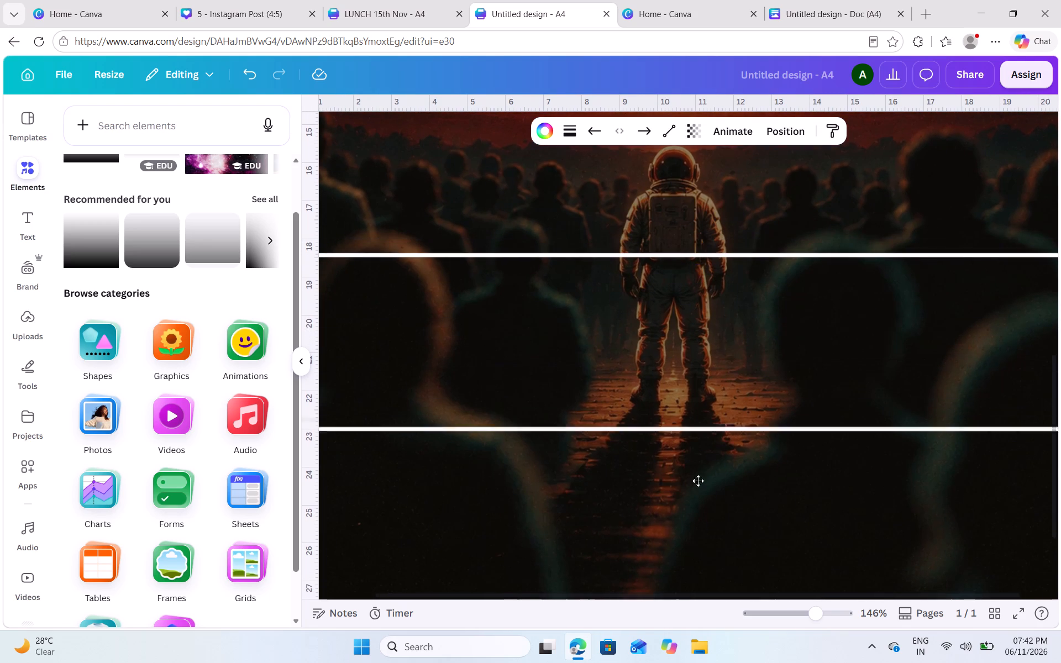
{"action": "left_click_drag", "start_coordinate": [698, 481], "coordinate": [684, 502]}
{"action": "scroll", "coordinate": [684, 502], "scroll_direction": "down", "scroll_amount": 1}
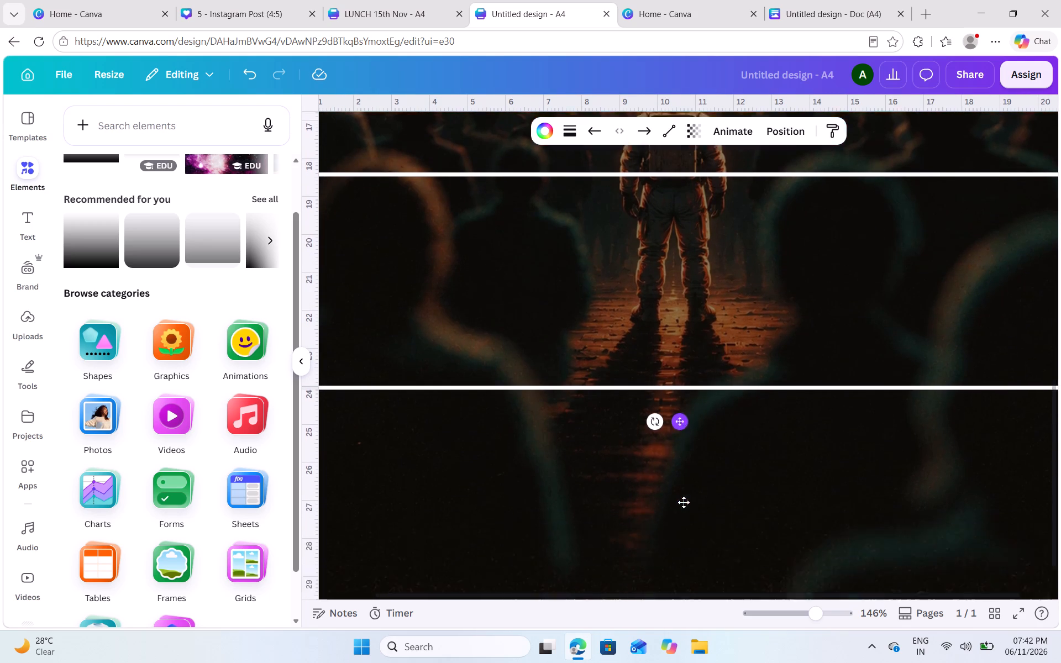
{"action": "scroll", "coordinate": [684, 502], "scroll_direction": "down", "scroll_amount": 2}
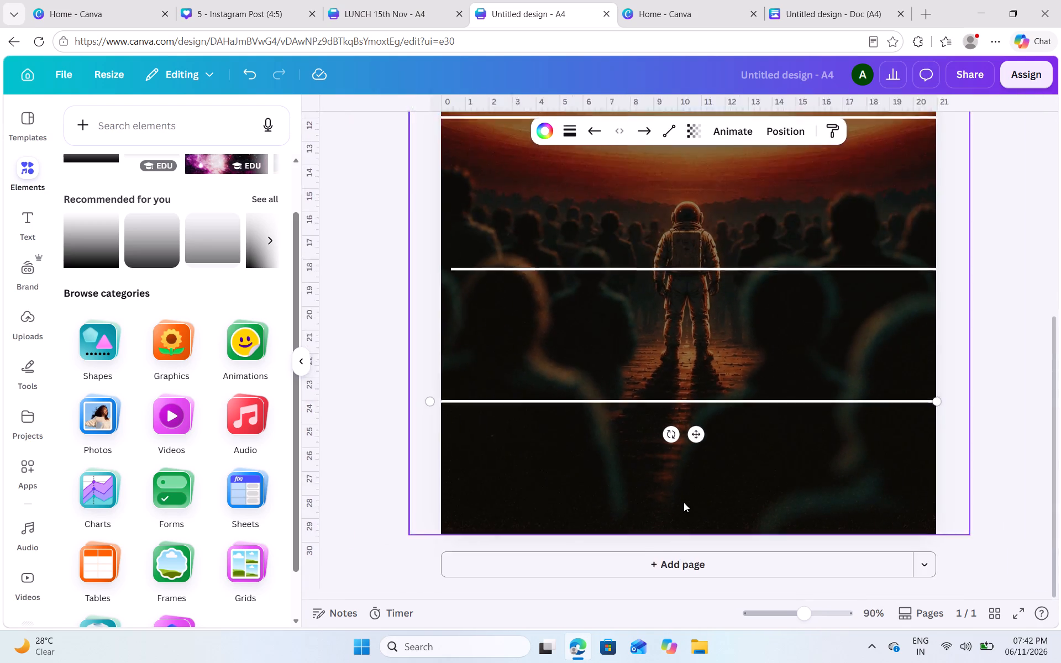
{"action": "left_click", "coordinate": [849, 315]}
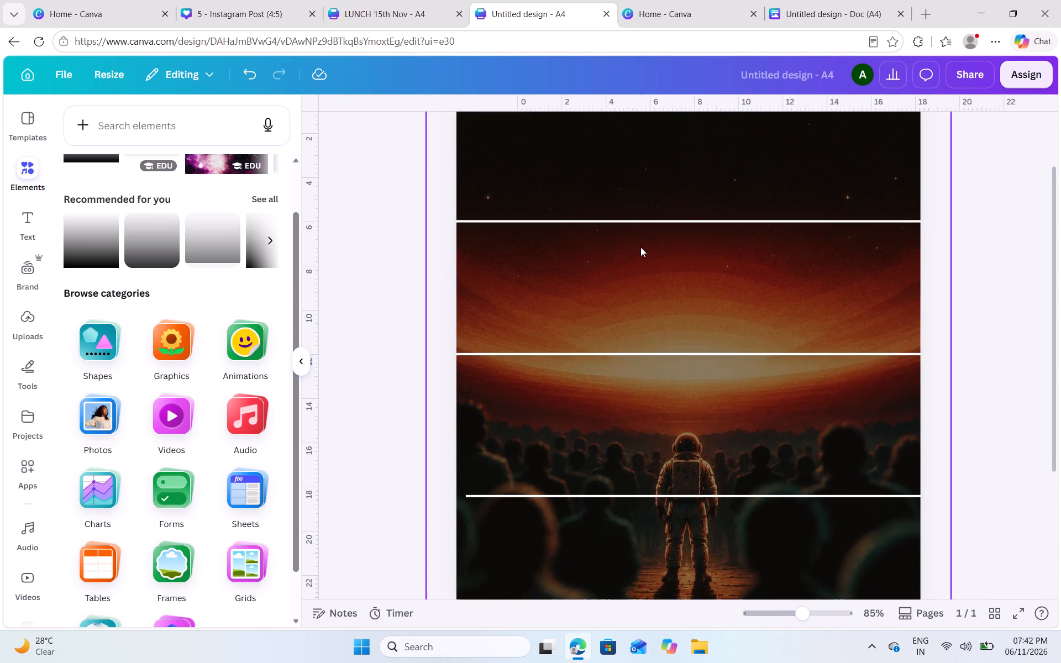
Duplicate the topmost horizontal line and rotate the copy to 90° so that it runs vertically.
{"action": "left_click", "coordinate": [631, 224]}
{"action": "key", "text": "ctrl+c"}
{"action": "key", "text": "ctrl+v"}
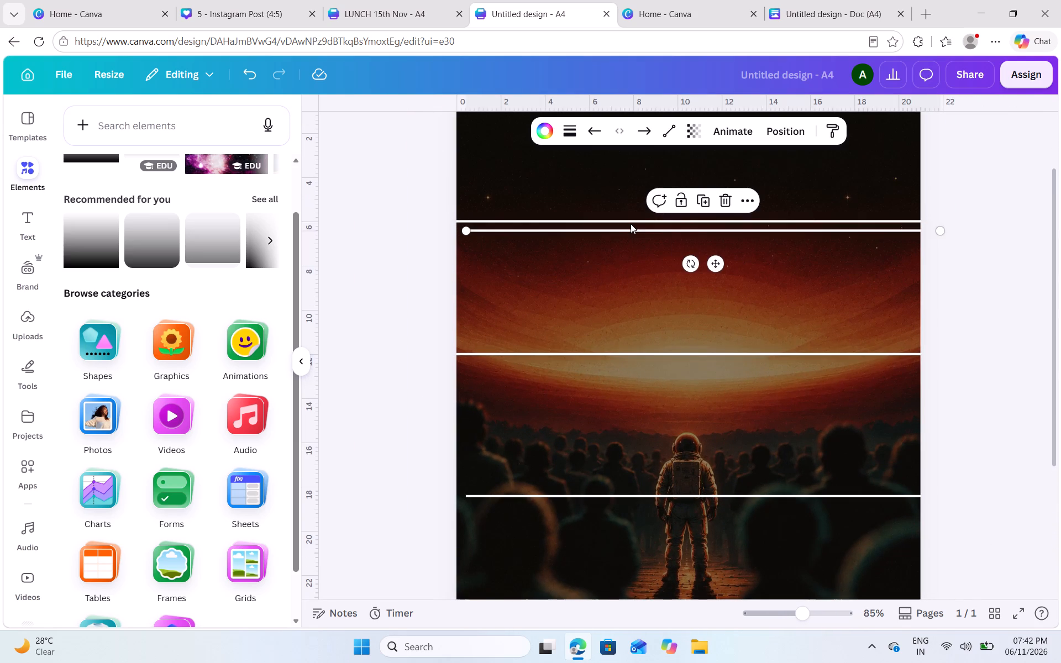
{"action": "left_click", "coordinate": [784, 133]}
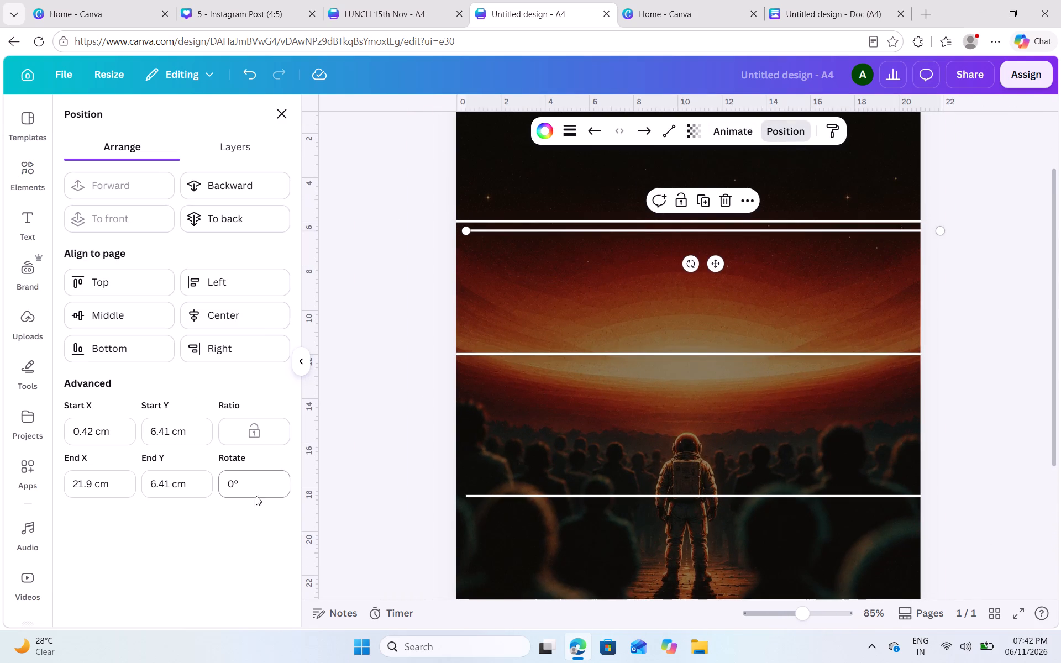
{"action": "left_click_drag", "start_coordinate": [251, 480], "coordinate": [202, 486]}
{"action": "type", "text": "90"}
{"action": "key", "text": "Return"}
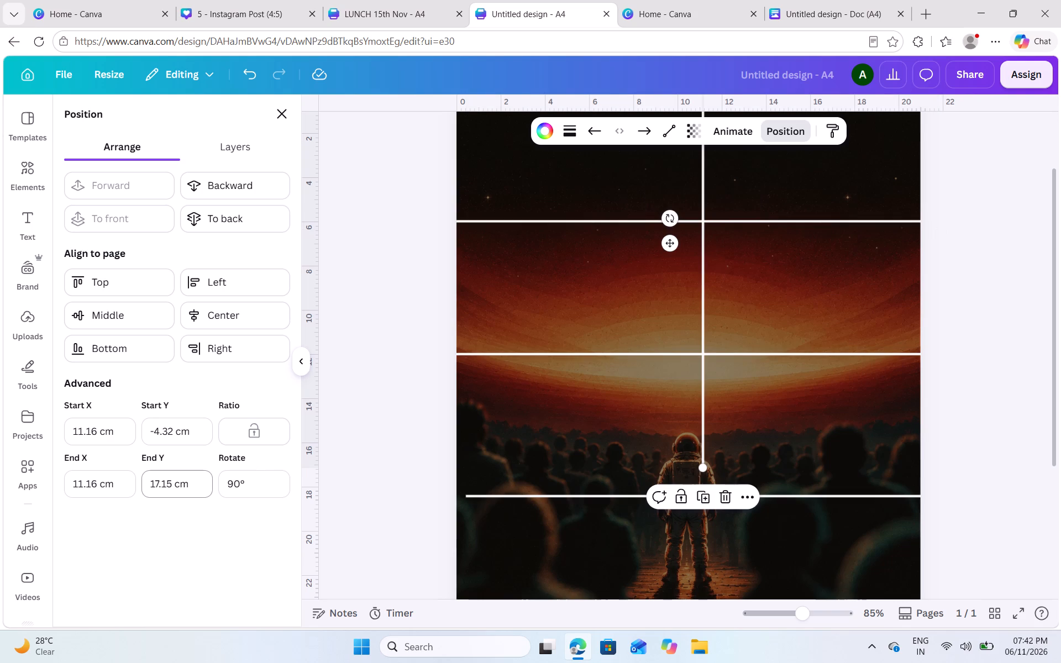
Extend the vertical line's lower end to about 28.2 cm below the page top, making it about 32.5 cm long.
{"action": "scroll", "coordinate": [340, 574], "scroll_direction": "down", "scroll_amount": 1}
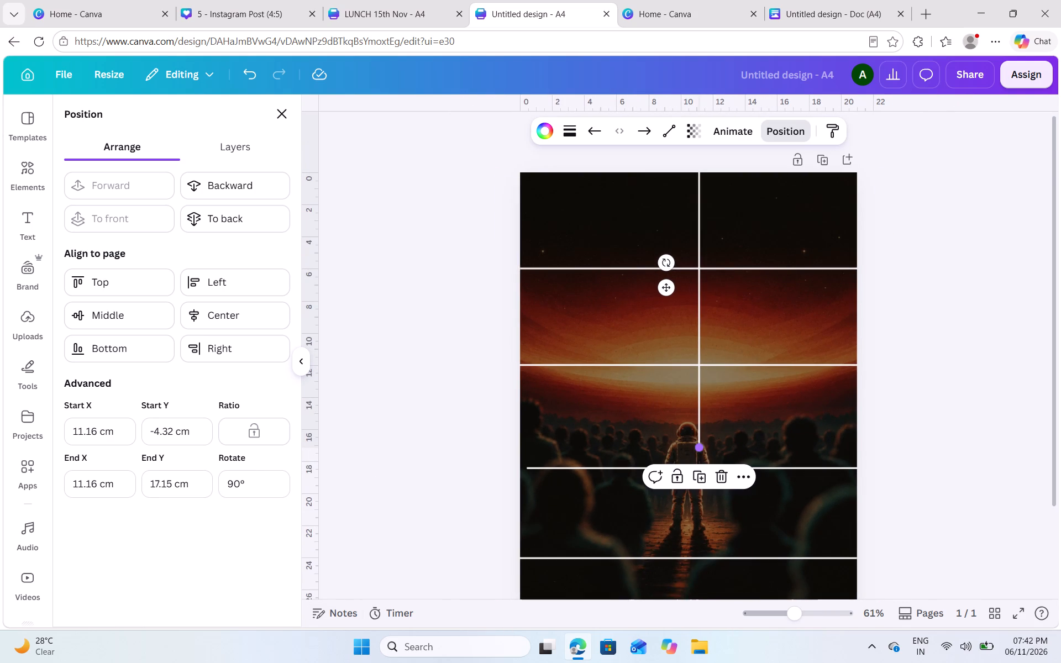
{"action": "left_click_drag", "start_coordinate": [699, 448], "coordinate": [704, 558]}
{"action": "scroll", "coordinate": [737, 438], "scroll_direction": "down", "scroll_amount": 1}
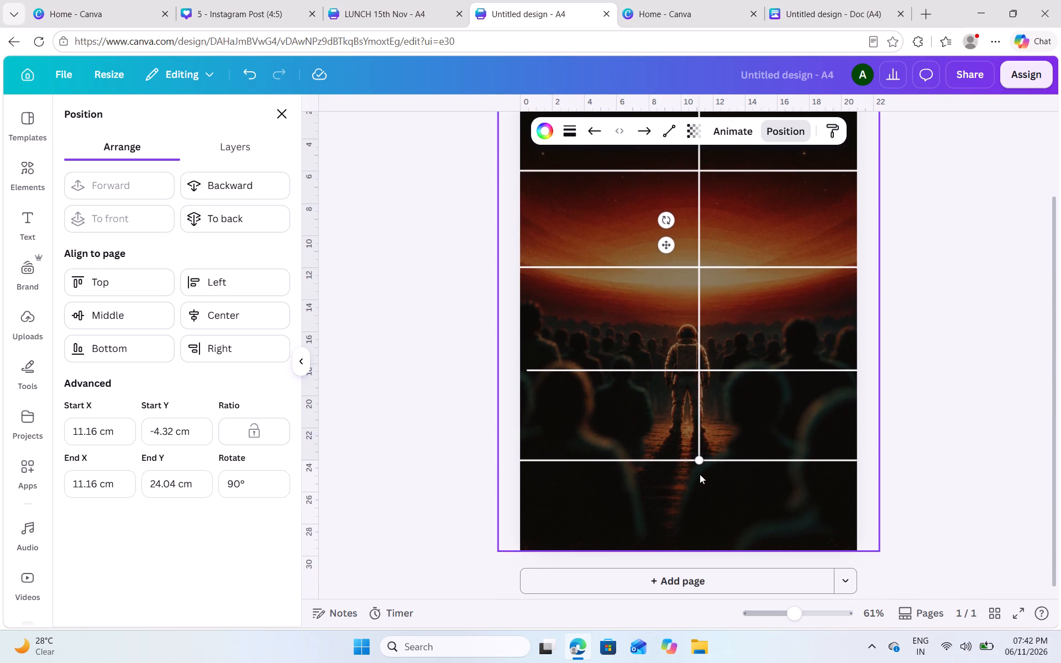
{"action": "left_click_drag", "start_coordinate": [696, 461], "coordinate": [700, 529]}
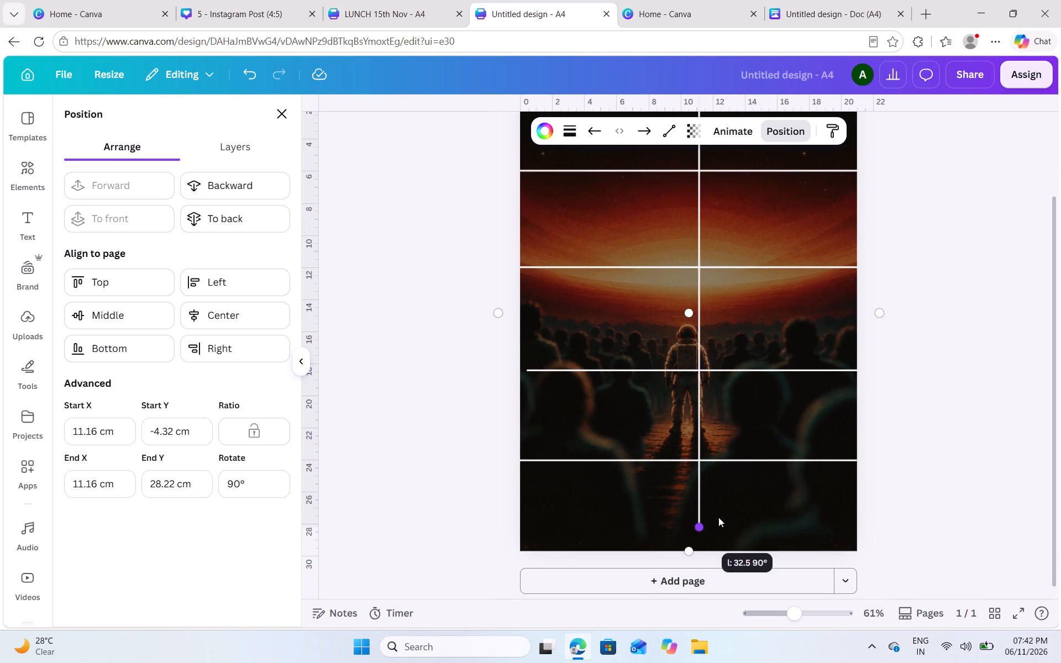
Move the vertical line to about 7 cm from the left page edge, with its lower end at the page bottom.
{"action": "left_click_drag", "start_coordinate": [667, 279], "coordinate": [600, 303]}
{"action": "scroll", "coordinate": [600, 303], "scroll_direction": "up", "scroll_amount": 2}
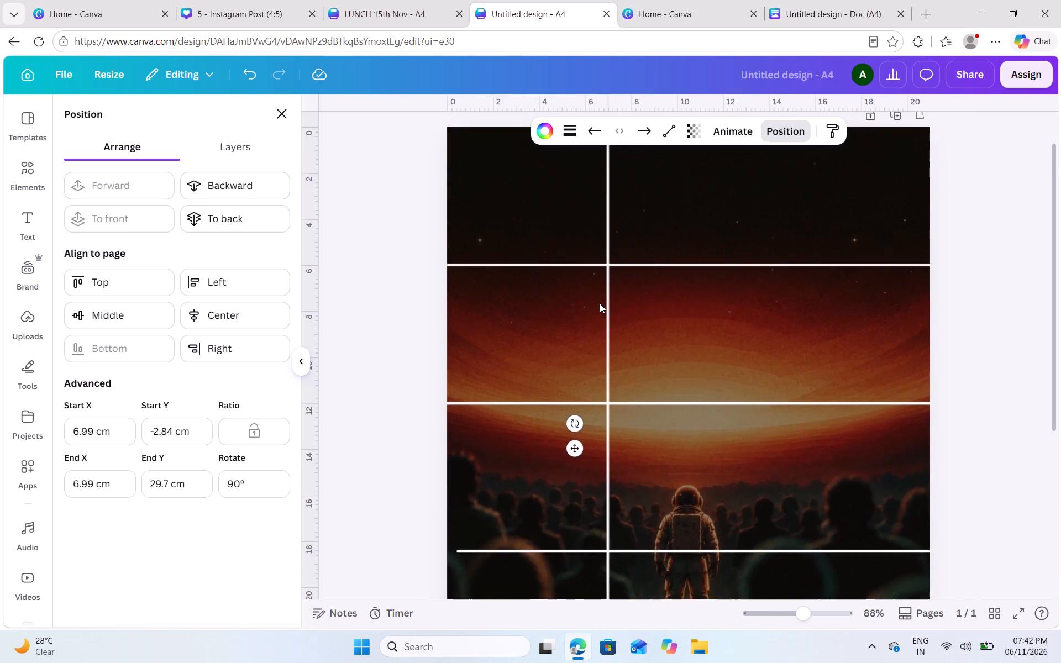
{"action": "scroll", "coordinate": [600, 303], "scroll_direction": "up", "scroll_amount": 1}
{"action": "scroll", "coordinate": [600, 303], "scroll_direction": "left", "scroll_amount": 1}
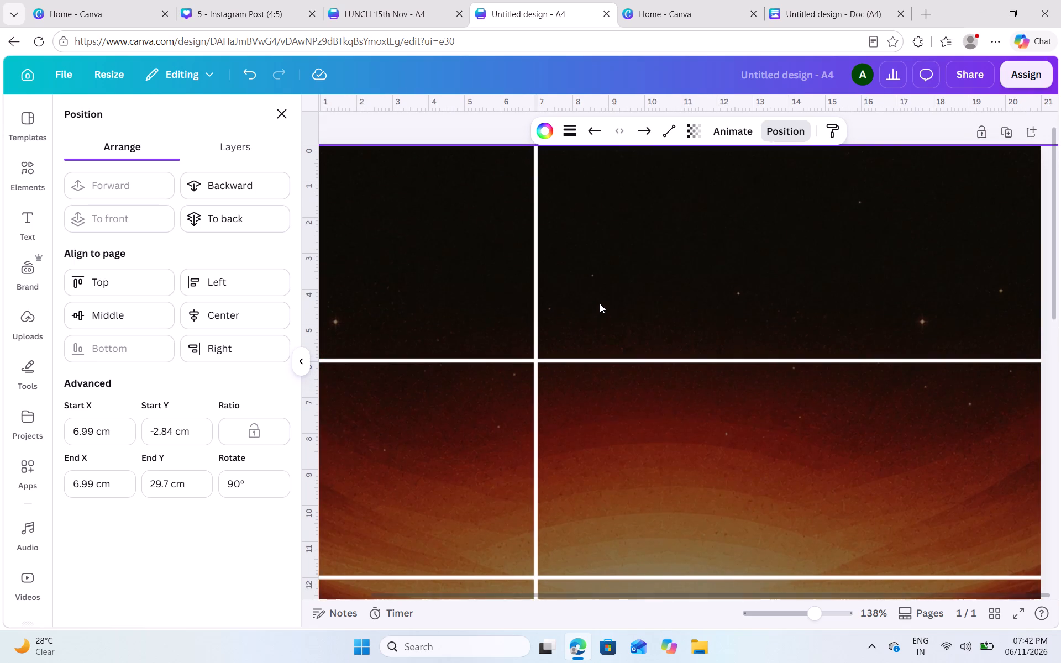
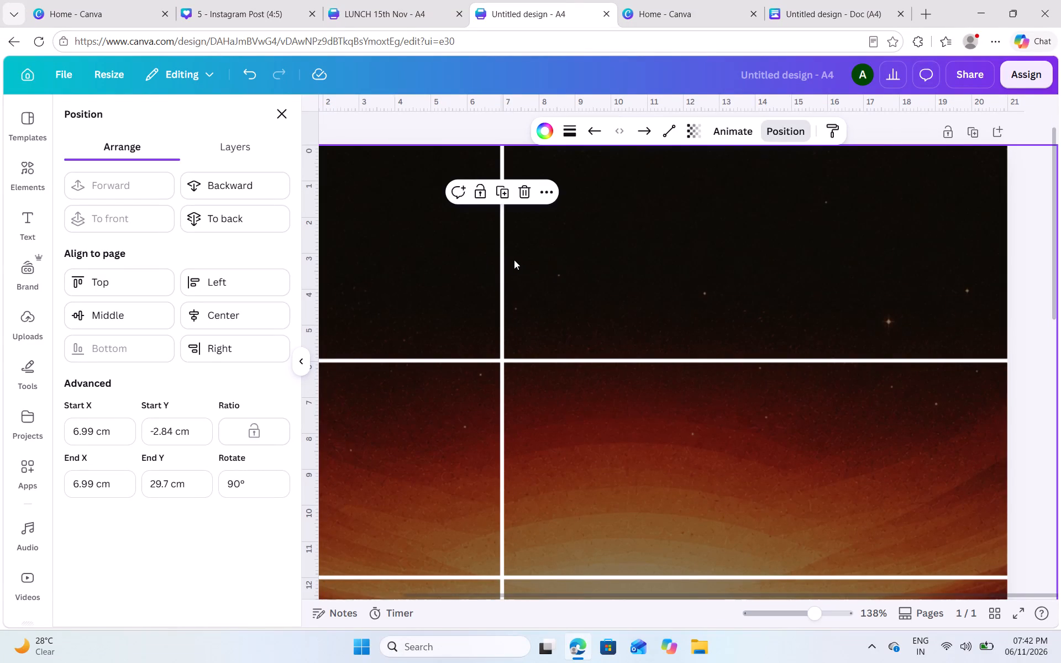
Duplicate the vertical white line and place the copy about 14 cm from the left page edge.
{"action": "left_click", "coordinate": [535, 253]}
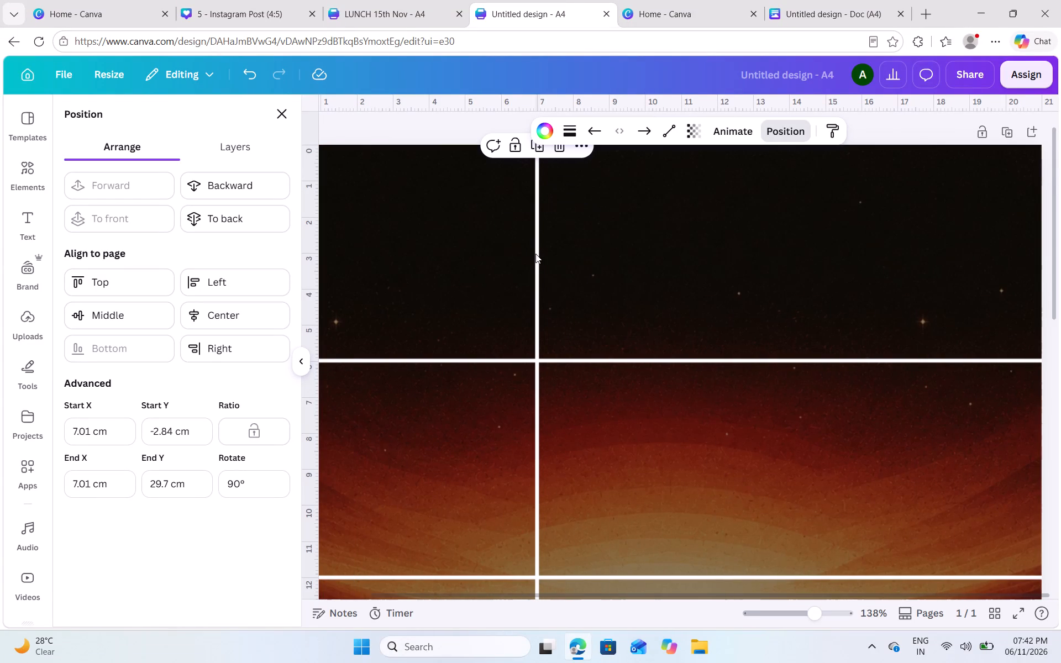
{"action": "key", "text": "ctrl+c"}
{"action": "key", "text": "ctrl+v"}
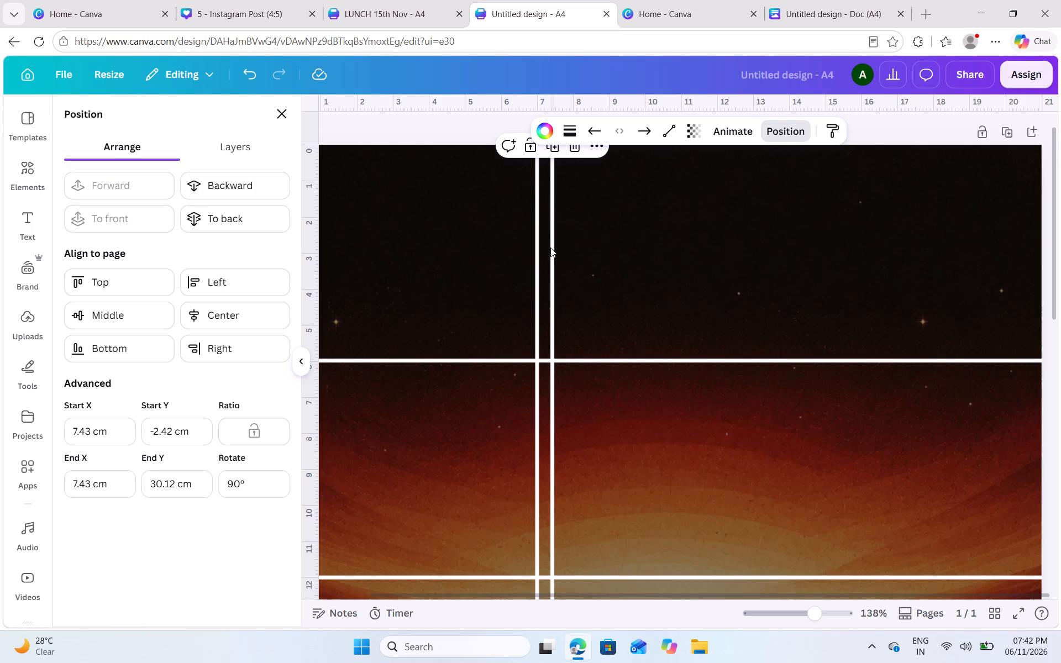
{"action": "left_click_drag", "start_coordinate": [551, 246], "coordinate": [715, 259]}
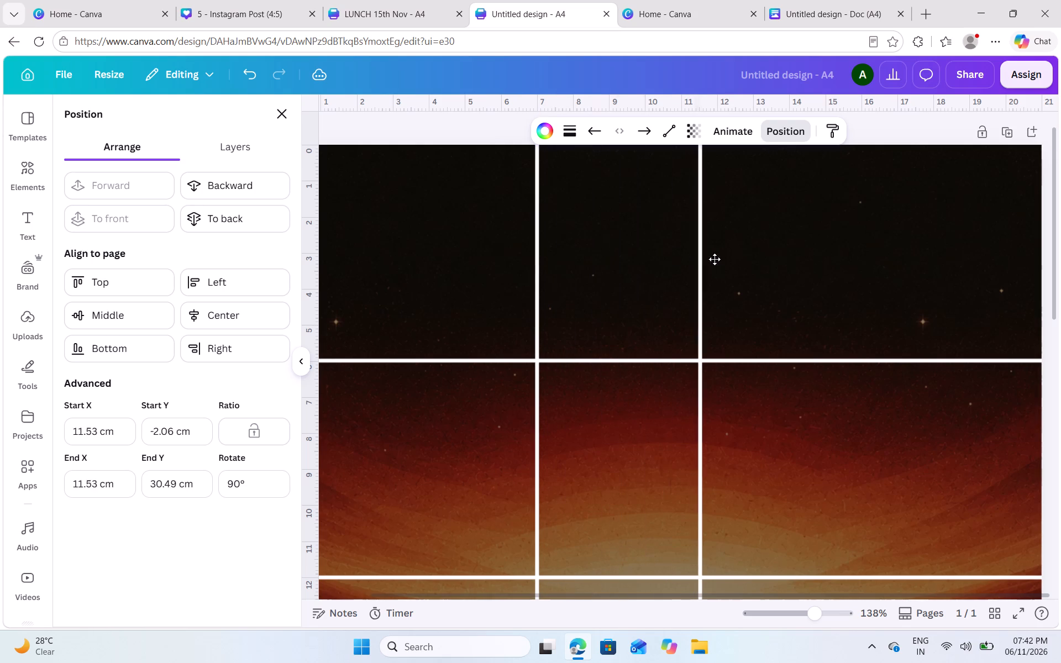
{"action": "left_click_drag", "start_coordinate": [715, 259], "coordinate": [789, 260]}
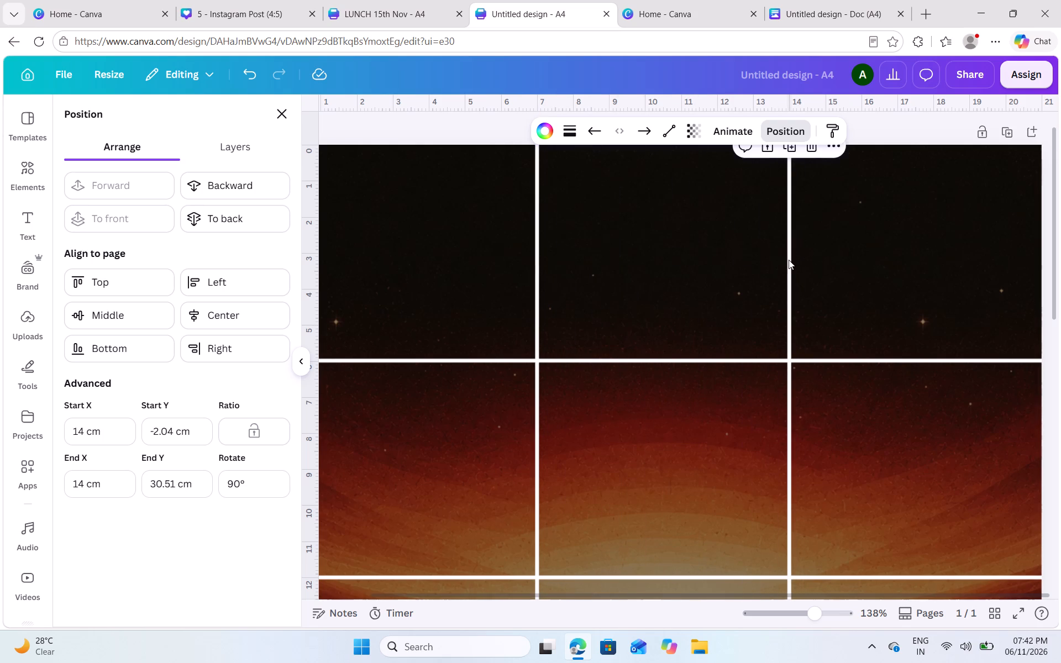
{"action": "scroll", "coordinate": [789, 260], "scroll_direction": "down", "scroll_amount": 8}
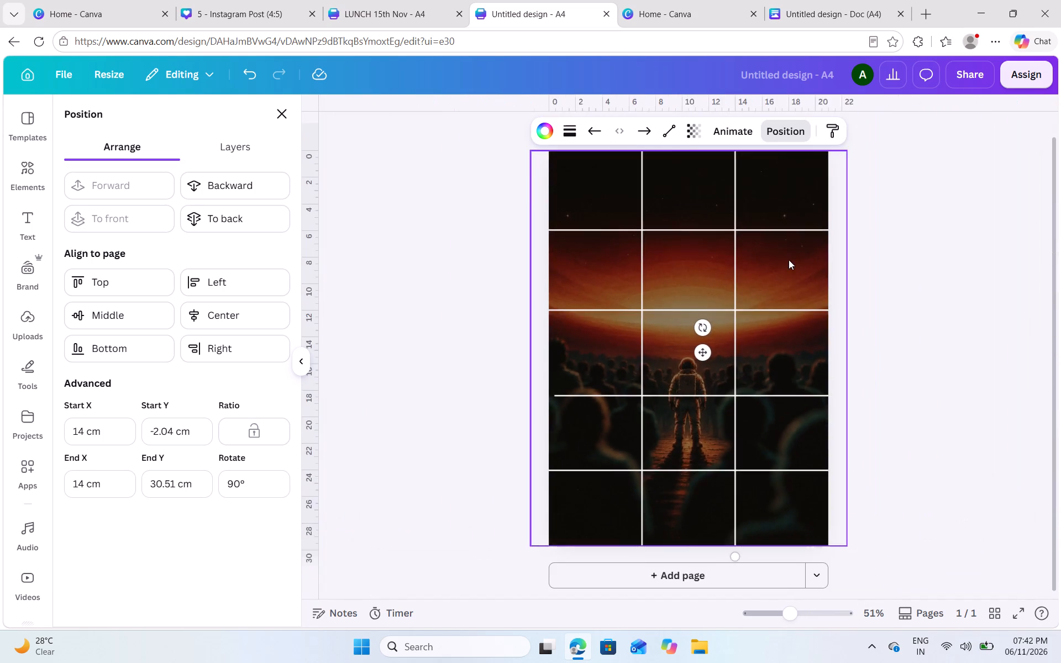
Check the LUNCH 15th Nov coupon sheet for reference and return to the untitled A4 design.
{"action": "left_click", "coordinate": [830, 243]}
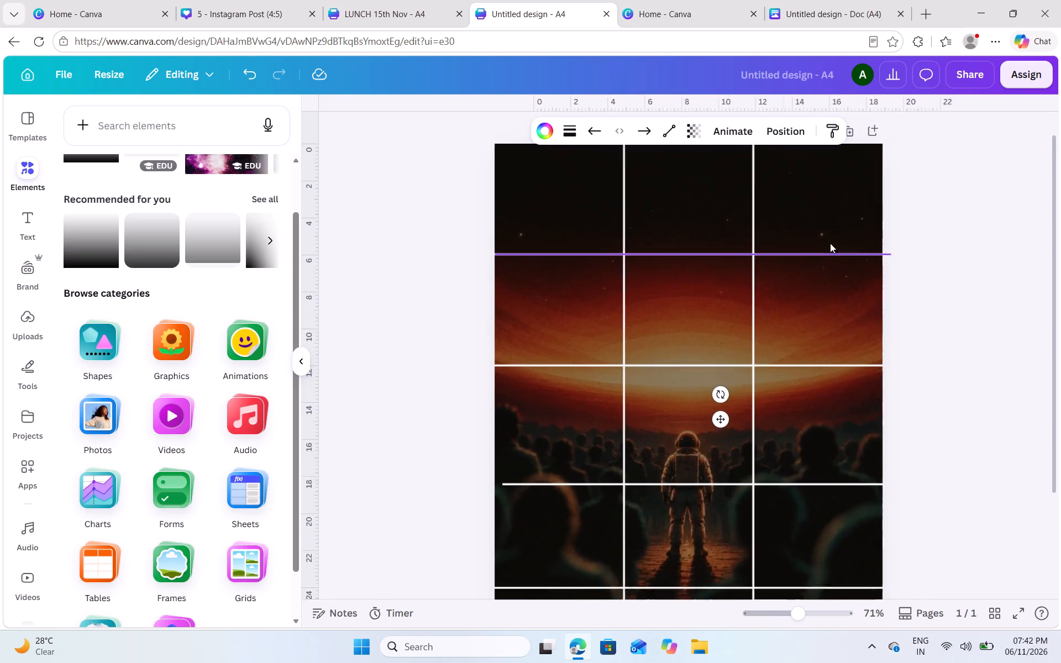
{"action": "scroll", "coordinate": [830, 243], "scroll_direction": "up", "scroll_amount": 1}
{"action": "left_click", "coordinate": [416, 2]}
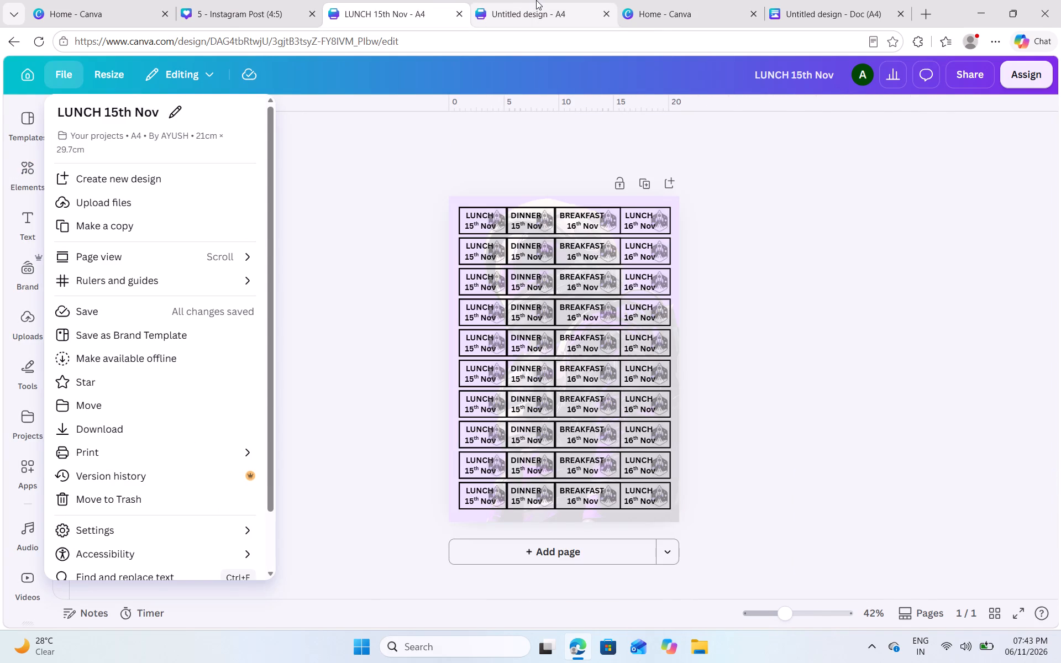
{"action": "left_click", "coordinate": [537, 2]}
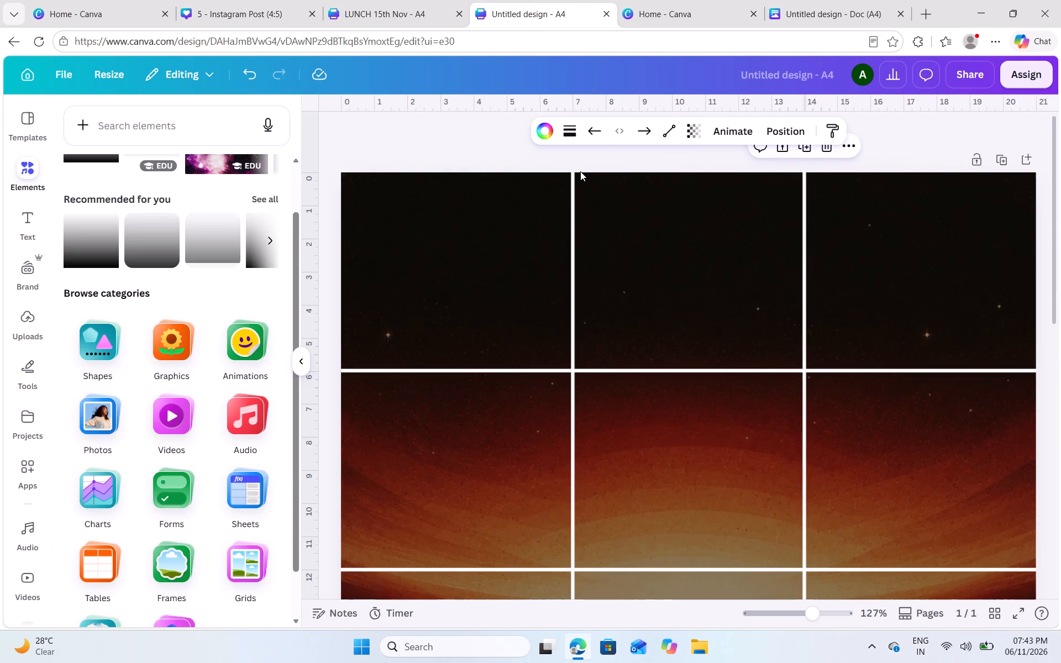
{"action": "scroll", "coordinate": [580, 171], "scroll_direction": "right", "scroll_amount": 5}
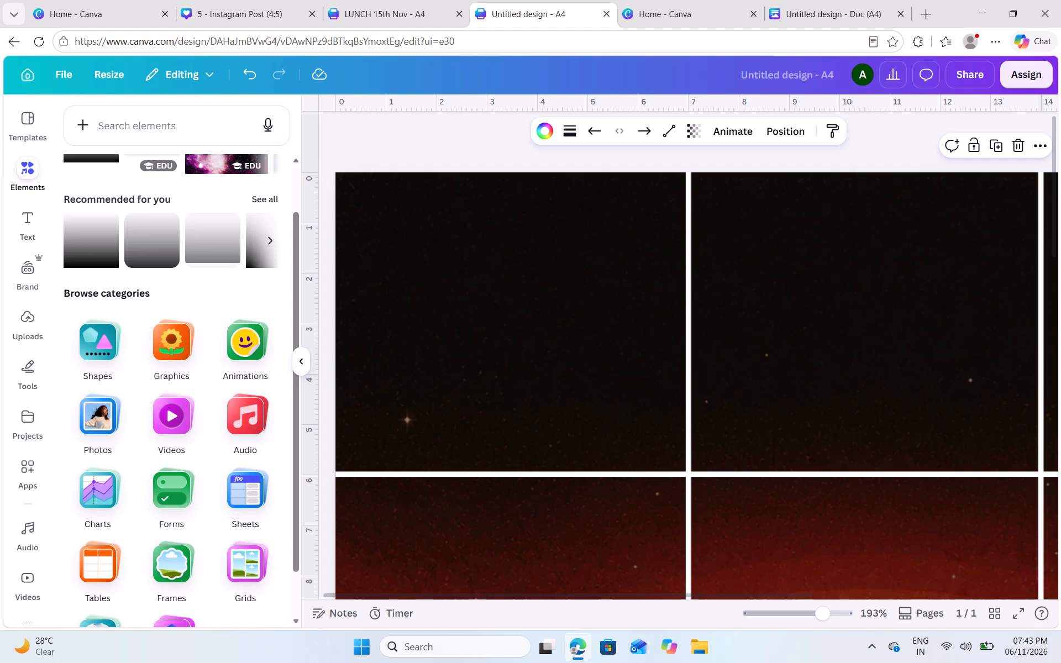
Search the element graphics for "stamp" and look through the results for a round stamp design.
{"action": "left_click", "coordinate": [168, 121]}
{"action": "type", "text": "stamp"}
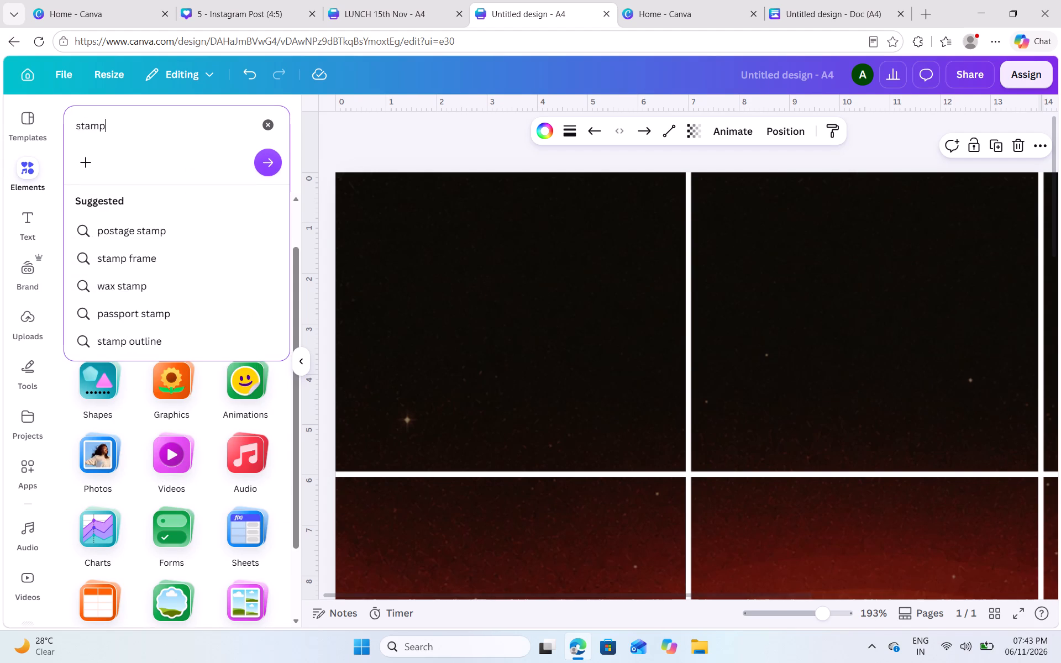
{"action": "key", "text": "Return"}
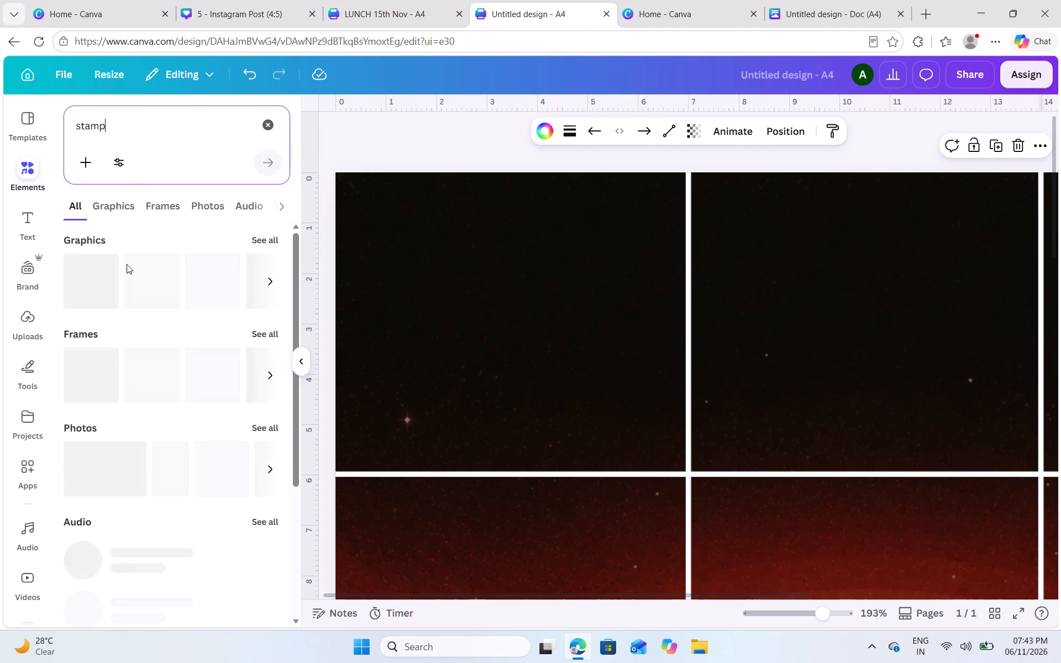
{"action": "left_click", "coordinate": [109, 200]}
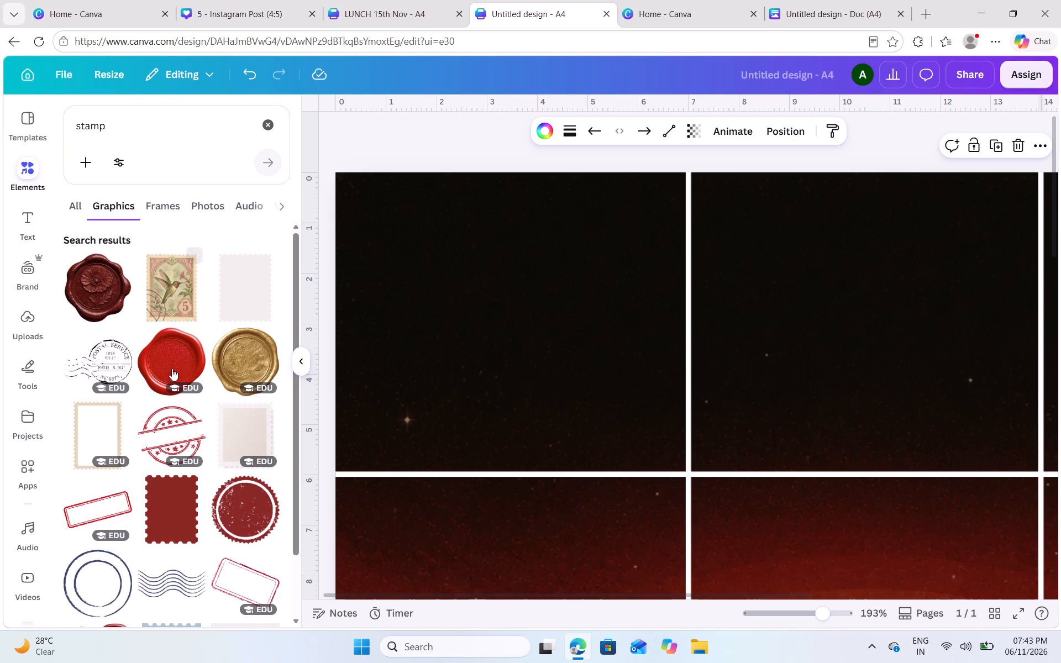
{"action": "scroll", "coordinate": [179, 419], "scroll_direction": "down", "scroll_amount": 1}
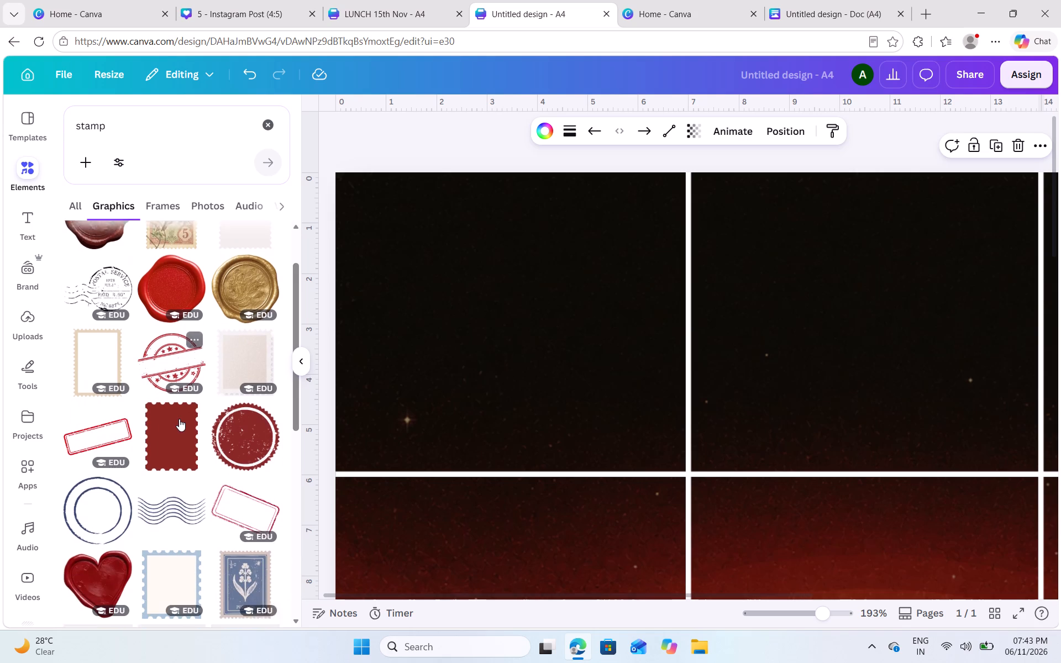
{"action": "scroll", "coordinate": [179, 419], "scroll_direction": "down", "scroll_amount": 2}
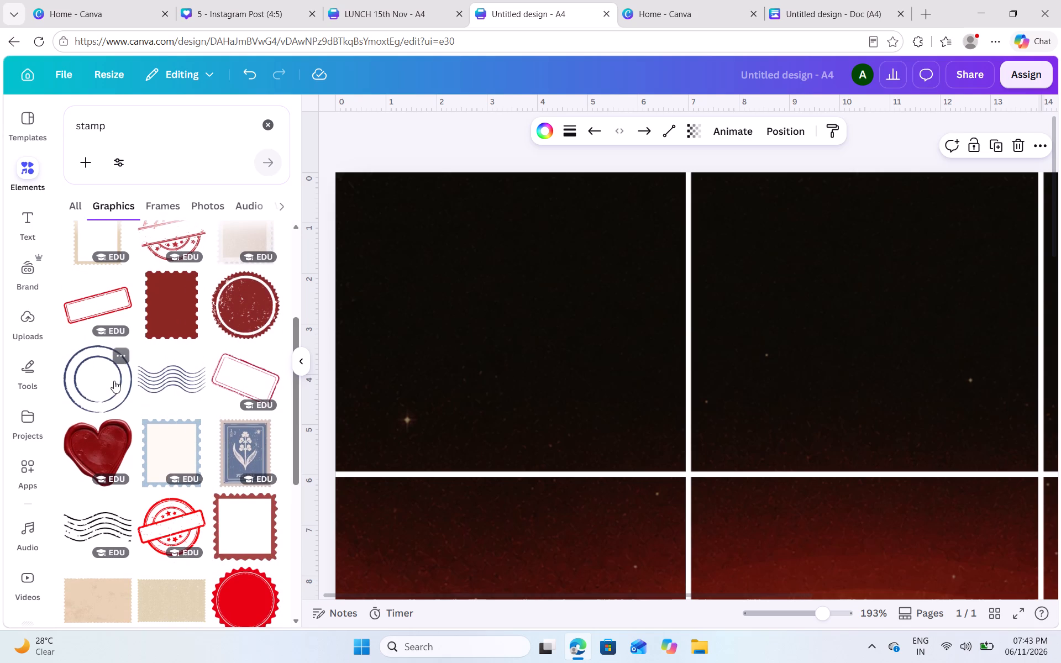
{"action": "scroll", "coordinate": [114, 380], "scroll_direction": "down", "scroll_amount": 3}
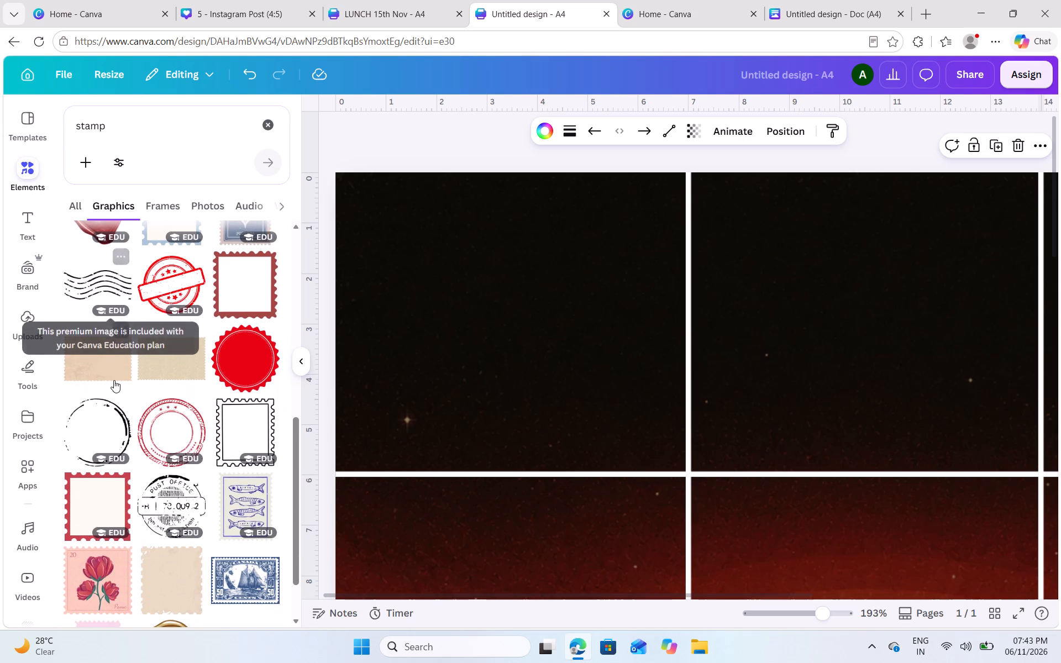
{"action": "scroll", "coordinate": [114, 380], "scroll_direction": "down", "scroll_amount": 3}
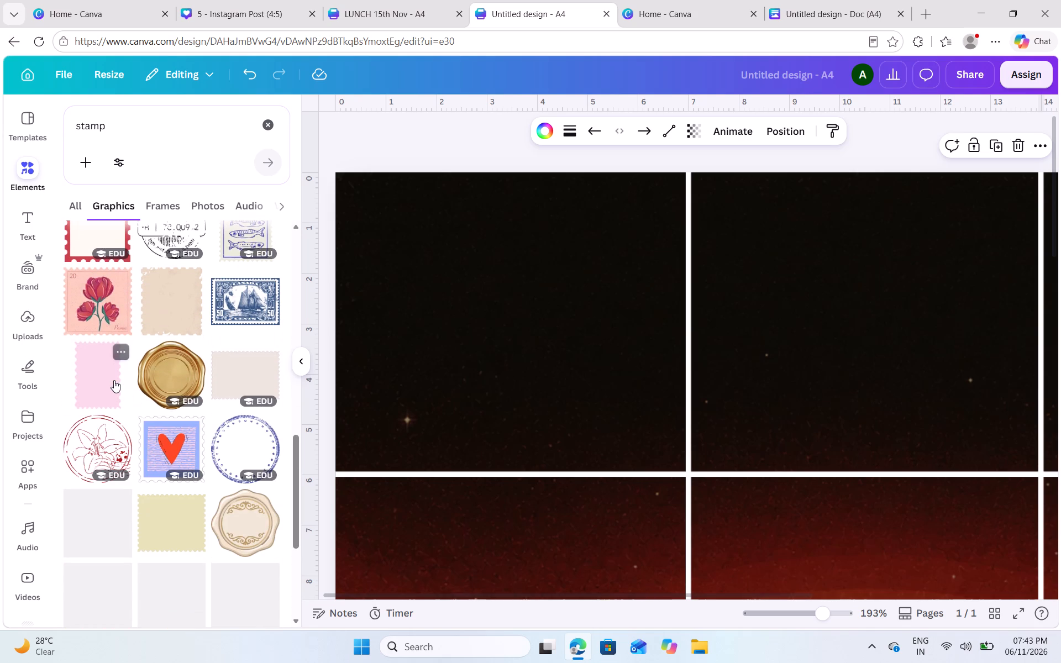
{"action": "scroll", "coordinate": [114, 380], "scroll_direction": "down", "scroll_amount": 1}
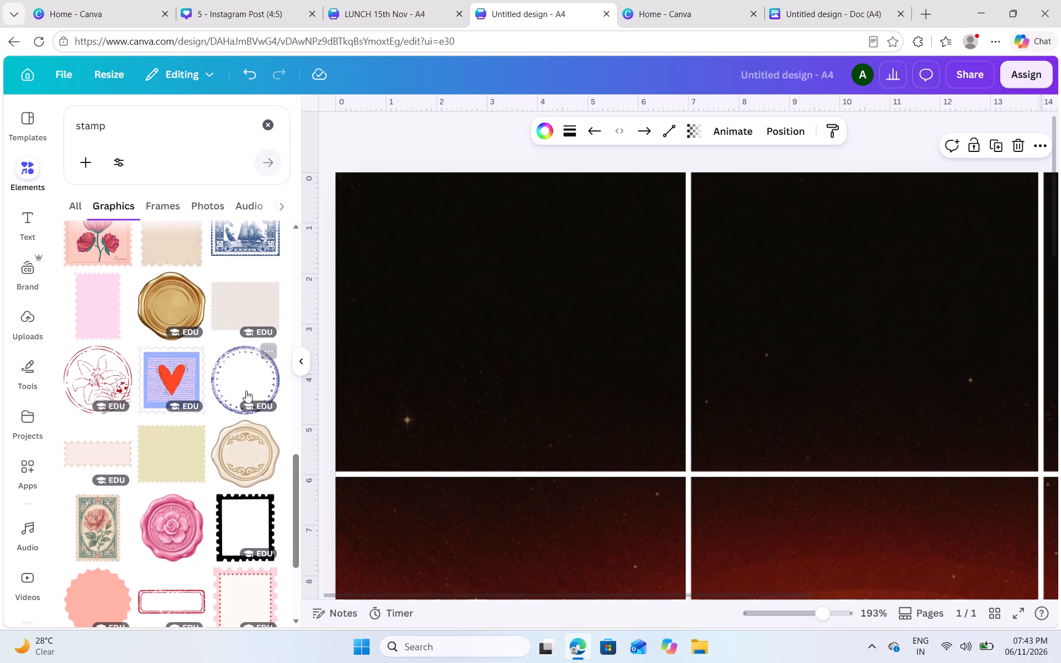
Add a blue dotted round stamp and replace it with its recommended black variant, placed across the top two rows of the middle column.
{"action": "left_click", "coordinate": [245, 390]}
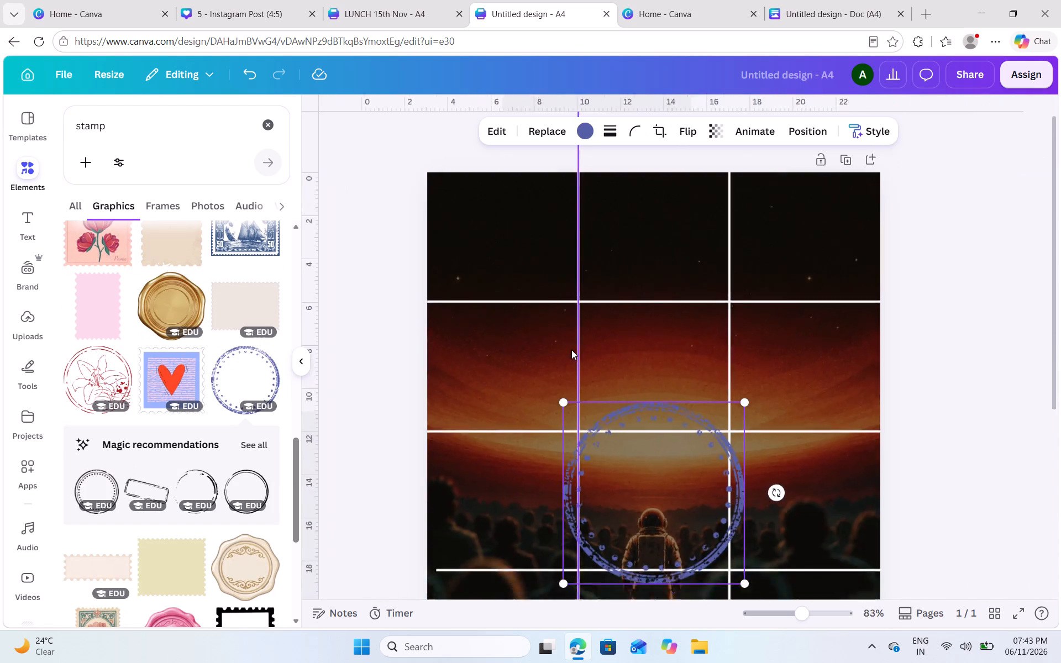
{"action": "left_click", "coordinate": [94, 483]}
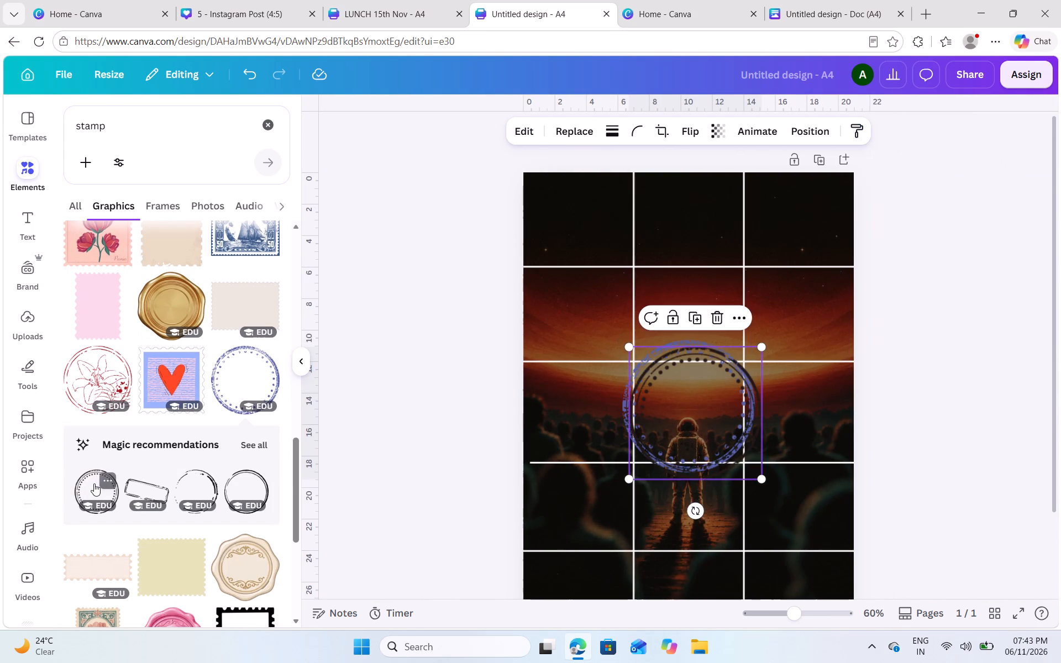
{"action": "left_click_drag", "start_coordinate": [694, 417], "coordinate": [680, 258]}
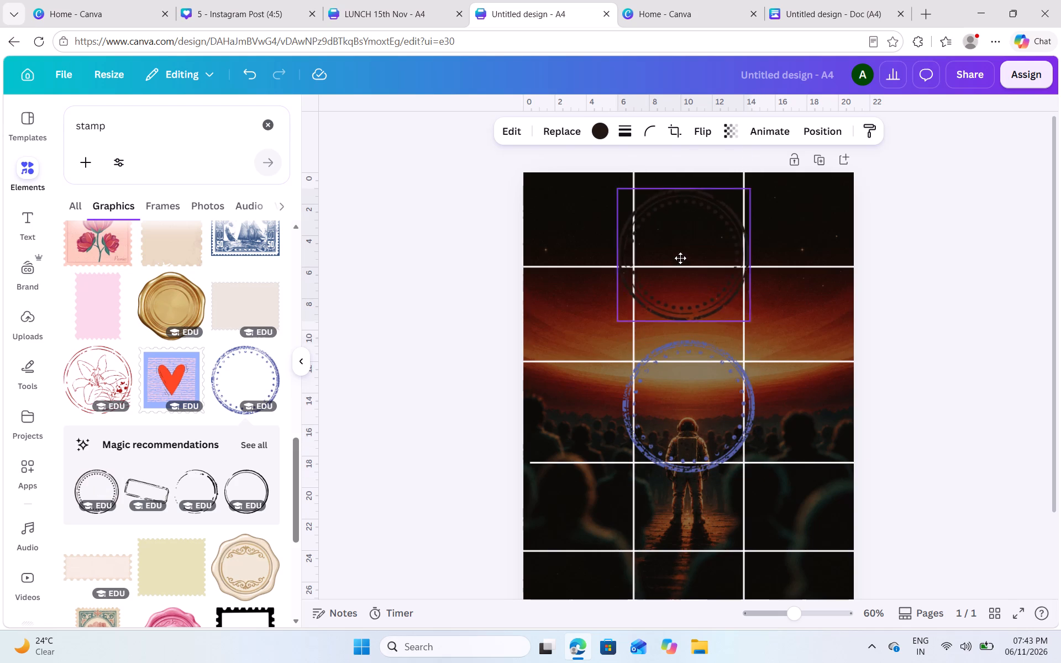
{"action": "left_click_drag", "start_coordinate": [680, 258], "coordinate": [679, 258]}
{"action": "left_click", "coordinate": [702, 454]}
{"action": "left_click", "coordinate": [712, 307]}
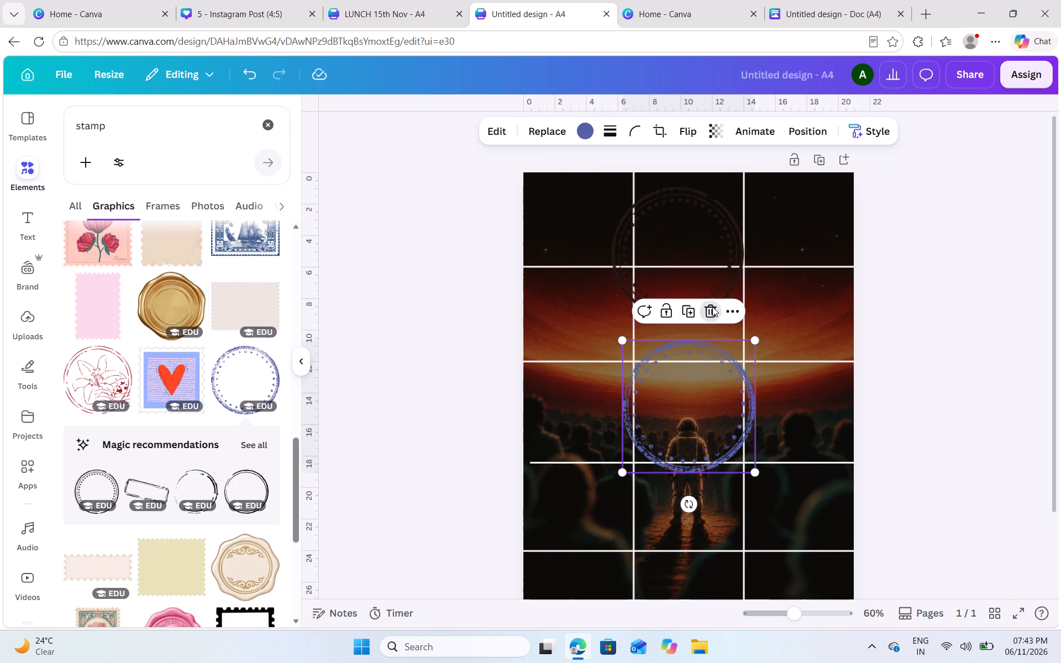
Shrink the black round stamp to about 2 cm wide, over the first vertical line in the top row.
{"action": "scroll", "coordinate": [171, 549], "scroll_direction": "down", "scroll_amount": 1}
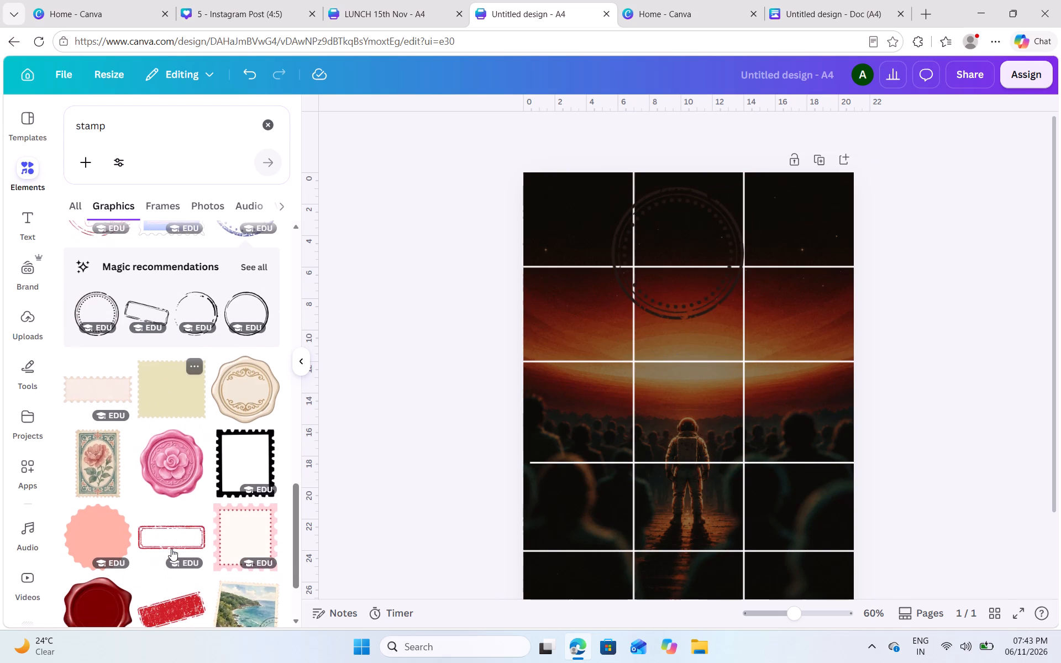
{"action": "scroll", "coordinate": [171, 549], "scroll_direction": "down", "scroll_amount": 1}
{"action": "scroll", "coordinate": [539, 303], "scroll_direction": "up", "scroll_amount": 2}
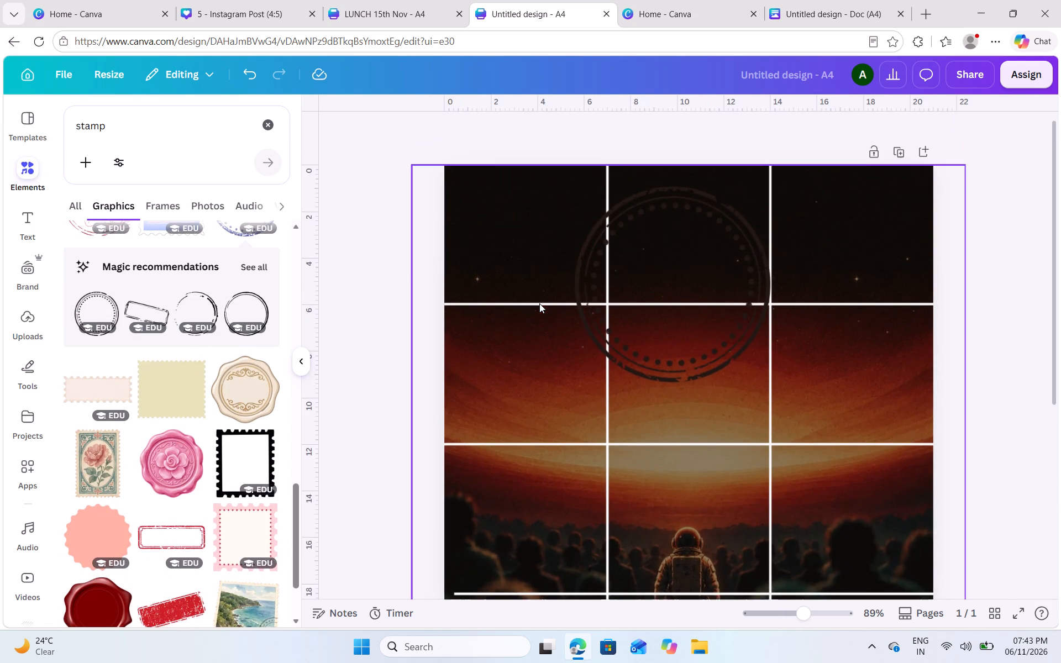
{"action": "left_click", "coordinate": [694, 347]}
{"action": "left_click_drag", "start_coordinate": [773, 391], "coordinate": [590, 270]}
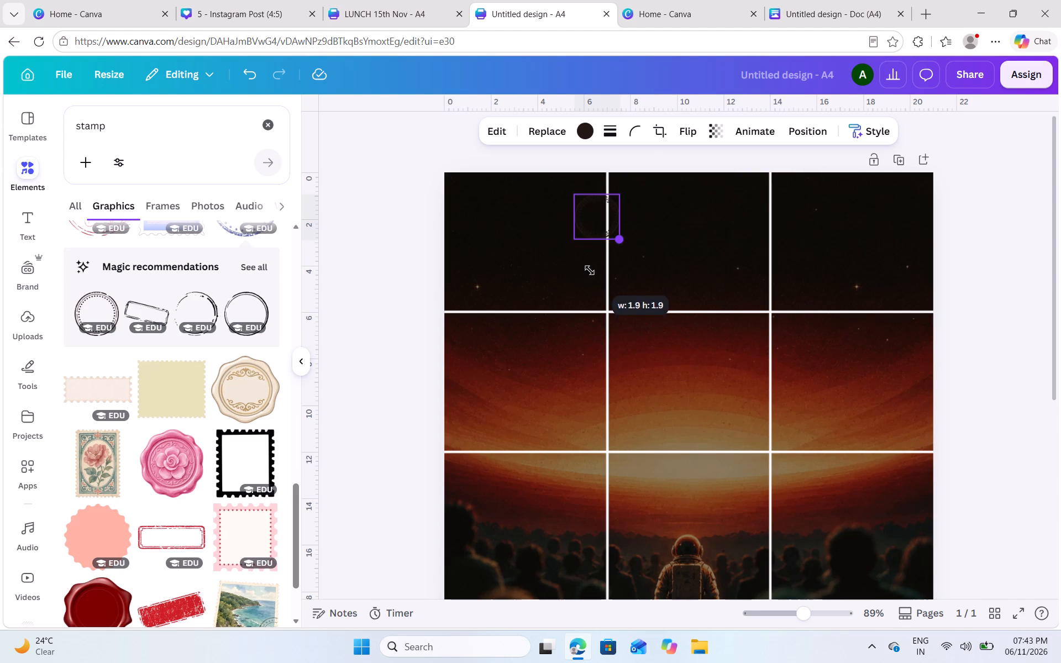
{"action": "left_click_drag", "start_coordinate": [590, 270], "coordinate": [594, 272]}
Insert the pink scalloped round badge in place of the small black stamp.
{"action": "left_click", "coordinate": [106, 520]}
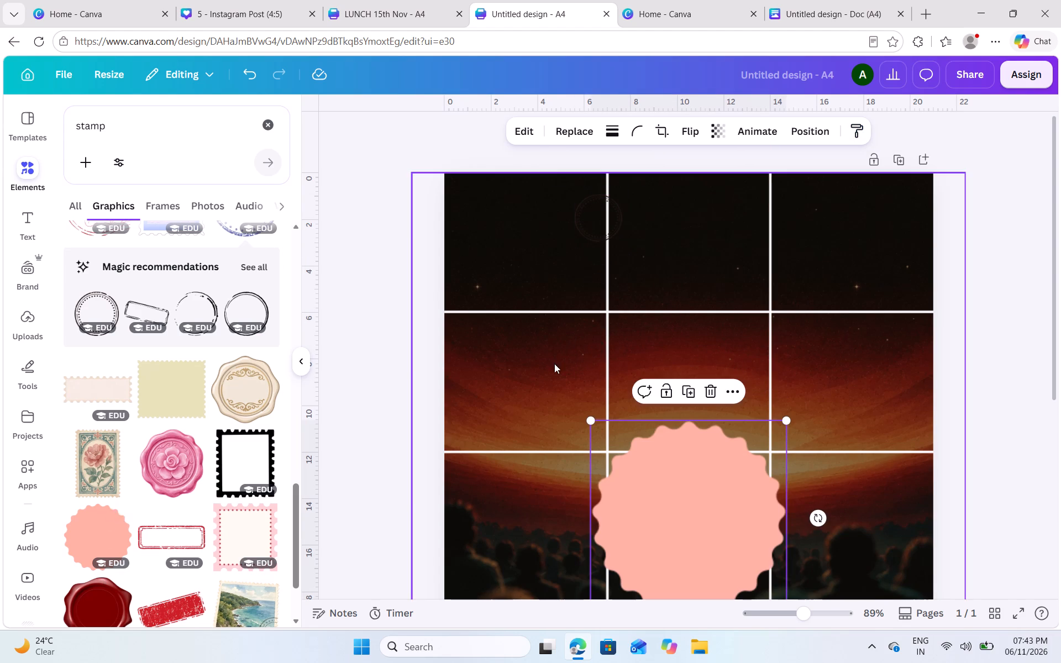
{"action": "left_click", "coordinate": [593, 233]}
{"action": "left_click", "coordinate": [618, 160]}
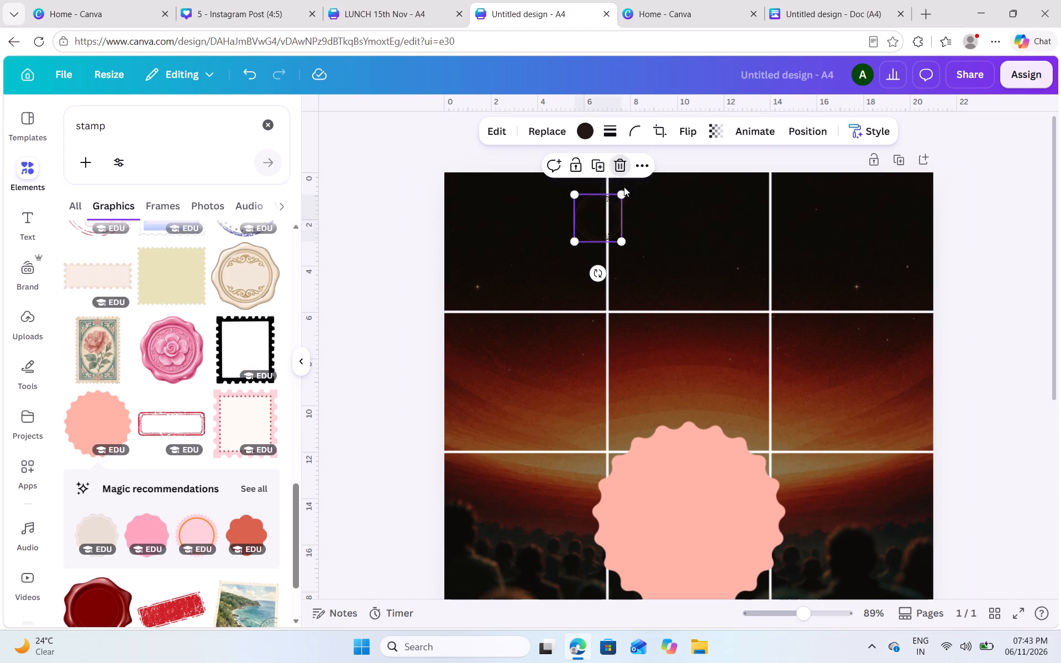
Shrink the pink scalloped badge to about 1.1 cm wide and move it into the top-left grid cell.
{"action": "scroll", "coordinate": [151, 545], "scroll_direction": "down", "scroll_amount": 1}
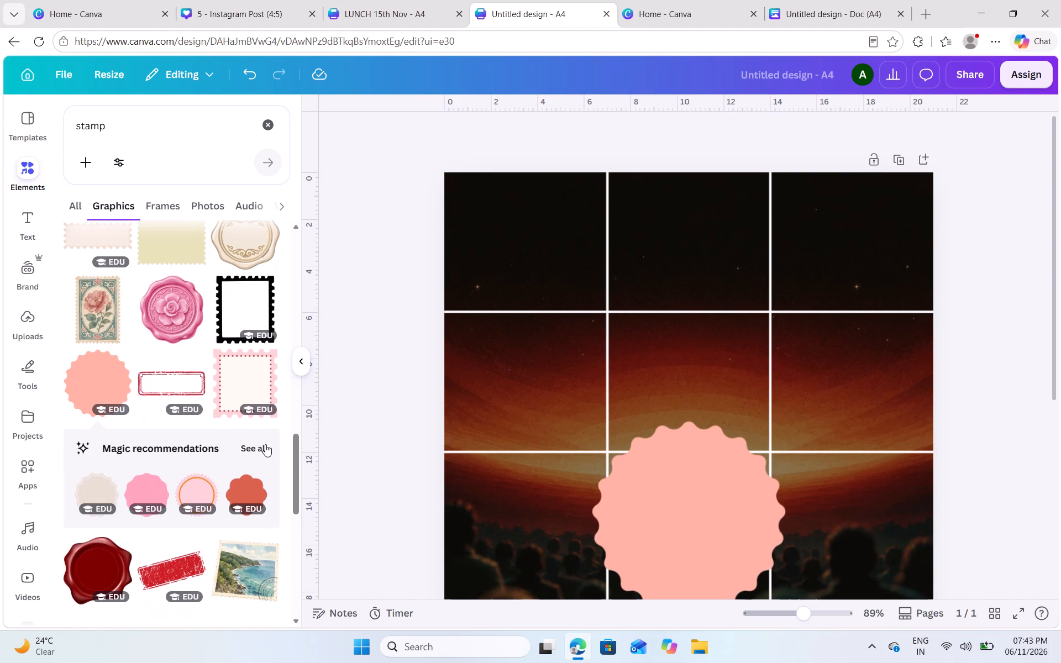
{"action": "left_click", "coordinate": [261, 449]}
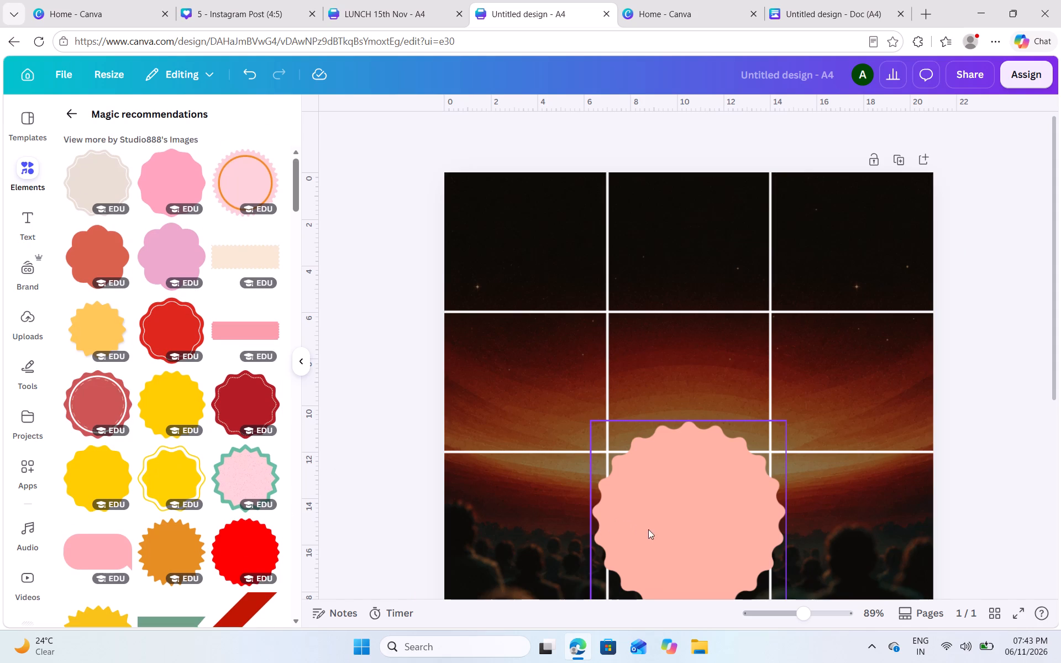
{"action": "left_click_drag", "start_coordinate": [643, 525], "coordinate": [559, 395]}
{"action": "left_click_drag", "start_coordinate": [707, 485], "coordinate": [551, 326]}
{"action": "scroll", "coordinate": [551, 326], "scroll_direction": "up", "scroll_amount": 1}
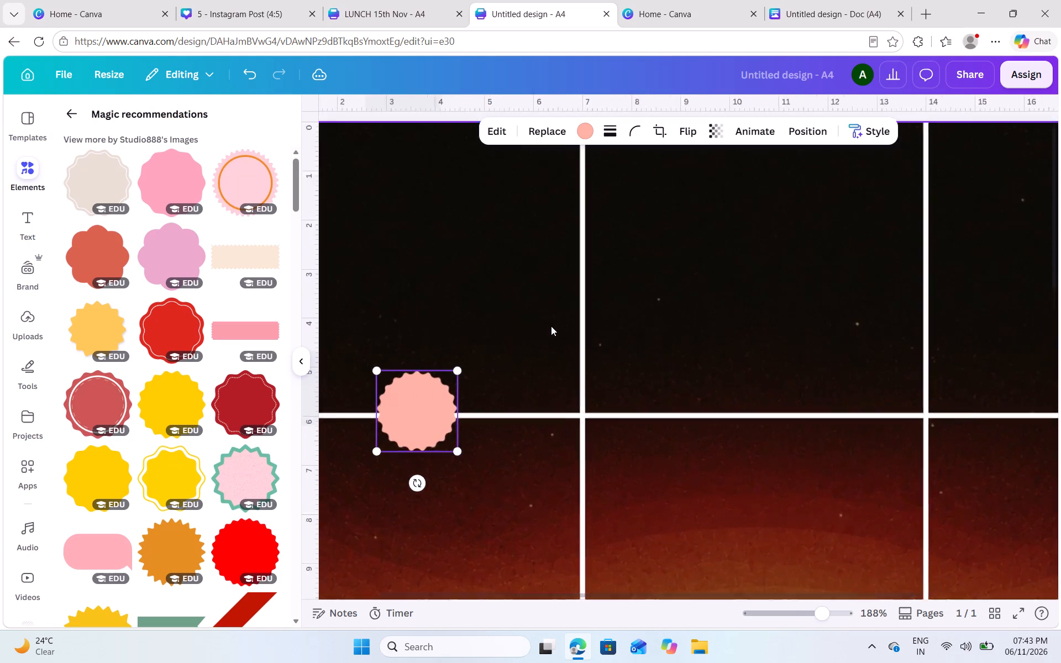
{"action": "scroll", "coordinate": [551, 326], "scroll_direction": "right", "scroll_amount": 3}
{"action": "scroll", "coordinate": [551, 326], "scroll_direction": "up", "scroll_amount": 1}
{"action": "scroll", "coordinate": [116, 391], "scroll_direction": "down", "scroll_amount": 2}
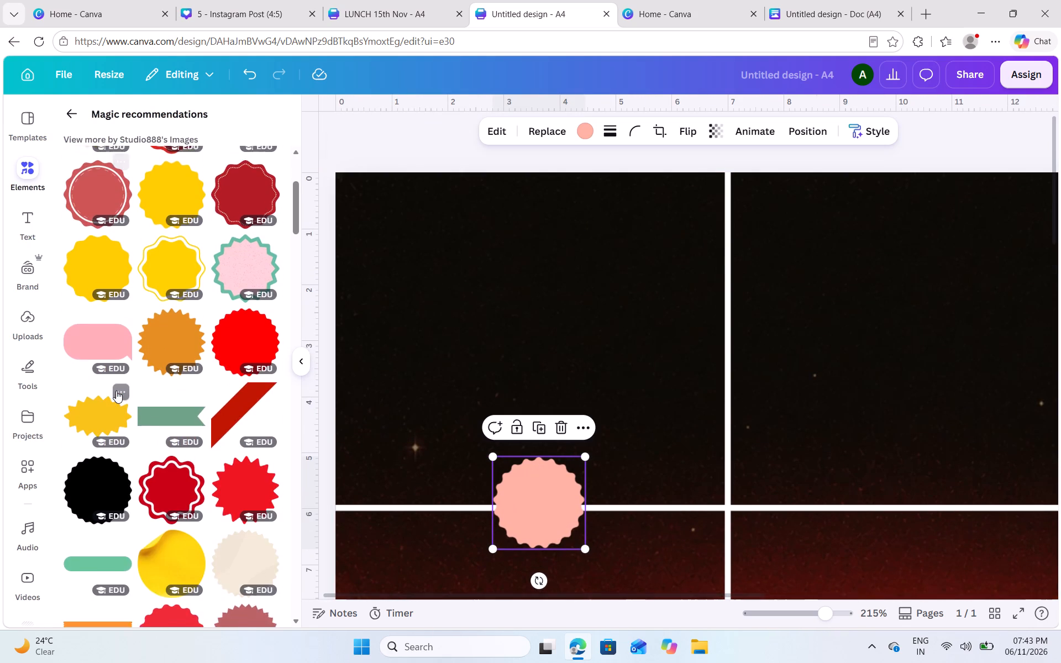
{"action": "scroll", "coordinate": [116, 391], "scroll_direction": "down", "scroll_amount": 2}
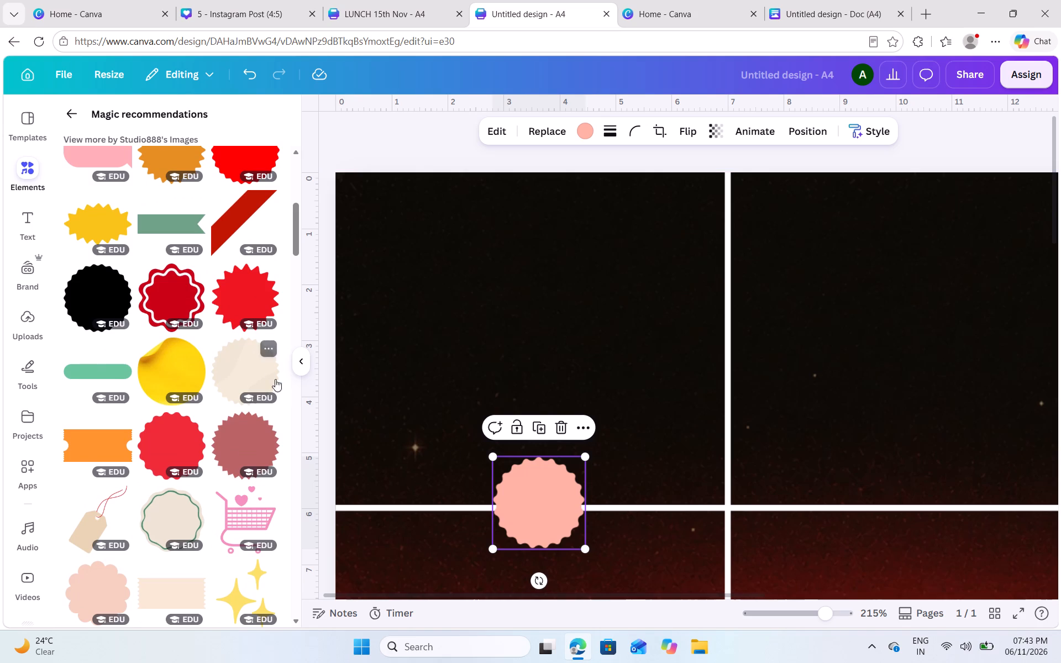
{"action": "left_click_drag", "start_coordinate": [587, 549], "coordinate": [559, 513]}
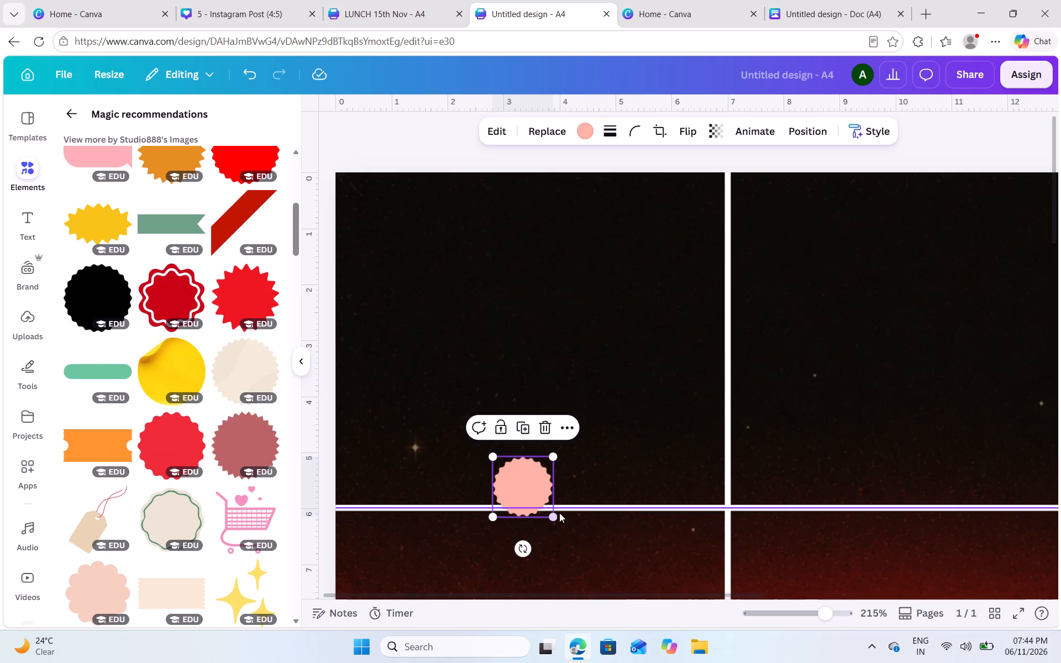
{"action": "left_click_drag", "start_coordinate": [529, 486], "coordinate": [438, 245]}
Enlarge the pink badge to about 1.4 cm and place it about 1 cm from the left page edge and 0.4 cm from the top.
{"action": "scroll", "coordinate": [438, 245], "scroll_direction": "right", "scroll_amount": 1}
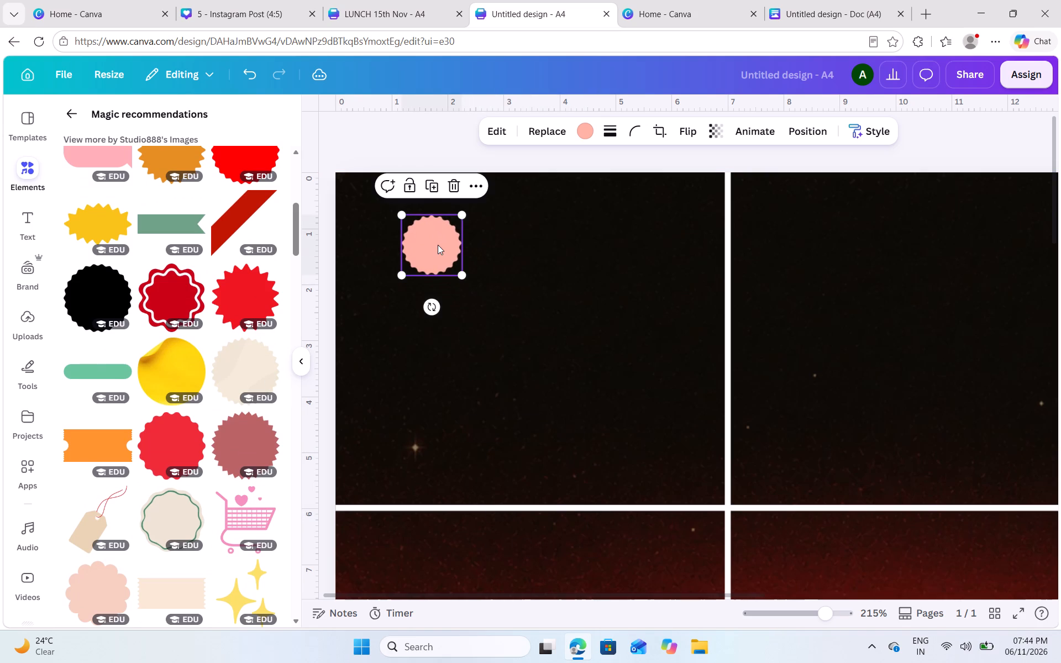
{"action": "scroll", "coordinate": [438, 245], "scroll_direction": "up", "scroll_amount": 1}
{"action": "scroll", "coordinate": [438, 245], "scroll_direction": "right", "scroll_amount": 1}
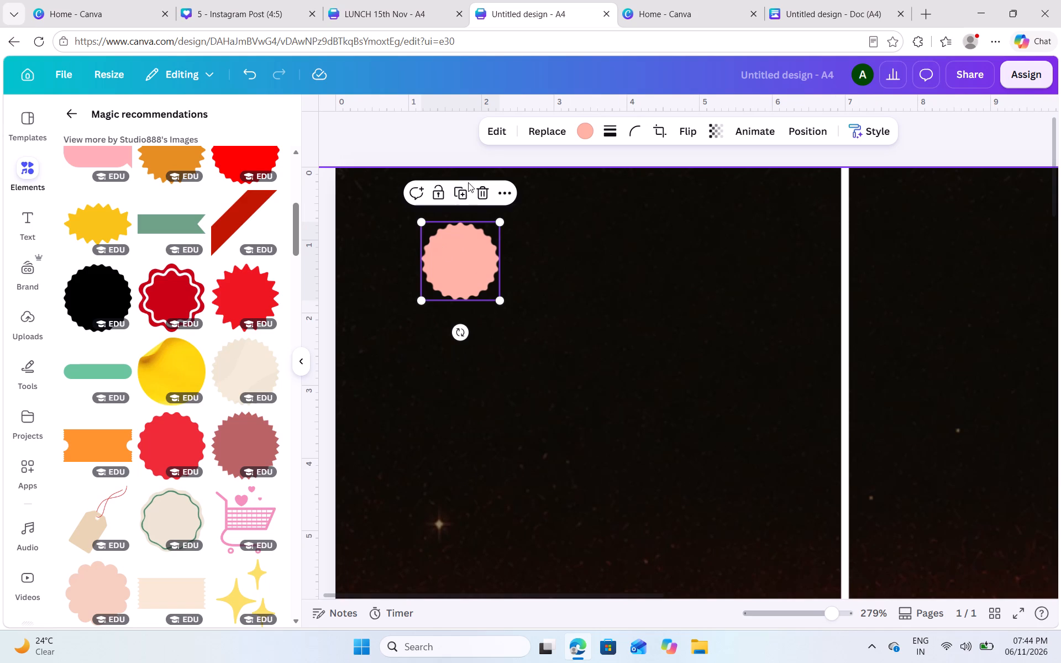
{"action": "scroll", "coordinate": [468, 182], "scroll_direction": "right", "scroll_amount": 1}
{"action": "left_click_drag", "start_coordinate": [493, 298], "coordinate": [521, 317]}
{"action": "left_click_drag", "start_coordinate": [459, 264], "coordinate": [449, 243]}
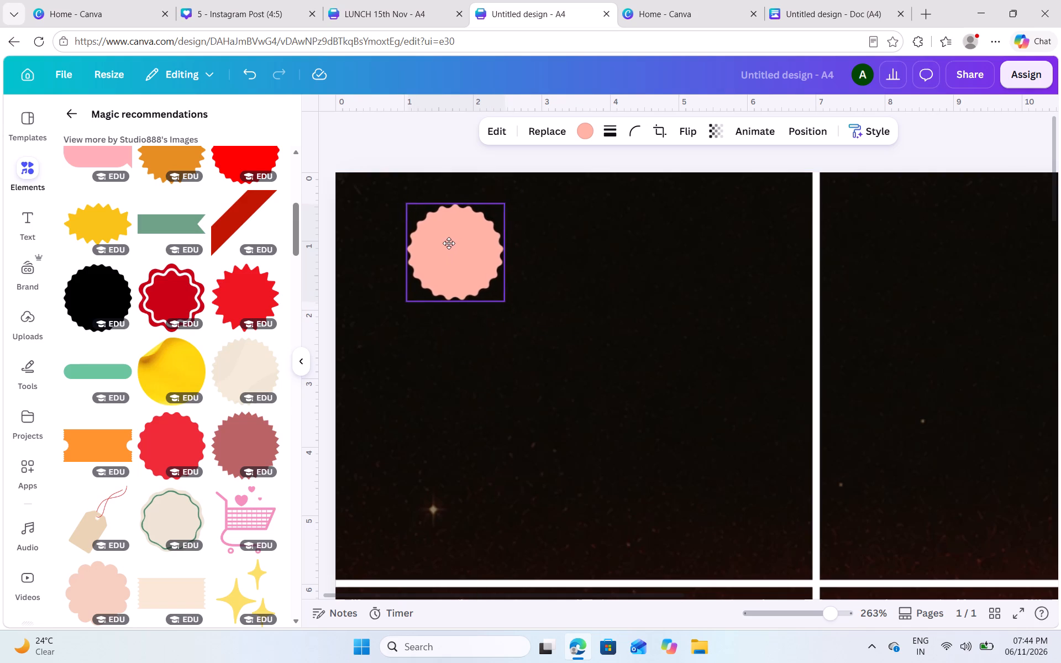
Duplicate the pink badge and place the copy near the top-right corner of the first cell, about 0.2 cm from the page top.
{"action": "left_click_drag", "start_coordinate": [449, 243], "coordinate": [440, 230]}
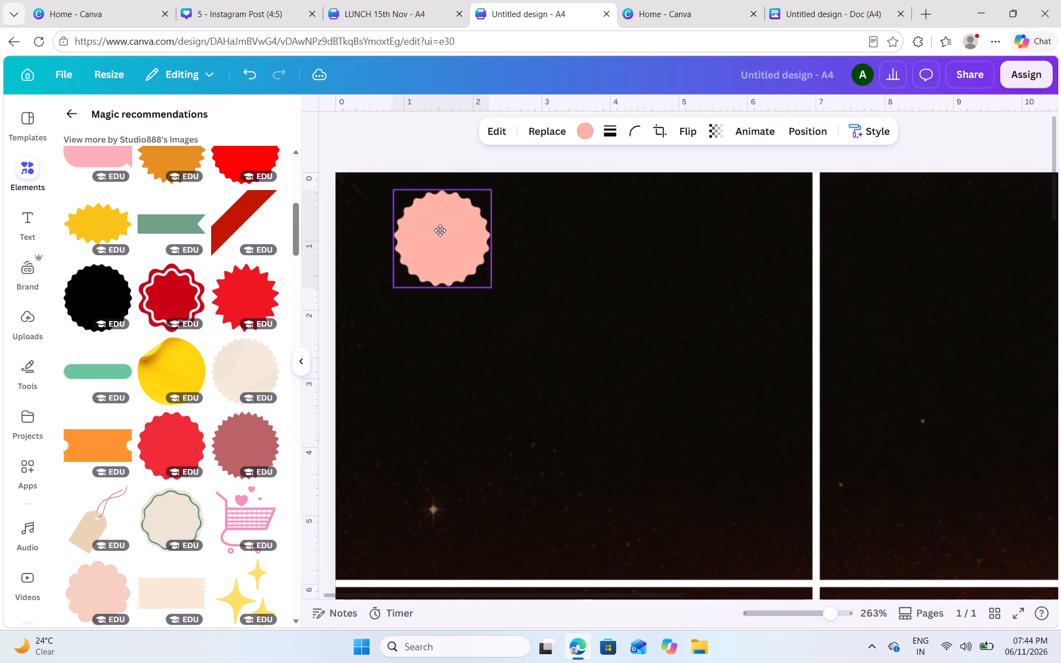
{"action": "left_click_drag", "start_coordinate": [440, 230], "coordinate": [495, 227]}
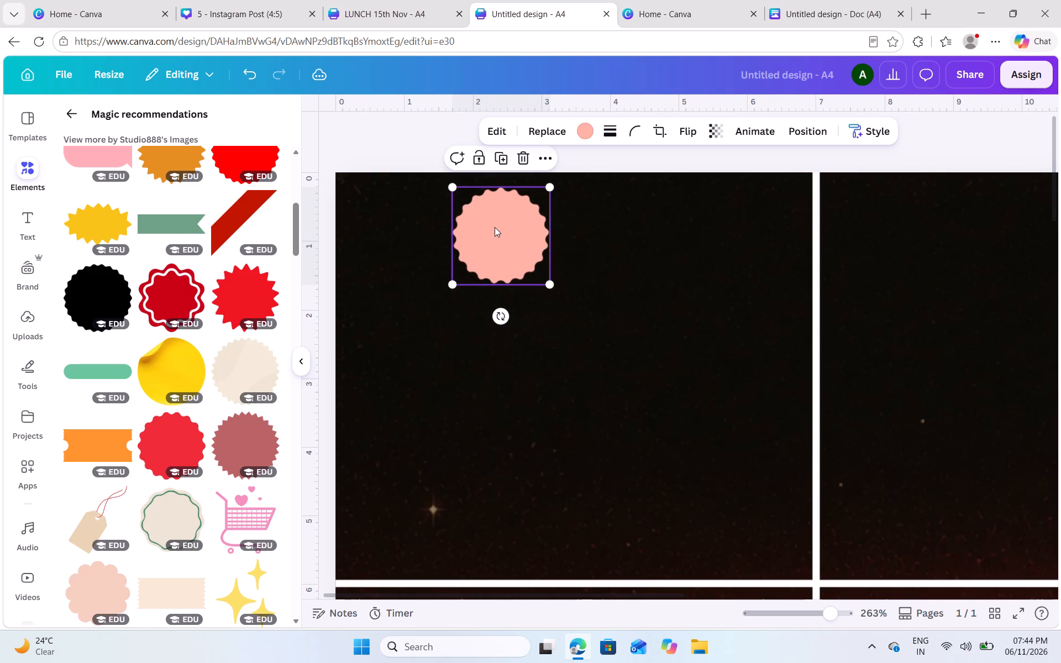
{"action": "key", "text": "ctrl+c"}
{"action": "key", "text": "ctrl+v"}
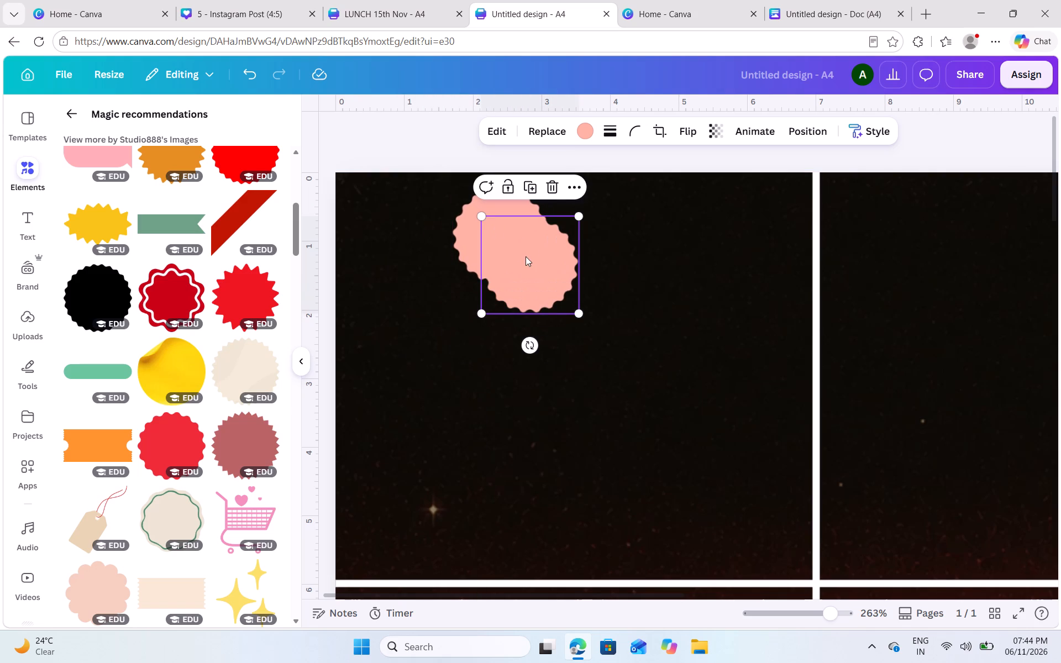
{"action": "left_click_drag", "start_coordinate": [528, 258], "coordinate": [647, 229]}
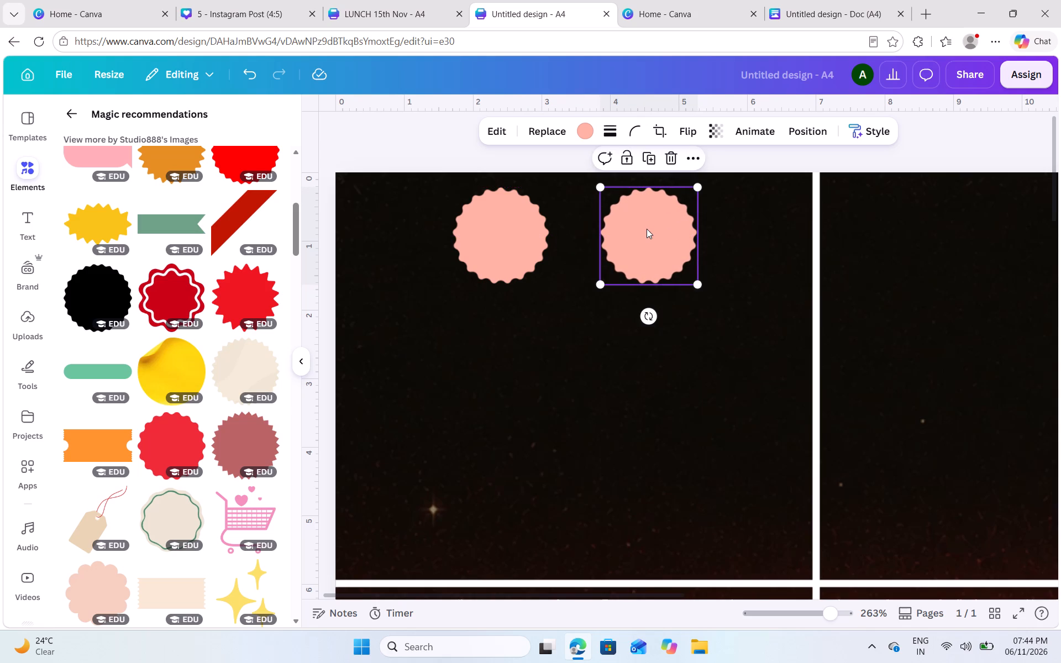
{"action": "left_click_drag", "start_coordinate": [656, 234], "coordinate": [716, 234]}
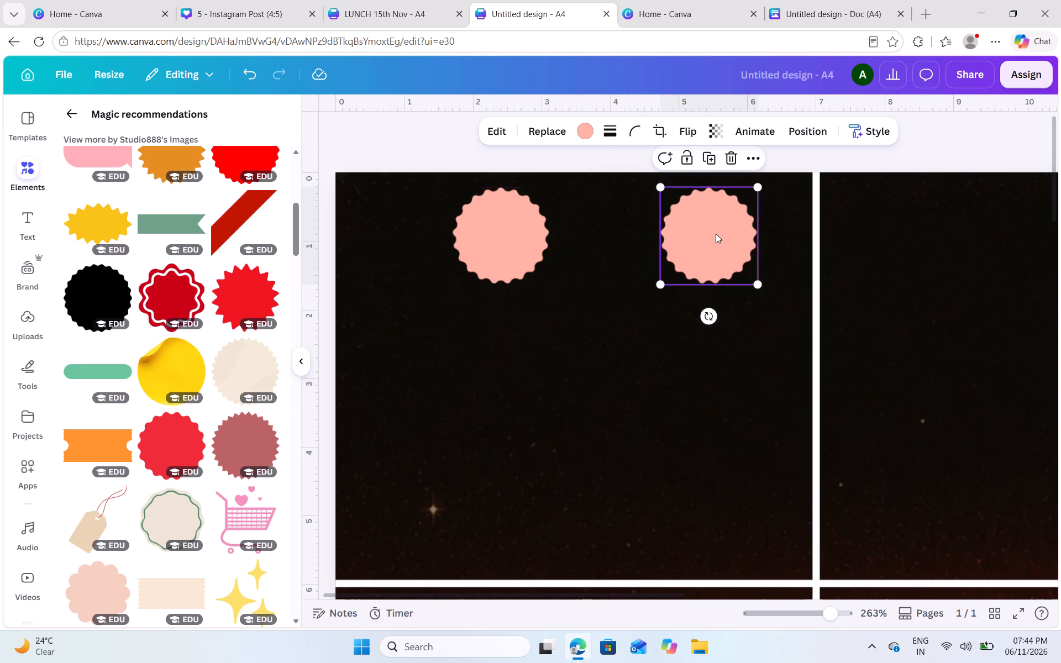
Duplicate the original pink badge again and place this copy in the first cell's top-left corner, level with the other two.
{"action": "left_click", "coordinate": [519, 235]}
{"action": "left_click_drag", "start_coordinate": [519, 235], "coordinate": [537, 235]}
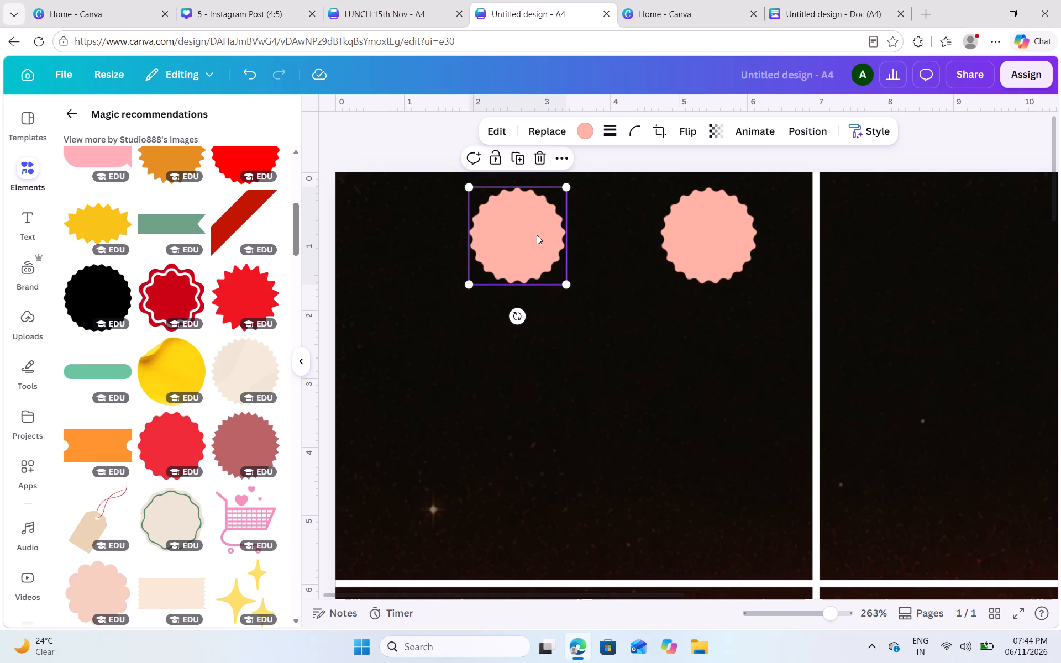
{"action": "key", "text": "ctrl+c"}
{"action": "key", "text": "ctrl+v"}
{"action": "left_click_drag", "start_coordinate": [550, 261], "coordinate": [395, 222]}
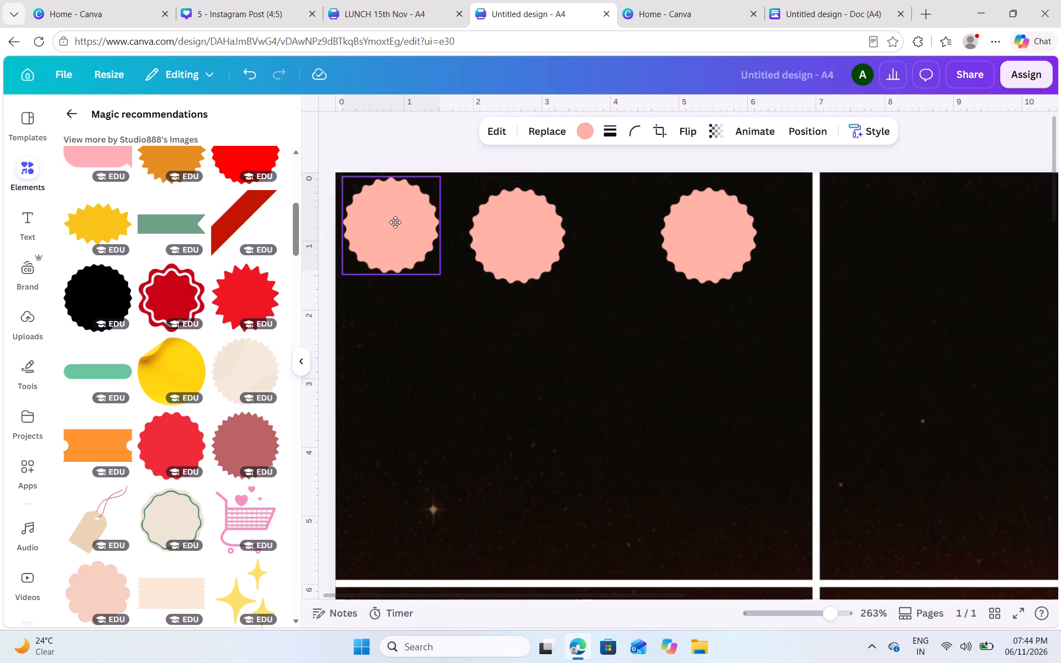
{"action": "left_click_drag", "start_coordinate": [395, 222], "coordinate": [393, 231]}
Spread the three badges evenly along the top of the first cell, leaving 0.9 cm gaps between them.
{"action": "left_click_drag", "start_coordinate": [708, 231], "coordinate": [722, 230]}
{"action": "left_click", "coordinate": [385, 253]}
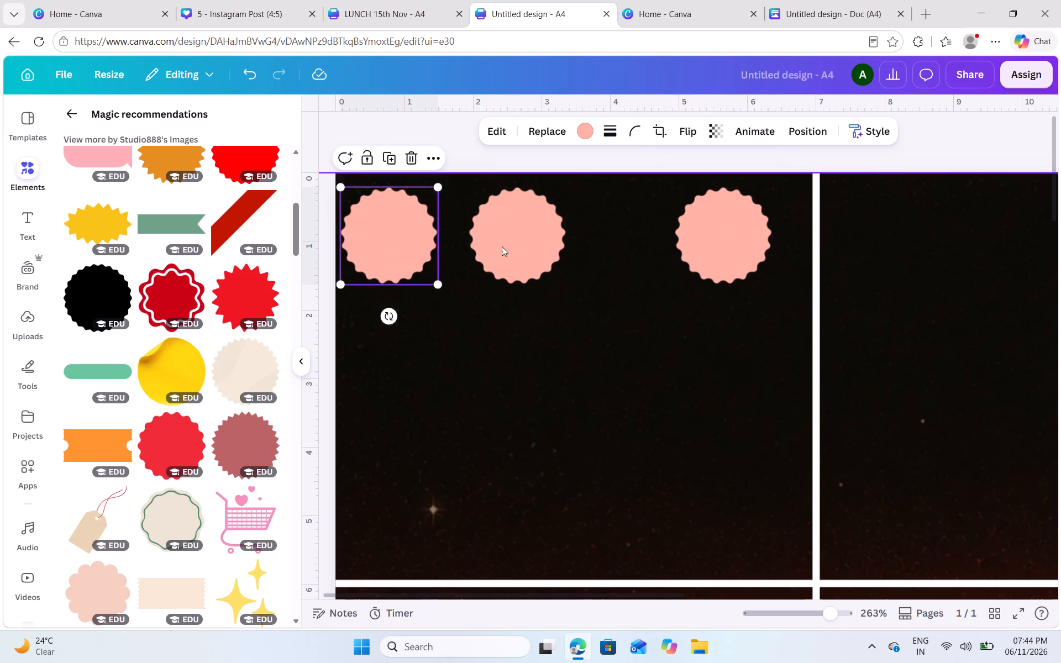
{"action": "left_click_drag", "start_coordinate": [511, 243], "coordinate": [542, 244]}
{"action": "left_click", "coordinate": [416, 247]}
{"action": "left_click_drag", "start_coordinate": [418, 247], "coordinate": [426, 247]}
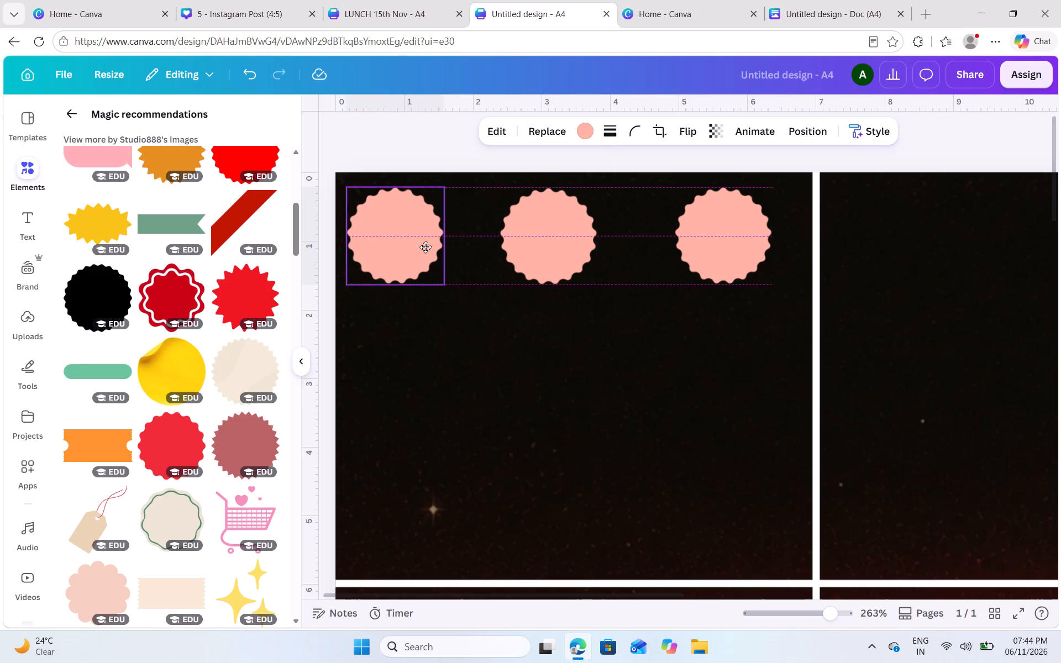
{"action": "left_click_drag", "start_coordinate": [426, 247], "coordinate": [434, 246]}
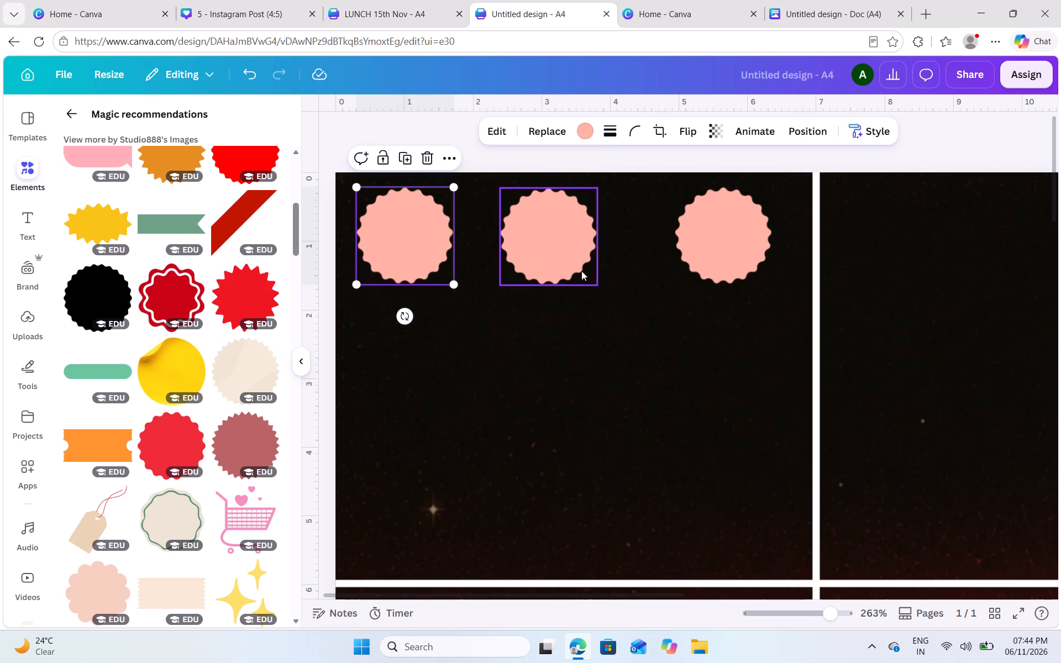
{"action": "left_click", "coordinate": [578, 265]}
{"action": "left_click_drag", "start_coordinate": [554, 243], "coordinate": [568, 245]}
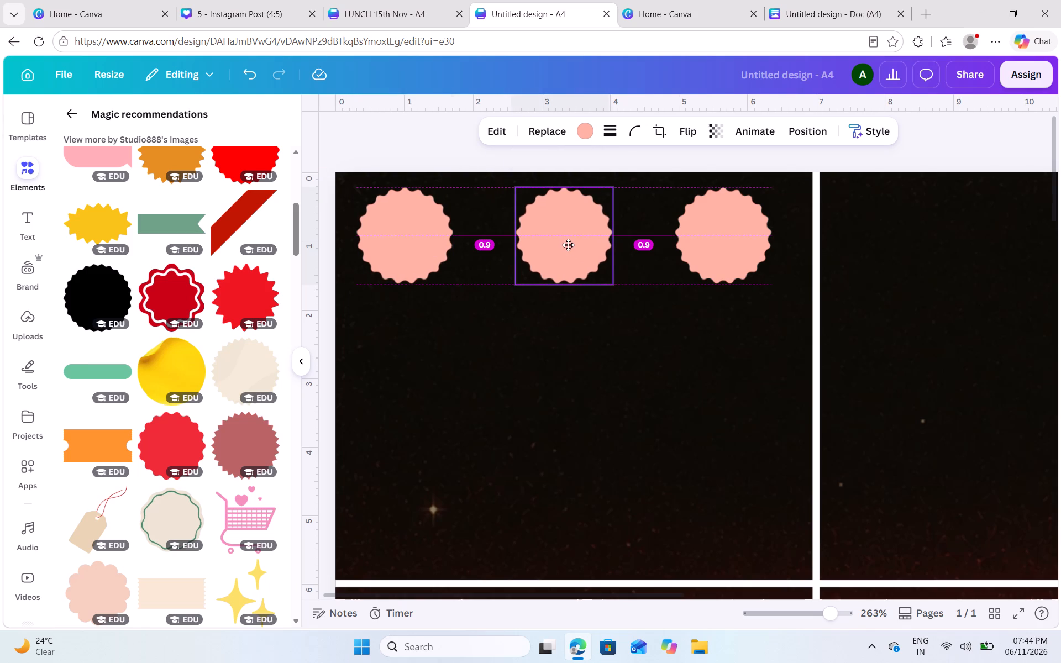
{"action": "left_click", "coordinate": [586, 393]}
Duplicate the top-left badge and place the copy directly below it in the first cell's bottom-left corner.
{"action": "left_click", "coordinate": [386, 219]}
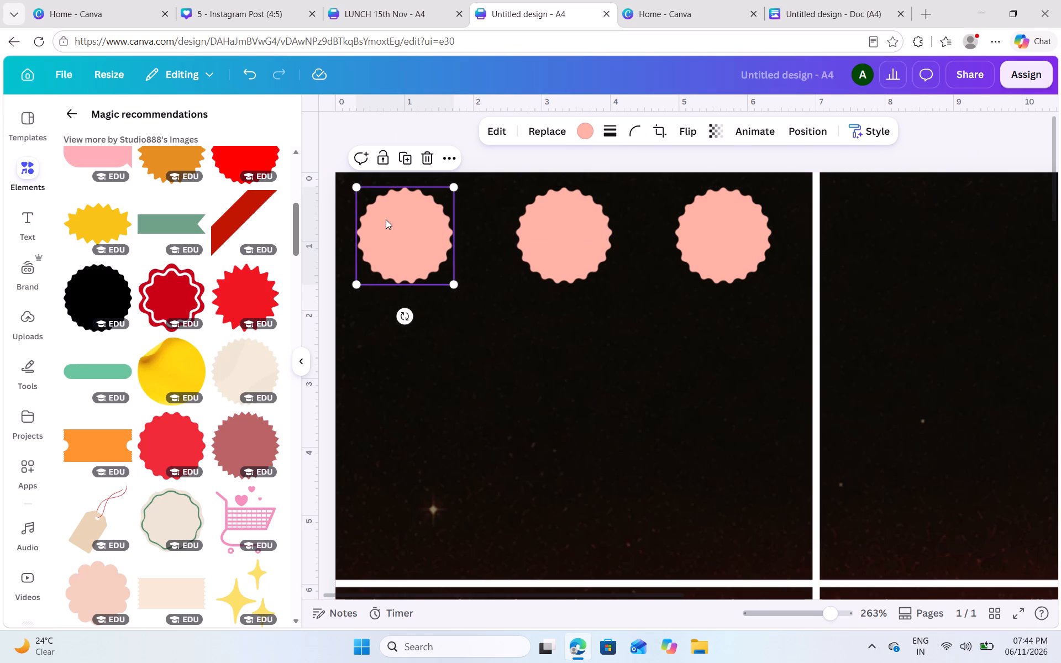
{"action": "key", "text": "ctrl+c"}
{"action": "key", "text": "ctrl+v"}
{"action": "left_click_drag", "start_coordinate": [444, 262], "coordinate": [409, 401]}
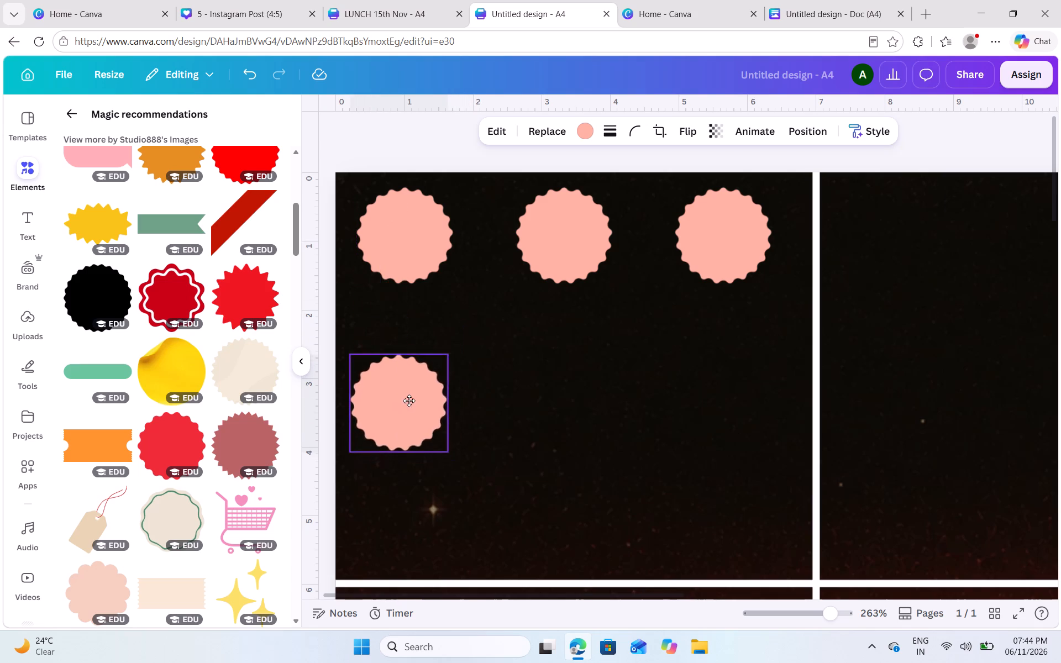
{"action": "left_click_drag", "start_coordinate": [409, 401], "coordinate": [414, 512]}
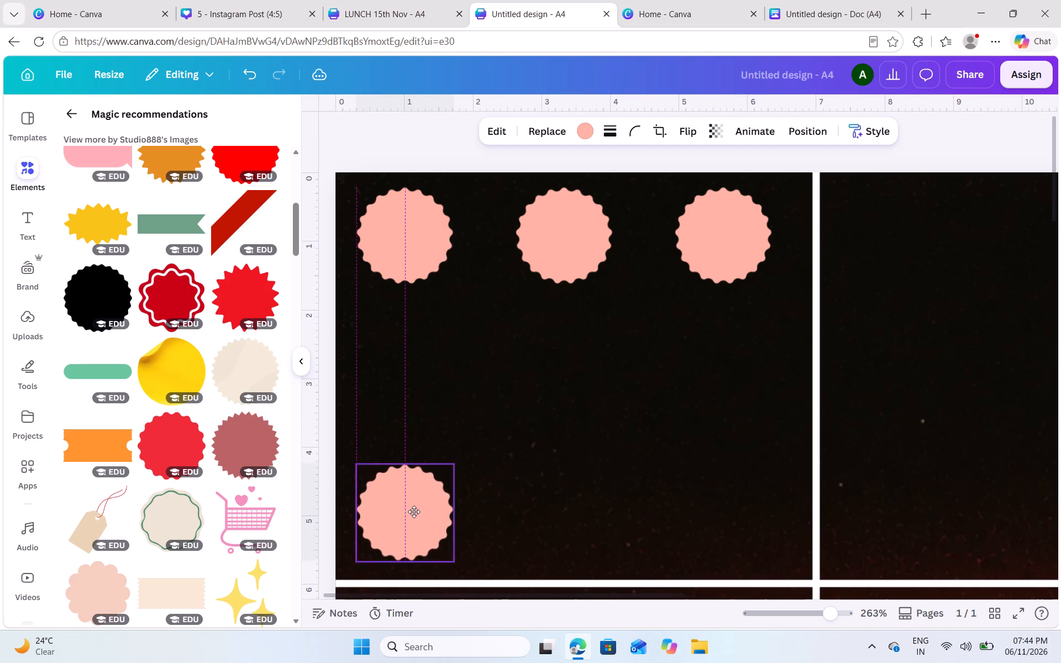
{"action": "left_click_drag", "start_coordinate": [414, 512], "coordinate": [416, 237]}
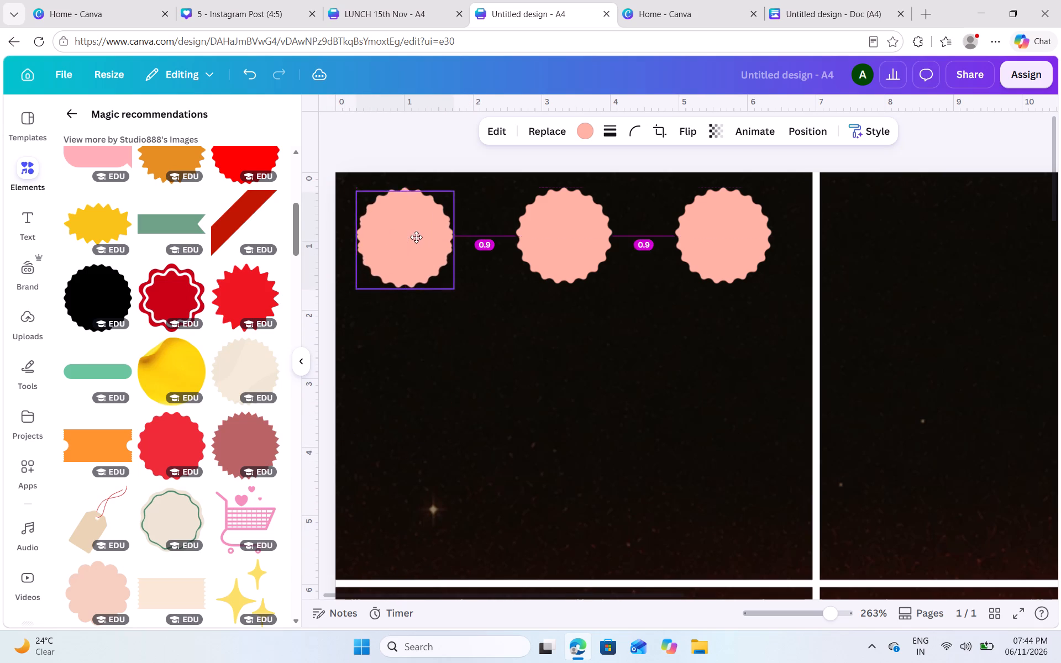
{"action": "left_click_drag", "start_coordinate": [416, 237], "coordinate": [420, 408]}
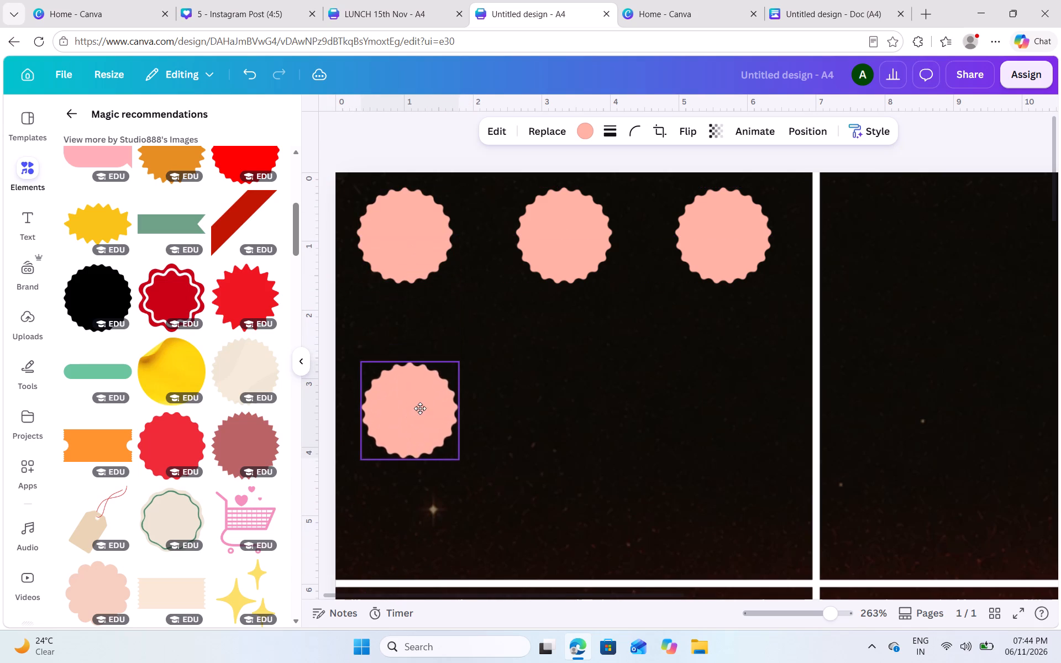
{"action": "left_click_drag", "start_coordinate": [420, 408], "coordinate": [397, 510]}
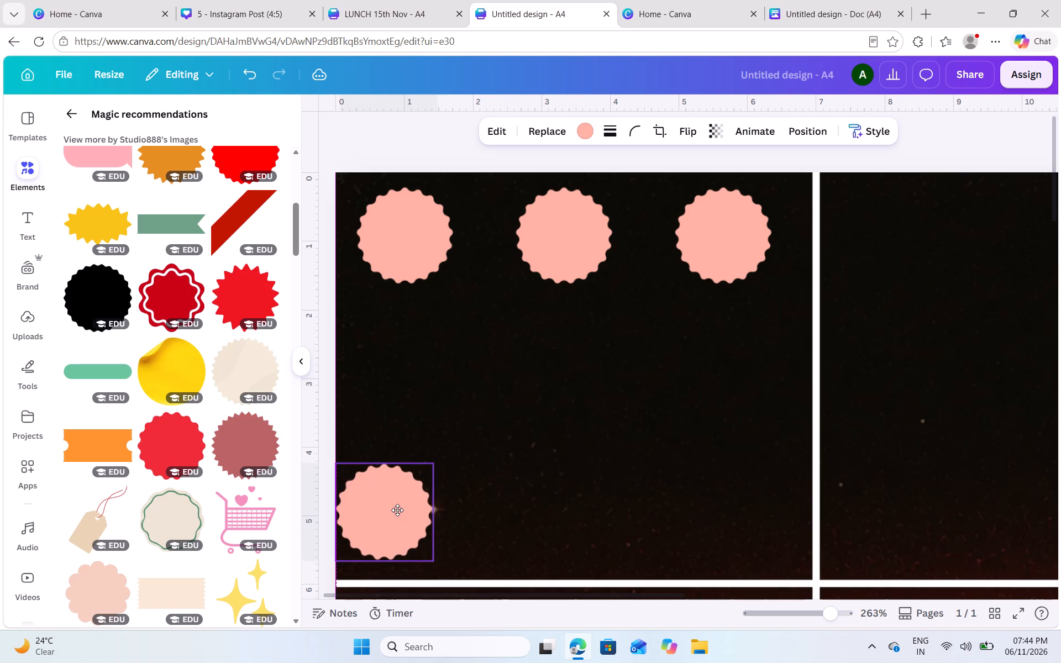
{"action": "left_click_drag", "start_coordinate": [397, 510], "coordinate": [412, 506]}
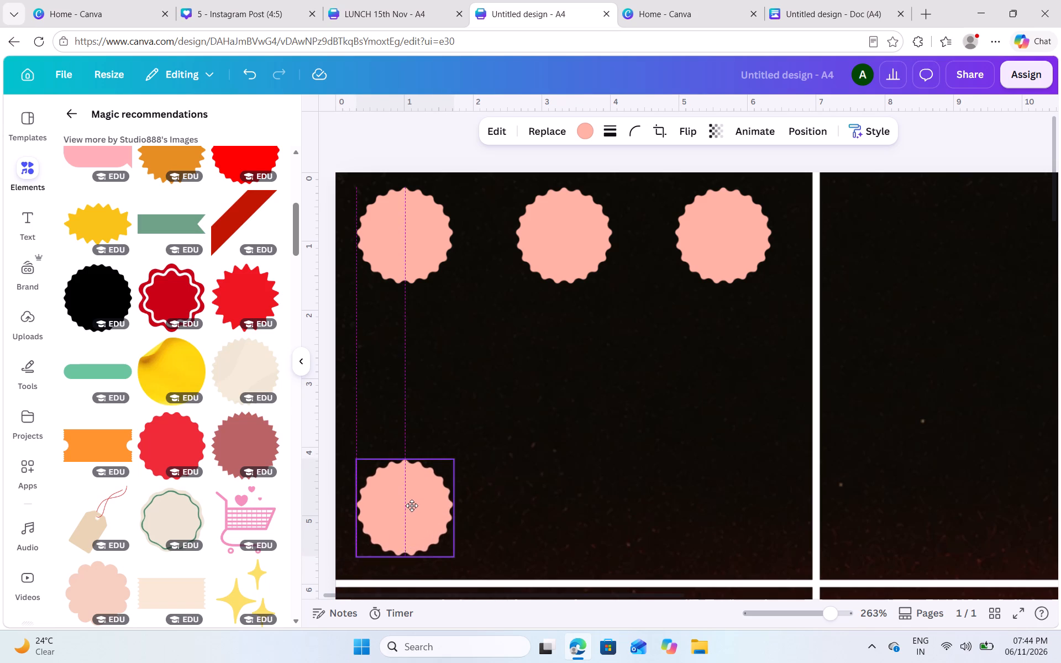
{"action": "left_click_drag", "start_coordinate": [412, 506], "coordinate": [414, 515]}
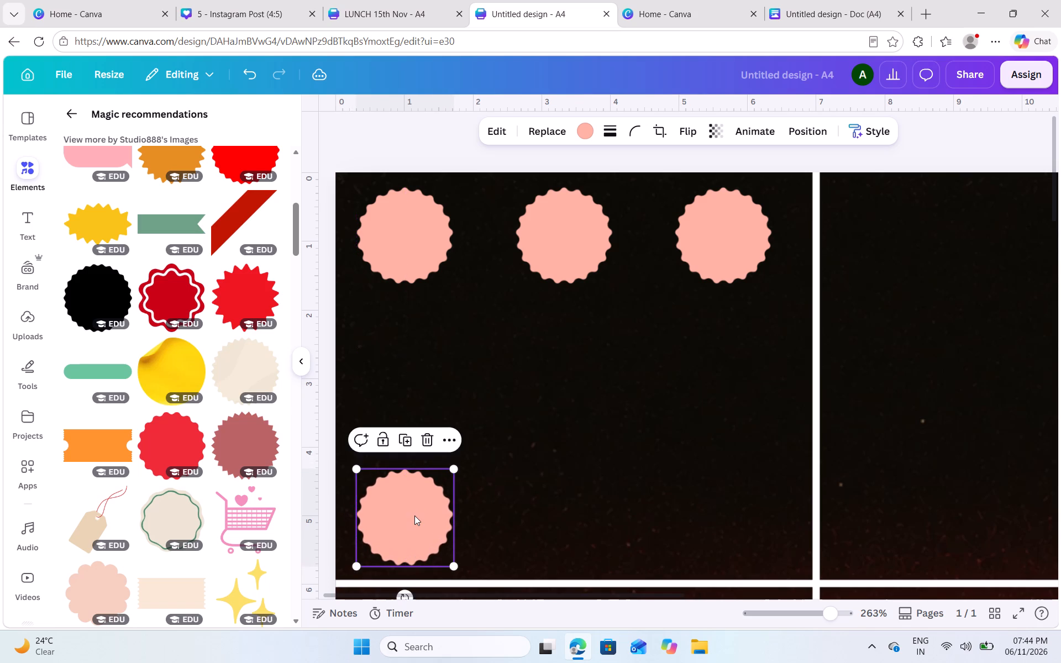
Duplicate the bottom-left badge and place the copy midway up the same column, with gaps of about 0.7 cm.
{"action": "key", "text": "ctrl+c"}
{"action": "key", "text": "ctrl+v"}
{"action": "left_click_drag", "start_coordinate": [475, 563], "coordinate": [444, 420]}
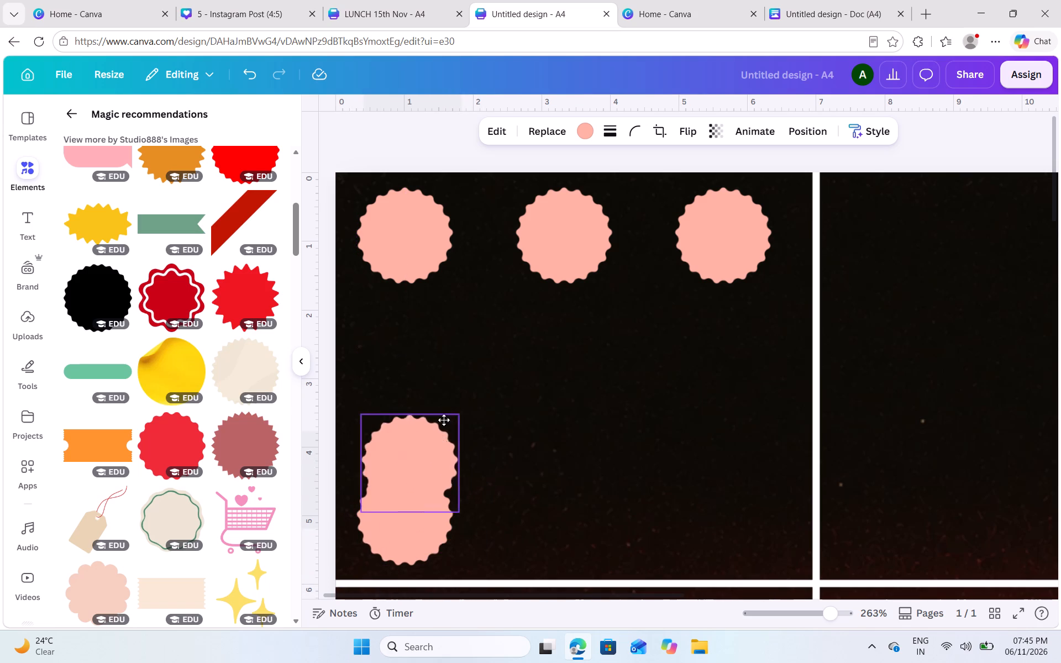
{"action": "left_click_drag", "start_coordinate": [444, 420], "coordinate": [449, 385]}
{"action": "left_click_drag", "start_coordinate": [449, 385], "coordinate": [450, 391]}
{"action": "left_click_drag", "start_coordinate": [411, 371], "coordinate": [413, 380]}
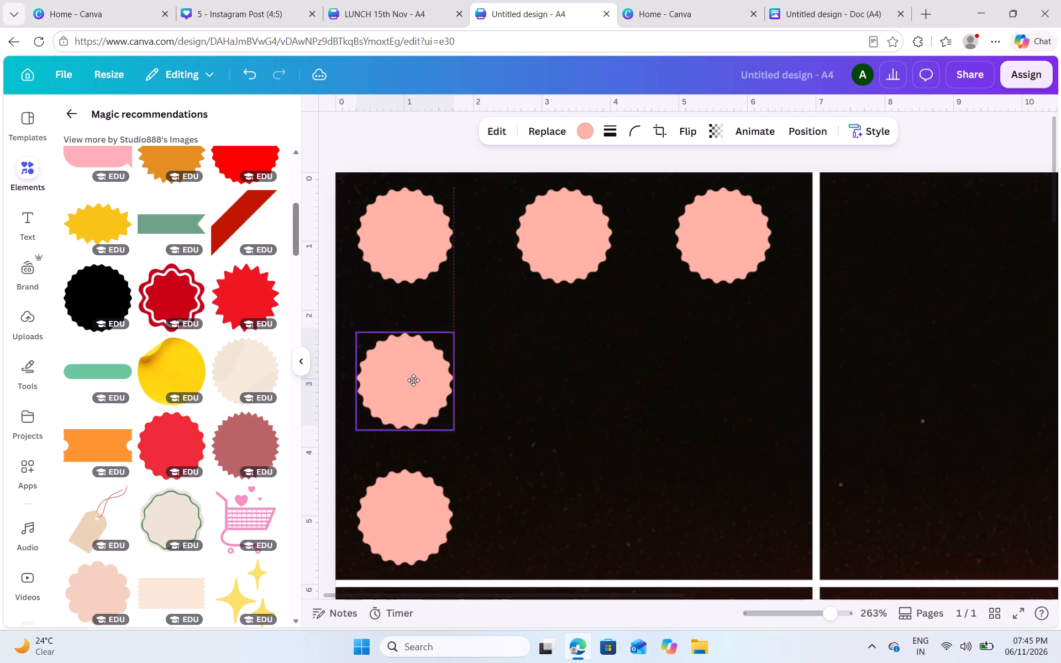
{"action": "left_click_drag", "start_coordinate": [413, 380], "coordinate": [411, 378]}
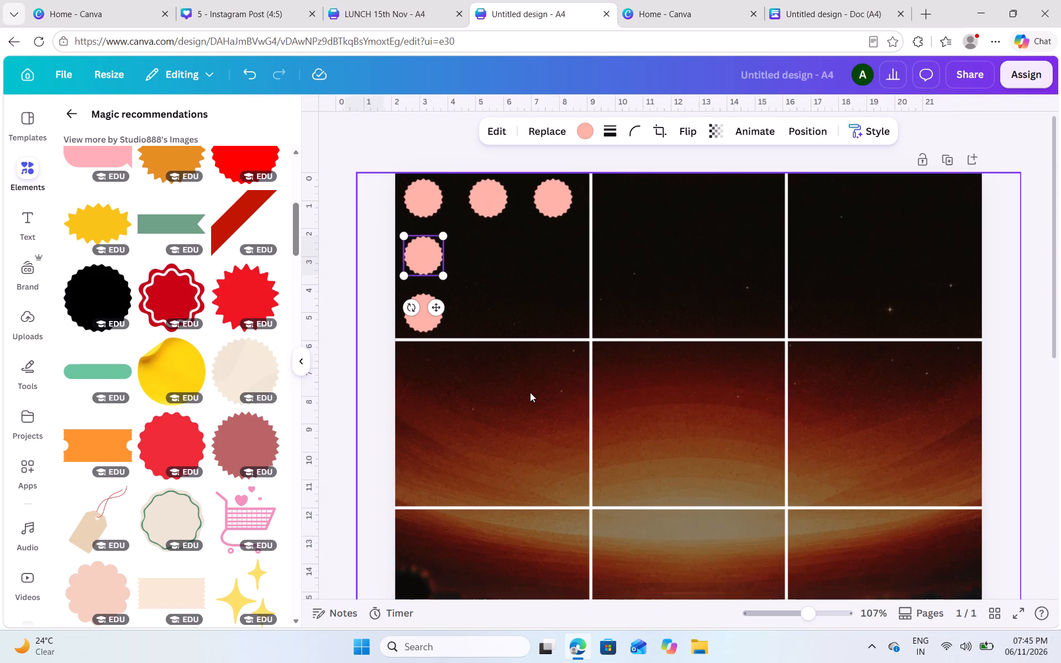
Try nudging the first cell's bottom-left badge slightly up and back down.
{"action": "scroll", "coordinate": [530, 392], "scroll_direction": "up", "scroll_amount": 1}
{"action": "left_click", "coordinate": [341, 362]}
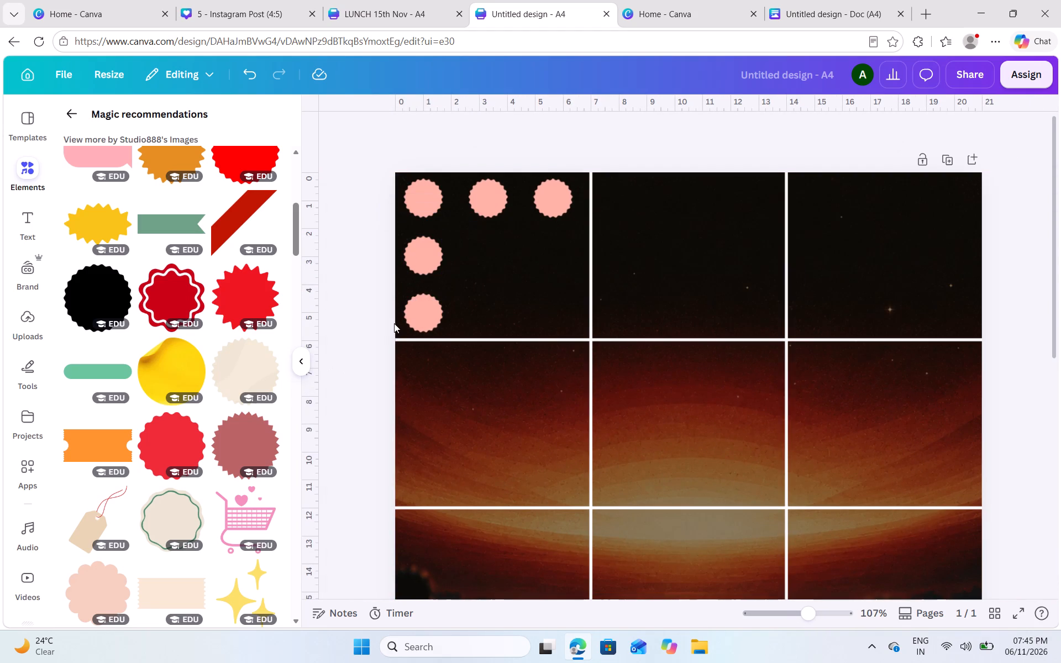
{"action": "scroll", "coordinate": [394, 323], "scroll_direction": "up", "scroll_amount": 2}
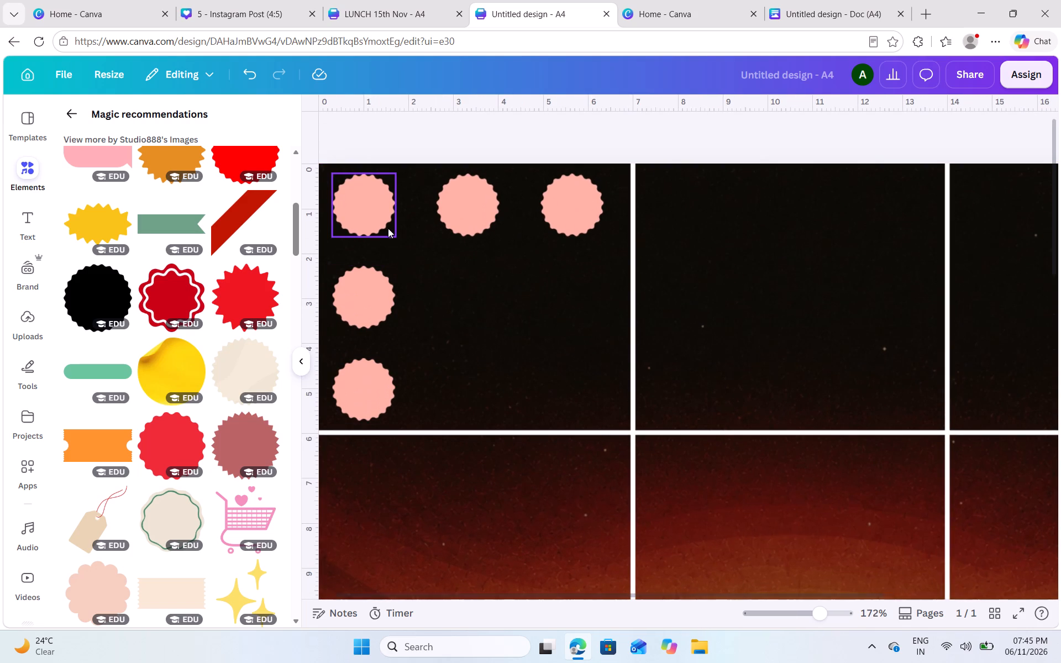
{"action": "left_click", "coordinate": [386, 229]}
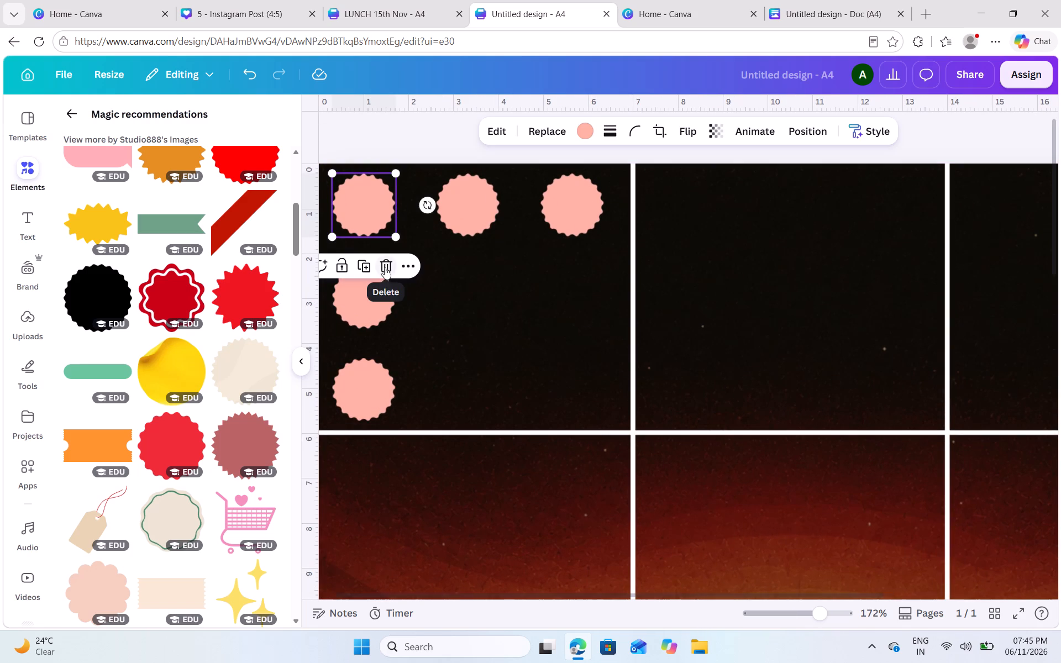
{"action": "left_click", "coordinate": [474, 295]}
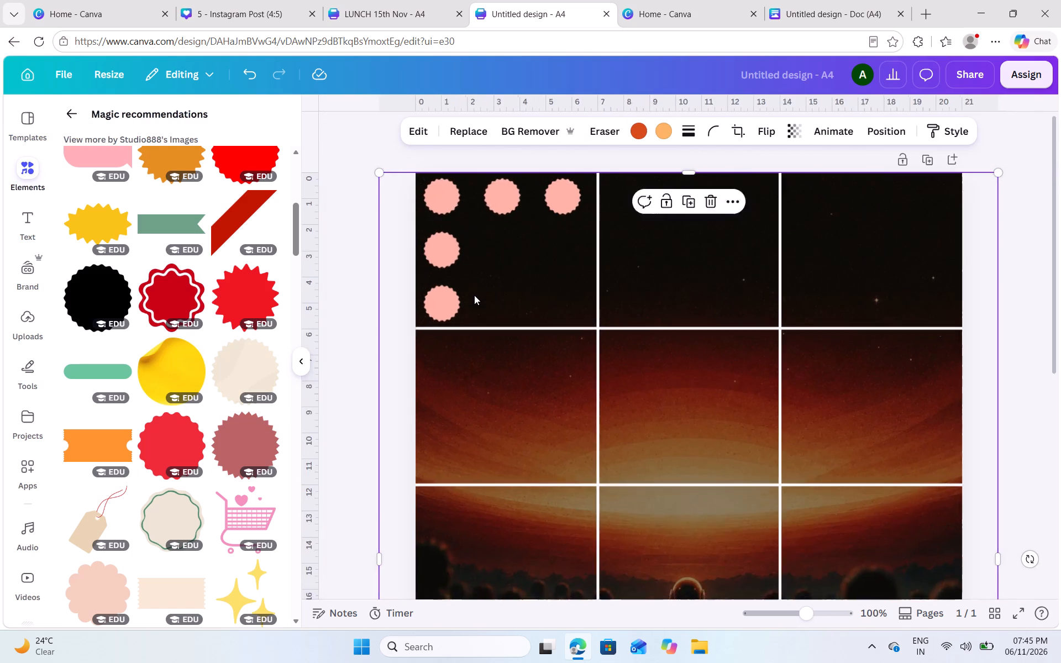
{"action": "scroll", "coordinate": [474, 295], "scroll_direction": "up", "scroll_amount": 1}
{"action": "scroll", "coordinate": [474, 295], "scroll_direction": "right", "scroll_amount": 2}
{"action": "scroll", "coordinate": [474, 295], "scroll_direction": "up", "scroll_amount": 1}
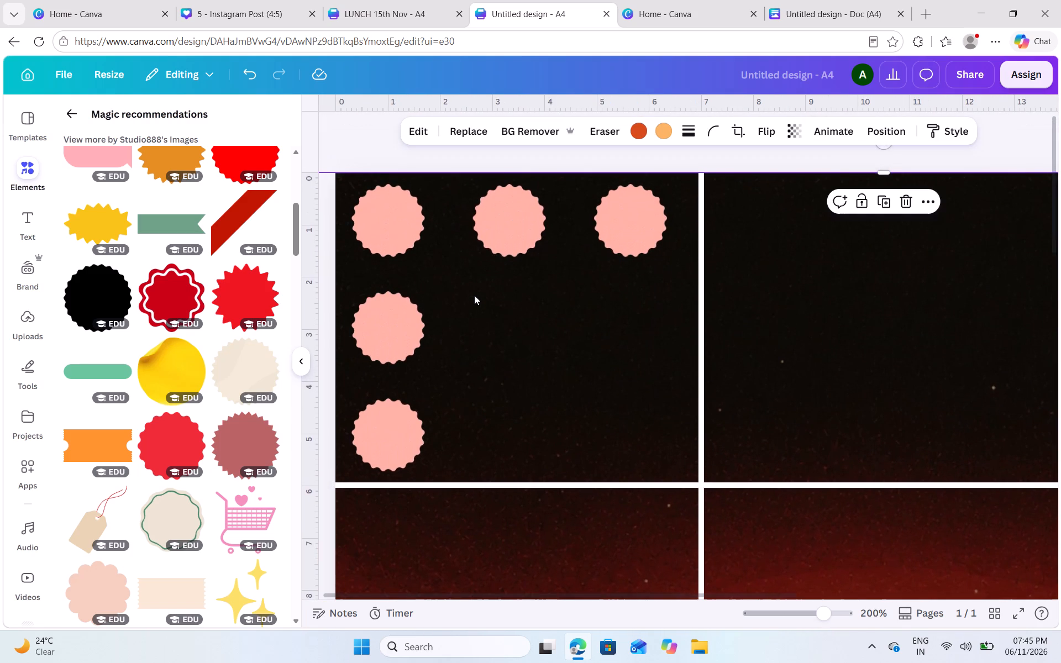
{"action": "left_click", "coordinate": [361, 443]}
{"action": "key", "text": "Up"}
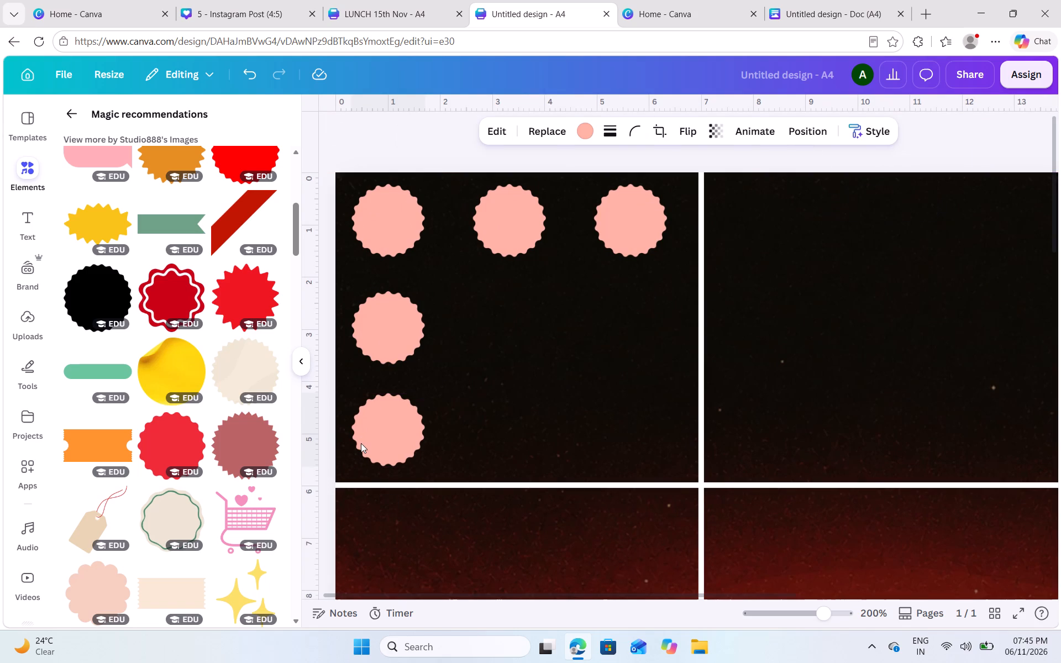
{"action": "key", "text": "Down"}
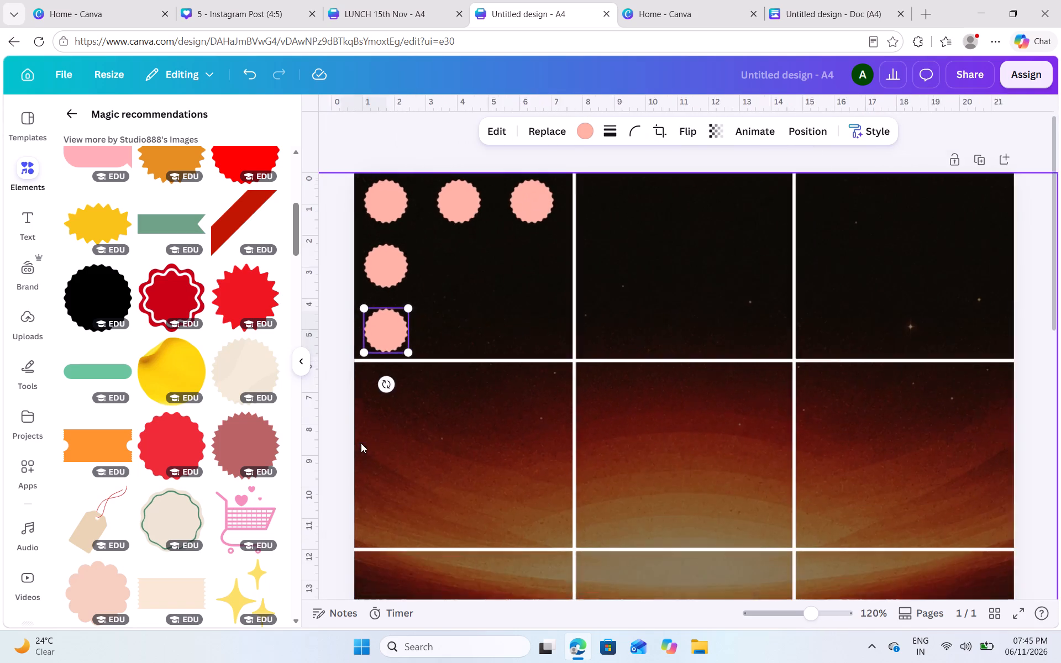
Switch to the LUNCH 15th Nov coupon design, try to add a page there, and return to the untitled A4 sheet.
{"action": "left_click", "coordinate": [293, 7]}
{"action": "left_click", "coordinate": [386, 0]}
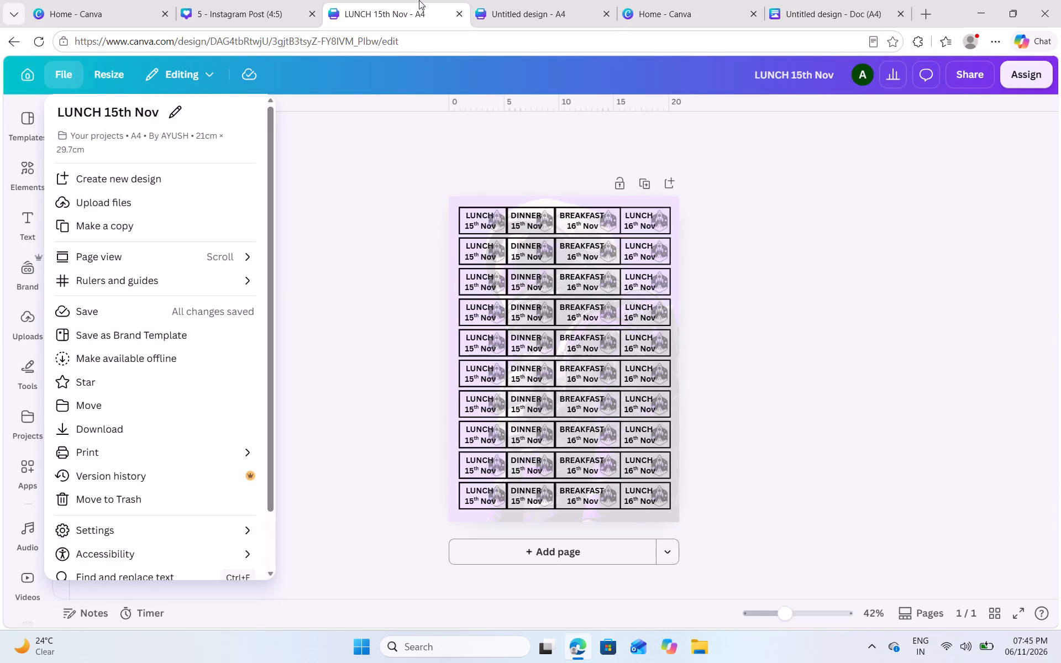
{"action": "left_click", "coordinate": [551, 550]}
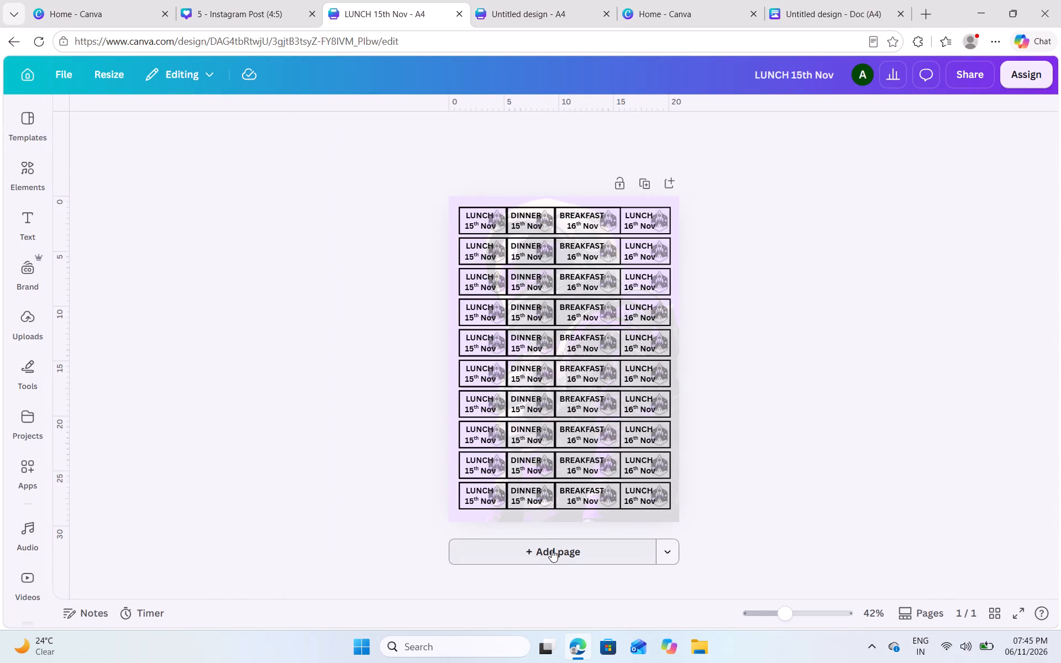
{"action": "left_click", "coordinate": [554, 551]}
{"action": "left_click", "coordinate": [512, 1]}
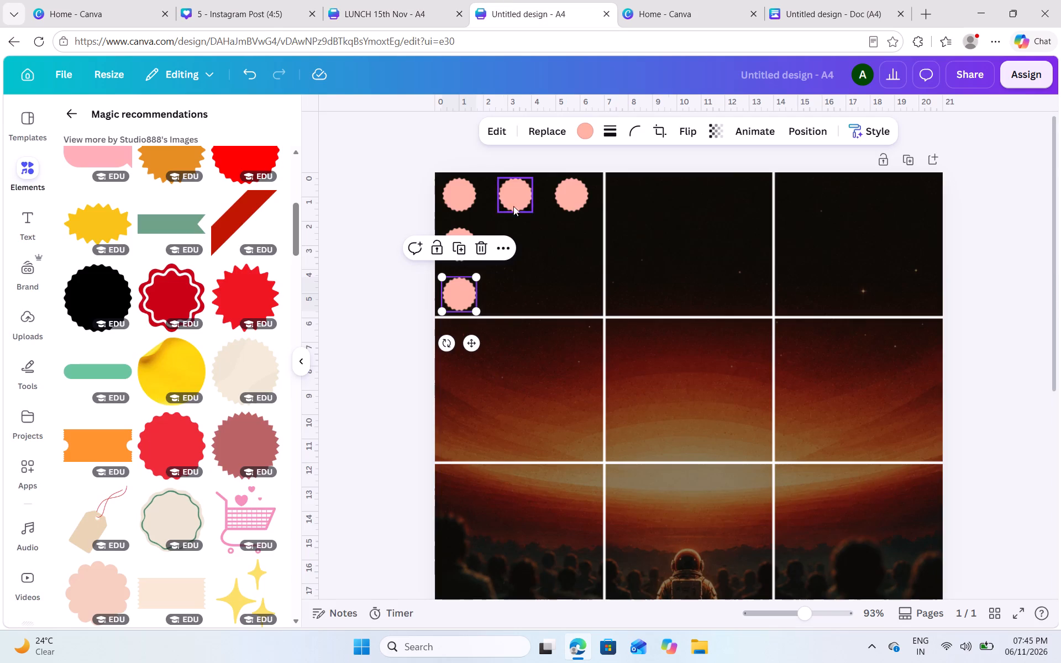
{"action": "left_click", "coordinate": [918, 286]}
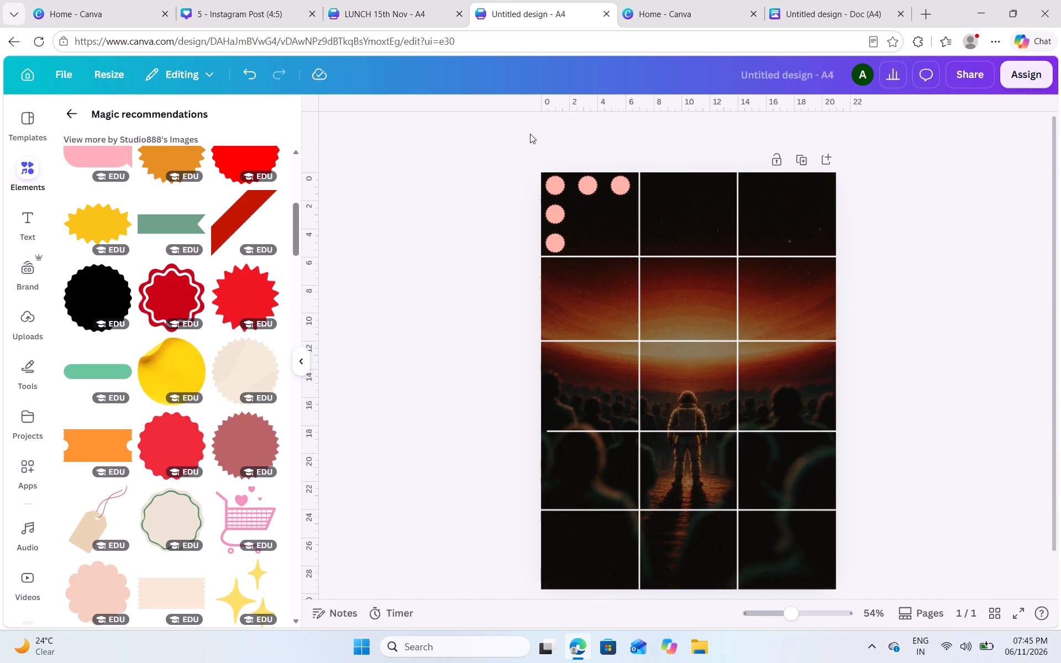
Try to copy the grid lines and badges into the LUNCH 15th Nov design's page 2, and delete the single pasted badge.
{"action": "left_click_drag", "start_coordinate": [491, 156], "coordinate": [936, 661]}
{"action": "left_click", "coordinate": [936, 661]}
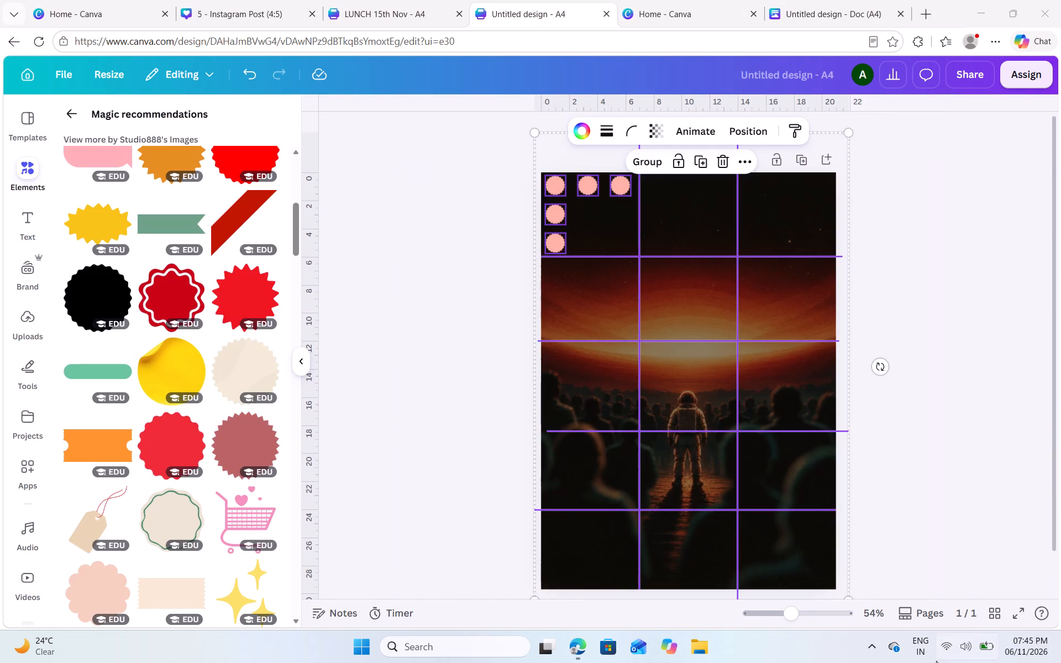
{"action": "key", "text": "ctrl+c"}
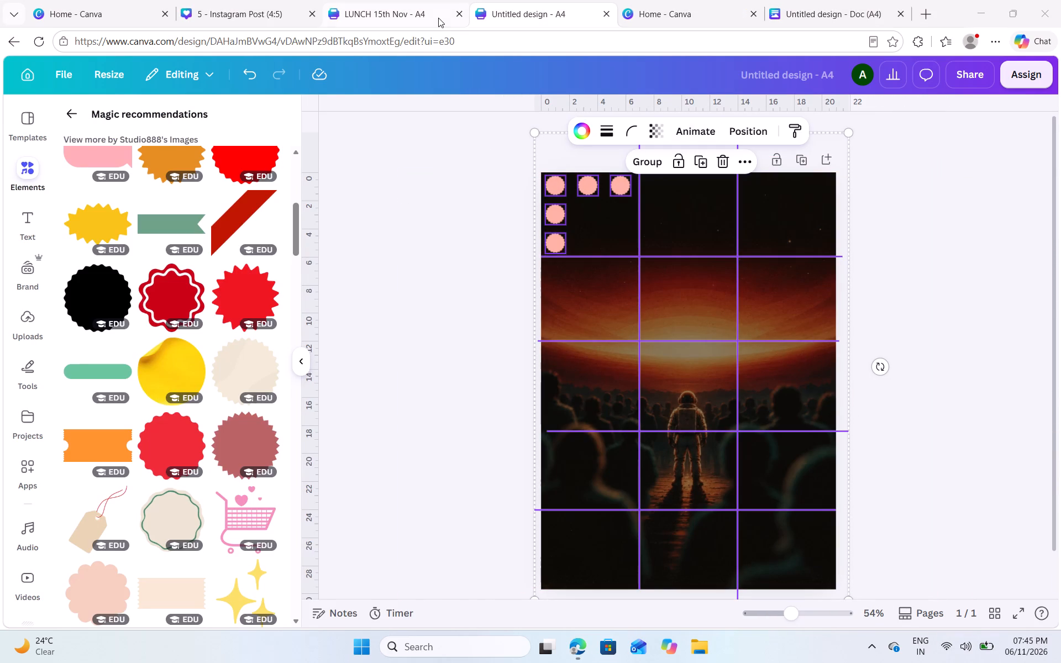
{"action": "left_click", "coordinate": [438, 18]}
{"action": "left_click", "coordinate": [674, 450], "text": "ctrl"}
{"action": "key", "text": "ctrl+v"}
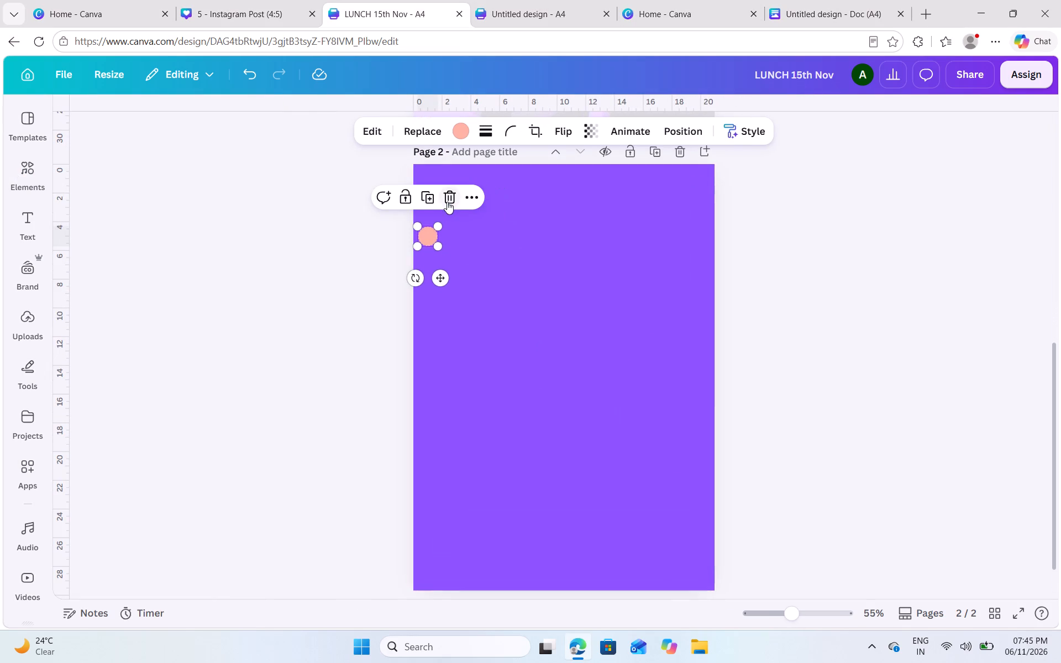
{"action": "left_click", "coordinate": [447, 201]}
Copy all grid lines and pink badges from the untitled A4 sheet and paste them onto page 2 of the LUNCH 15th Nov design.
{"action": "left_click", "coordinate": [604, 1]}
{"action": "left_click", "coordinate": [925, 452]}
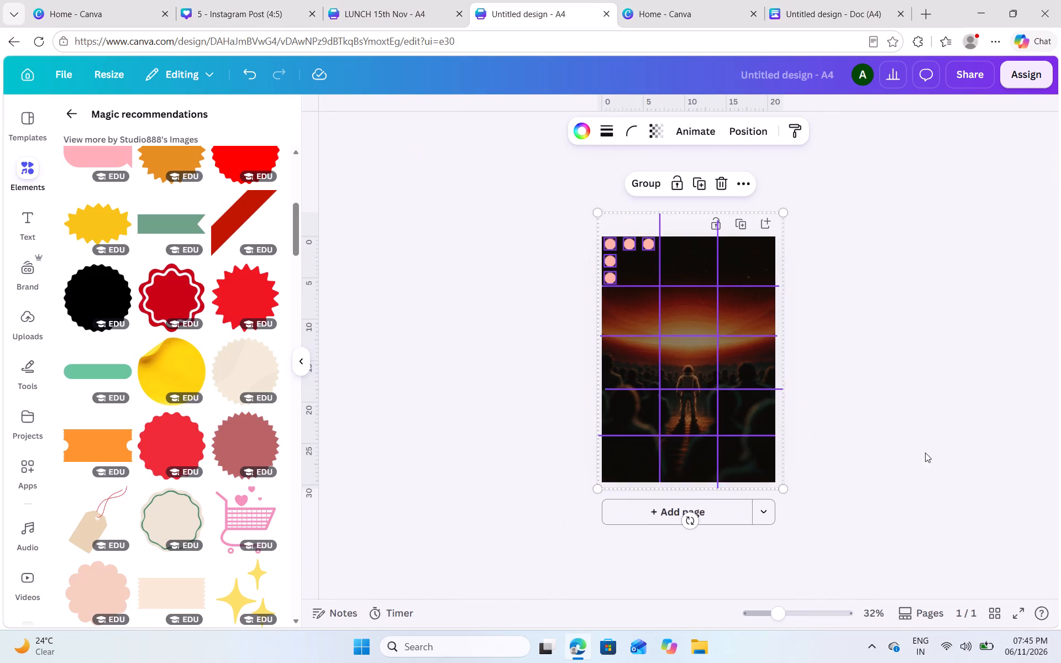
{"action": "left_click_drag", "start_coordinate": [503, 187], "coordinate": [940, 541]}
{"action": "left_click", "coordinate": [940, 541], "text": "ctrl"}
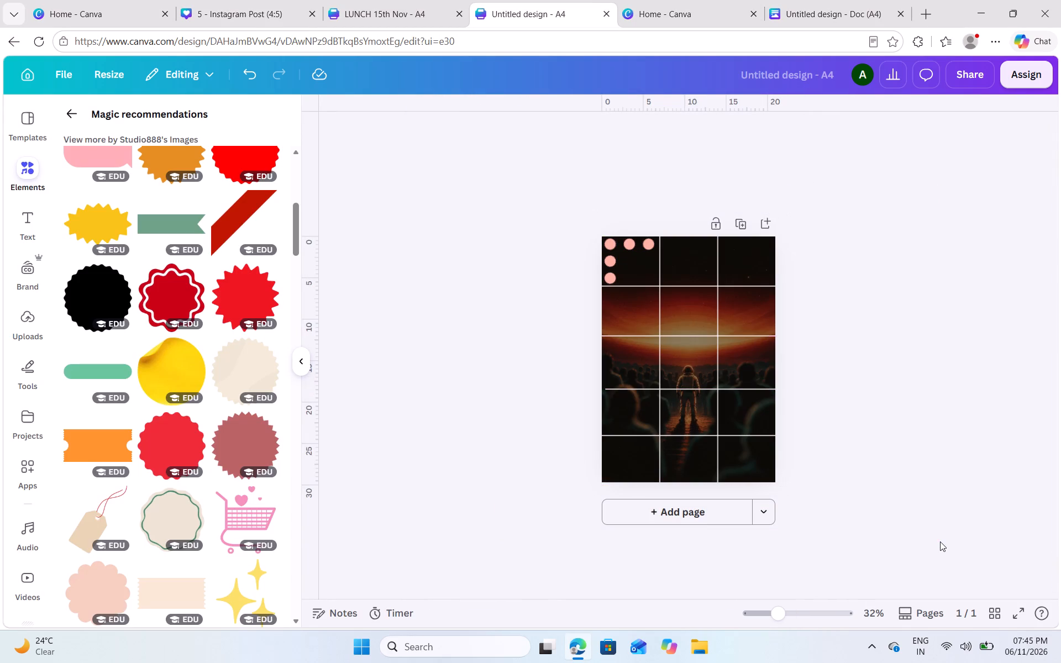
{"action": "key", "text": "ctrl+c"}
{"action": "left_click_drag", "start_coordinate": [547, 200], "coordinate": [883, 508]}
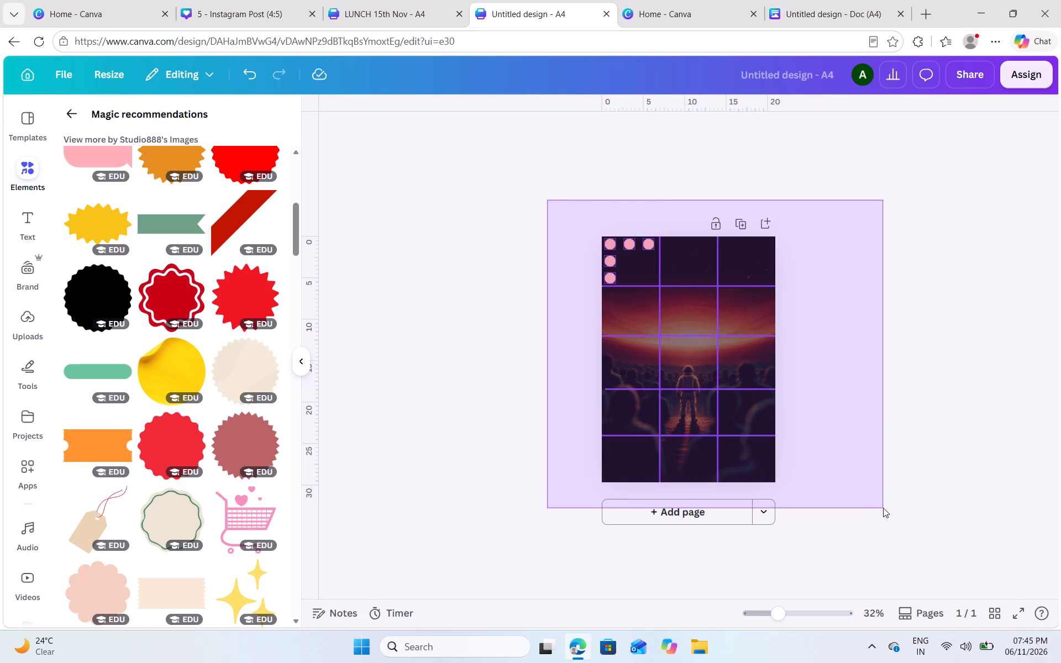
{"action": "left_click_drag", "start_coordinate": [883, 508], "coordinate": [881, 508]}
{"action": "key", "text": "ctrl+c"}
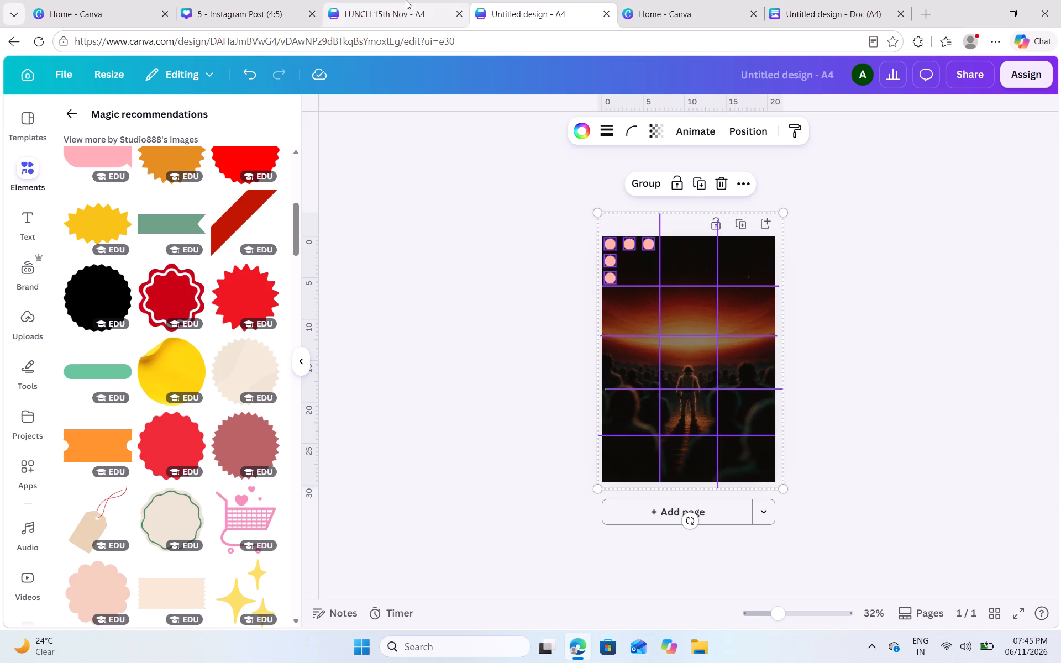
{"action": "left_click", "coordinate": [402, 2]}
{"action": "key", "text": "ctrl+v"}
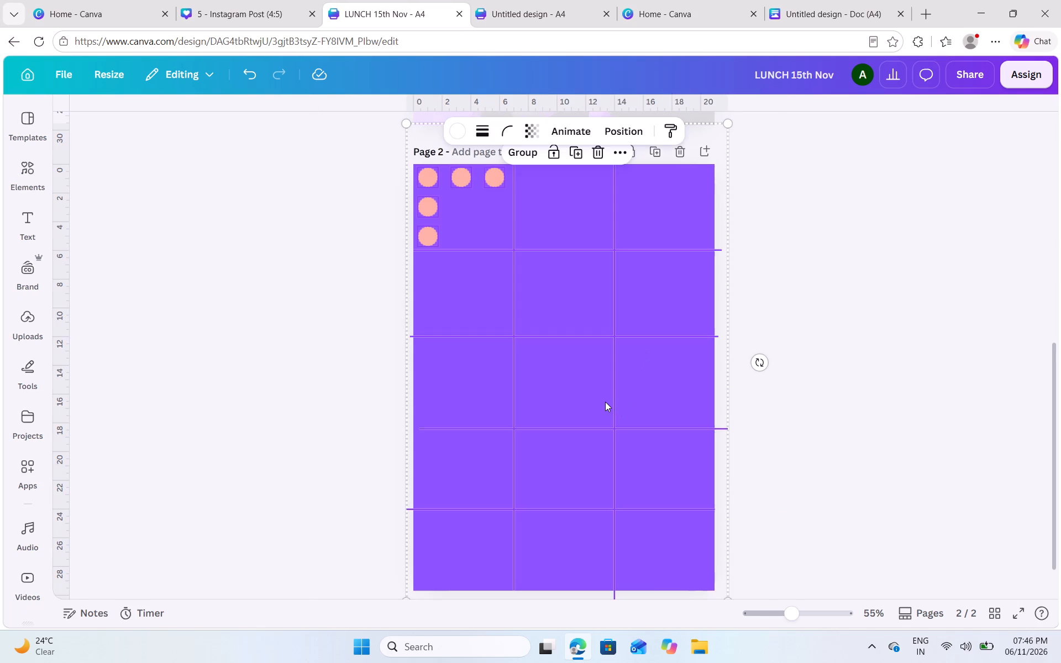
{"action": "scroll", "coordinate": [605, 402], "scroll_direction": "up", "scroll_amount": 1}
{"action": "left_click", "coordinate": [706, 442]}
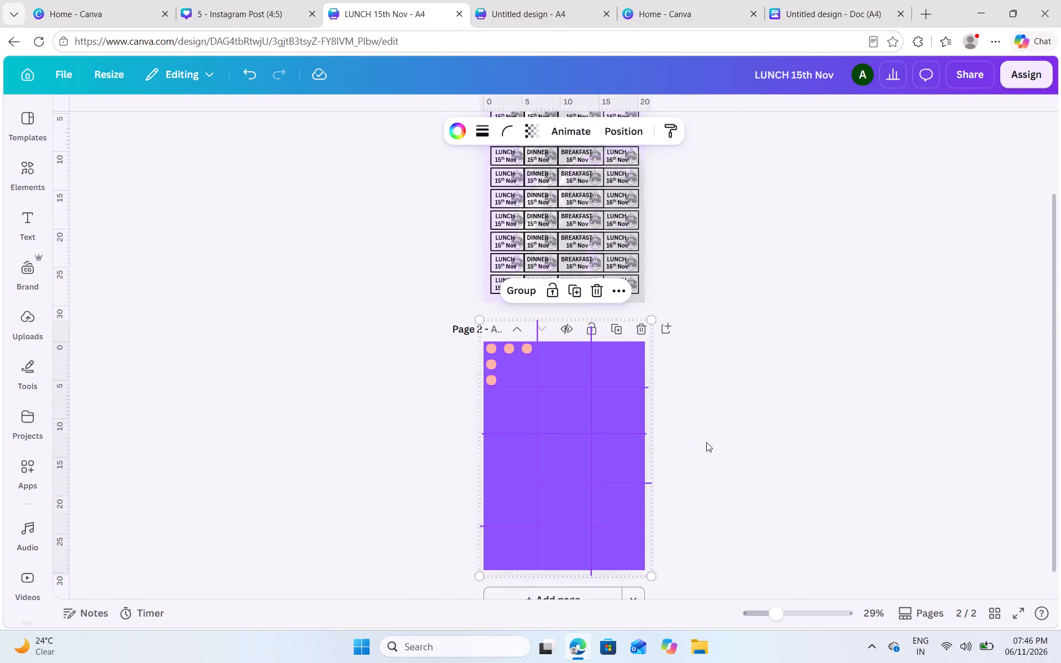
{"action": "left_click", "coordinate": [603, 437]}
{"action": "left_click", "coordinate": [796, 399]}
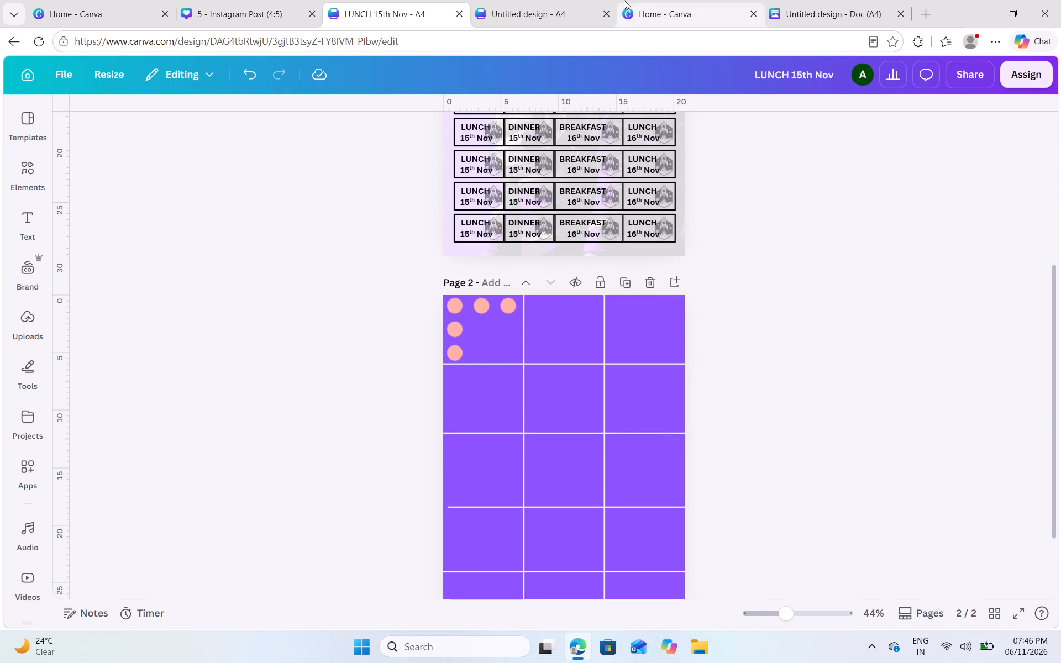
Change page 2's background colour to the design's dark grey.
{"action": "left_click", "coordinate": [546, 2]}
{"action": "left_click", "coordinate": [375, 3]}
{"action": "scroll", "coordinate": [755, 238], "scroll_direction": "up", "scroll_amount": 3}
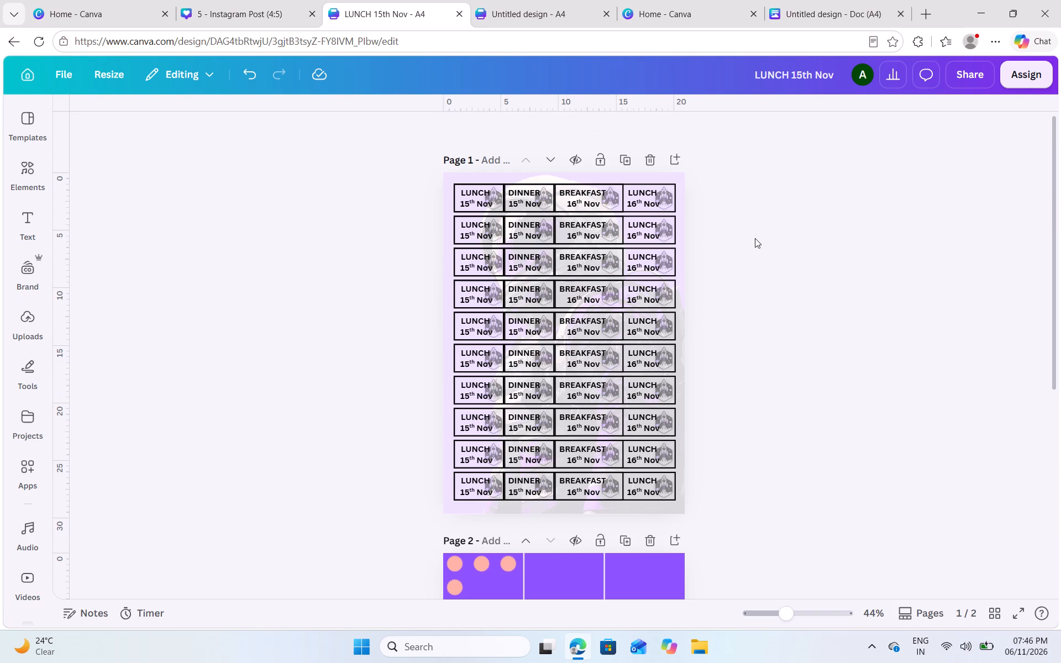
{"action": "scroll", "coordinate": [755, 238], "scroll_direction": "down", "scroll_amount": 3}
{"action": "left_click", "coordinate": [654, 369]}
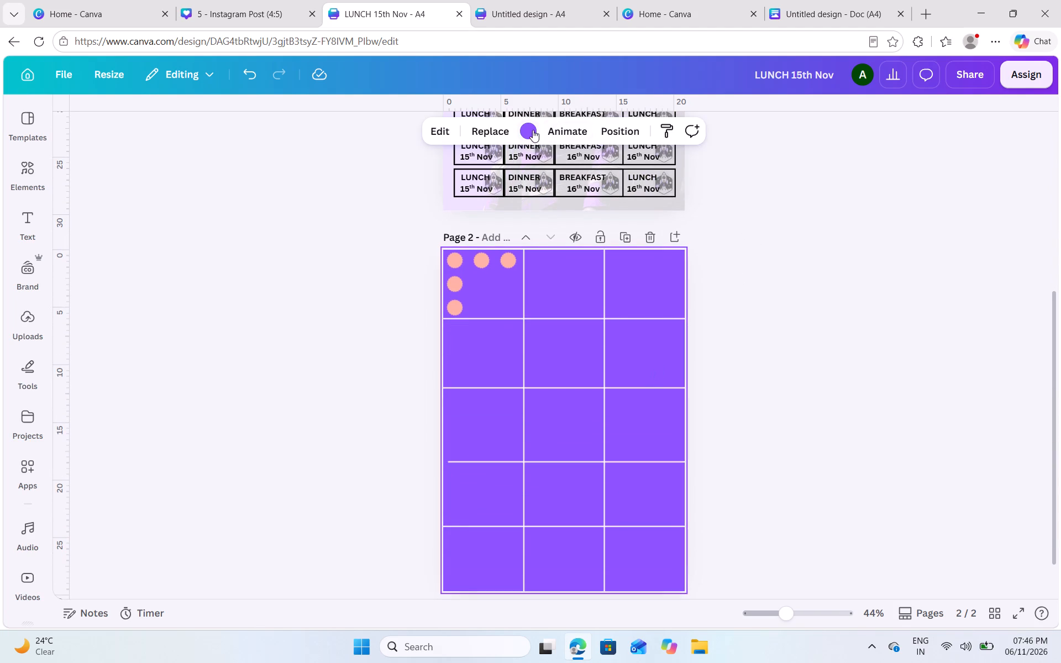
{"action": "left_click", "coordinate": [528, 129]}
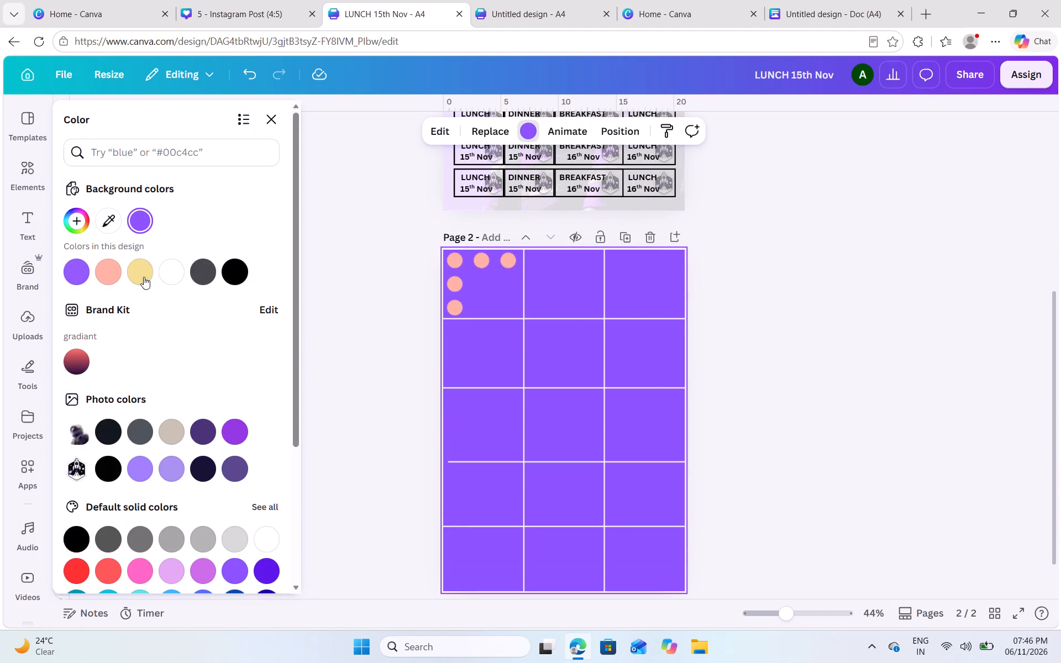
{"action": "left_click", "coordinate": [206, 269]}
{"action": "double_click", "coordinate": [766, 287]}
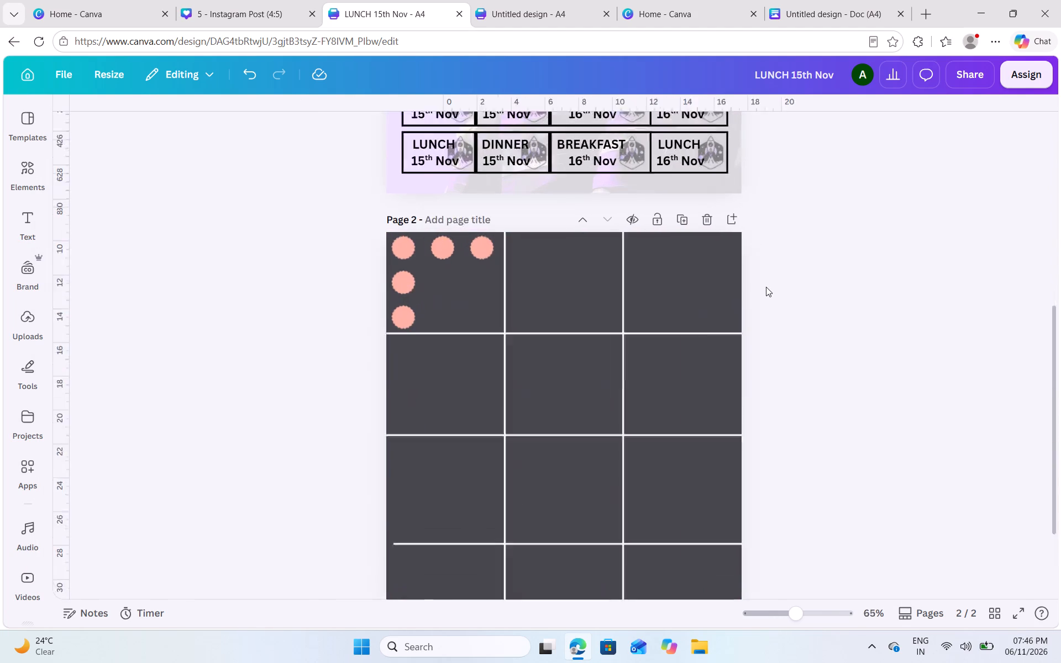
Set page 2's background colour to the light grey from the default solid colours.
{"action": "scroll", "coordinate": [766, 287], "scroll_direction": "right", "scroll_amount": 1}
{"action": "scroll", "coordinate": [414, 207], "scroll_direction": "up", "scroll_amount": 2}
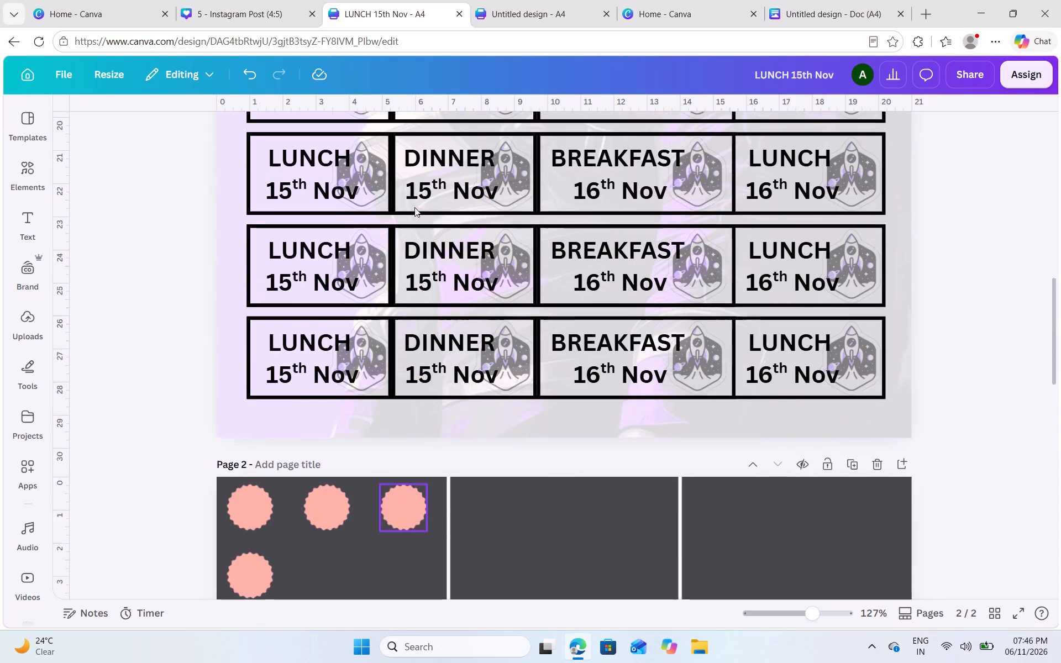
{"action": "scroll", "coordinate": [414, 207], "scroll_direction": "up", "scroll_amount": 3}
{"action": "scroll", "coordinate": [414, 207], "scroll_direction": "down", "scroll_amount": 3}
{"action": "scroll", "coordinate": [414, 207], "scroll_direction": "up", "scroll_amount": 2}
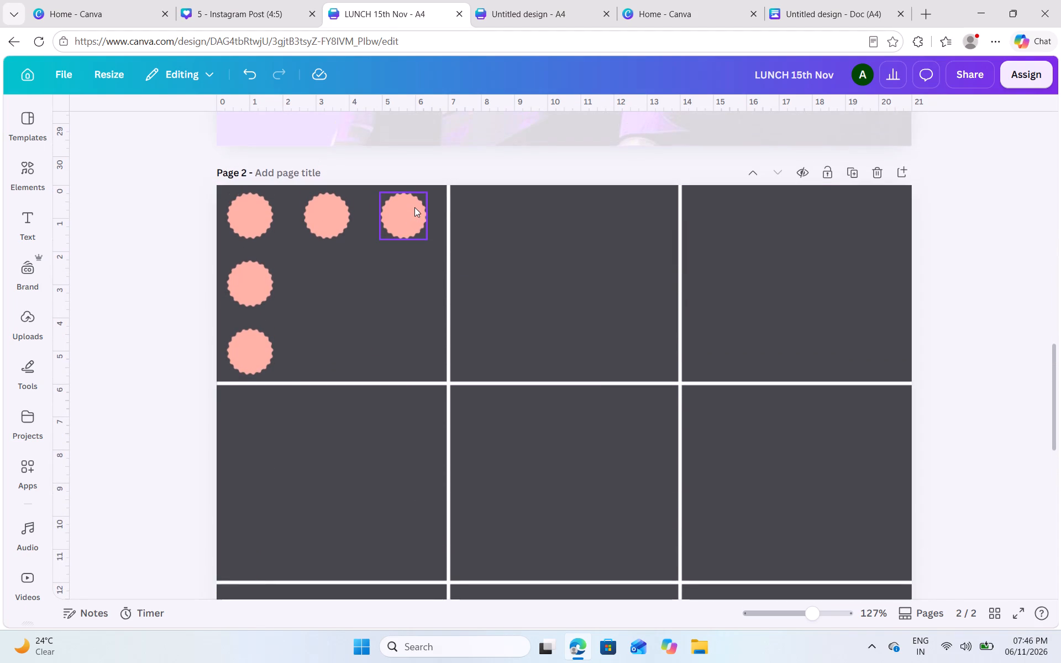
{"action": "left_click", "coordinate": [622, 333]}
{"action": "left_click", "coordinate": [525, 127]}
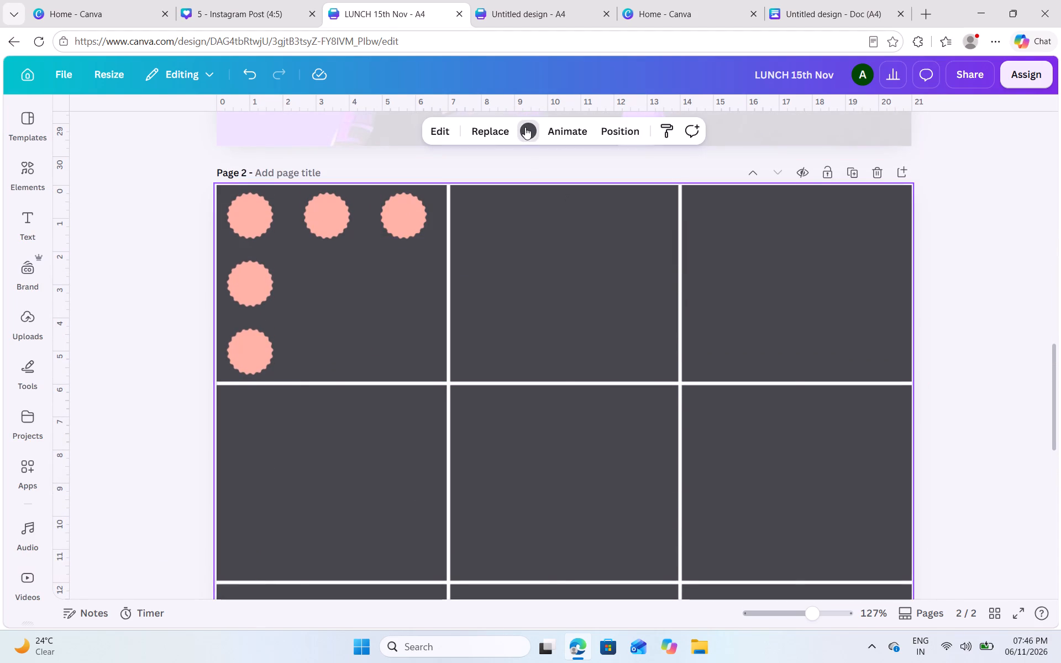
{"action": "left_click", "coordinate": [233, 542]}
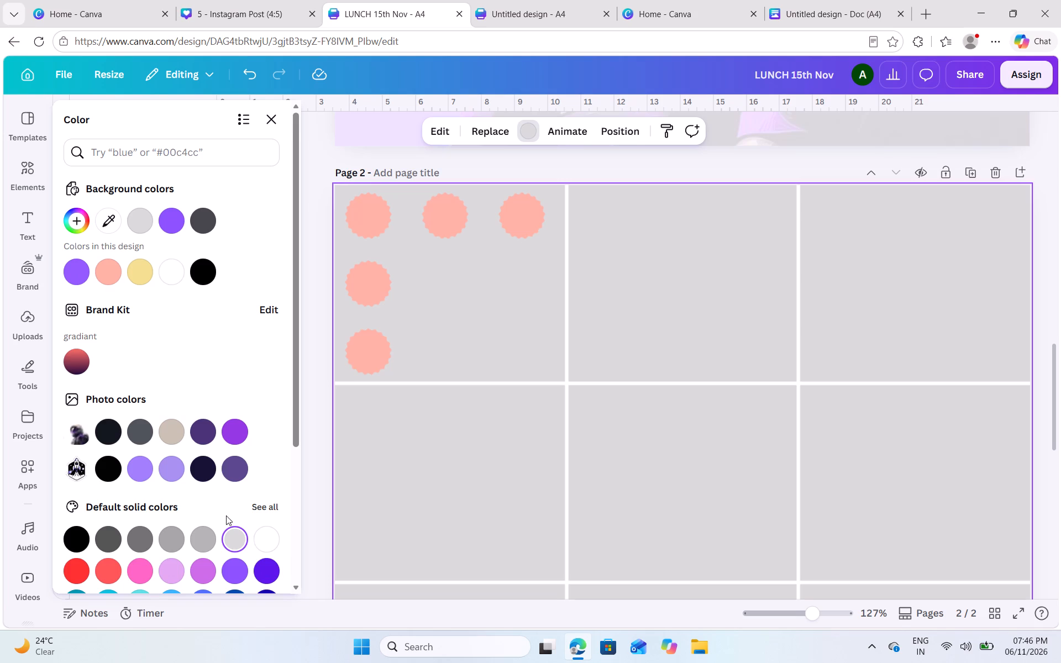
Open the stroke colour options for the horizontal line below page 2's first row and check page 1 and the untitled sheet.
{"action": "scroll", "coordinate": [250, 514], "scroll_direction": "down", "scroll_amount": 1}
{"action": "left_click", "coordinate": [508, 388]}
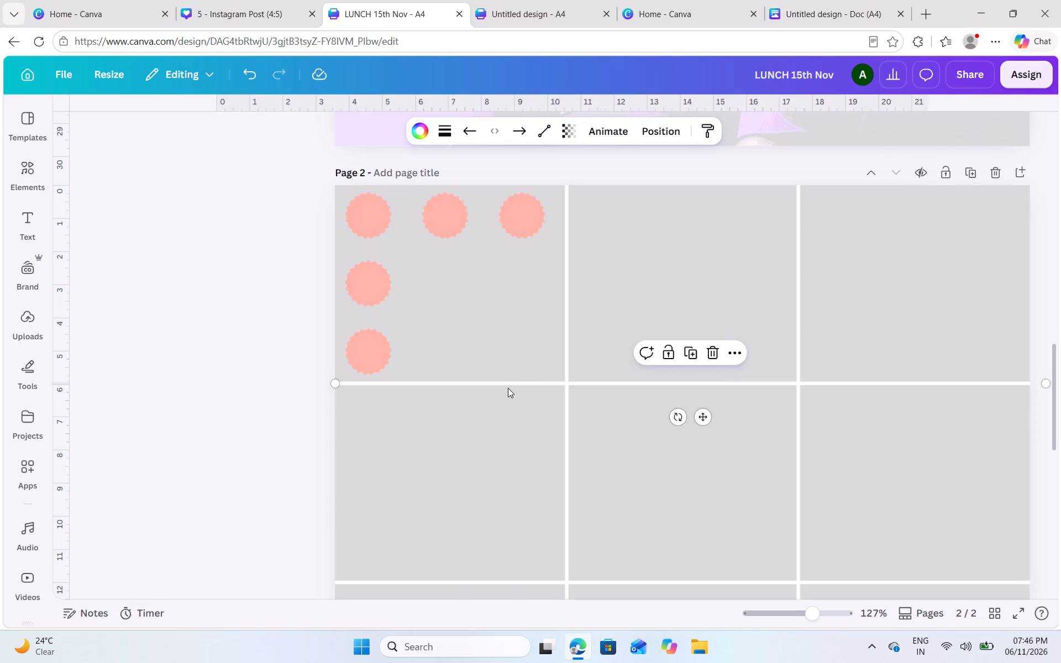
{"action": "left_click", "coordinate": [425, 134]}
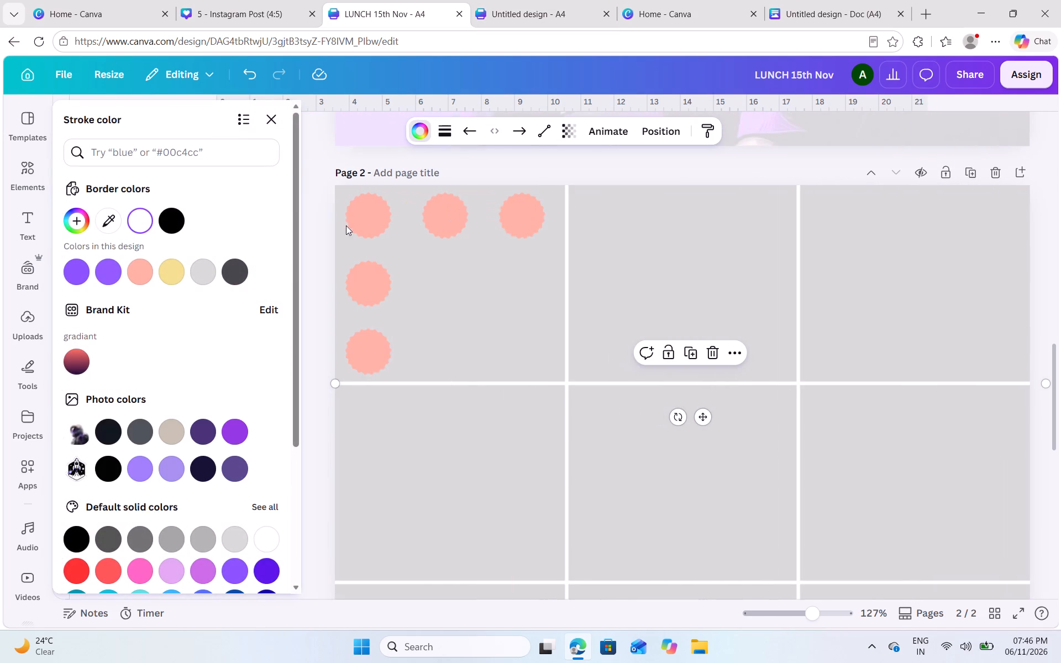
{"action": "scroll", "coordinate": [544, 205], "scroll_direction": "up", "scroll_amount": 1}
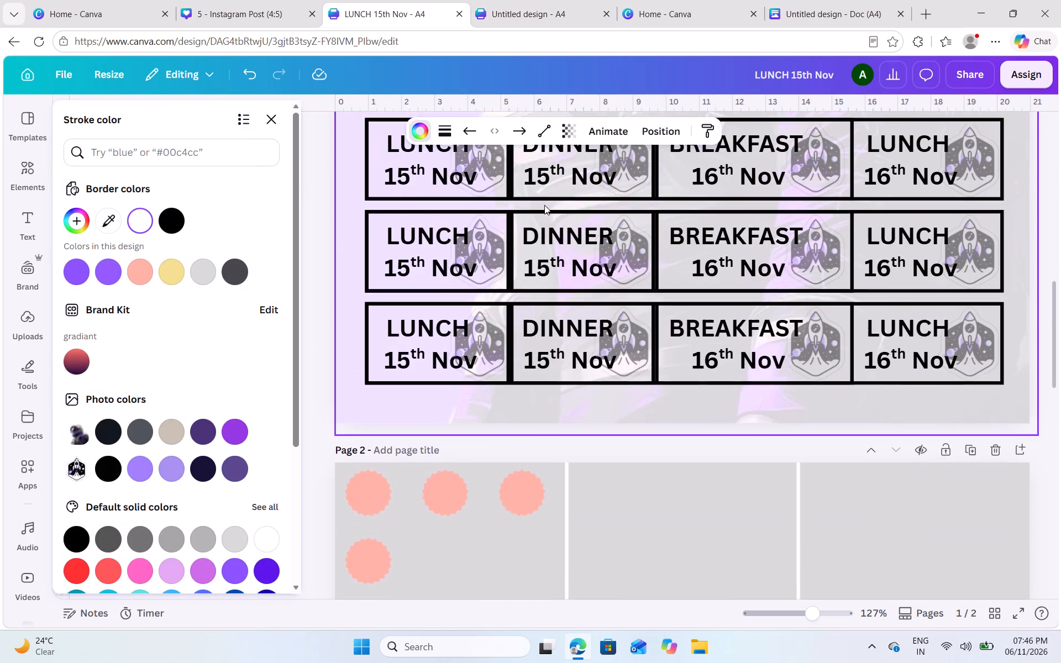
{"action": "scroll", "coordinate": [544, 205], "scroll_direction": "up", "scroll_amount": 1}
{"action": "scroll", "coordinate": [544, 205], "scroll_direction": "down", "scroll_amount": 1}
{"action": "left_click", "coordinate": [571, 22]}
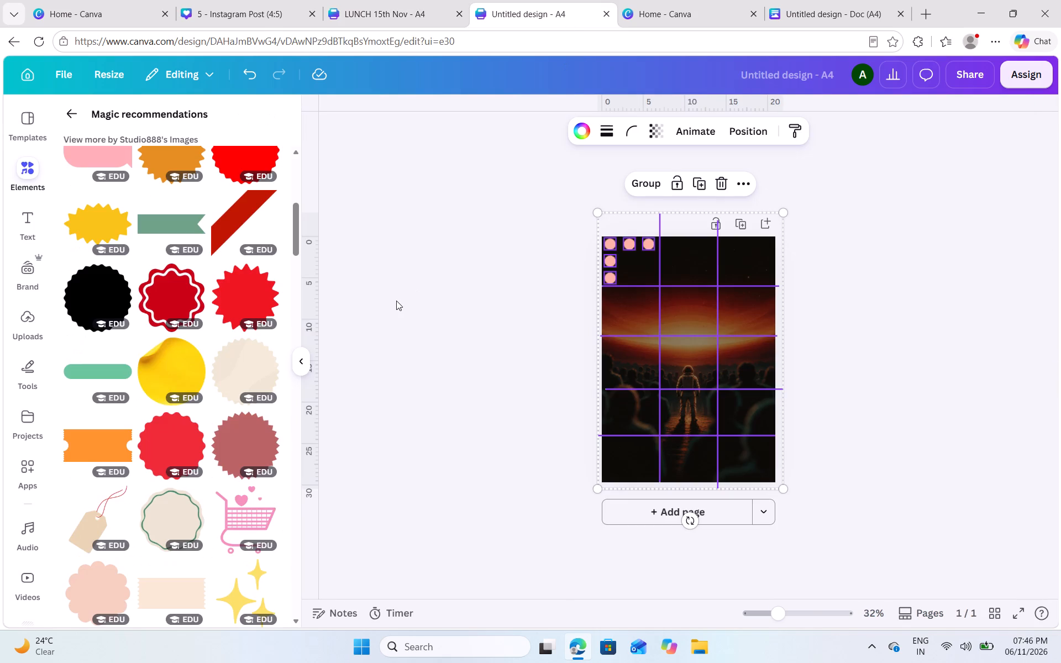
{"action": "left_click", "coordinate": [403, 1]}
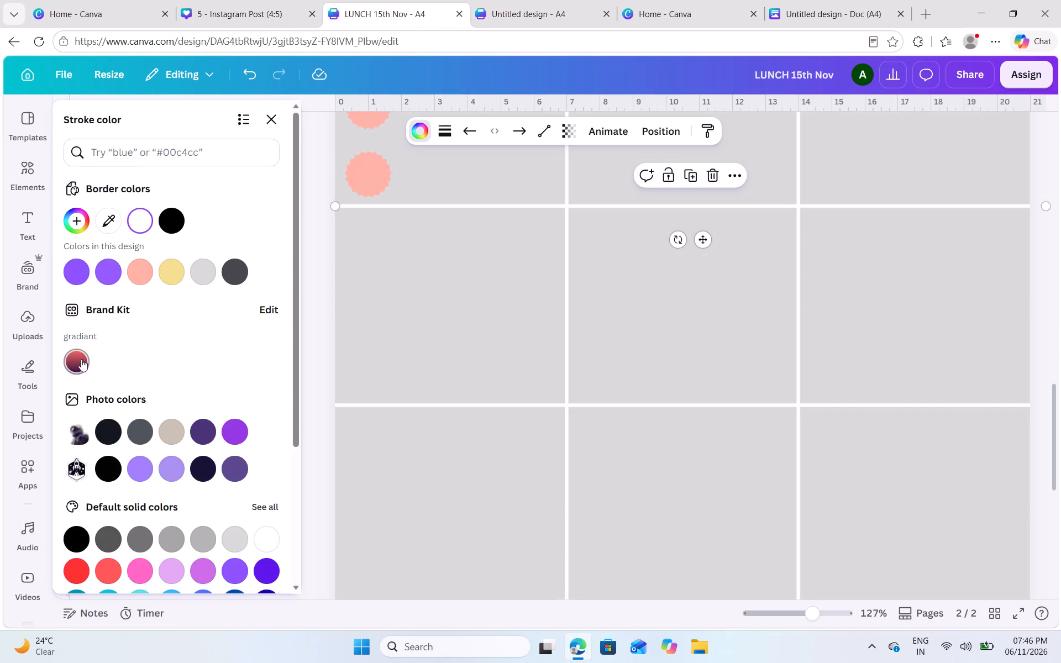
Look through the uploaded images for background artwork for page 2 of the coupon design.
{"action": "left_click", "coordinate": [25, 331]}
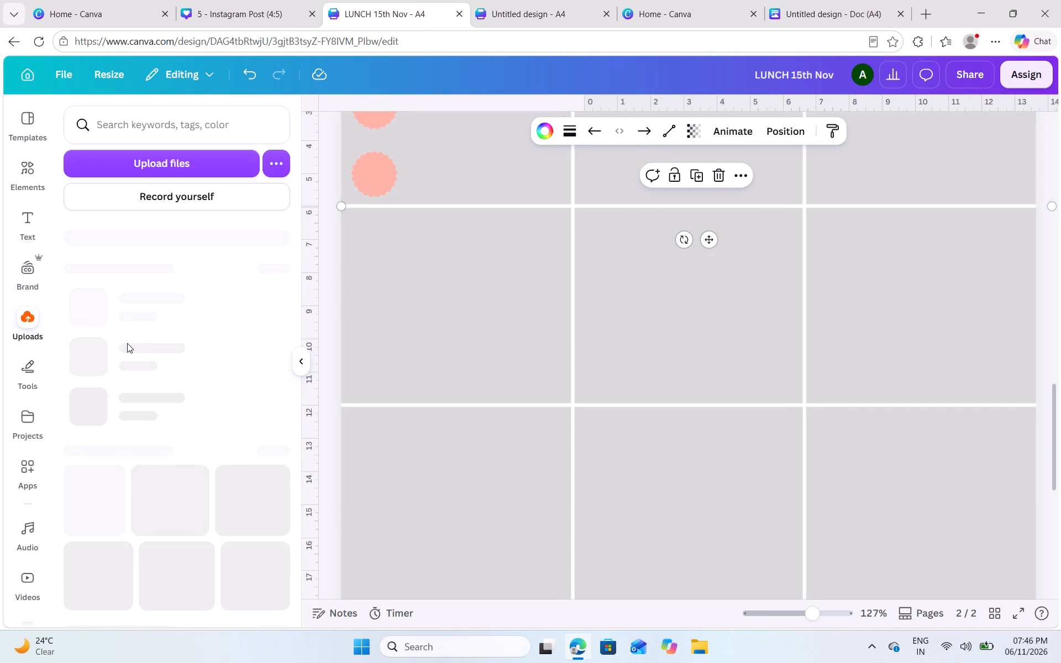
{"action": "scroll", "coordinate": [127, 343], "scroll_direction": "down", "scroll_amount": 3}
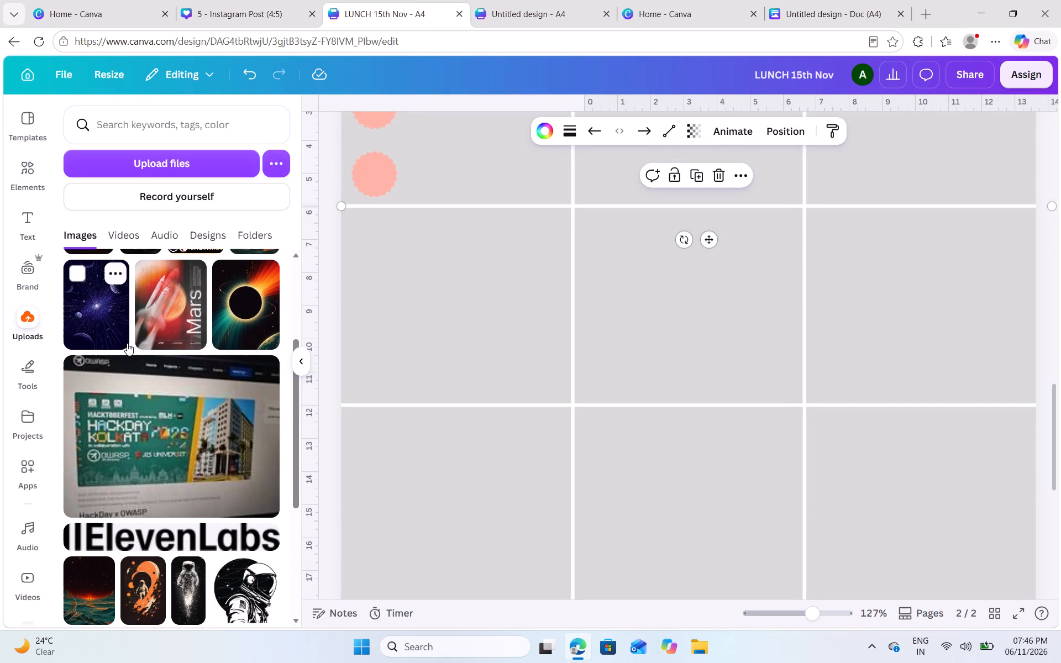
{"action": "scroll", "coordinate": [127, 343], "scroll_direction": "down", "scroll_amount": 3}
{"action": "scroll", "coordinate": [101, 429], "scroll_direction": "down", "scroll_amount": 1}
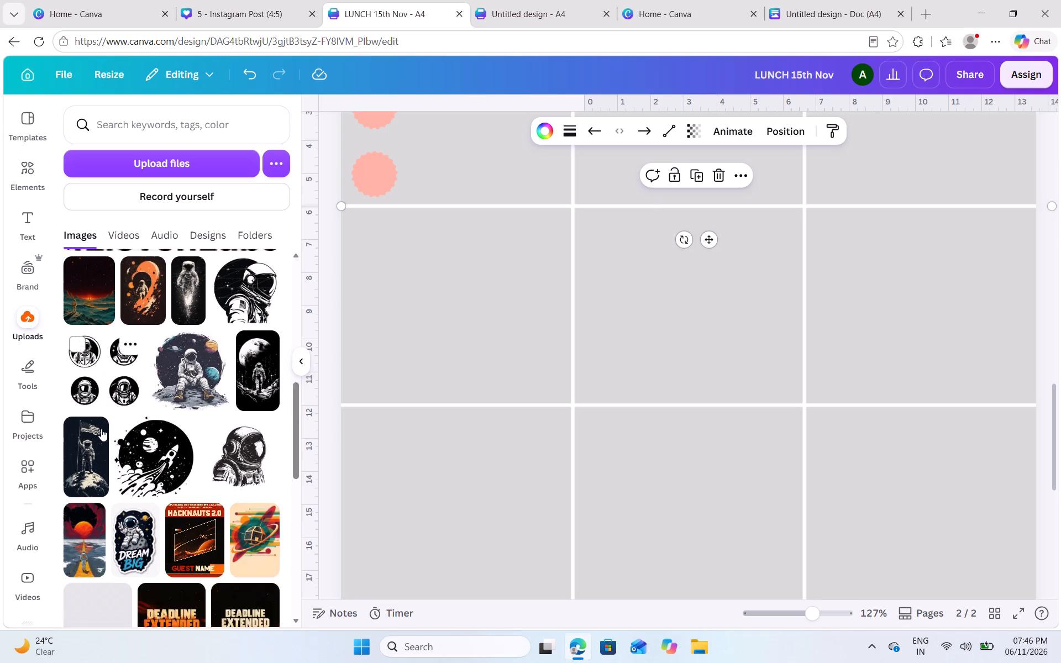
{"action": "scroll", "coordinate": [101, 429], "scroll_direction": "down", "scroll_amount": 3}
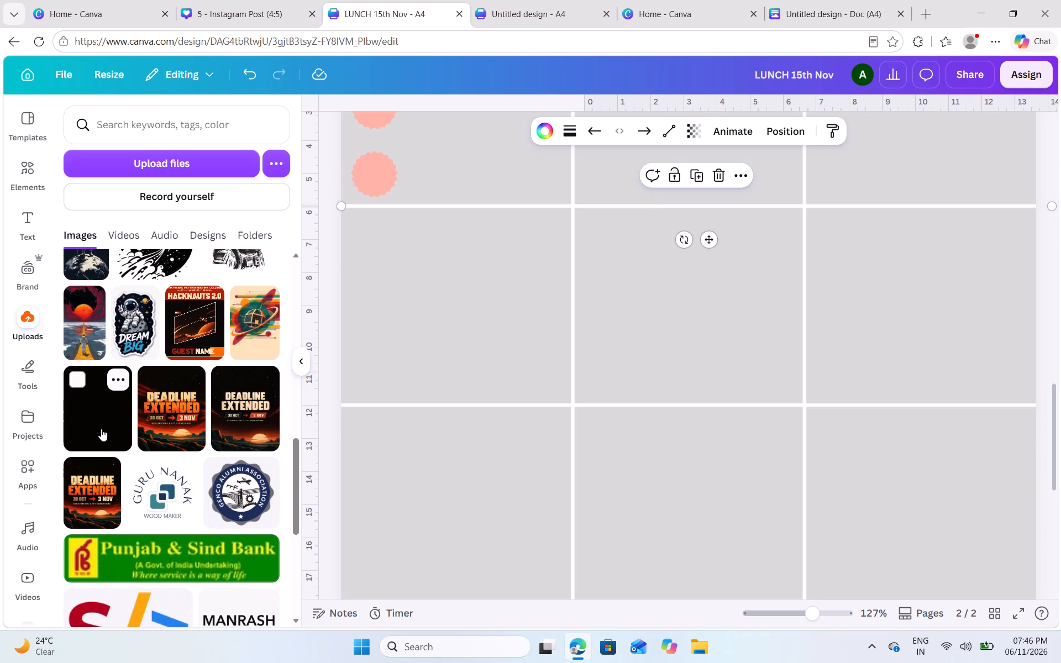
{"action": "scroll", "coordinate": [101, 429], "scroll_direction": "down", "scroll_amount": 4}
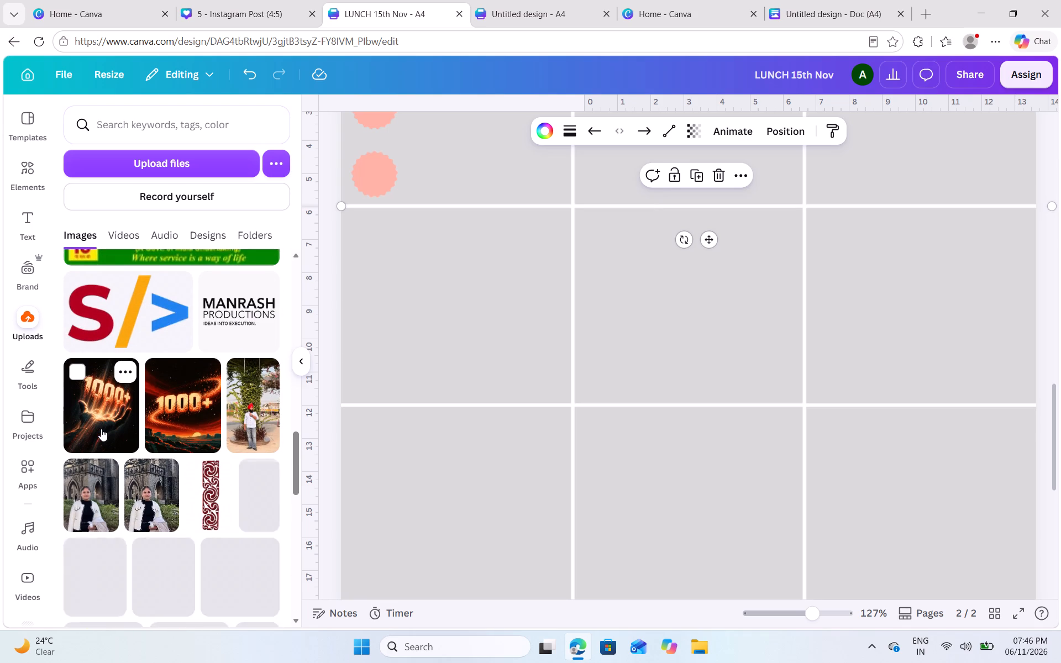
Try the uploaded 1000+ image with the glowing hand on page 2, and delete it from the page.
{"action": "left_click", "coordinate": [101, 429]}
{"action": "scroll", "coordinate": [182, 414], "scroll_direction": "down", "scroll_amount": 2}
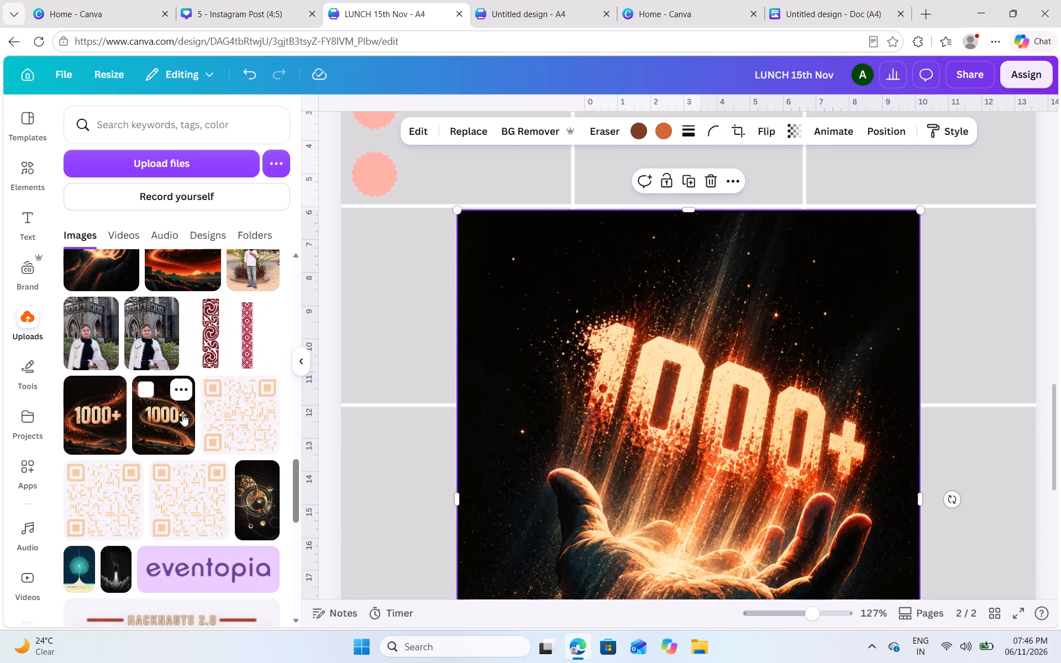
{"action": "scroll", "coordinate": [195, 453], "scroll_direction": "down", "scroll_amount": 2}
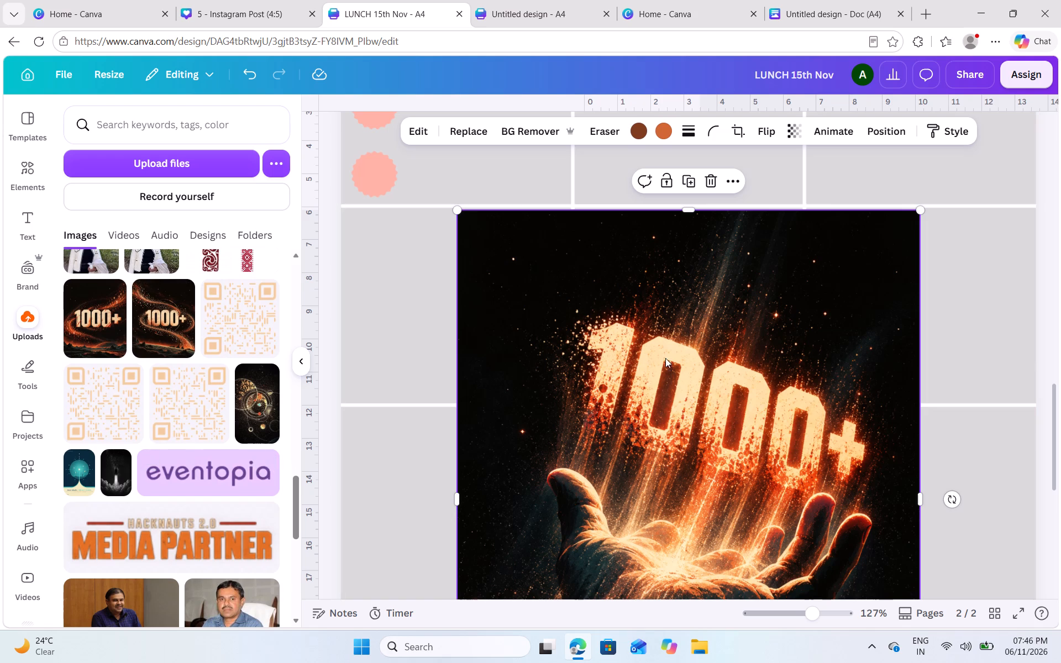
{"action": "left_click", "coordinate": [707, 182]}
Look further through the uploaded images for another background artwork for page 2.
{"action": "scroll", "coordinate": [212, 512], "scroll_direction": "down", "scroll_amount": 3}
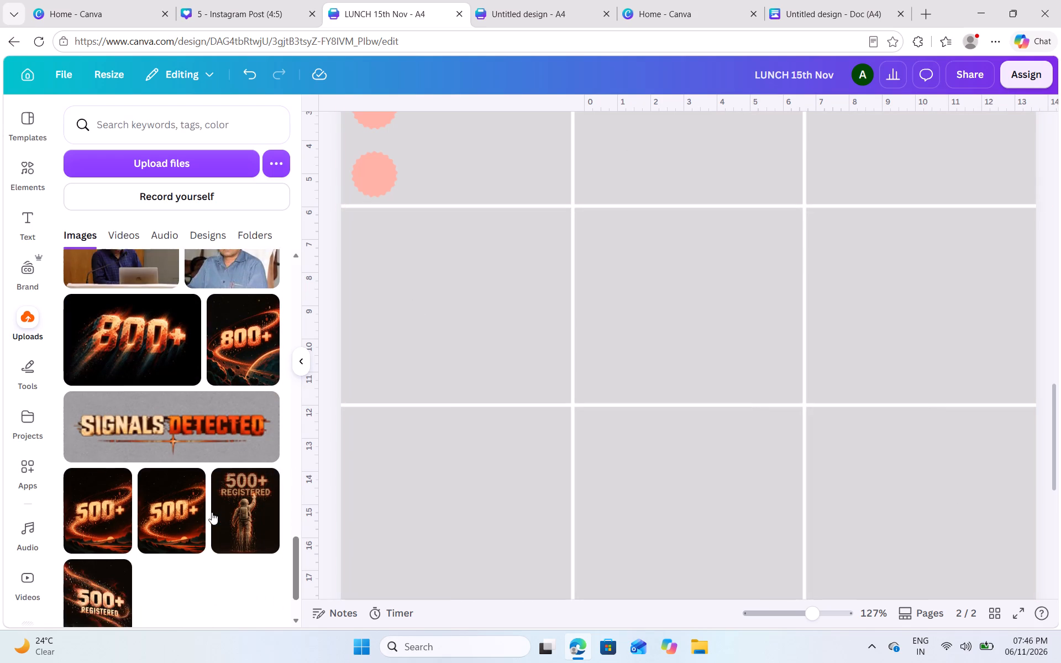
{"action": "scroll", "coordinate": [212, 512], "scroll_direction": "down", "scroll_amount": 1}
{"action": "scroll", "coordinate": [195, 350], "scroll_direction": "down", "scroll_amount": 3}
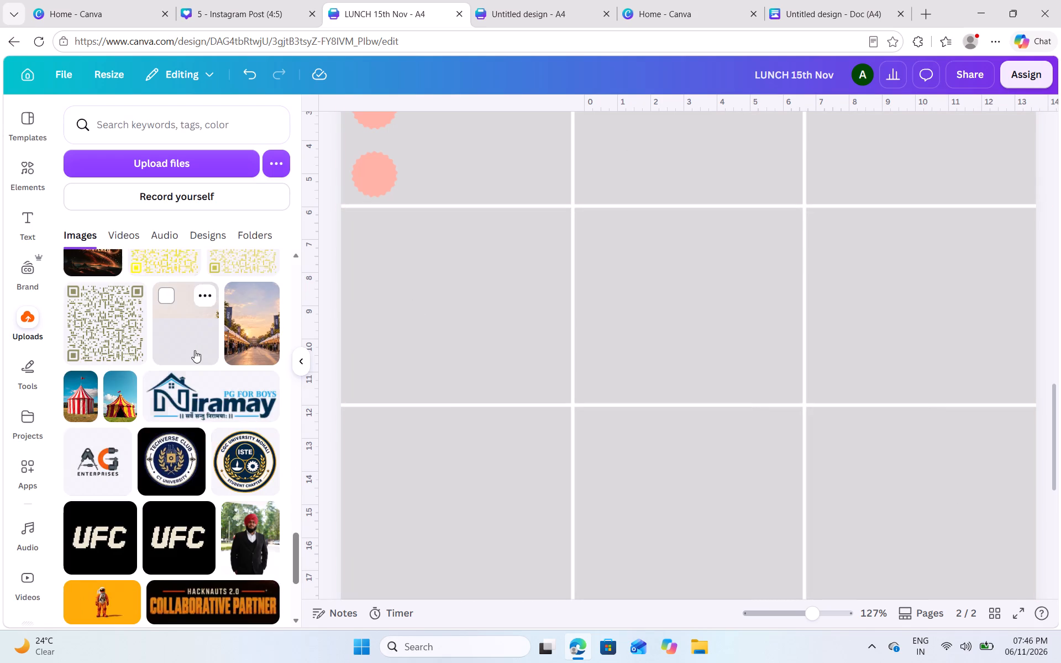
{"action": "scroll", "coordinate": [195, 350], "scroll_direction": "down", "scroll_amount": 5}
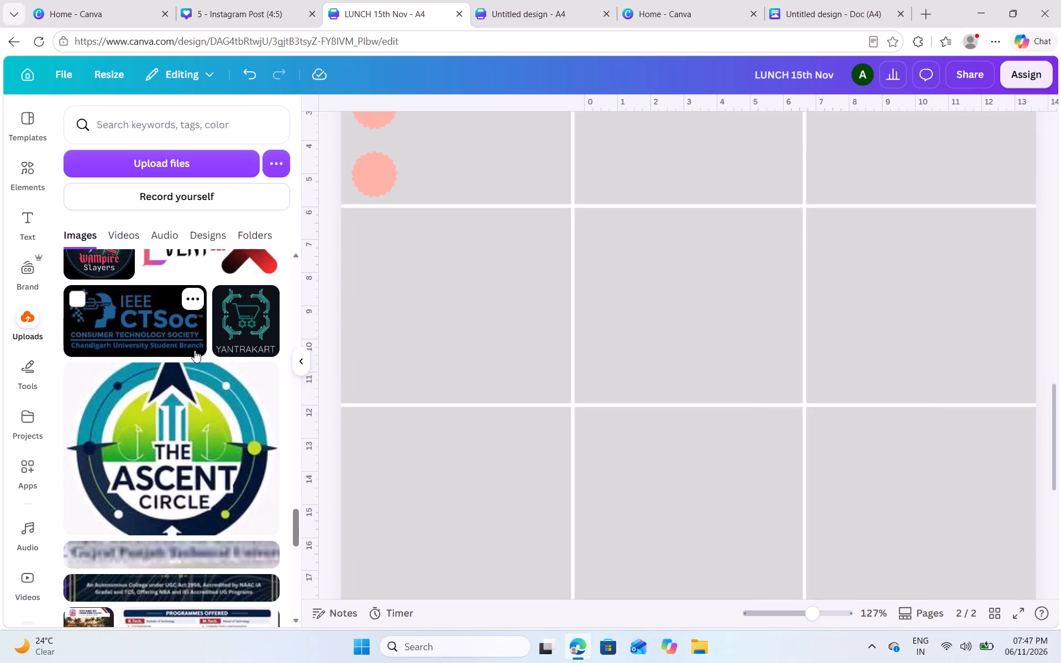
{"action": "scroll", "coordinate": [195, 350], "scroll_direction": "down", "scroll_amount": 4}
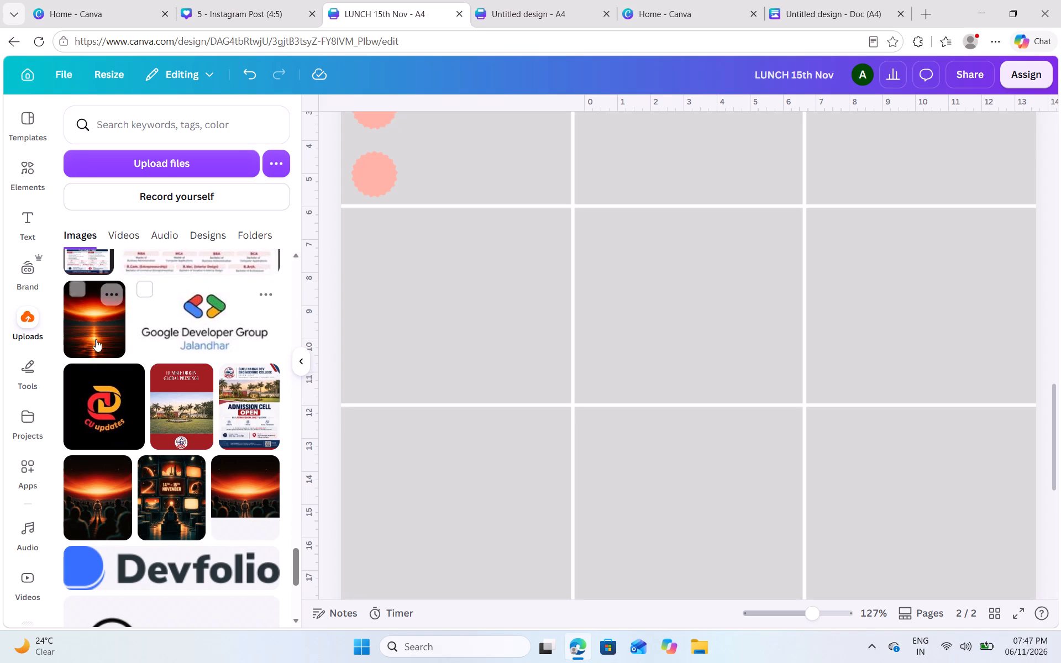
{"action": "scroll", "coordinate": [134, 464], "scroll_direction": "down", "scroll_amount": 2}
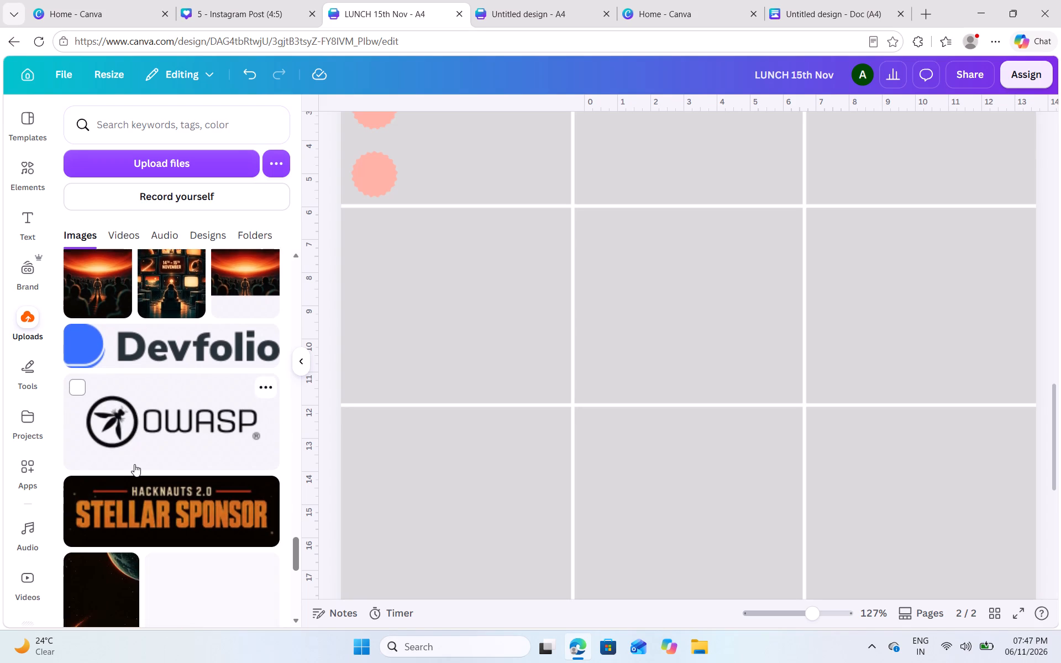
{"action": "scroll", "coordinate": [134, 464], "scroll_direction": "down", "scroll_amount": 4}
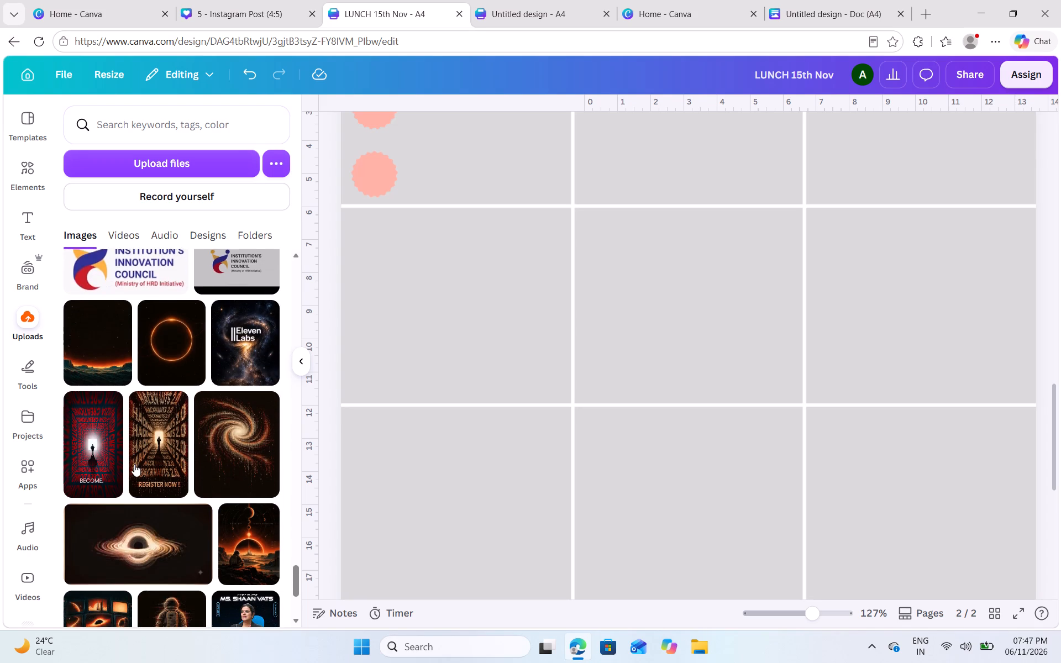
{"action": "scroll", "coordinate": [134, 464], "scroll_direction": "down", "scroll_amount": 5}
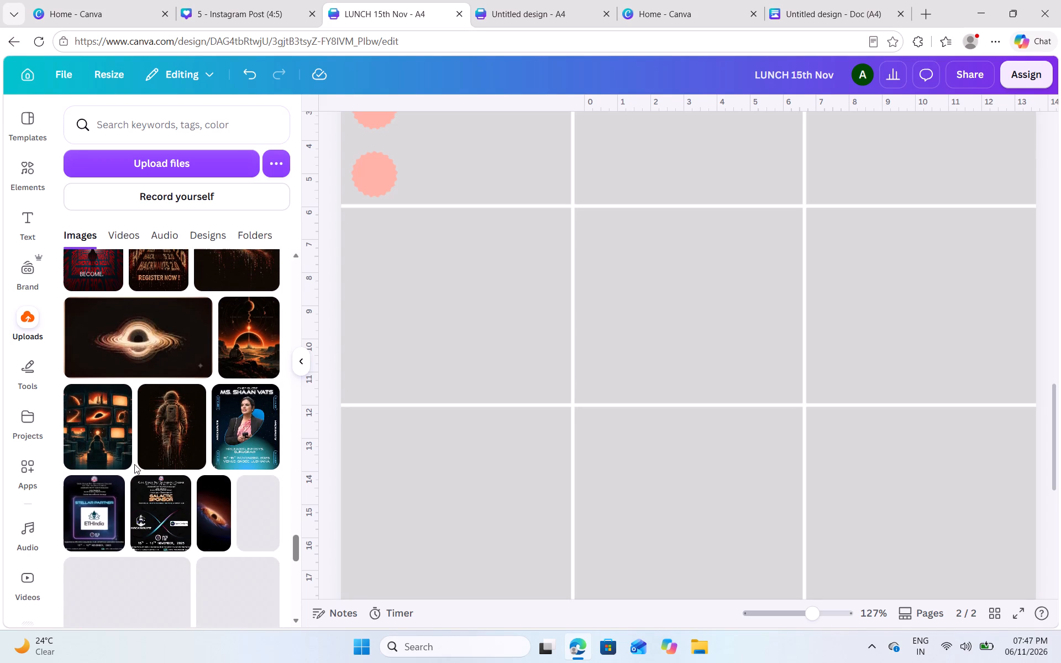
{"action": "scroll", "coordinate": [134, 464], "scroll_direction": "down", "scroll_amount": 1}
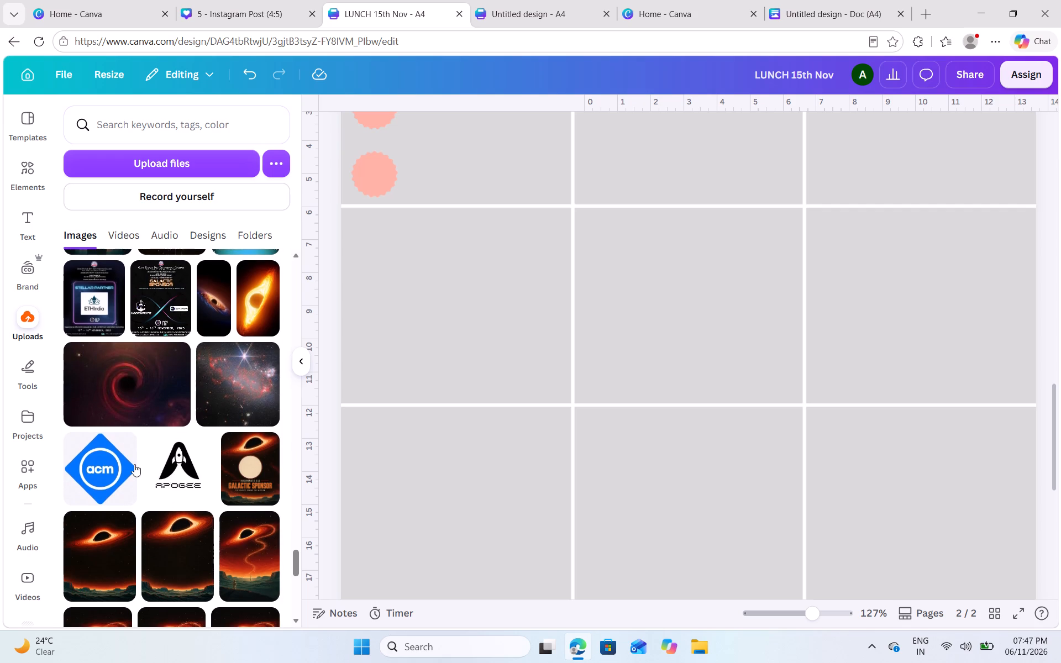
{"action": "scroll", "coordinate": [134, 464], "scroll_direction": "down", "scroll_amount": 3}
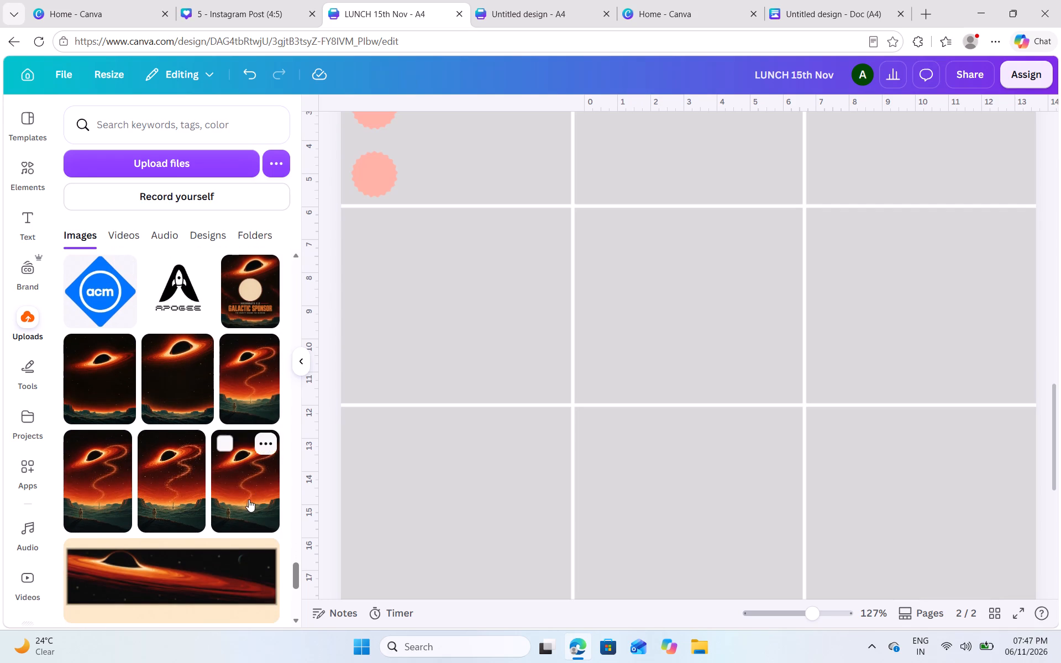
{"action": "scroll", "coordinate": [249, 499], "scroll_direction": "down", "scroll_amount": 4}
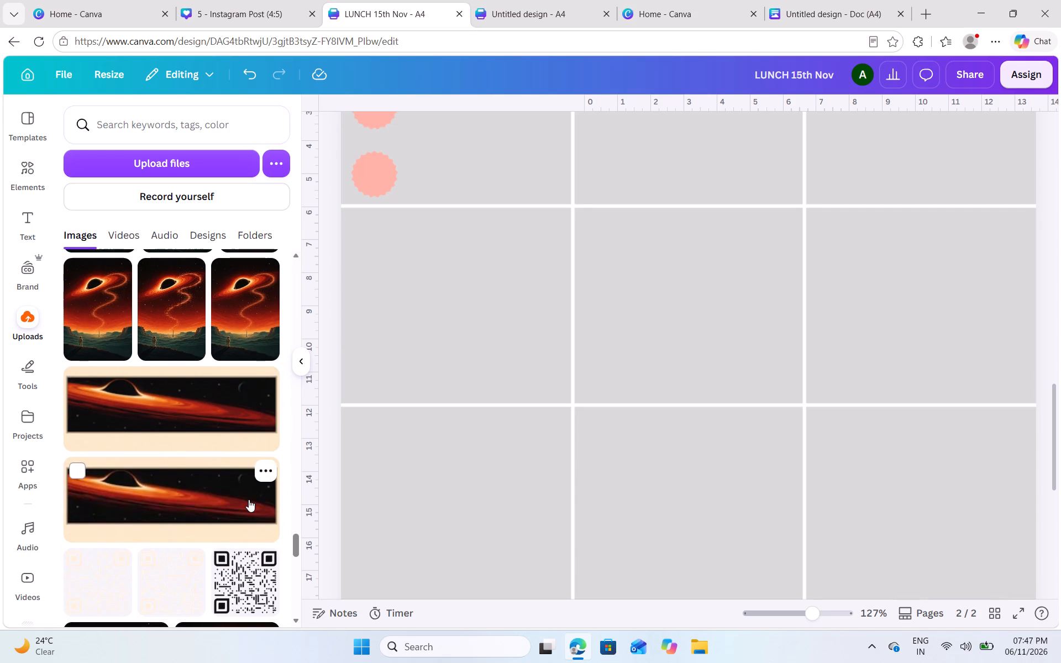
{"action": "scroll", "coordinate": [227, 376], "scroll_direction": "down", "scroll_amount": 6}
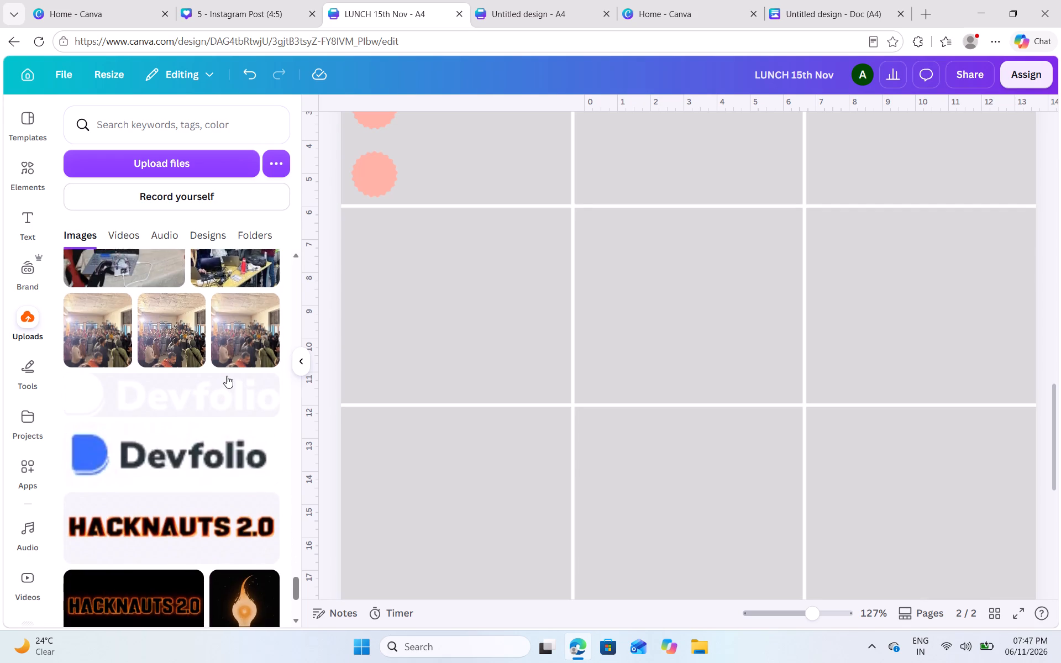
{"action": "scroll", "coordinate": [227, 376], "scroll_direction": "down", "scroll_amount": 7}
{"action": "scroll", "coordinate": [227, 376], "scroll_direction": "up", "scroll_amount": 2}
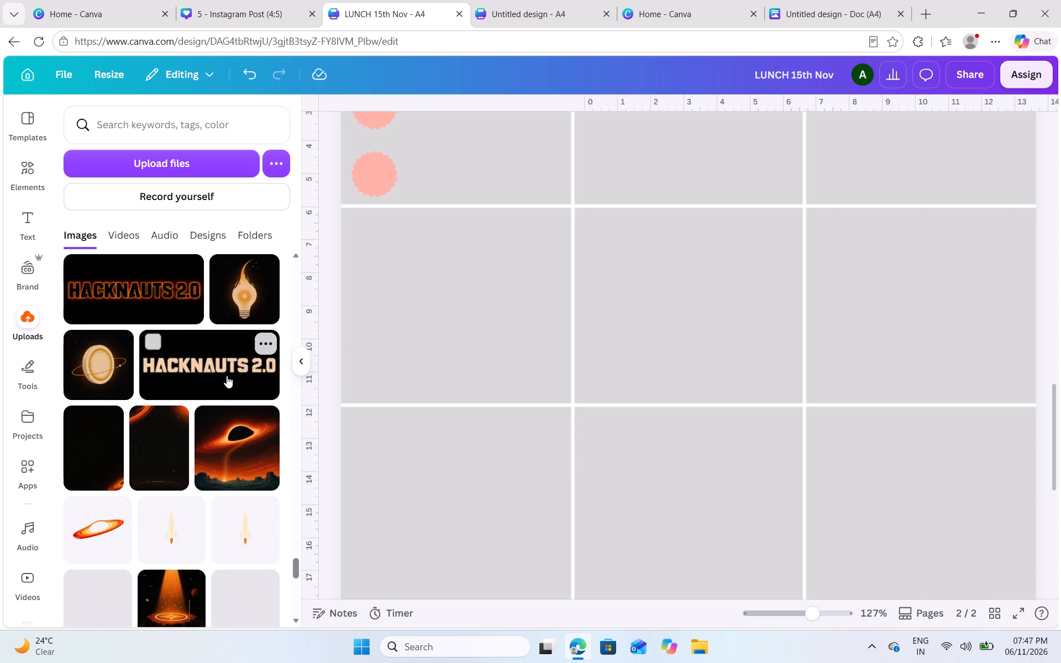
Add the uploaded dark space image with orange rings in its corner to page 2 and enlarge it to cover the page, about 21 × 29.7 cm.
{"action": "left_click", "coordinate": [167, 464]}
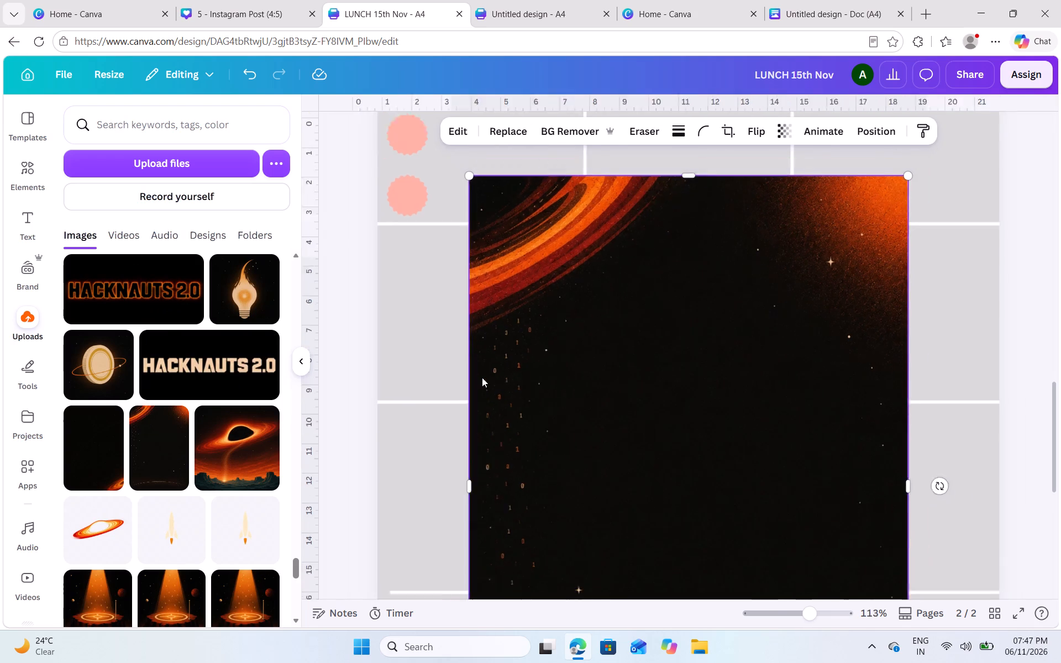
{"action": "scroll", "coordinate": [482, 377], "scroll_direction": "down", "scroll_amount": 1}
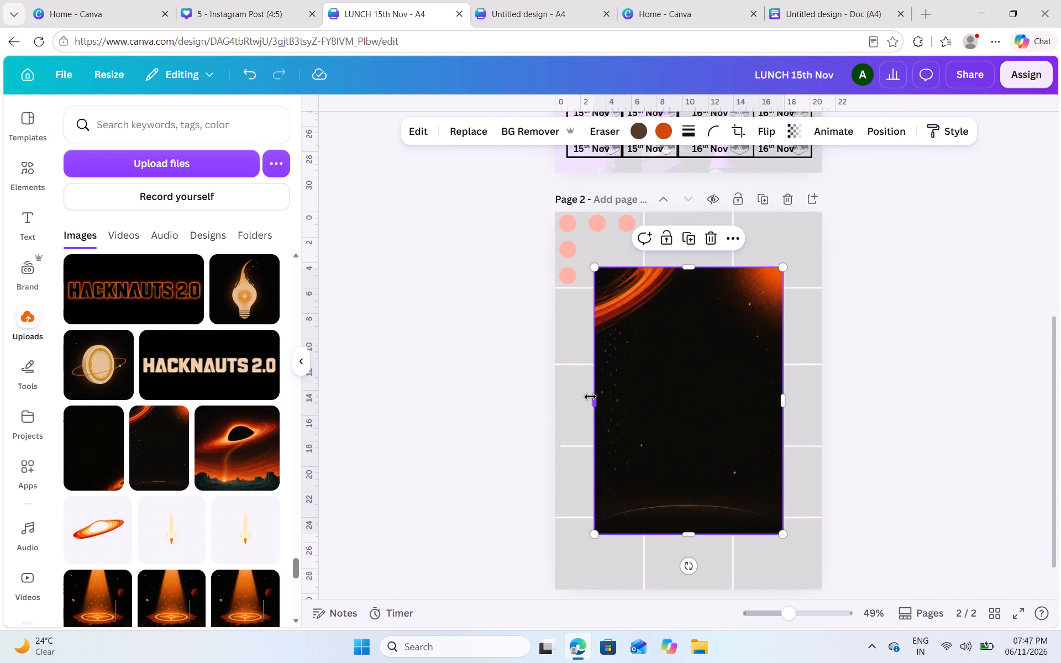
{"action": "left_click_drag", "start_coordinate": [589, 397], "coordinate": [553, 318]}
{"action": "left_click", "coordinate": [553, 318]}
{"action": "key", "text": "ctrl+z"}
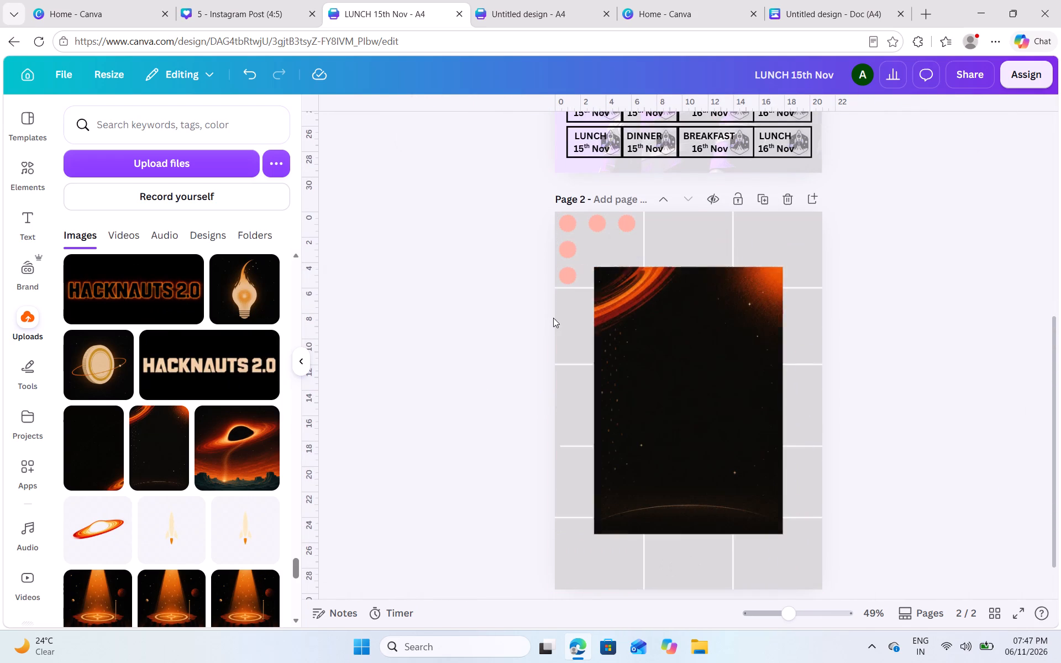
{"action": "left_click", "coordinate": [700, 343]}
{"action": "left_click_drag", "start_coordinate": [700, 371], "coordinate": [668, 322]}
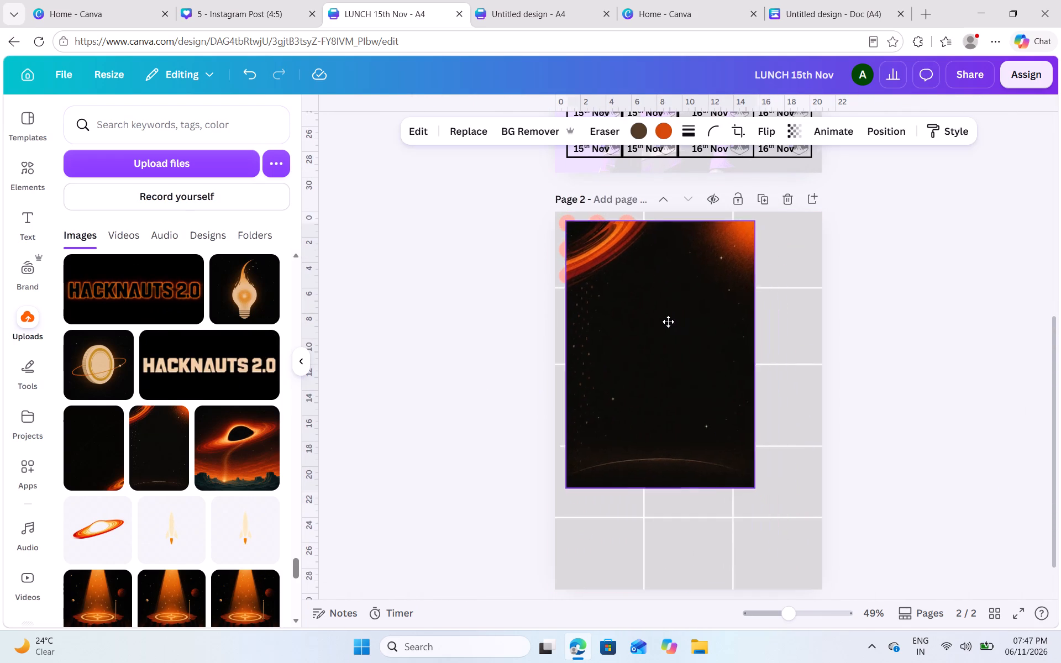
{"action": "left_click_drag", "start_coordinate": [668, 322], "coordinate": [658, 318]}
{"action": "left_click", "coordinate": [667, 331]}
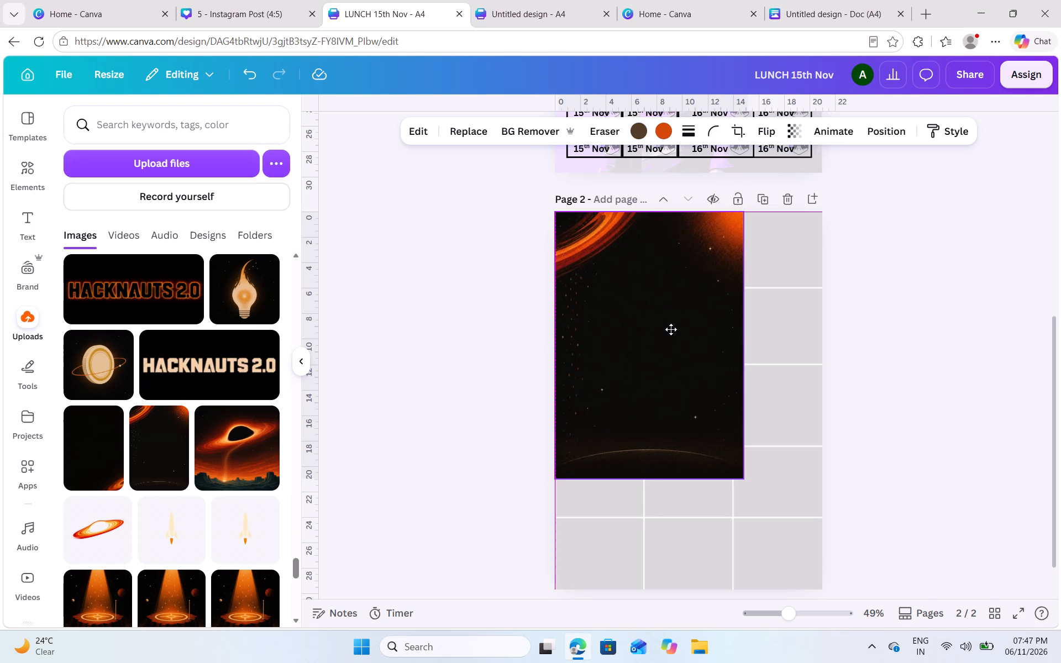
{"action": "left_click_drag", "start_coordinate": [745, 477], "coordinate": [825, 565]}
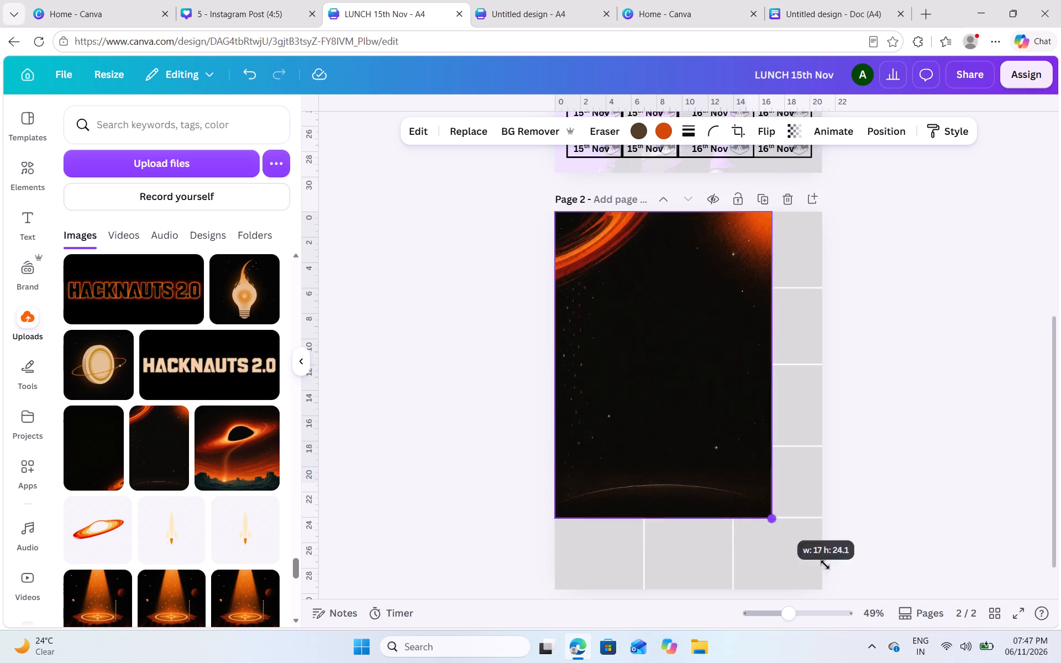
{"action": "left_click_drag", "start_coordinate": [825, 565], "coordinate": [843, 571]}
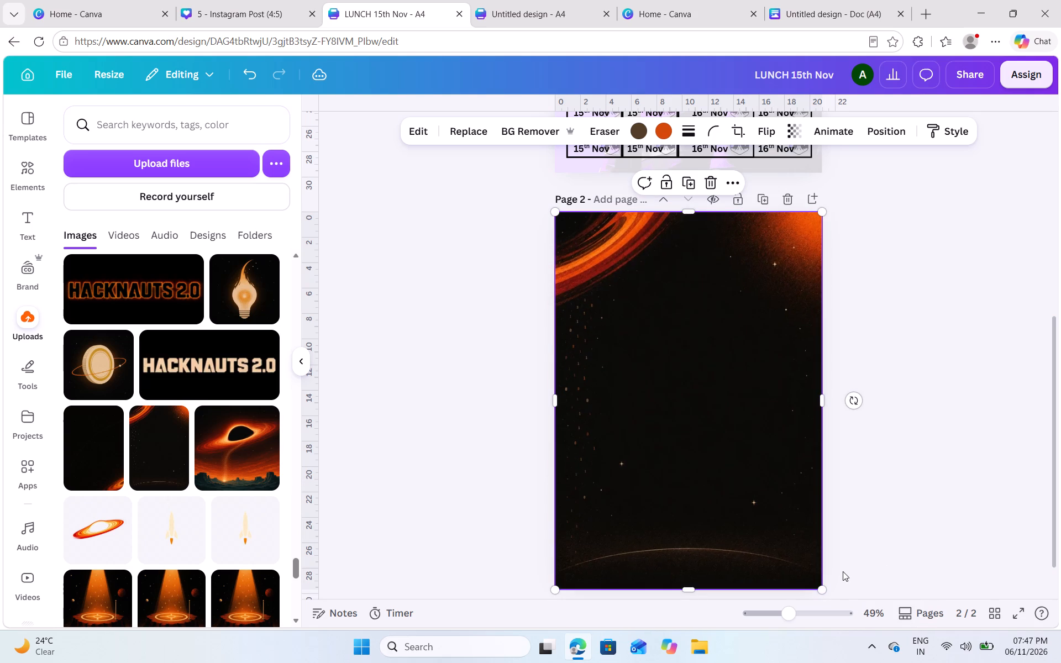
Send the space image to the back, behind page 2's white lines and pink badges.
{"action": "left_click", "coordinate": [881, 136]}
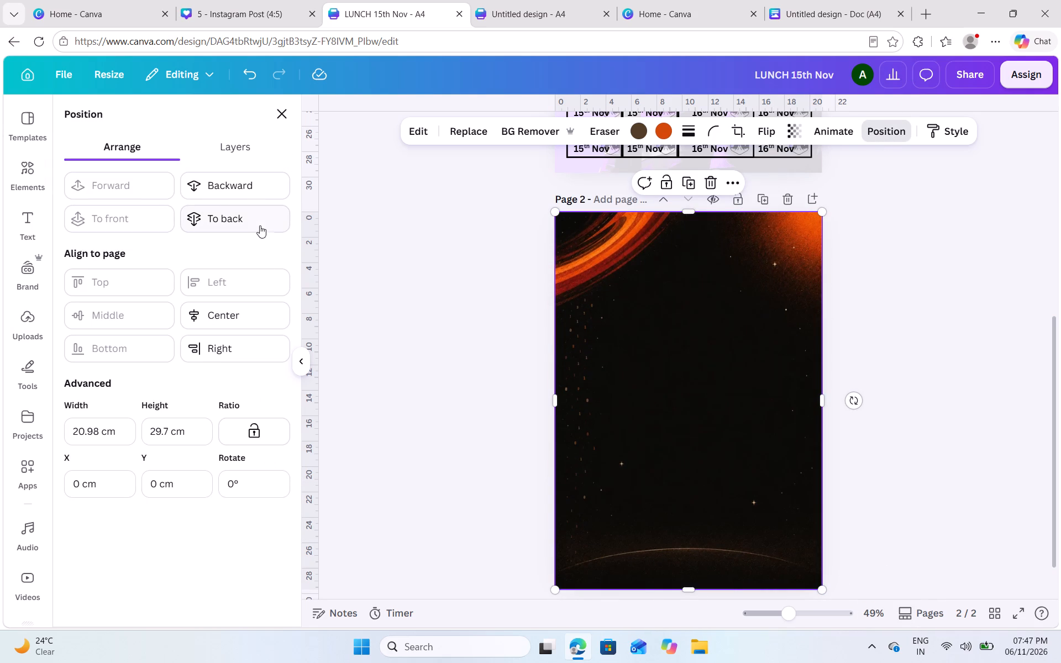
{"action": "left_click", "coordinate": [259, 228]}
{"action": "double_click", "coordinate": [860, 306]}
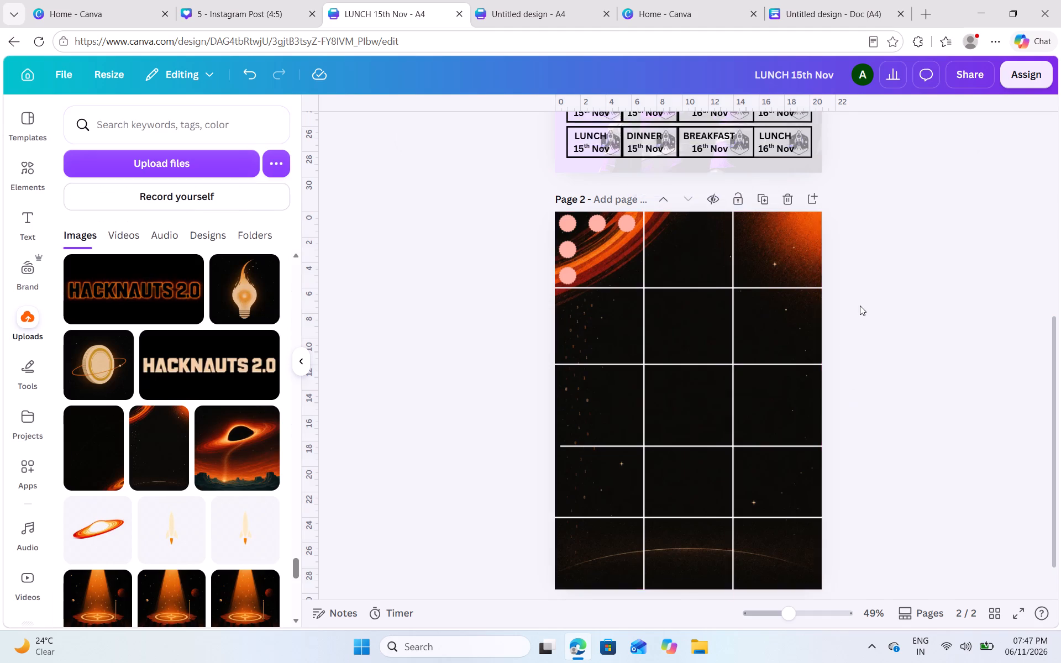
Select page 2's background layer beneath the space image and set its colour to the dark grey already used in the design.
{"action": "scroll", "coordinate": [860, 306], "scroll_direction": "up", "scroll_amount": 1}
{"action": "left_click", "coordinate": [891, 259]}
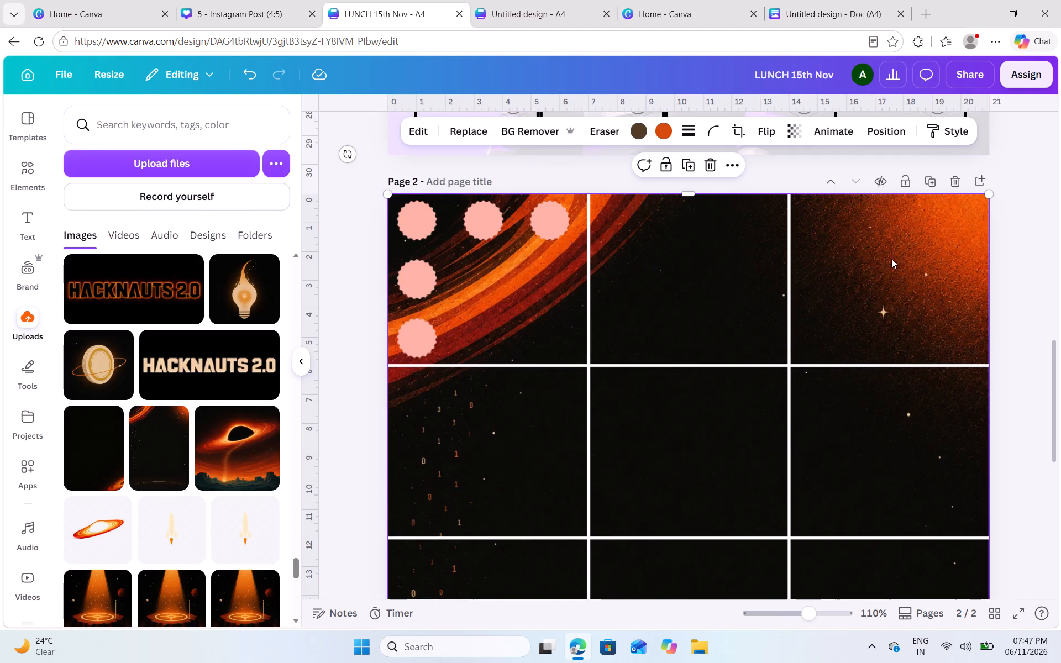
{"action": "left_click", "coordinate": [894, 133]}
{"action": "left_click", "coordinate": [244, 154]}
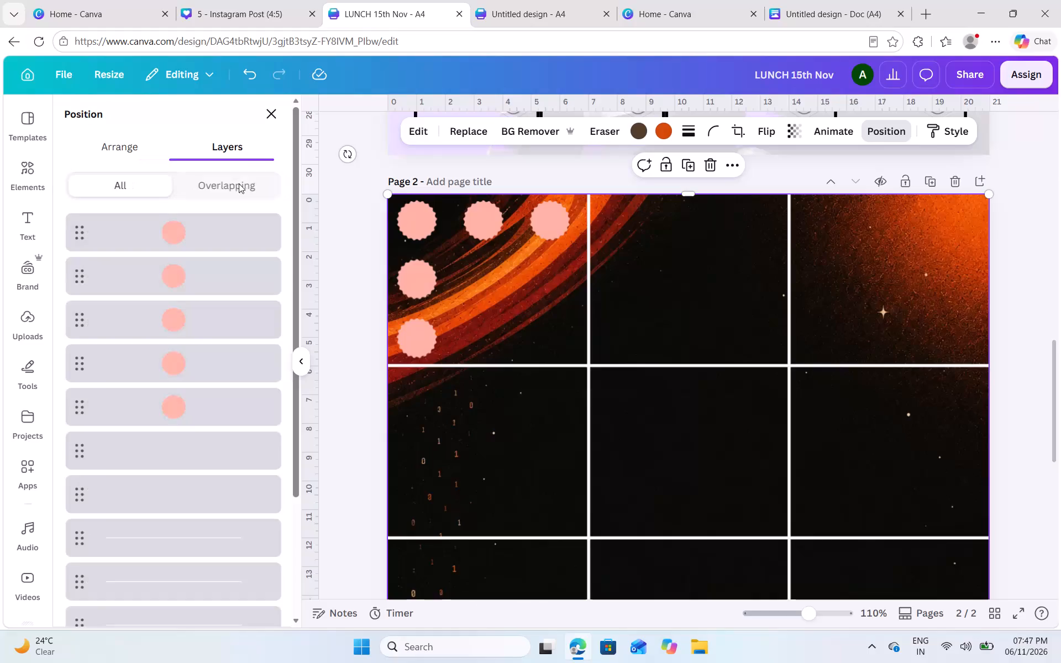
{"action": "scroll", "coordinate": [211, 435], "scroll_direction": "down", "scroll_amount": 11}
{"action": "scroll", "coordinate": [211, 435], "scroll_direction": "up", "scroll_amount": 5}
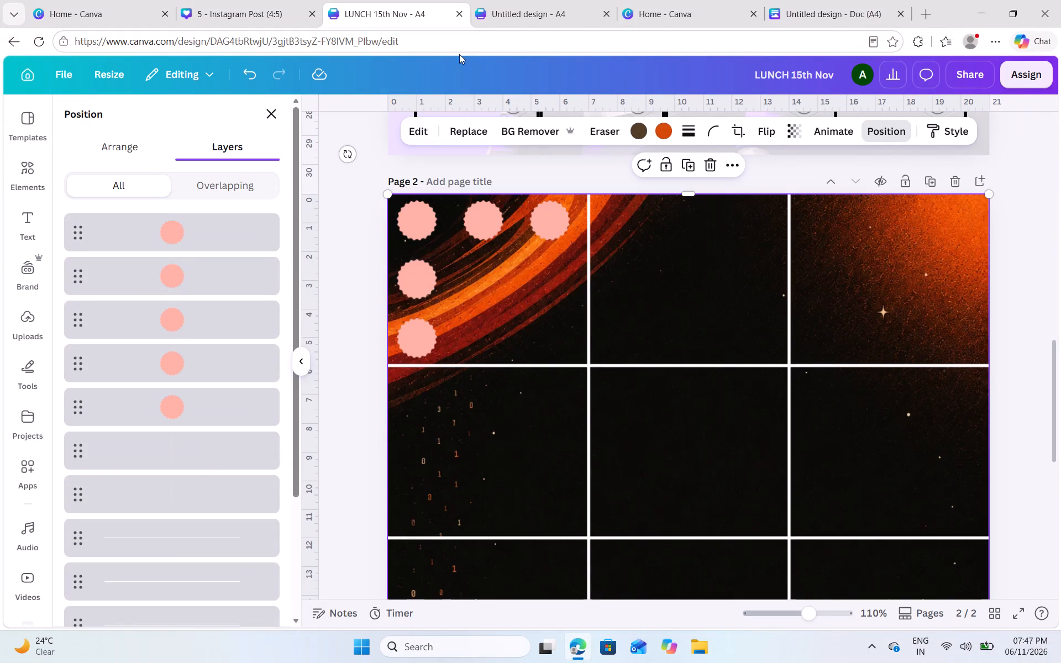
{"action": "scroll", "coordinate": [249, 536], "scroll_direction": "down", "scroll_amount": 5}
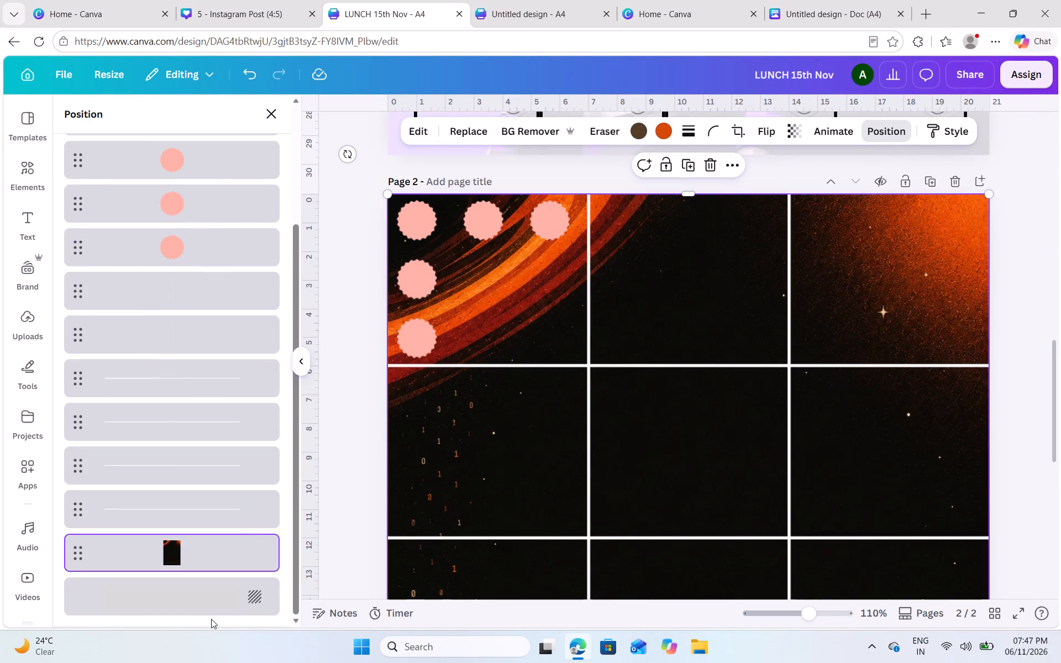
{"action": "left_click", "coordinate": [208, 607]}
{"action": "left_click", "coordinate": [649, 126]}
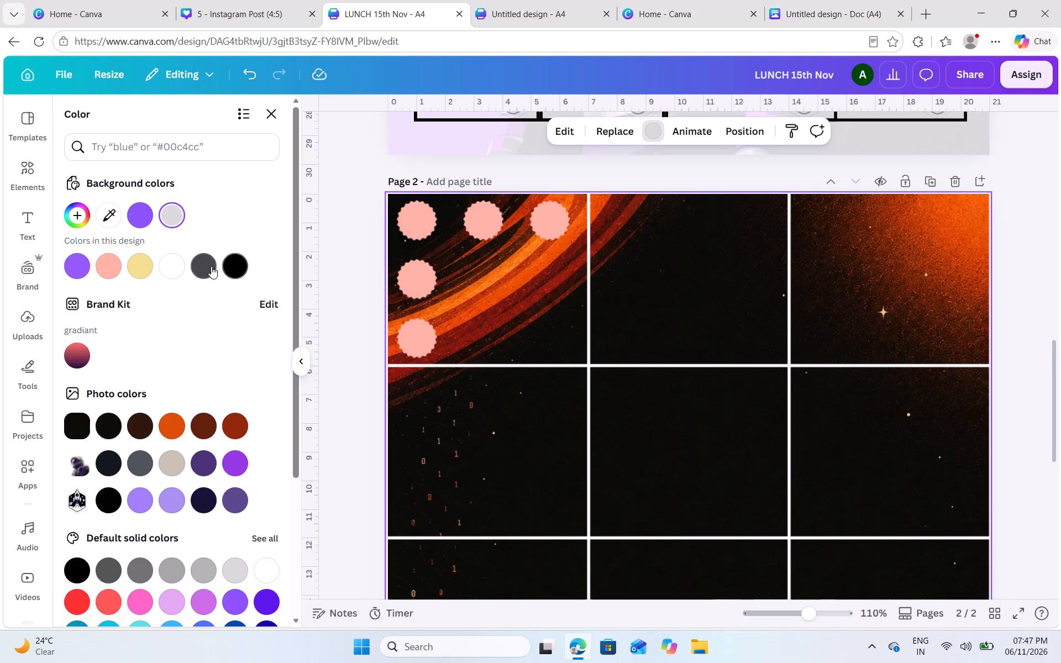
{"action": "left_click", "coordinate": [196, 267]}
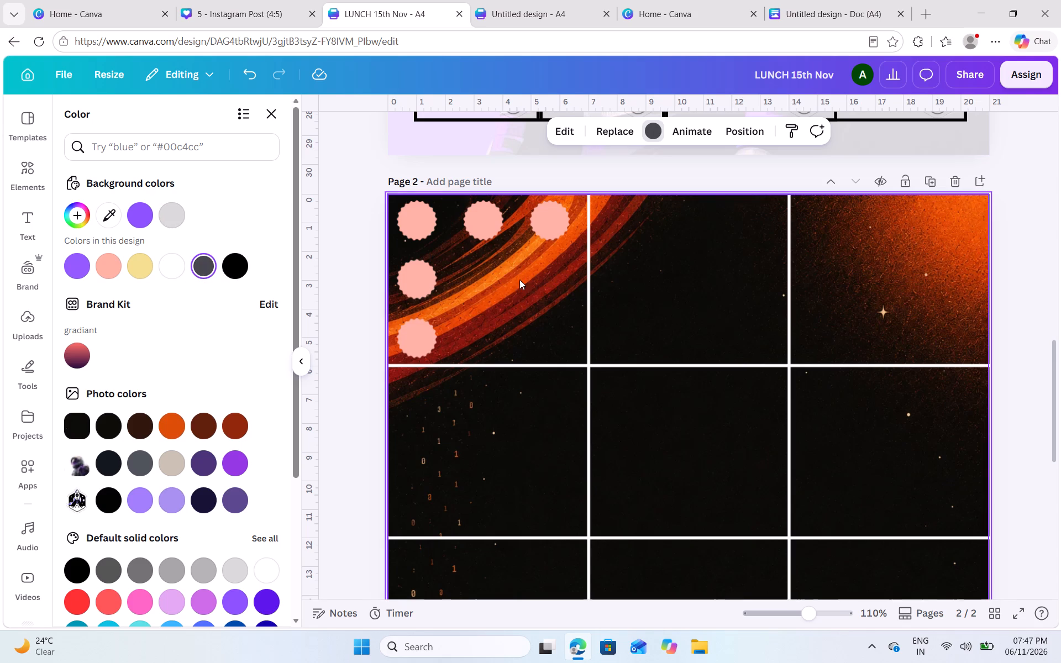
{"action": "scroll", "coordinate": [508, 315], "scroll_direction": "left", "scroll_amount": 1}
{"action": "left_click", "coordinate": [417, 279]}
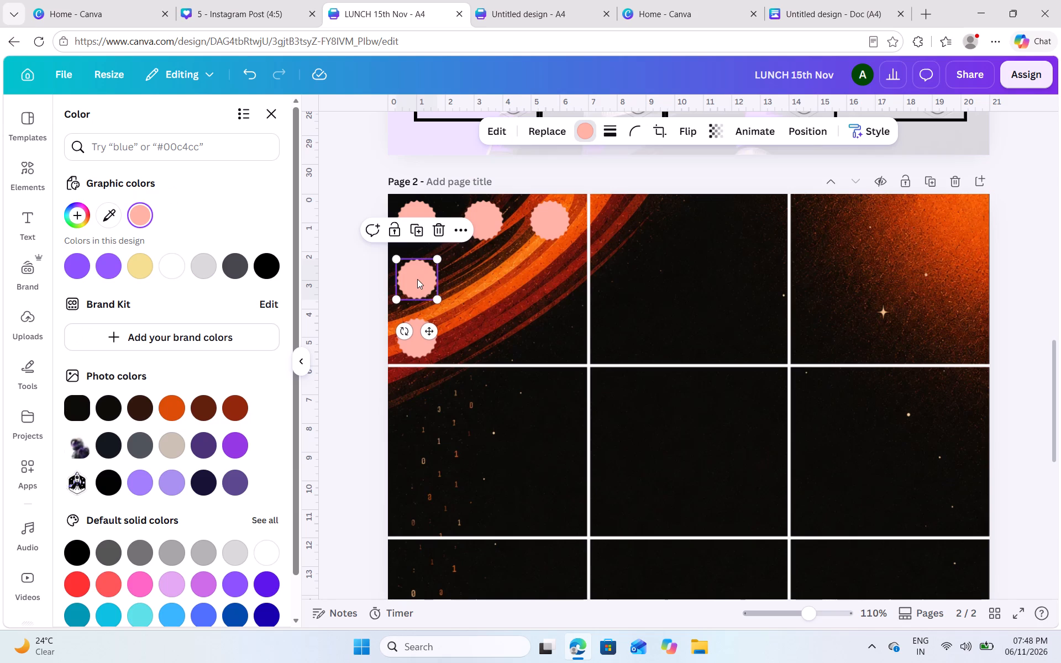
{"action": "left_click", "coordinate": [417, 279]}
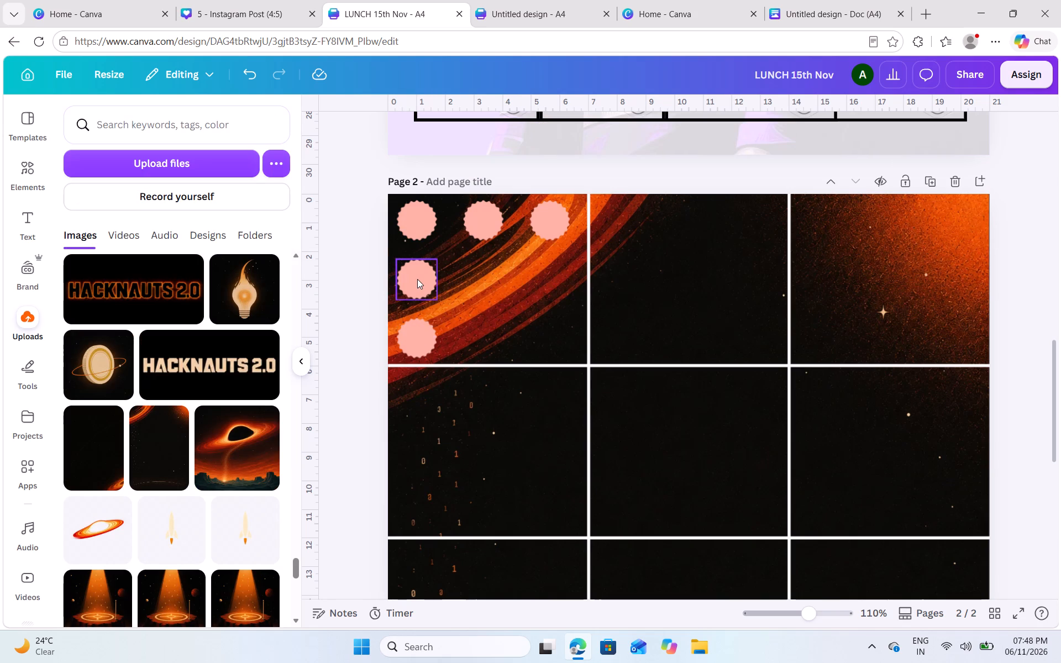
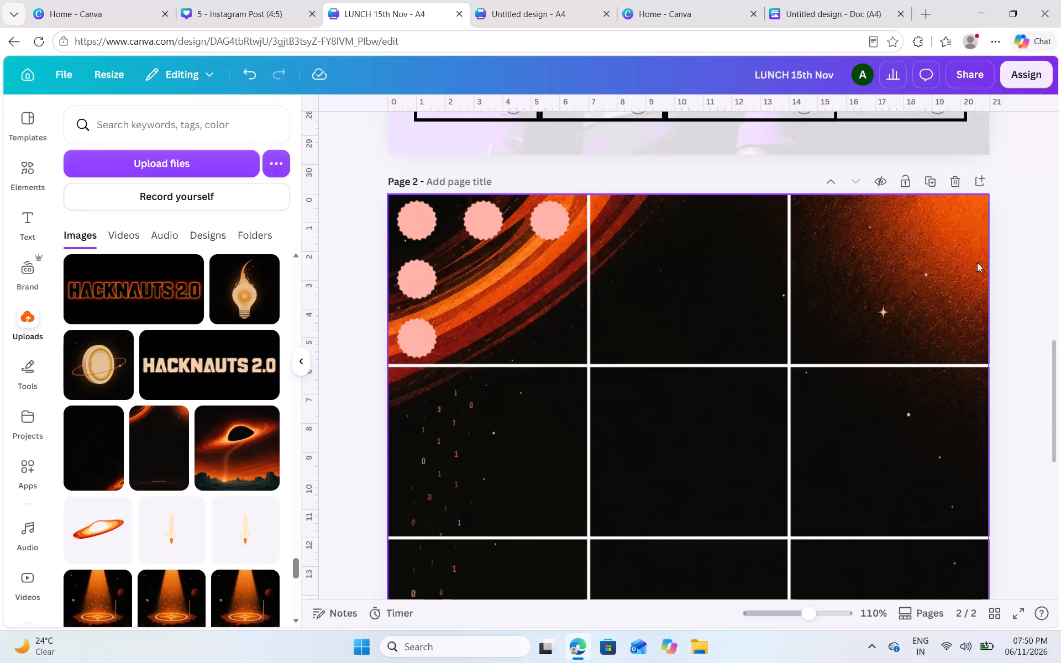
Lower the opacity of page 2's space image to roughly half so the dark grey layer shows through.
{"action": "left_click", "coordinate": [977, 262]}
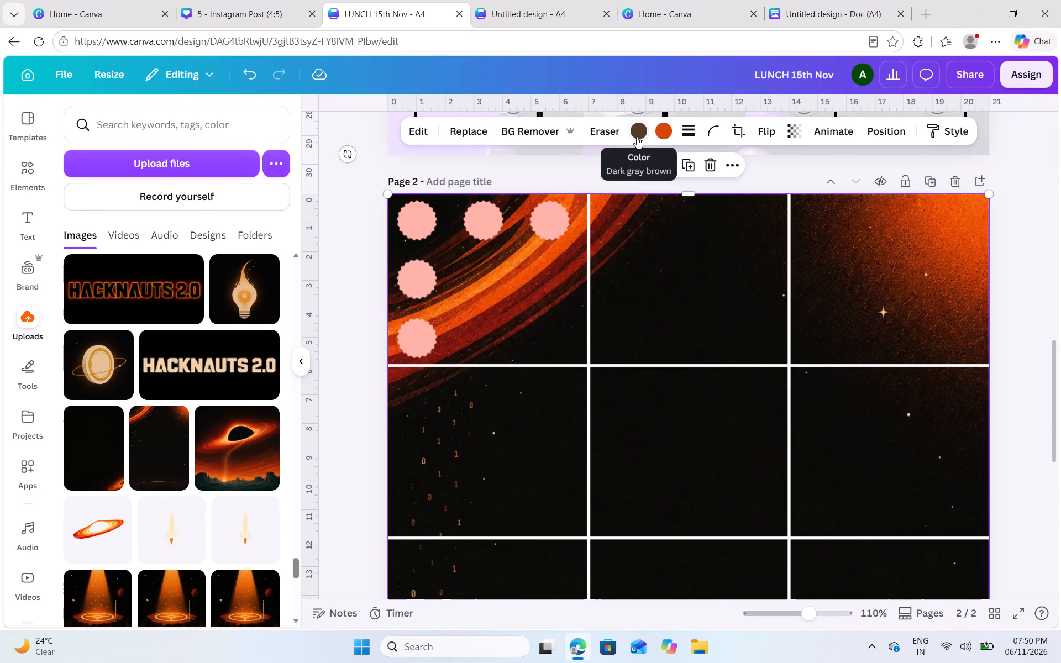
{"action": "left_click", "coordinate": [785, 127]}
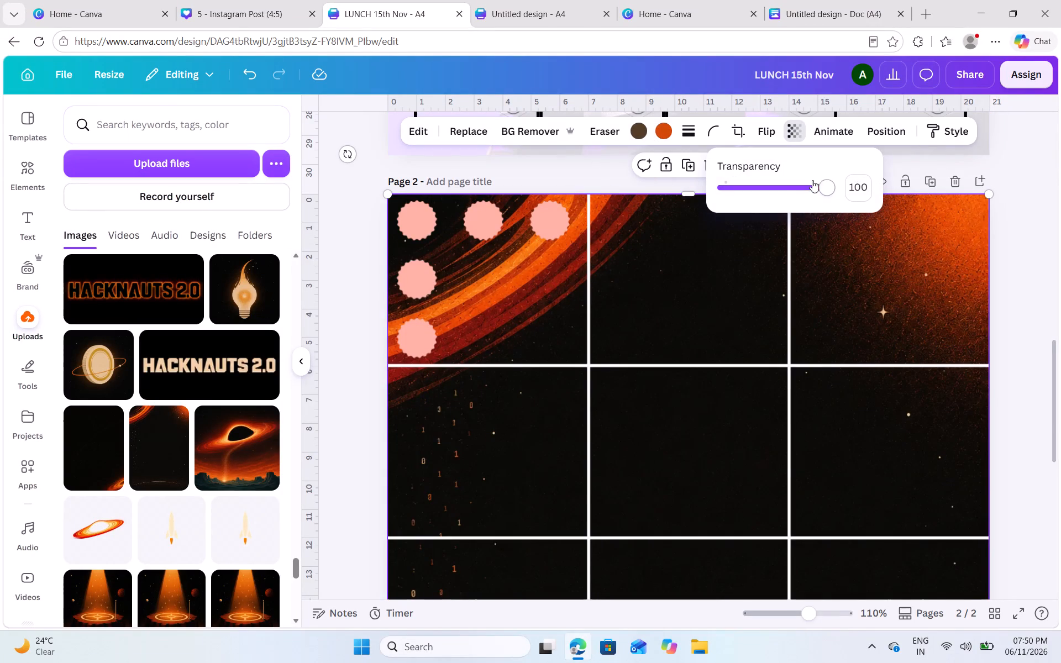
{"action": "left_click_drag", "start_coordinate": [812, 180], "coordinate": [747, 186]}
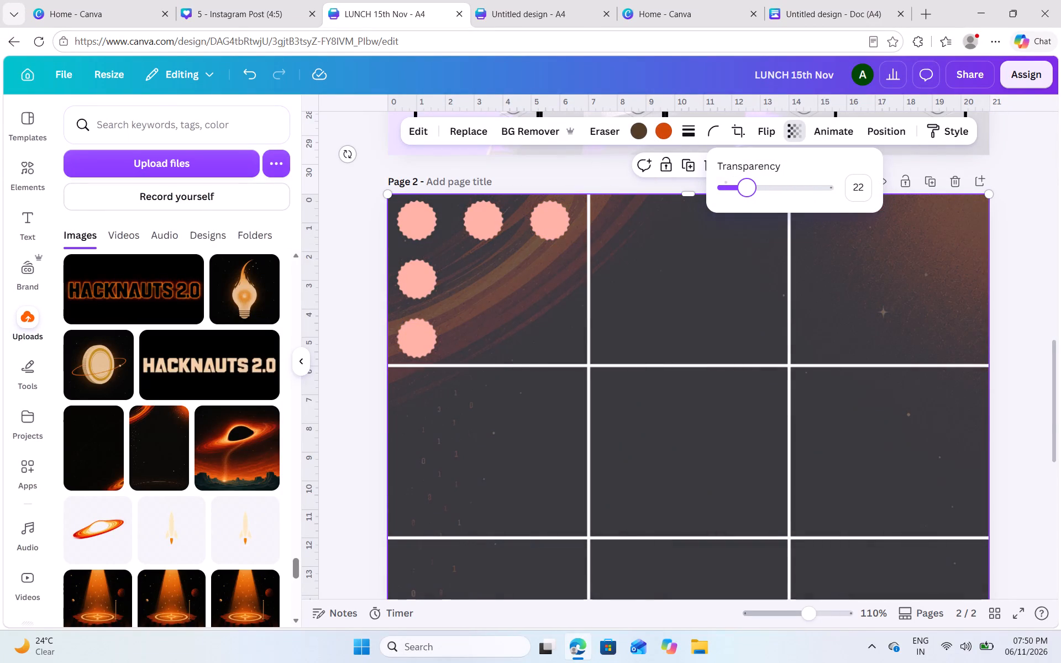
{"action": "left_click_drag", "start_coordinate": [747, 186], "coordinate": [778, 192]}
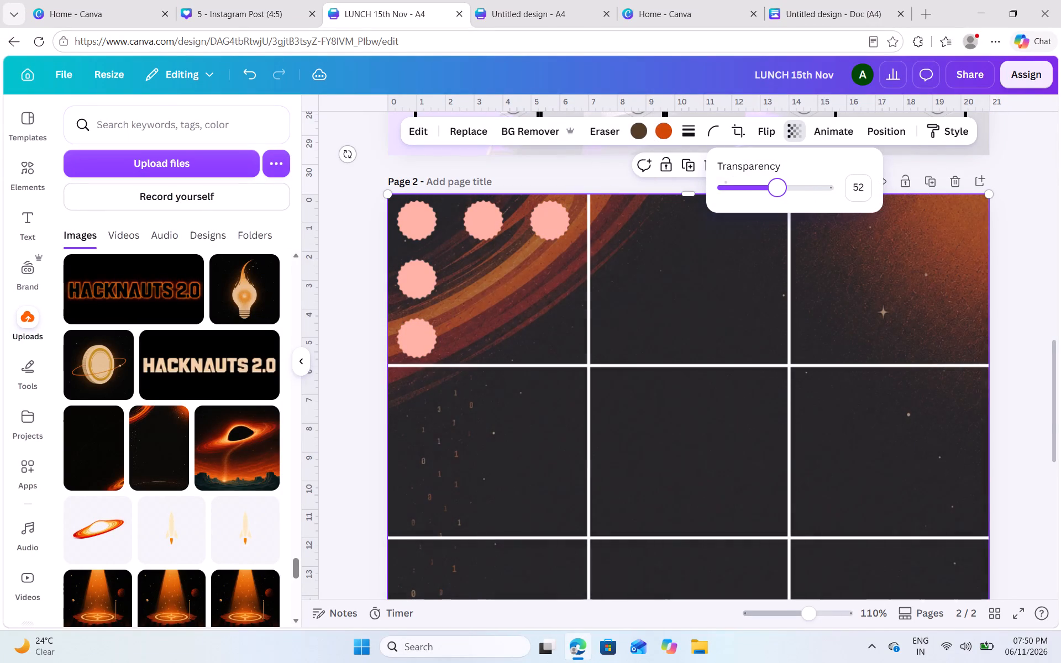
{"action": "left_click_drag", "start_coordinate": [778, 192], "coordinate": [772, 191]}
{"action": "double_click", "coordinate": [1041, 248]}
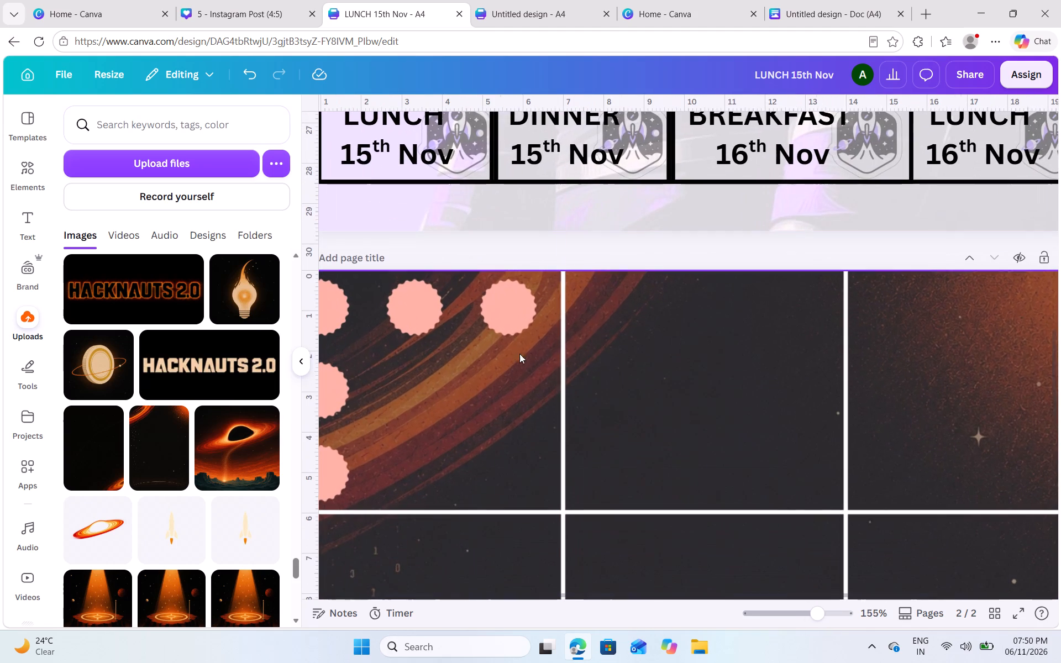
Recolour the pink scalloped badges on page 2 to white, applying the change to all of them.
{"action": "left_click", "coordinate": [506, 317]}
{"action": "left_click", "coordinate": [580, 124]}
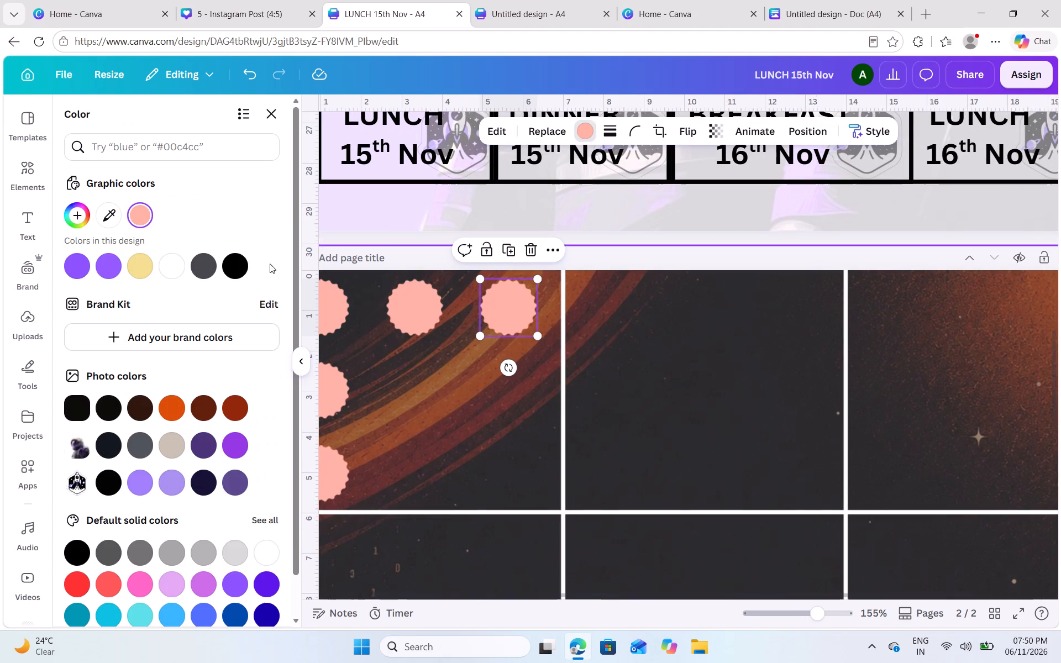
{"action": "left_click", "coordinate": [167, 262]}
{"action": "left_click", "coordinate": [138, 266]}
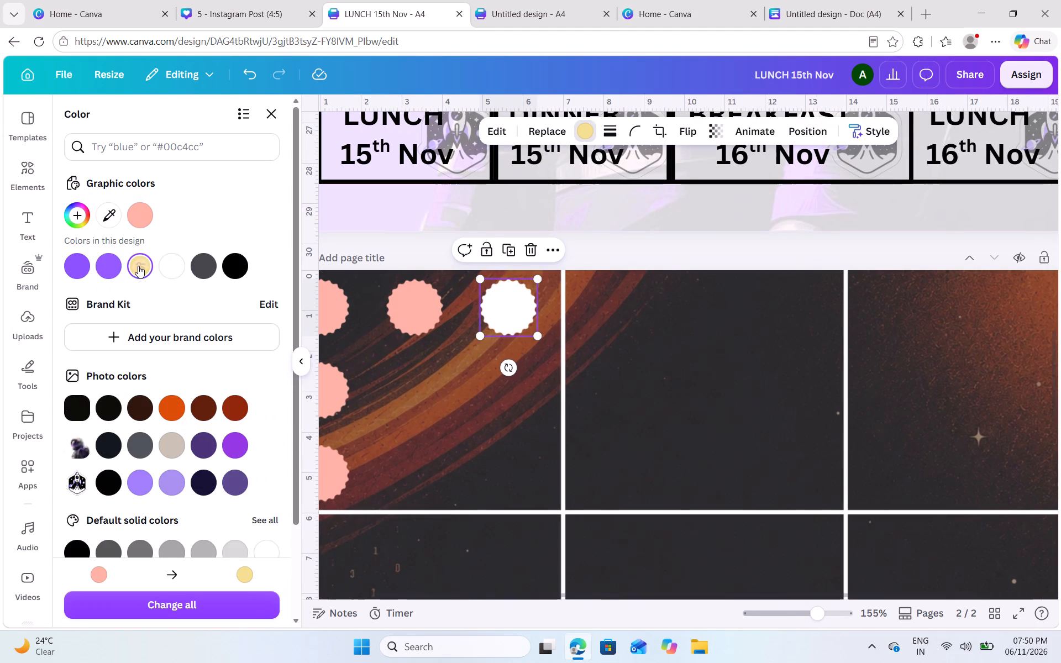
{"action": "left_click", "coordinate": [174, 262]}
{"action": "left_click", "coordinate": [239, 615]}
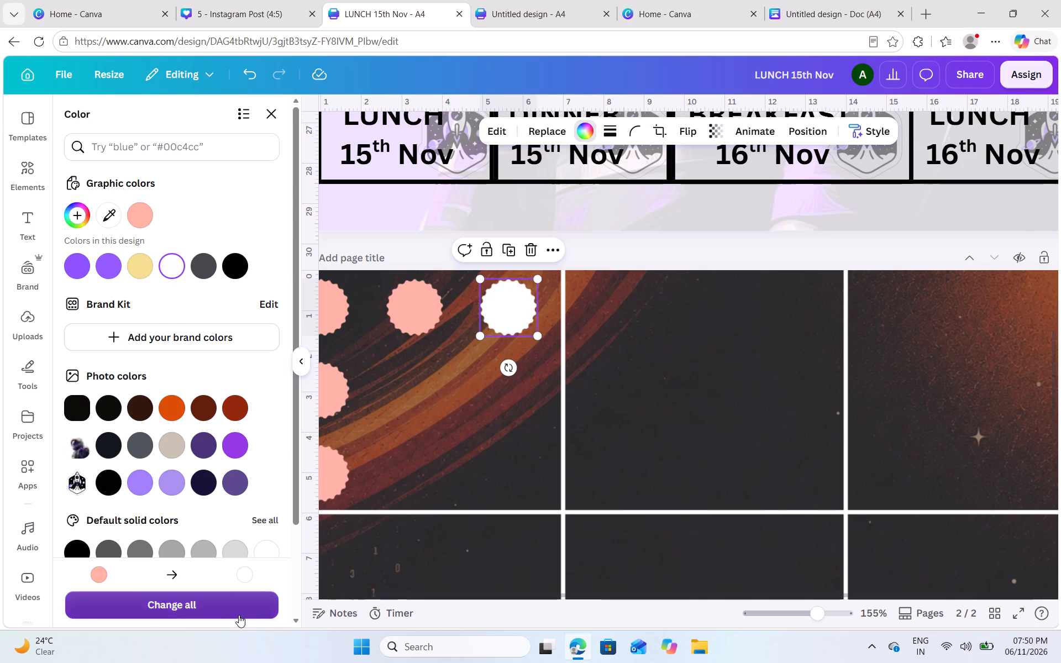
{"action": "left_click", "coordinate": [390, 414]}
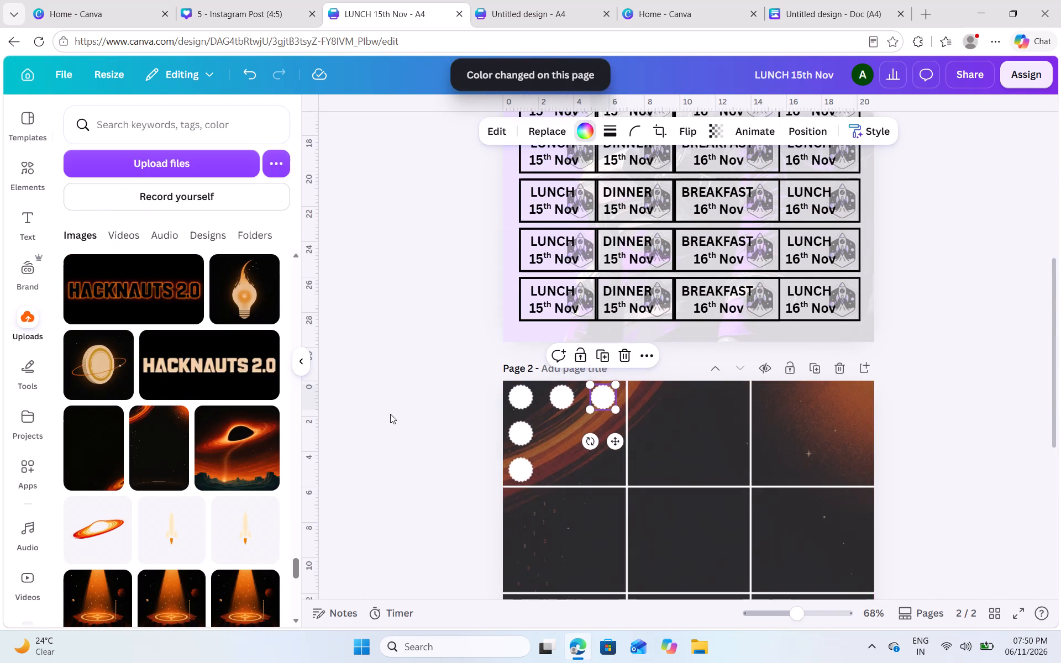
Go to the Canva home page and open the hacknaut26 logo design.
{"action": "scroll", "coordinate": [390, 414], "scroll_direction": "up", "scroll_amount": 3}
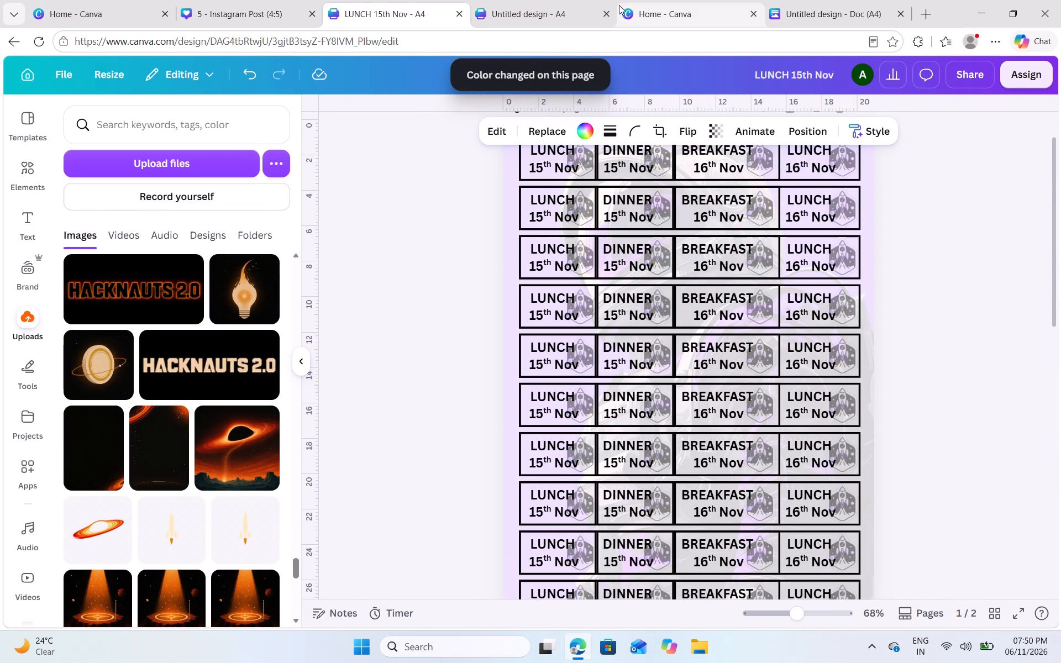
{"action": "left_click", "coordinate": [543, 1]}
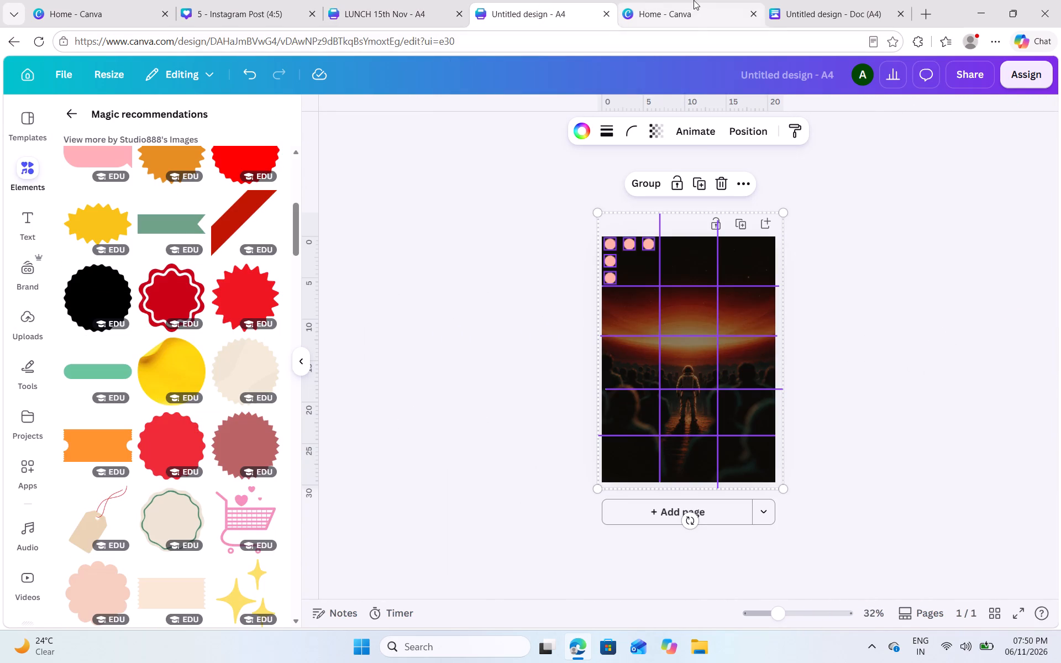
{"action": "left_click", "coordinate": [692, 1]}
{"action": "left_click", "coordinate": [787, 3]}
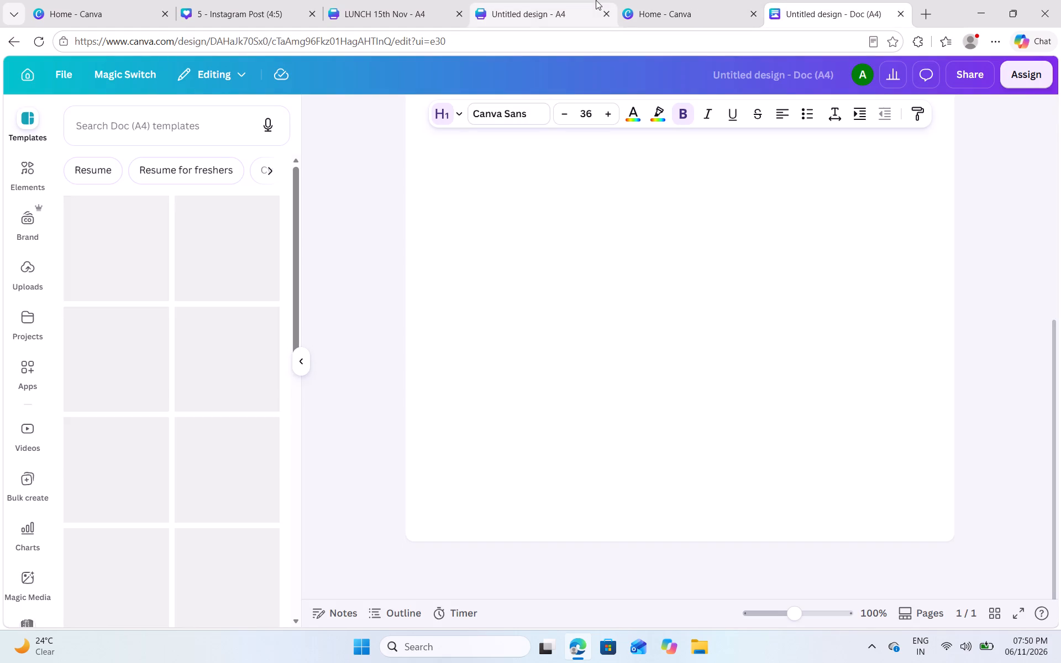
{"action": "left_click", "coordinate": [267, 1]}
{"action": "left_click", "coordinate": [132, 0]}
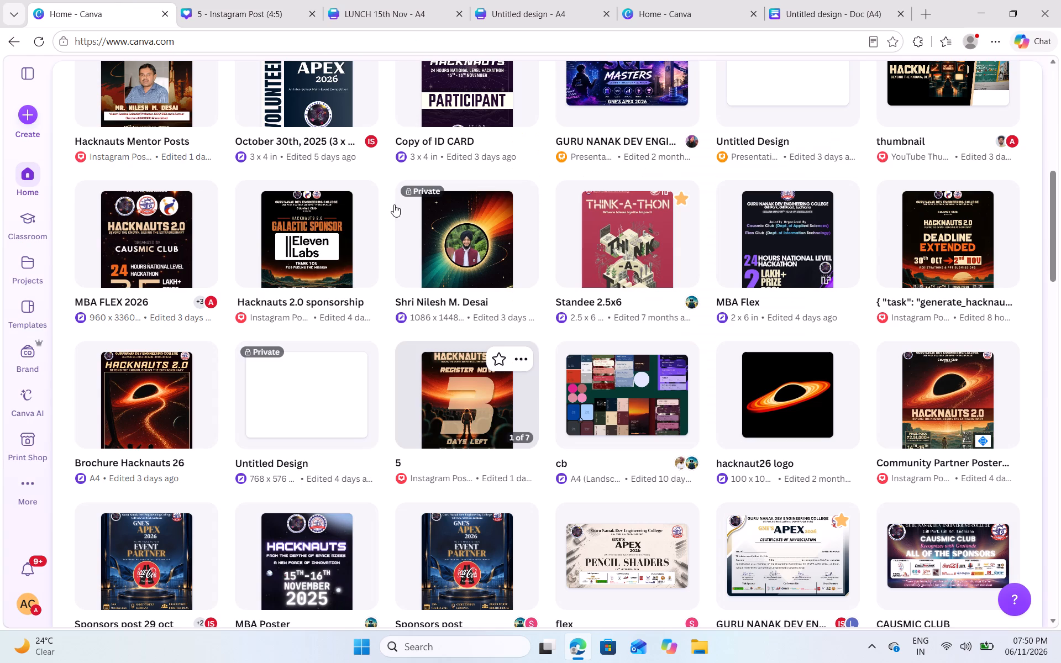
{"action": "left_click", "coordinate": [801, 388]}
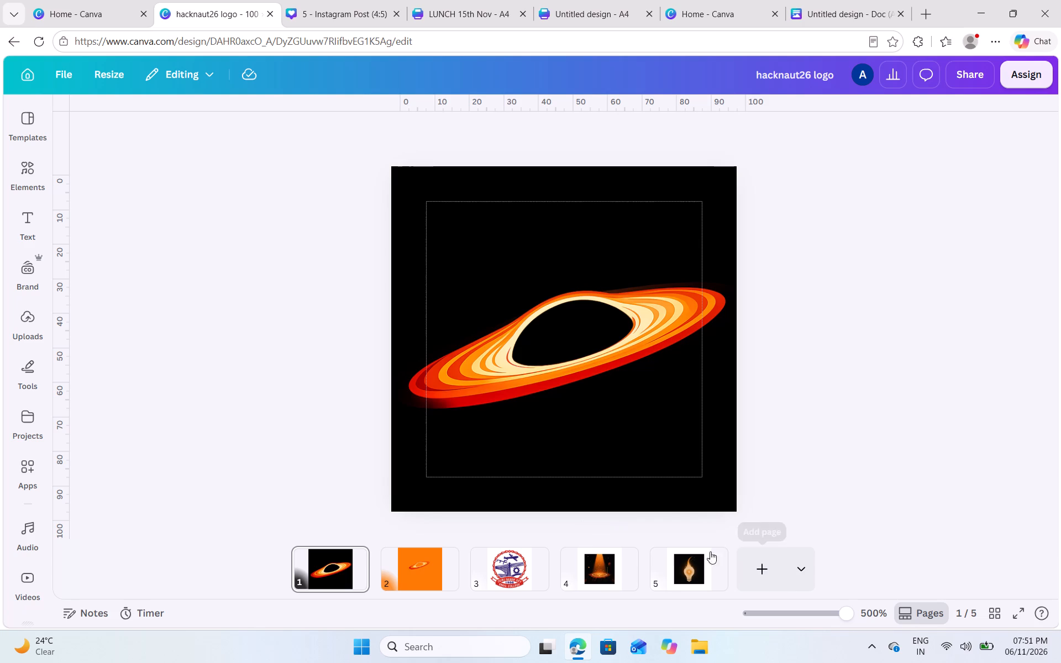
Look through the logo design's pages, shift the black hole graphic on page 1 slightly up and sideways, and copy it.
{"action": "left_click", "coordinate": [699, 558]}
{"action": "left_click", "coordinate": [604, 573]}
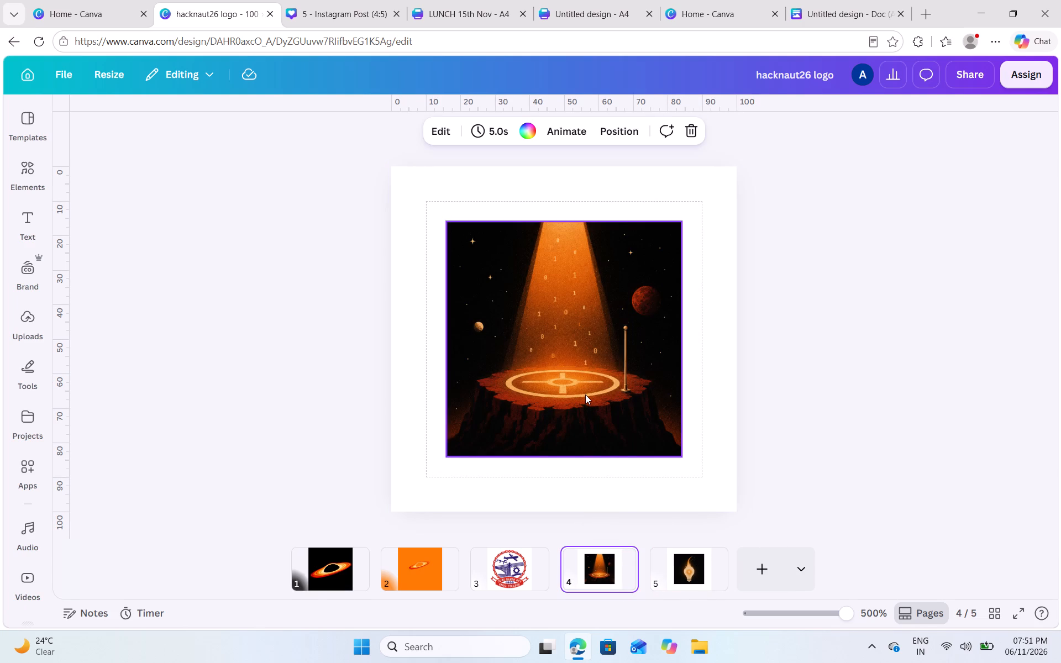
{"action": "left_click", "coordinate": [416, 567]}
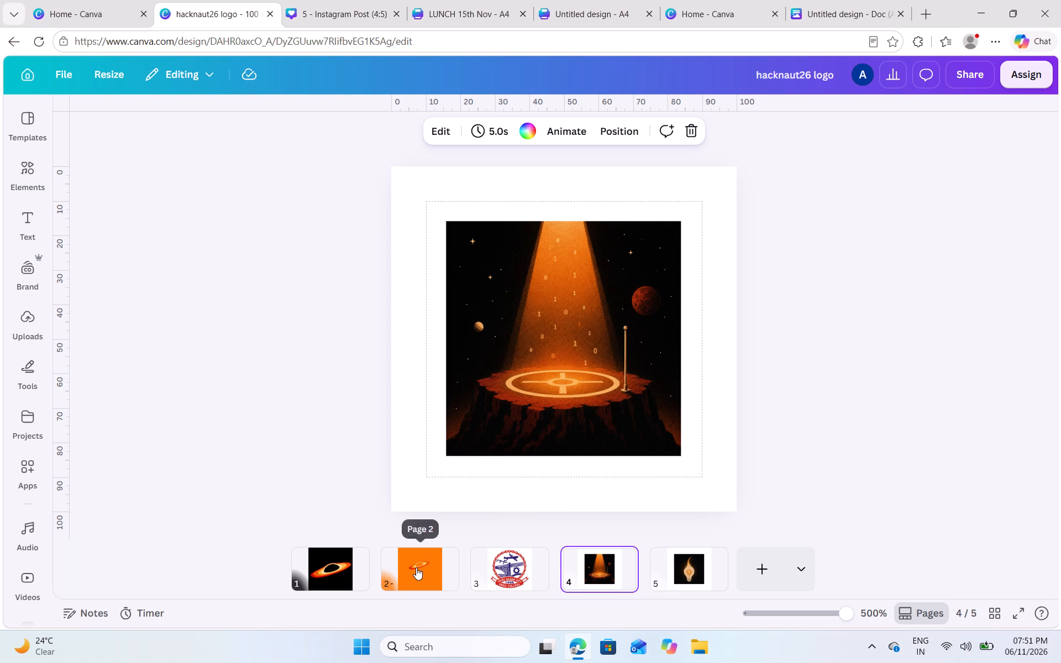
{"action": "left_click", "coordinate": [328, 564]}
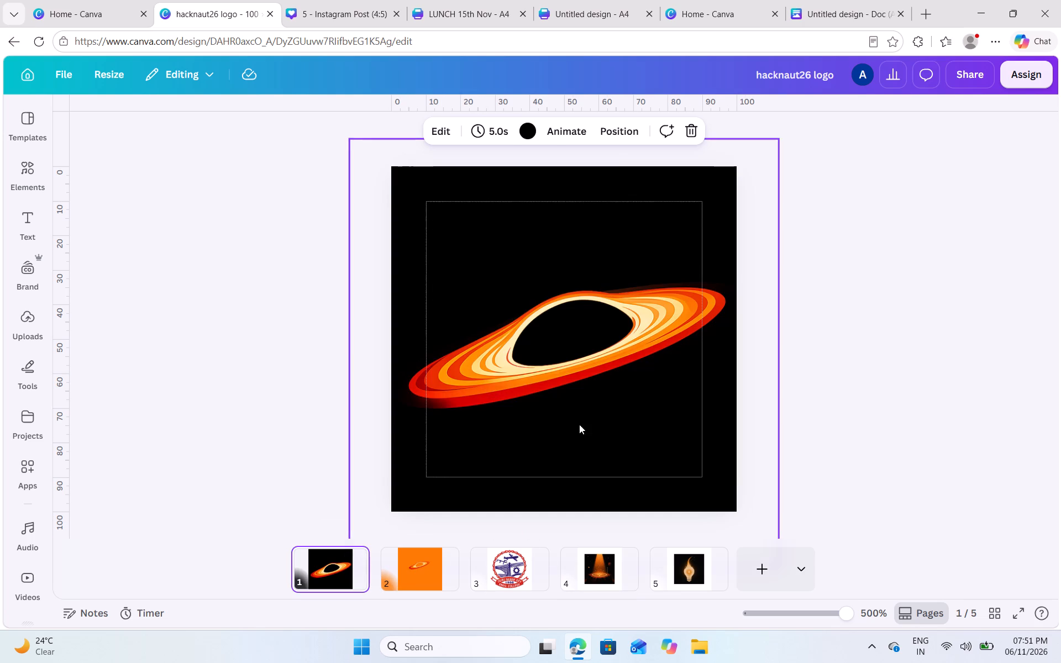
{"action": "left_click", "coordinate": [579, 432]}
{"action": "left_click_drag", "start_coordinate": [637, 430], "coordinate": [678, 401]}
{"action": "key", "text": "ctrl+c"}
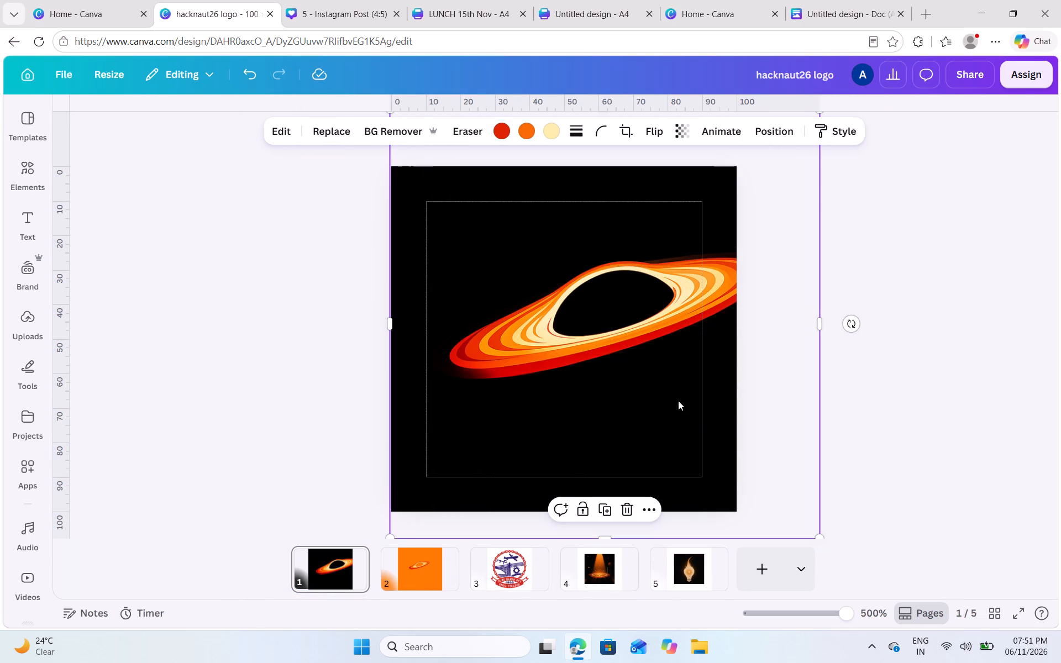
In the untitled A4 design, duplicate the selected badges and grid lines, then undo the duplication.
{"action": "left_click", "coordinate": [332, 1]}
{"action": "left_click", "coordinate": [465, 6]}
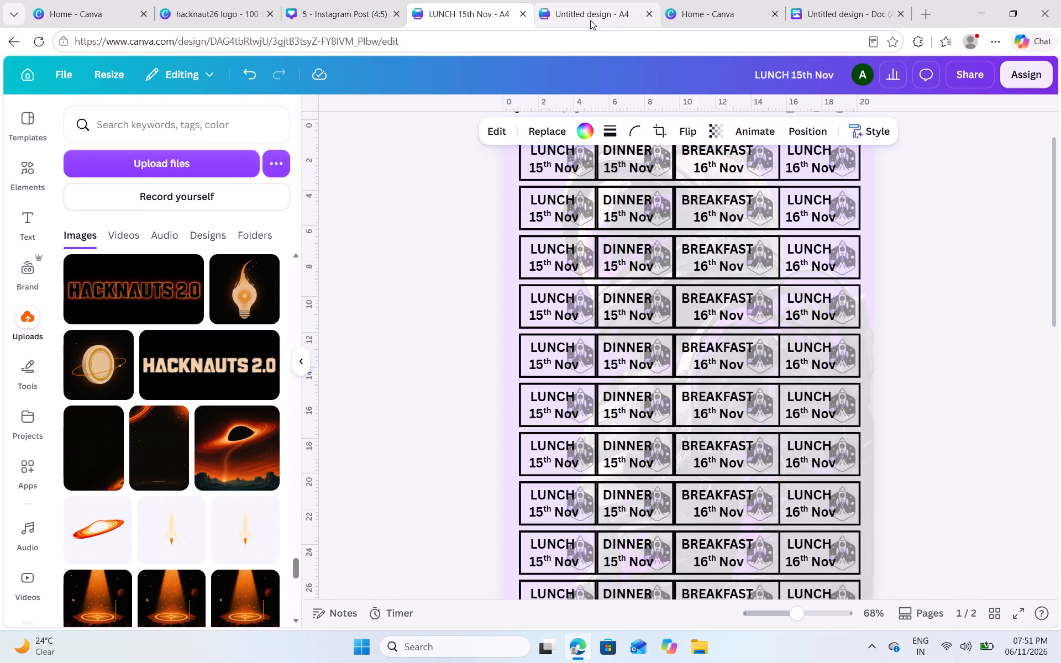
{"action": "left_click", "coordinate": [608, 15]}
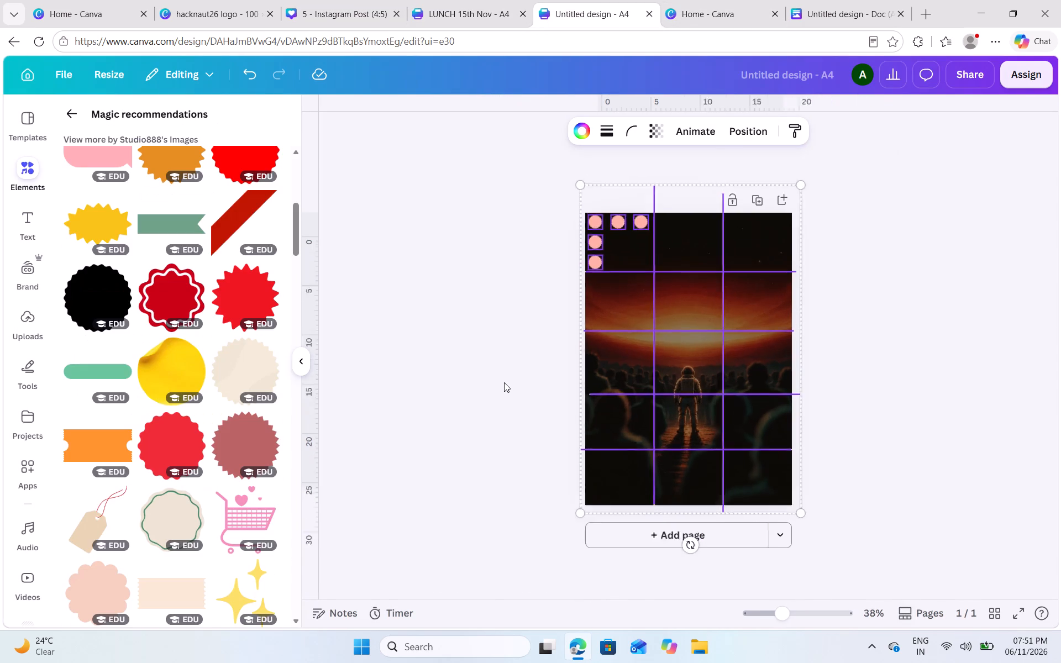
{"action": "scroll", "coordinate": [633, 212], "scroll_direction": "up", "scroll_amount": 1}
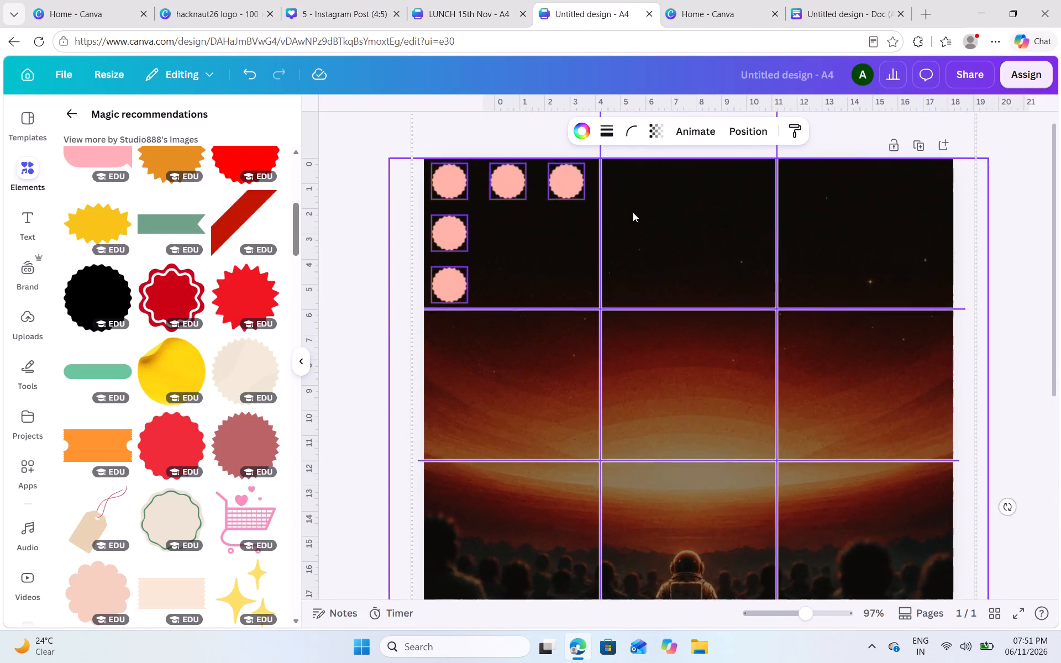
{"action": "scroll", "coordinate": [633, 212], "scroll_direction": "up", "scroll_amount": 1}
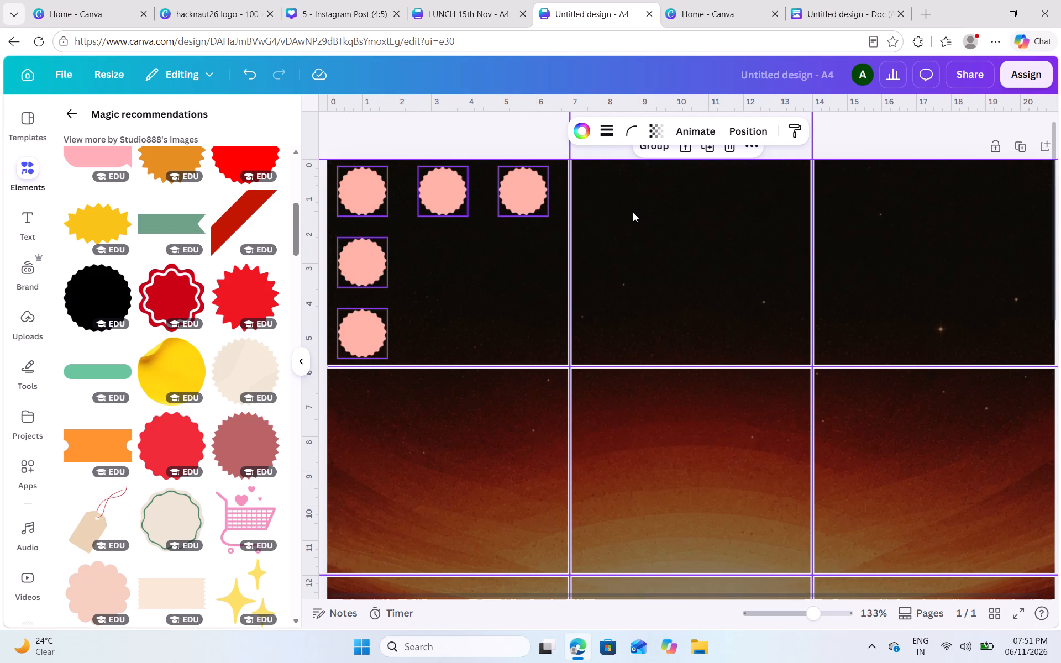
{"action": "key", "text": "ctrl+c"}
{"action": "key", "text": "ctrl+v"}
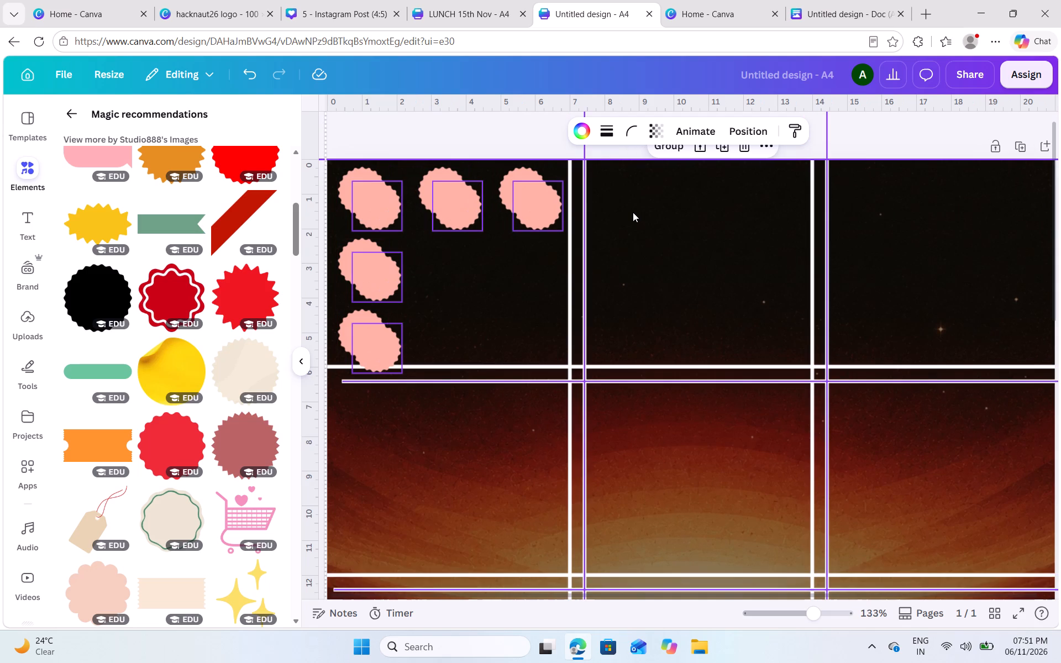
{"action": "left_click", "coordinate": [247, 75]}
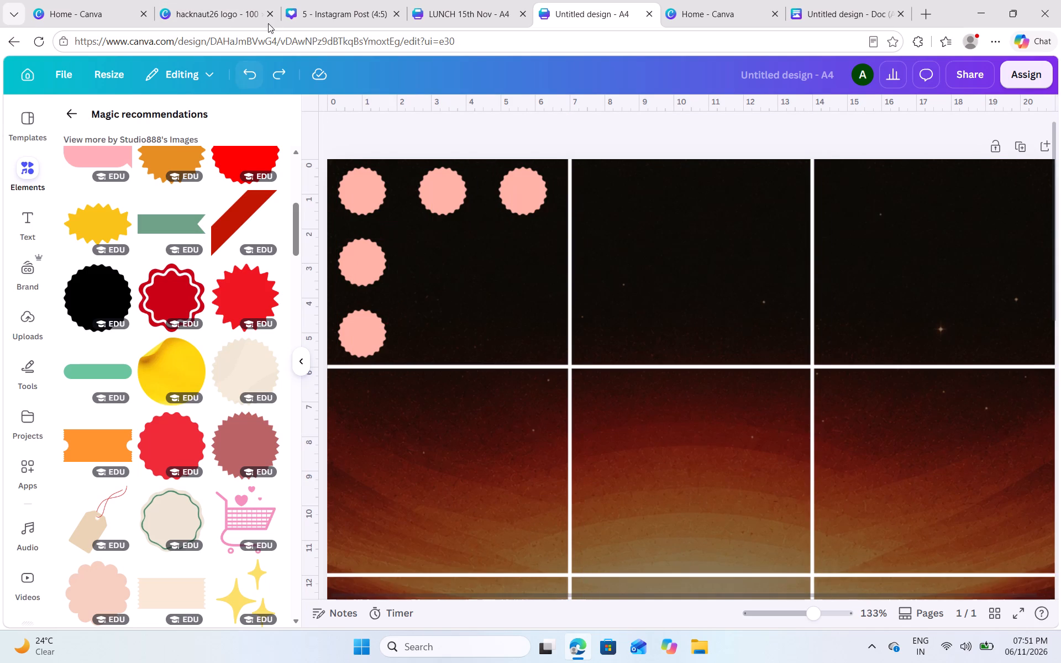
Copy the black hole graphic from the hacknaut26 logo design again and paste it into the untitled A4 design.
{"action": "left_click", "coordinate": [345, 2]}
{"action": "left_click", "coordinate": [234, 2]}
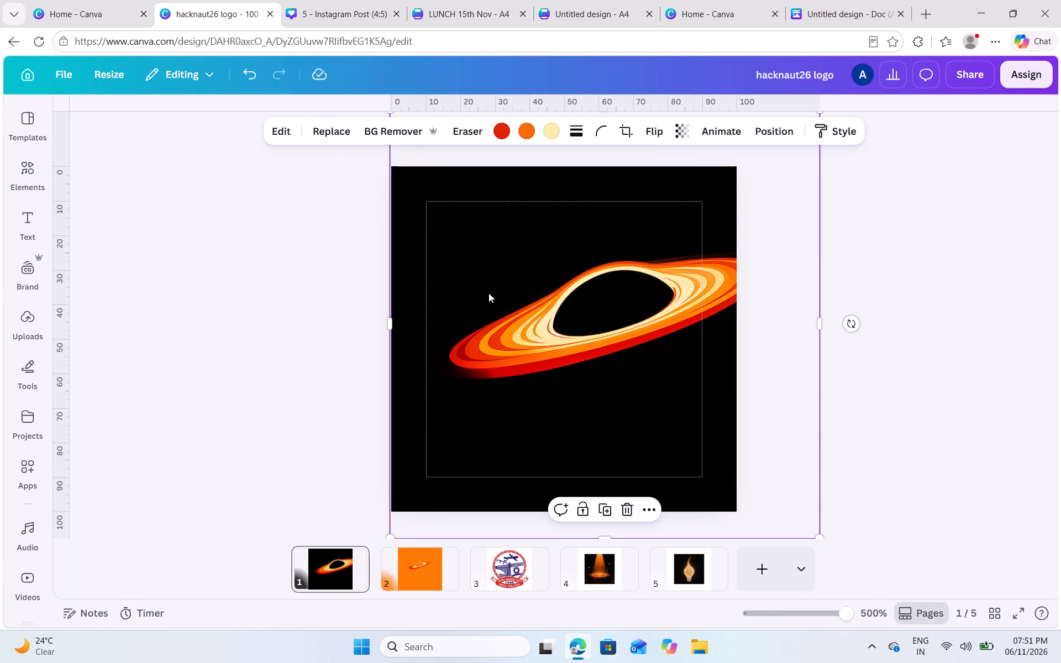
{"action": "key", "text": "ctrl+c"}
{"action": "left_click", "coordinate": [819, 2]}
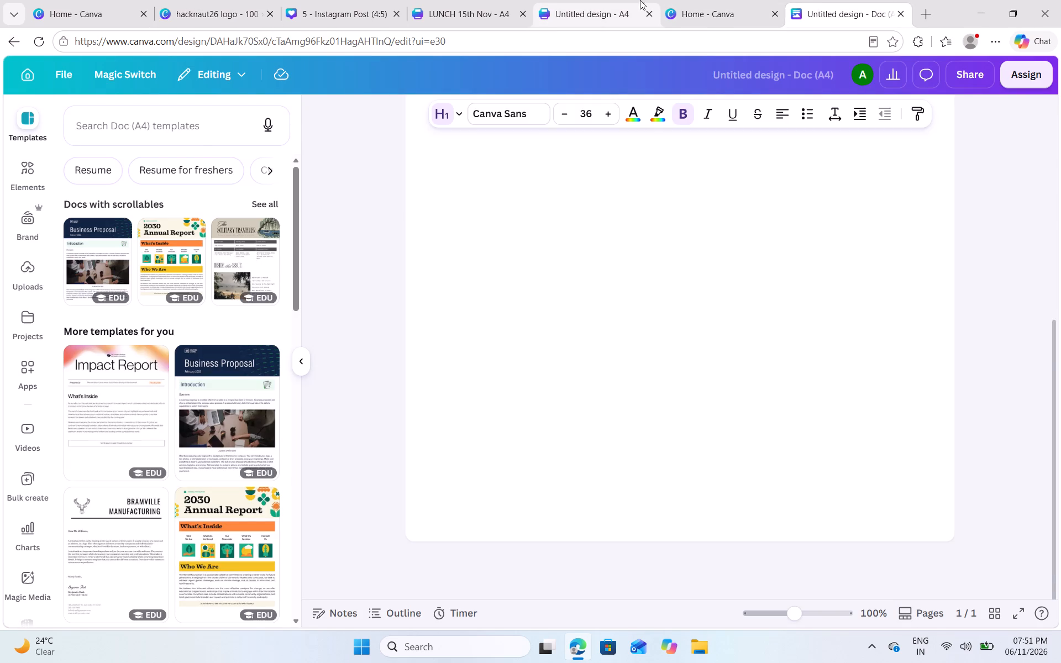
{"action": "left_click", "coordinate": [593, 1]}
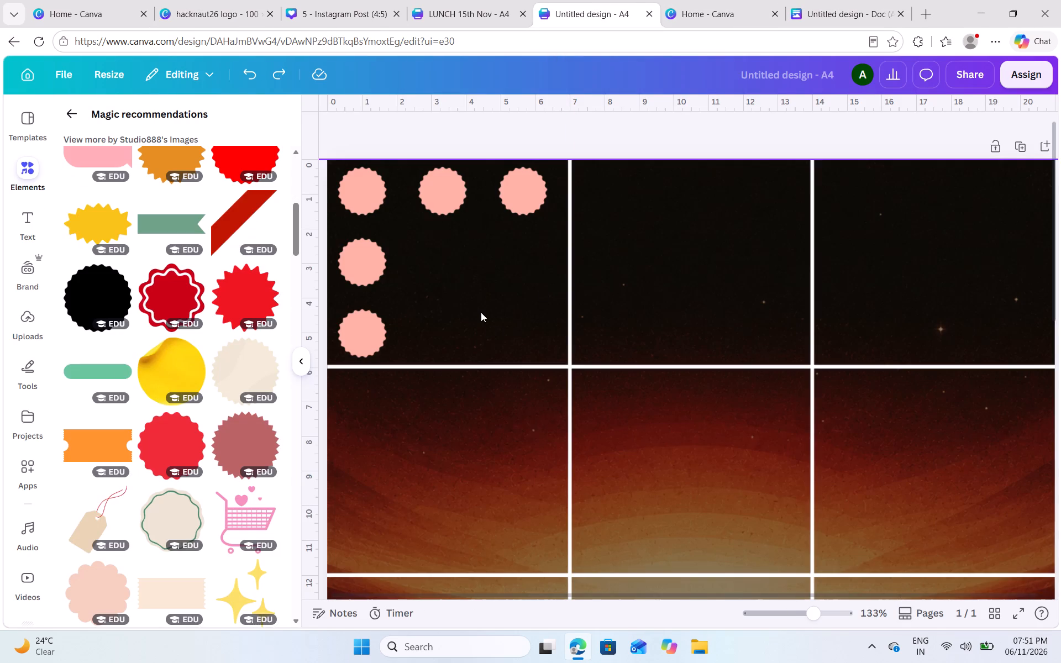
{"action": "key", "text": "ctrl+v"}
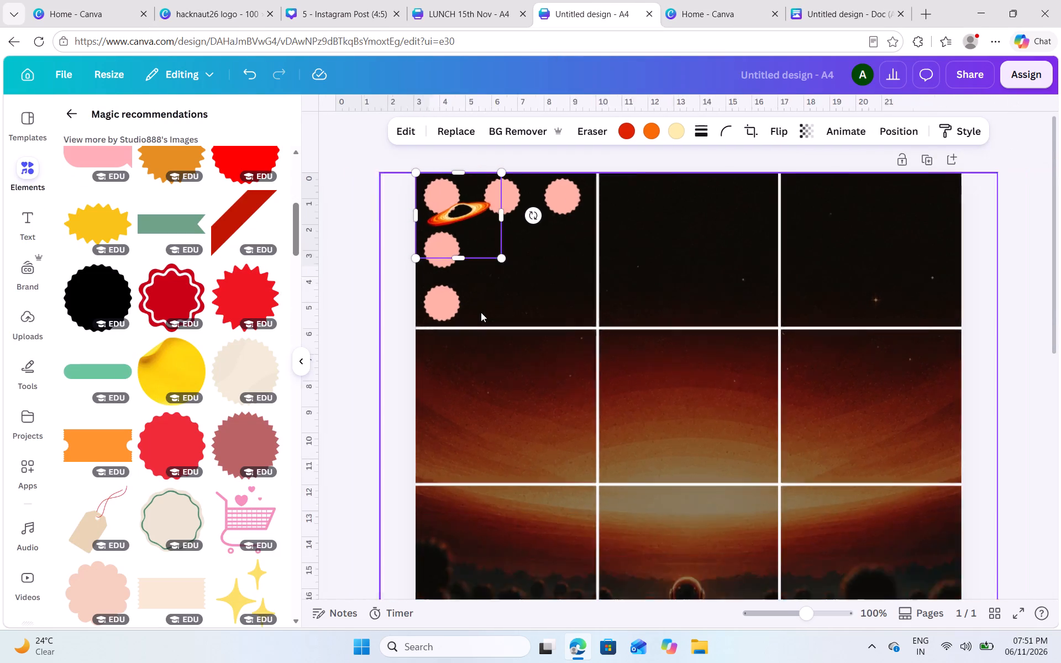
Enlarge the pasted black hole graphic to about 6.2 cm square to fill the first coupon cell.
{"action": "scroll", "coordinate": [481, 312], "scroll_direction": "up", "scroll_amount": 2}
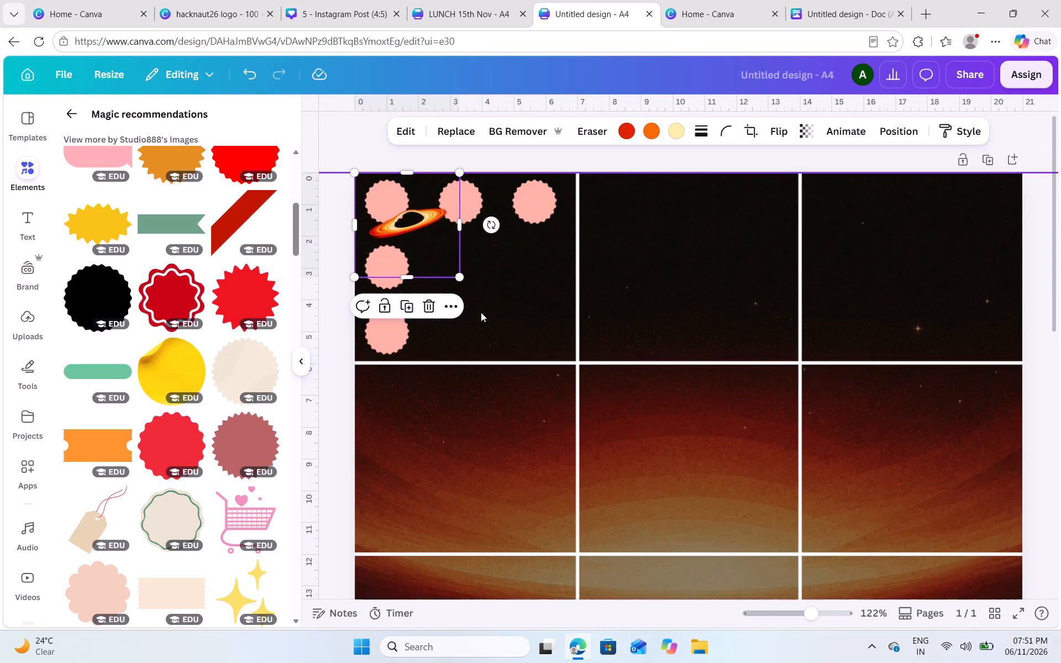
{"action": "left_click_drag", "start_coordinate": [461, 275], "coordinate": [585, 364]}
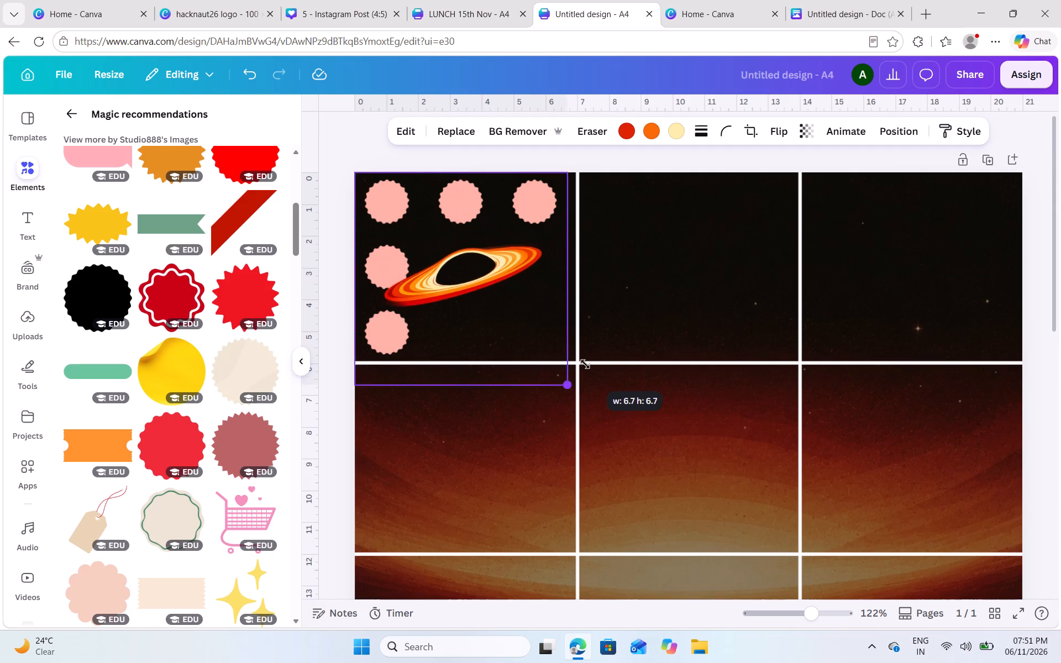
Resize the black hole graphic to about 6.2 cm square and position it centrally within the first coupon cell.
{"action": "left_click_drag", "start_coordinate": [585, 364], "coordinate": [580, 343]}
{"action": "left_click_drag", "start_coordinate": [477, 309], "coordinate": [489, 302]}
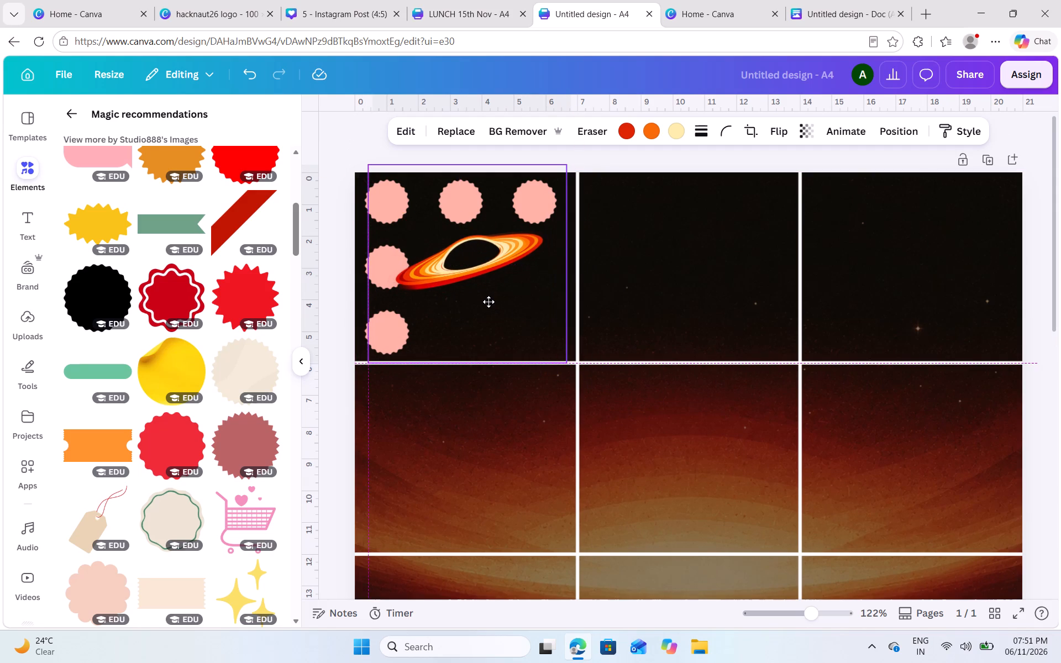
{"action": "left_click_drag", "start_coordinate": [489, 302], "coordinate": [484, 303]}
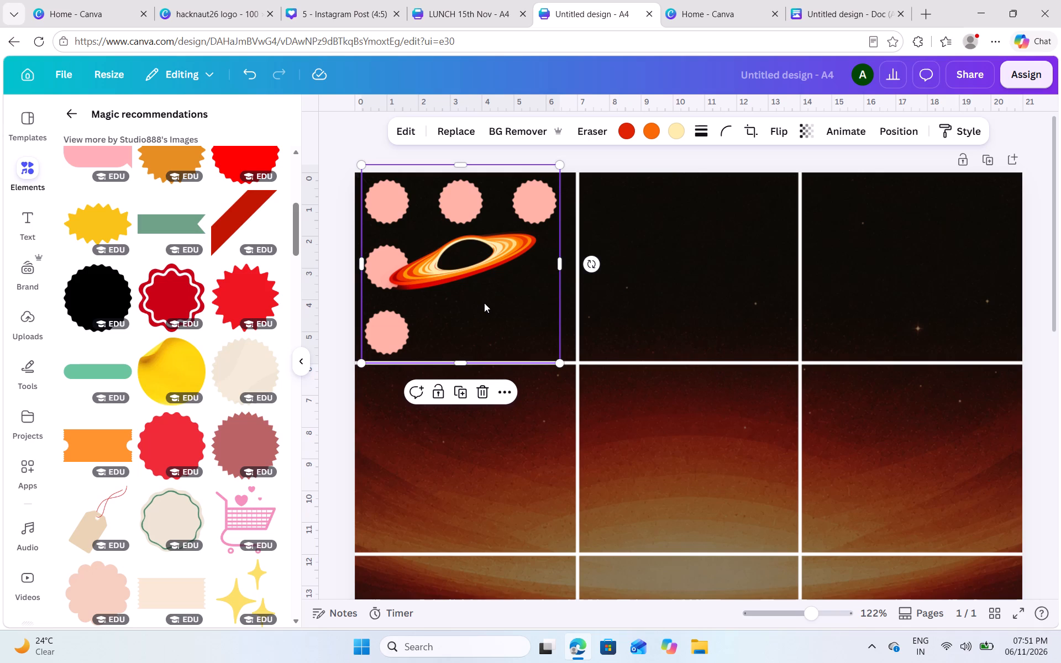
Send the black hole graphic to the back so it sits behind the pink badges.
{"action": "left_click", "coordinate": [892, 120]}
{"action": "left_click", "coordinate": [242, 212]}
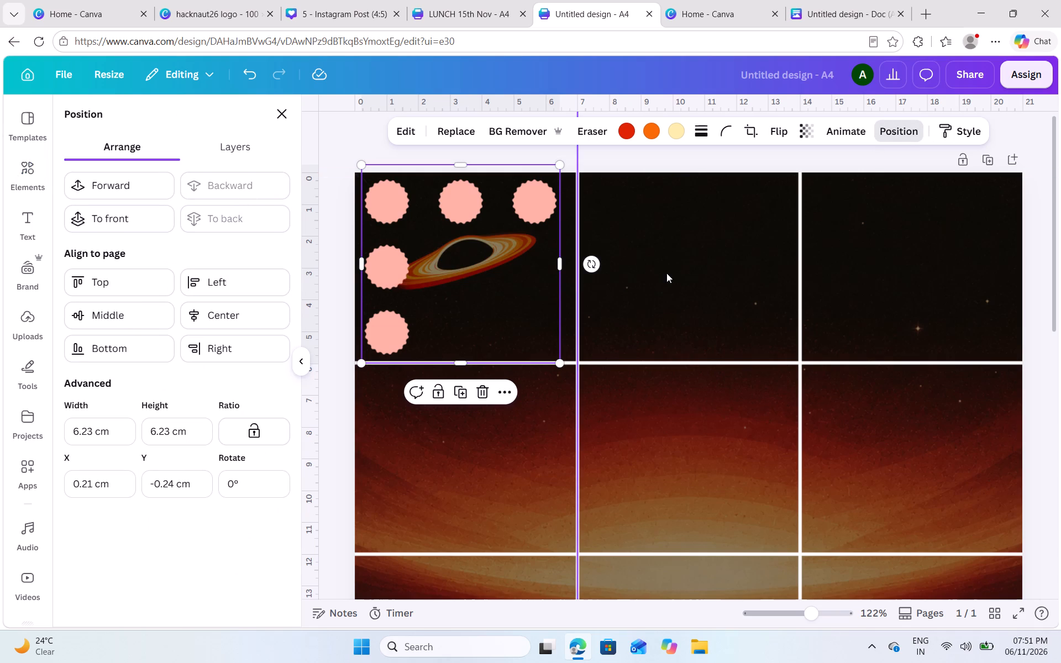
Look over the whole A4 page and check the other open designs, the blank A4 doc and the home pages.
{"action": "scroll", "coordinate": [634, 262], "scroll_direction": "right", "scroll_amount": 4}
{"action": "scroll", "coordinate": [634, 262], "scroll_direction": "up", "scroll_amount": 1}
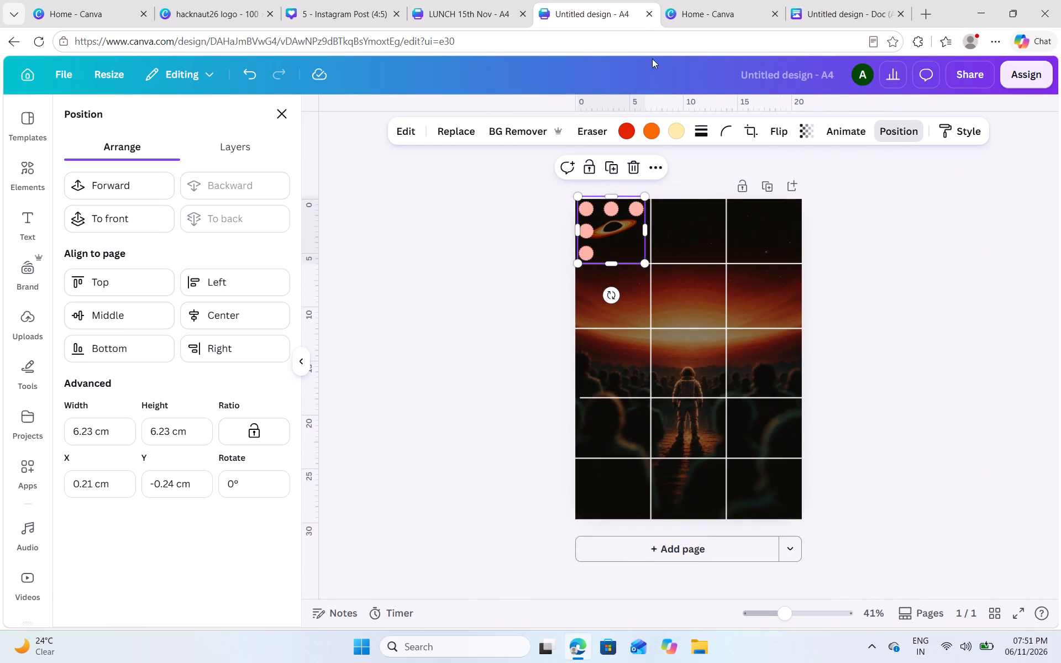
{"action": "left_click", "coordinate": [705, 4]}
{"action": "left_click", "coordinate": [486, 1]}
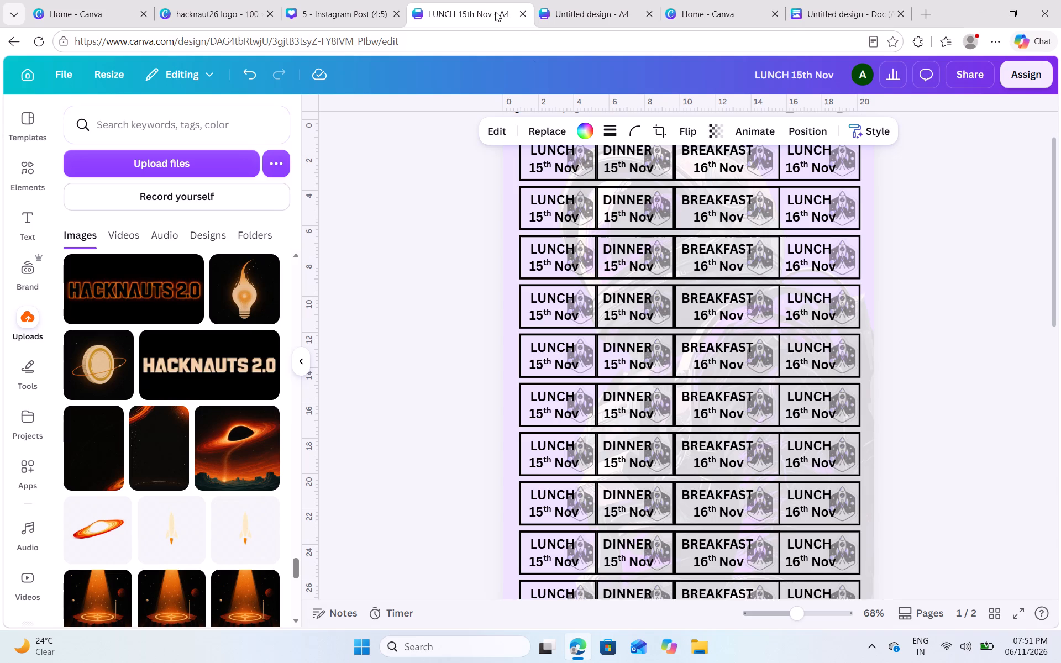
{"action": "left_click", "coordinate": [574, 4]}
{"action": "left_click", "coordinate": [335, 13]}
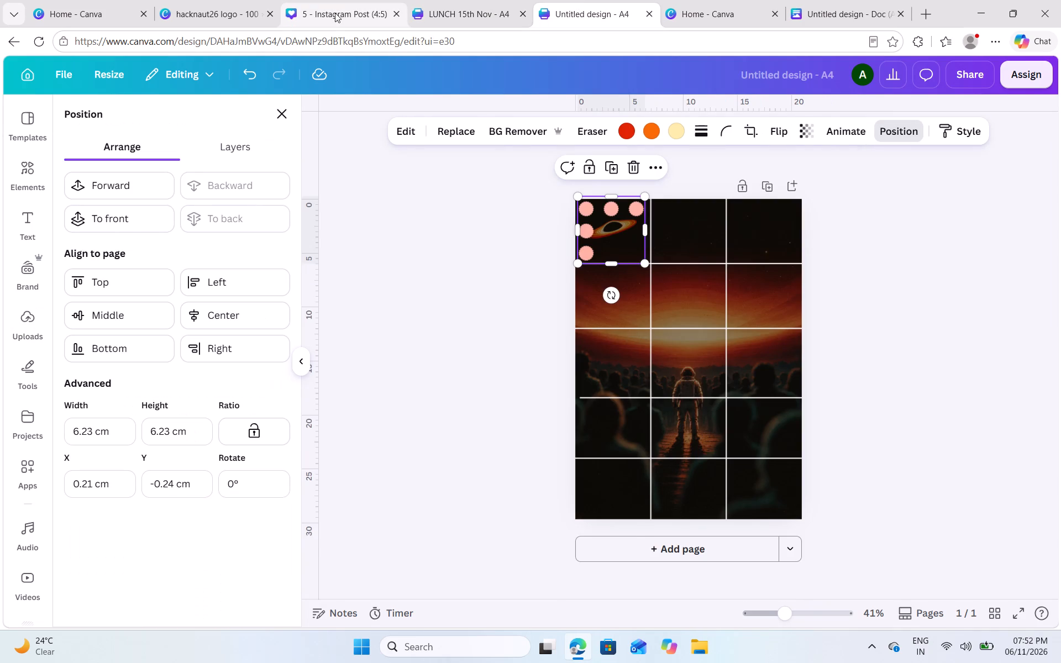
{"action": "left_click", "coordinate": [211, 0]}
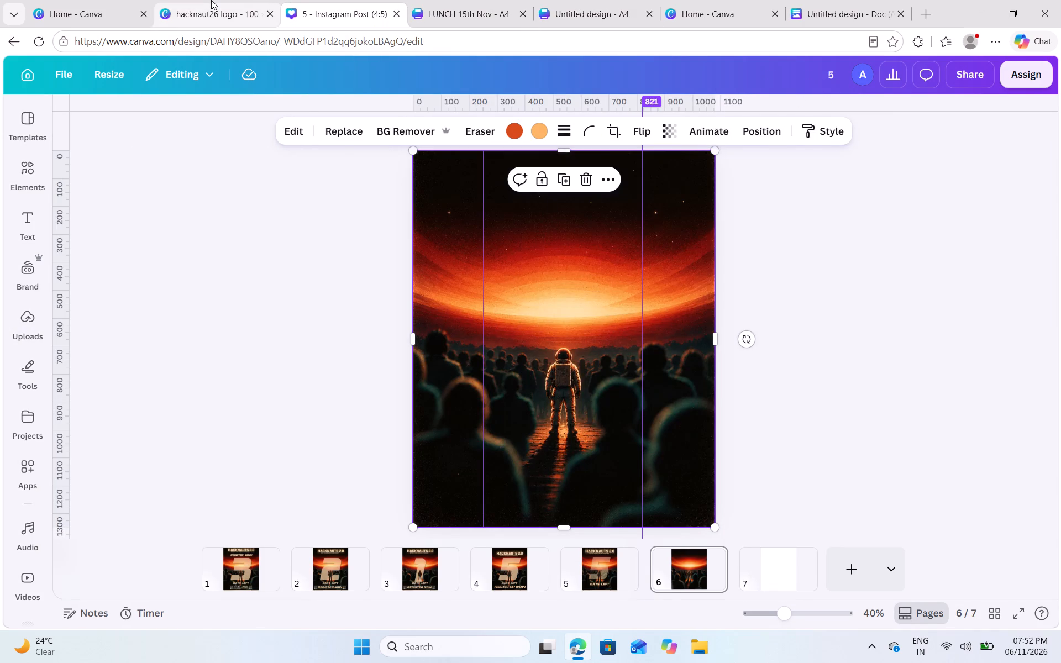
{"action": "left_click", "coordinate": [58, 0]}
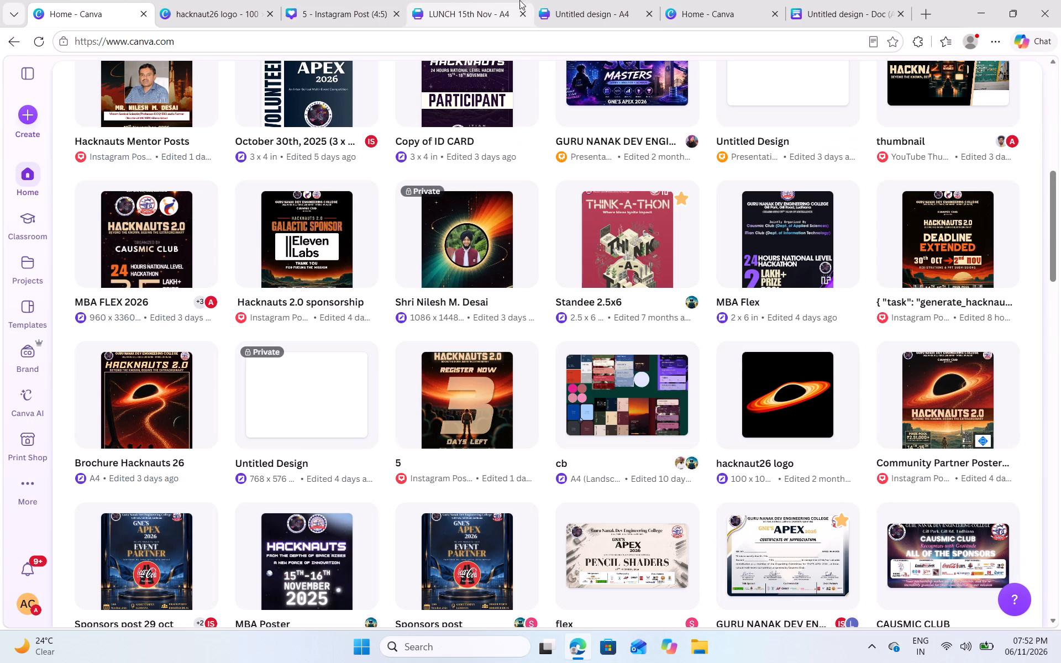
{"action": "left_click", "coordinate": [563, 3]}
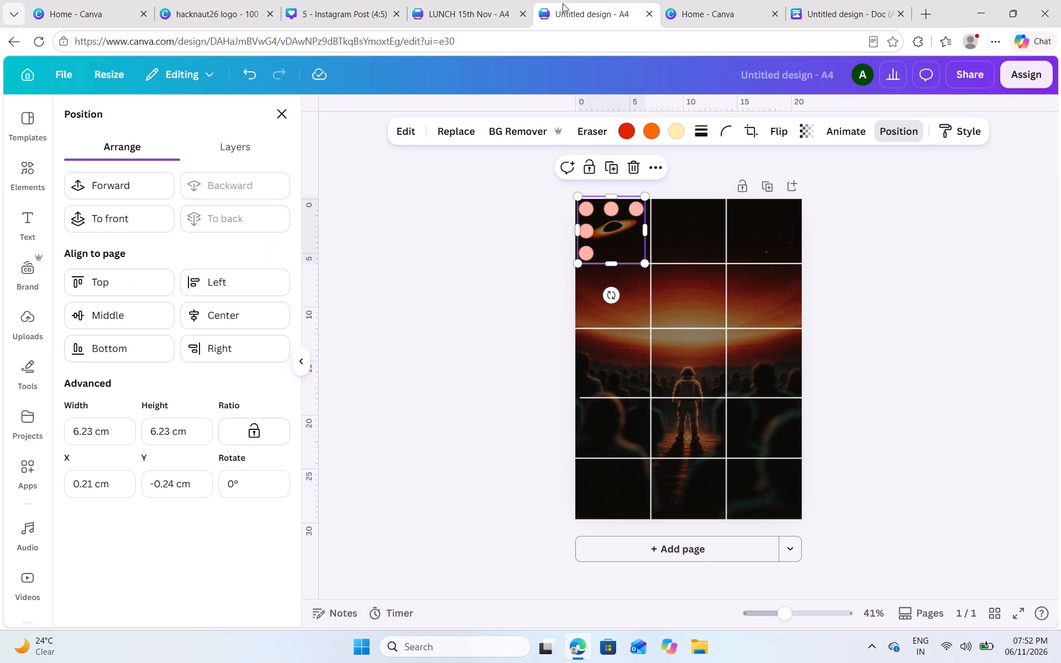
{"action": "scroll", "coordinate": [673, 143], "scroll_direction": "up", "scroll_amount": 3}
{"action": "scroll", "coordinate": [669, 256], "scroll_direction": "up", "scroll_amount": 3}
{"action": "left_click", "coordinate": [838, 0]}
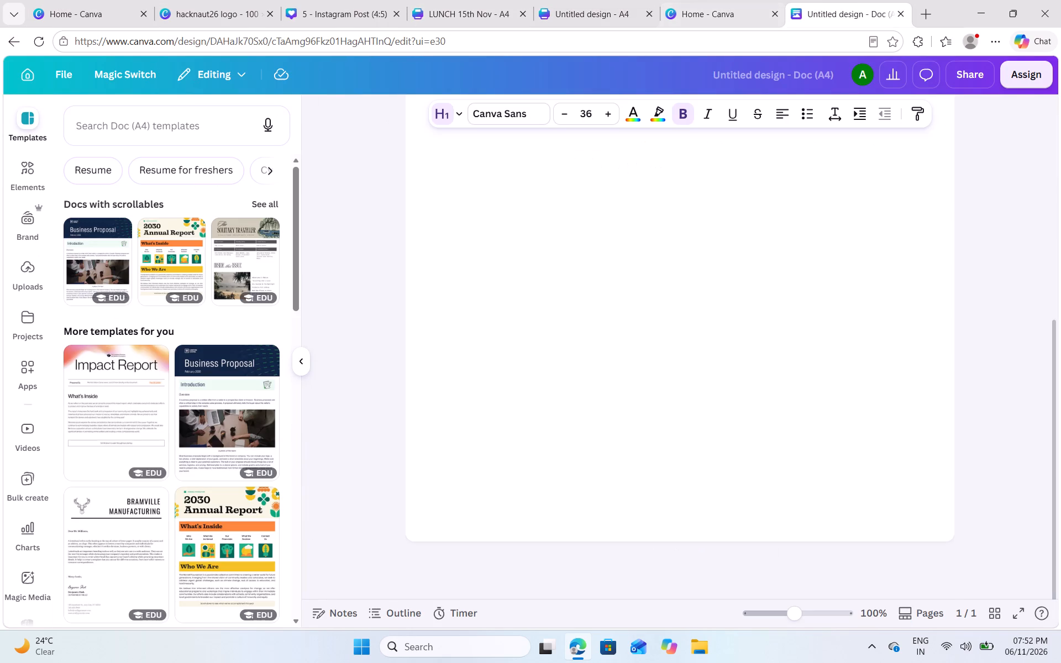
{"action": "scroll", "coordinate": [732, 185], "scroll_direction": "up", "scroll_amount": 7}
{"action": "left_click", "coordinate": [745, 0]}
{"action": "scroll", "coordinate": [598, 300], "scroll_direction": "up", "scroll_amount": 4}
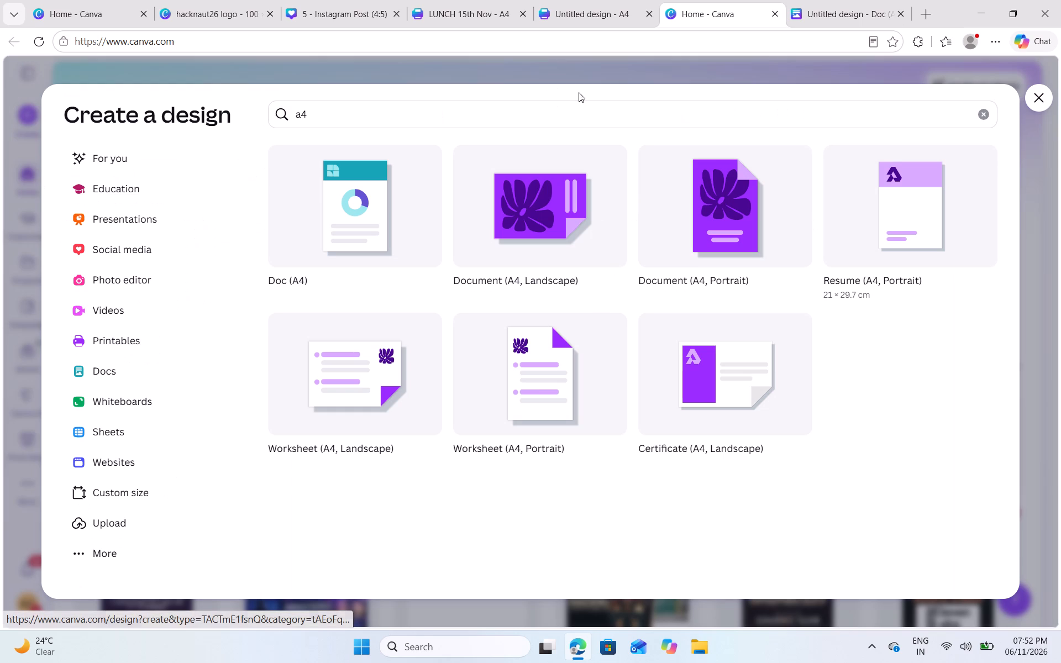
Return to the LUNCH 15th Nov design and paste the black hole graphic onto page 2.
{"action": "left_click", "coordinate": [581, 2]}
{"action": "scroll", "coordinate": [546, 365], "scroll_direction": "up", "scroll_amount": 2}
{"action": "scroll", "coordinate": [546, 365], "scroll_direction": "down", "scroll_amount": 5}
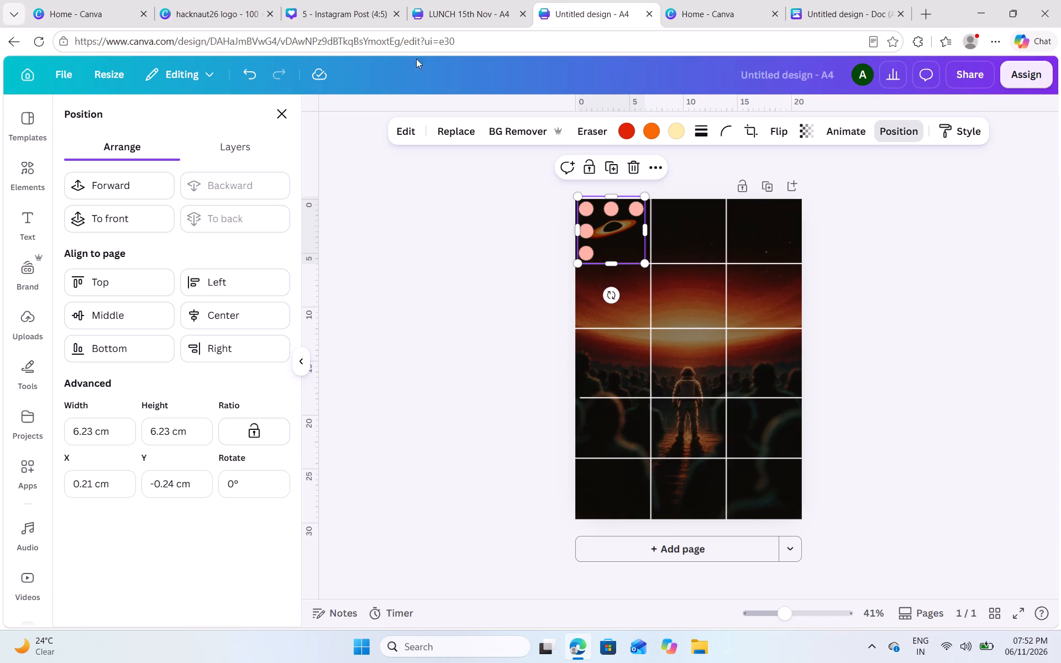
{"action": "left_click", "coordinate": [454, 2]}
{"action": "scroll", "coordinate": [650, 312], "scroll_direction": "up", "scroll_amount": 4}
{"action": "scroll", "coordinate": [650, 312], "scroll_direction": "down", "scroll_amount": 4}
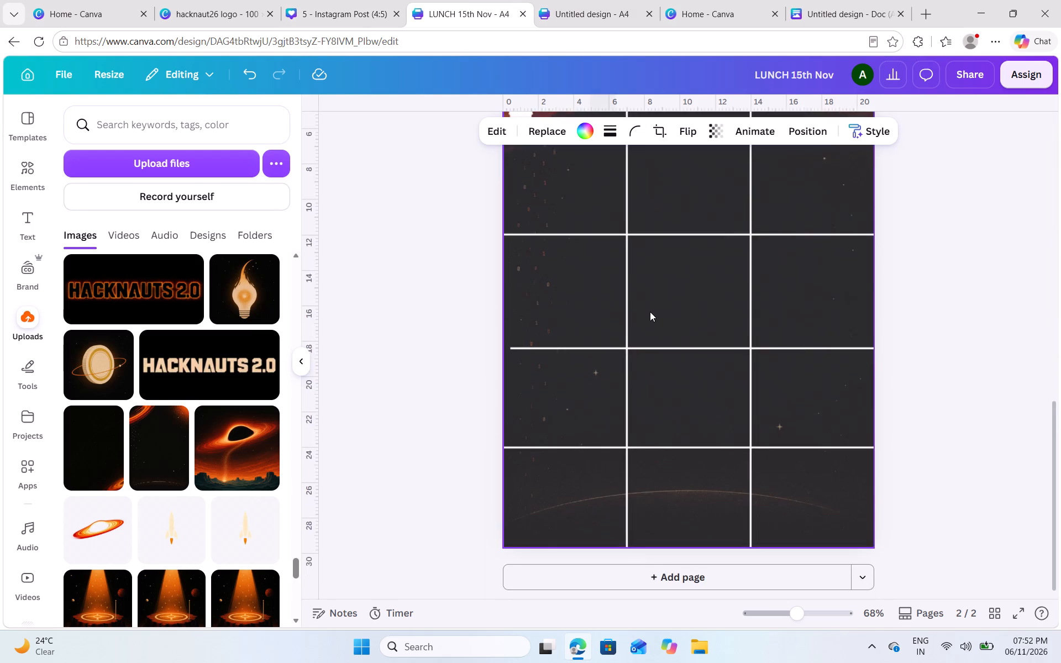
{"action": "scroll", "coordinate": [650, 312], "scroll_direction": "up", "scroll_amount": 2}
{"action": "scroll", "coordinate": [650, 312], "scroll_direction": "right", "scroll_amount": 2}
{"action": "left_click", "coordinate": [668, 363]}
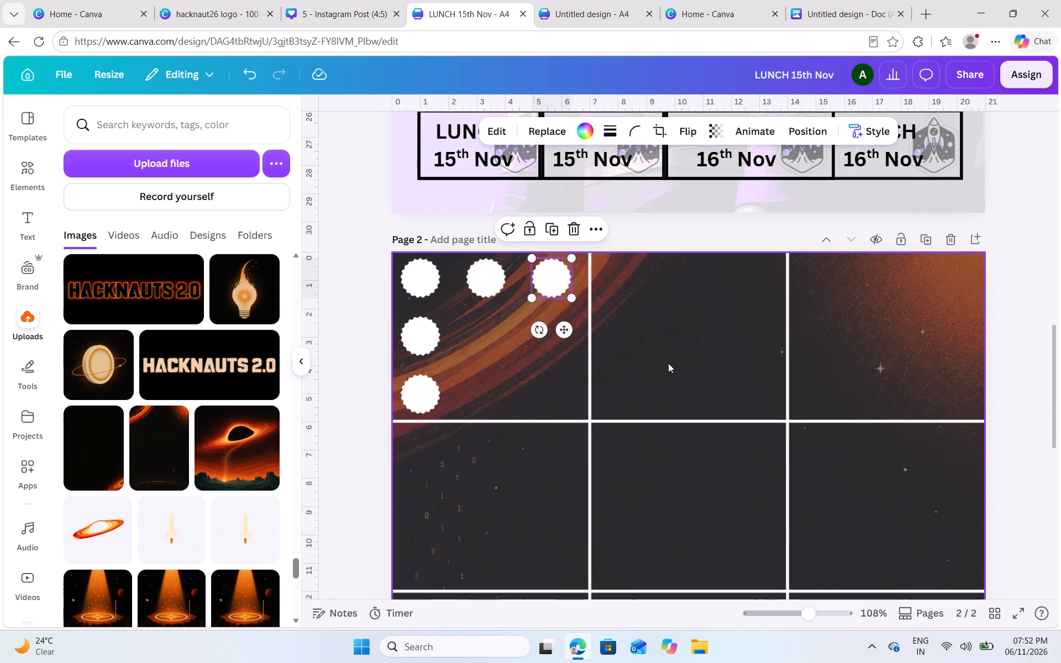
{"action": "key", "text": "ctrl+v"}
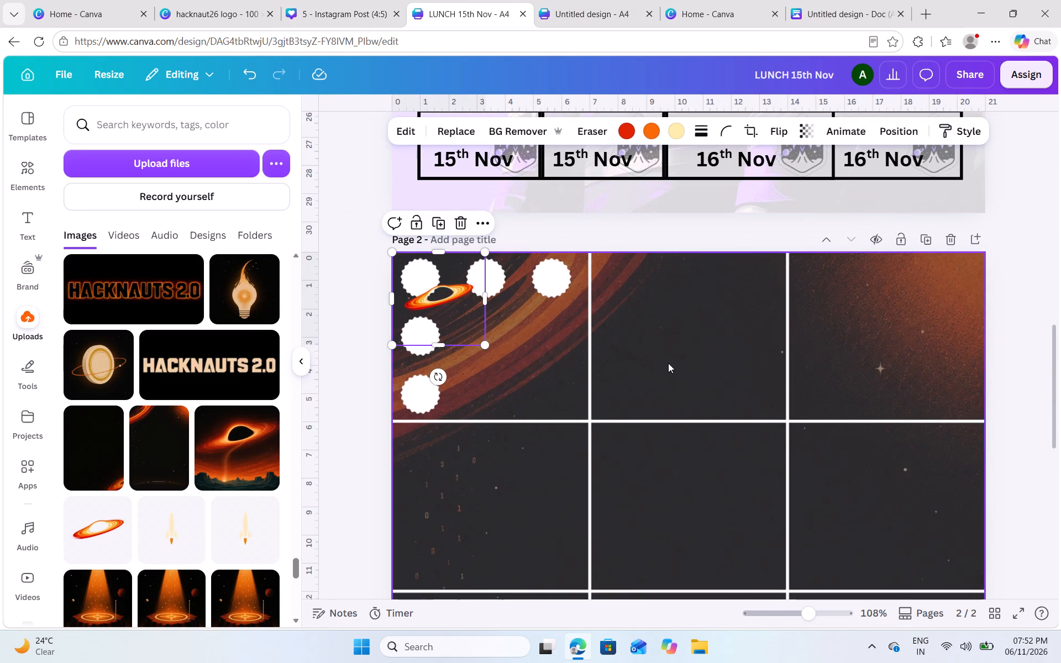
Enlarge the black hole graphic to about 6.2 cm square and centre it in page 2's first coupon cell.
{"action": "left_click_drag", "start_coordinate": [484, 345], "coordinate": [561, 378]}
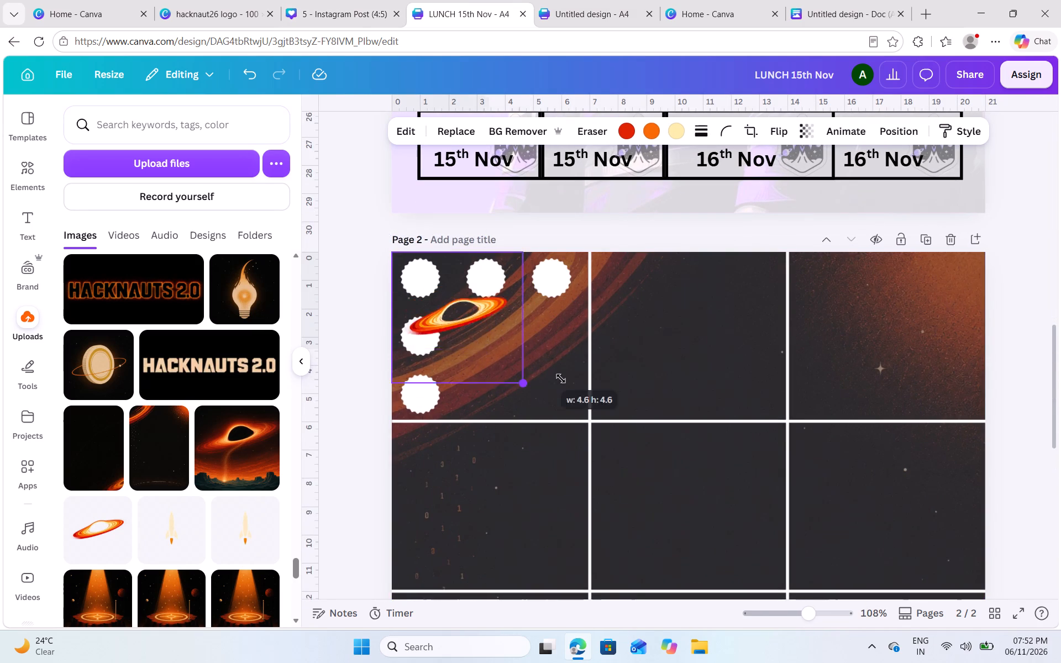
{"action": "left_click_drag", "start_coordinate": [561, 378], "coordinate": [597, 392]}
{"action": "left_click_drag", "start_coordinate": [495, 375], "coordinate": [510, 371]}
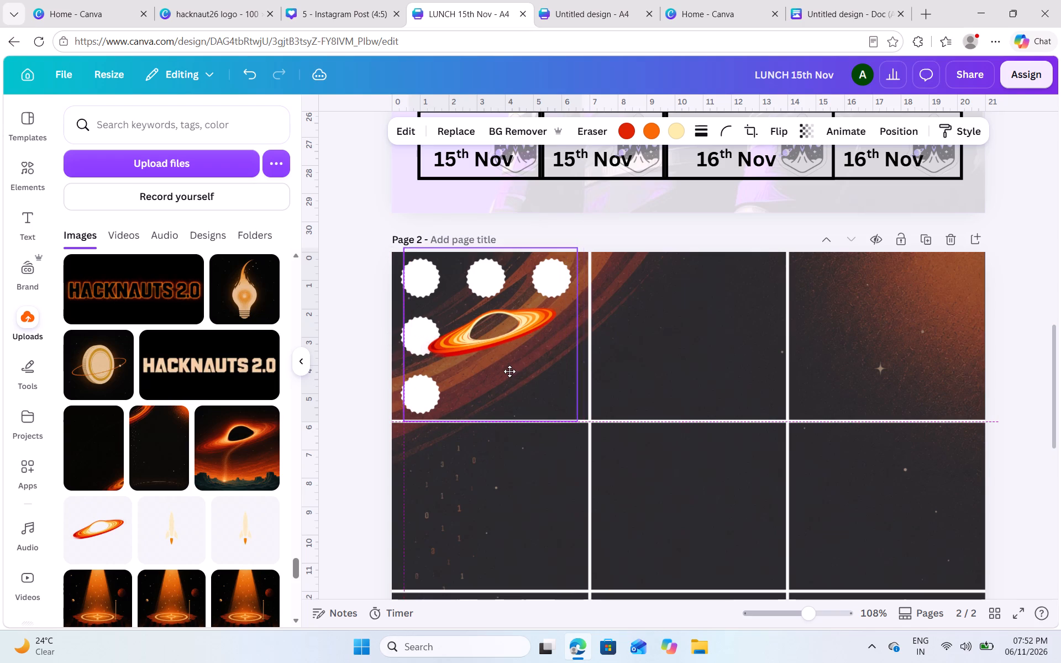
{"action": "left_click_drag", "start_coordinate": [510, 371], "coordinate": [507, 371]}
Delete the black hole graphic from page 2.
{"action": "left_click", "coordinate": [512, 224]}
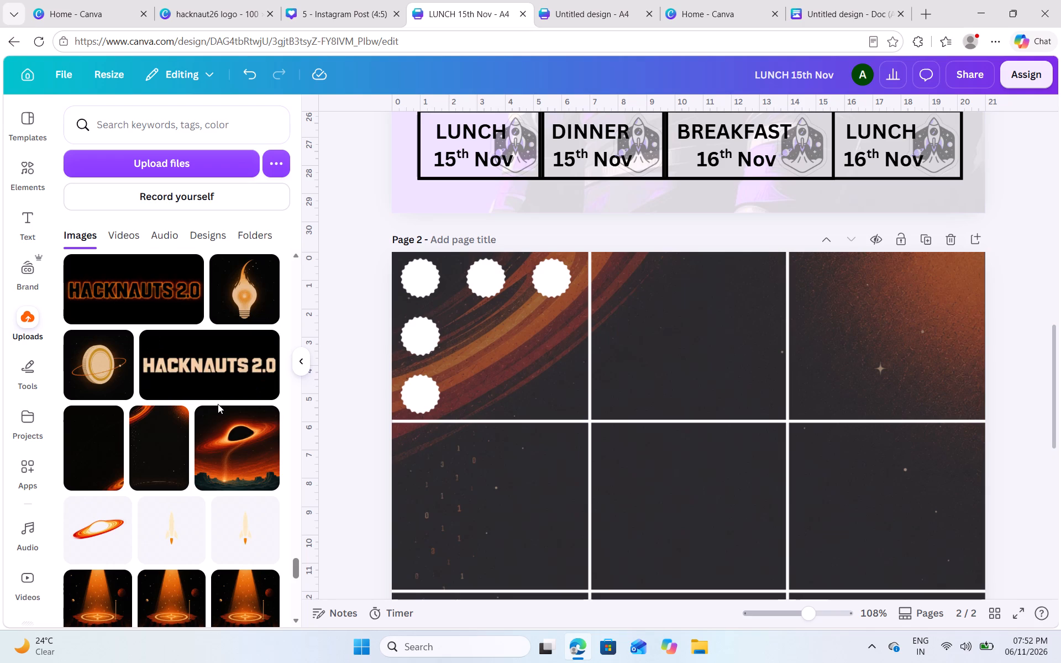
Add the uploaded orange spotlight-and-platform image to page 2 and move it over the first coupon cell.
{"action": "scroll", "coordinate": [218, 404], "scroll_direction": "down", "scroll_amount": 1}
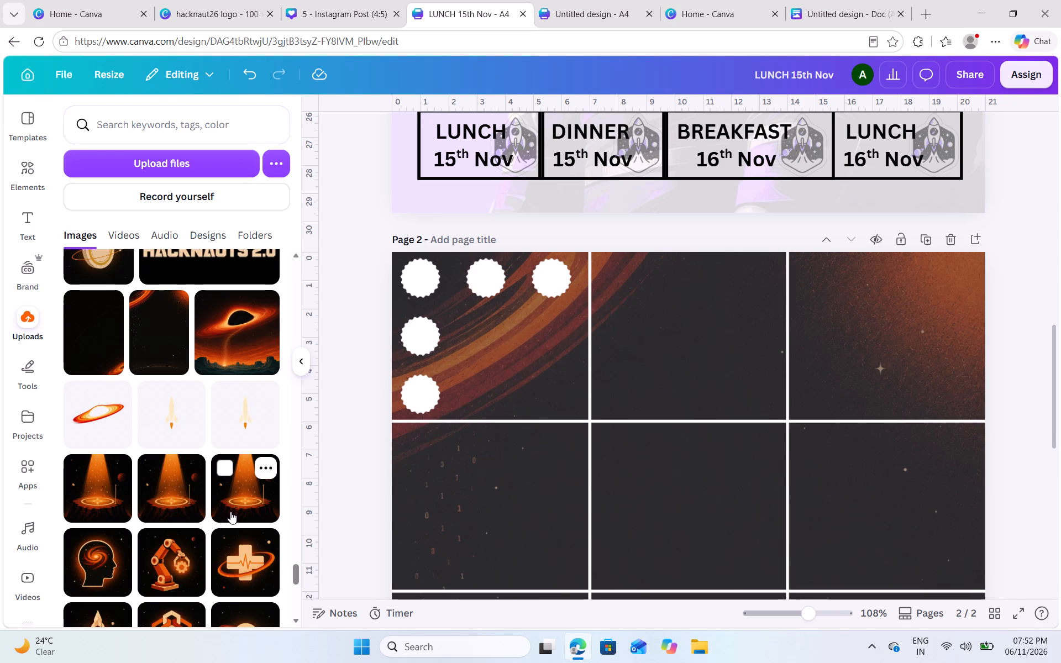
{"action": "left_click", "coordinate": [235, 502]}
{"action": "scroll", "coordinate": [206, 538], "scroll_direction": "down", "scroll_amount": 1}
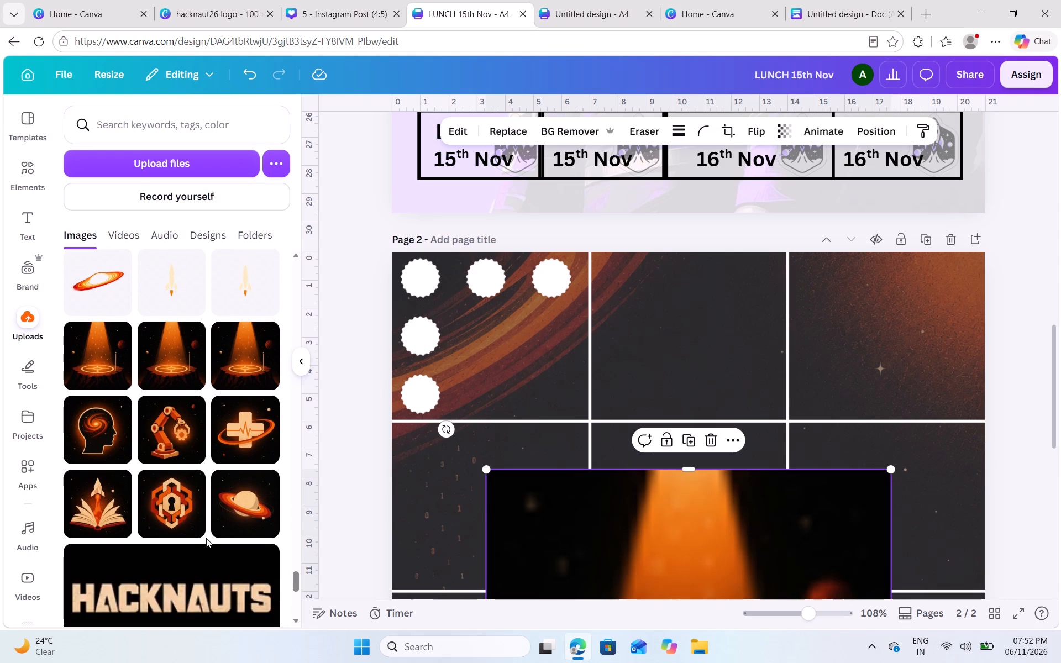
{"action": "scroll", "coordinate": [206, 538], "scroll_direction": "down", "scroll_amount": 1}
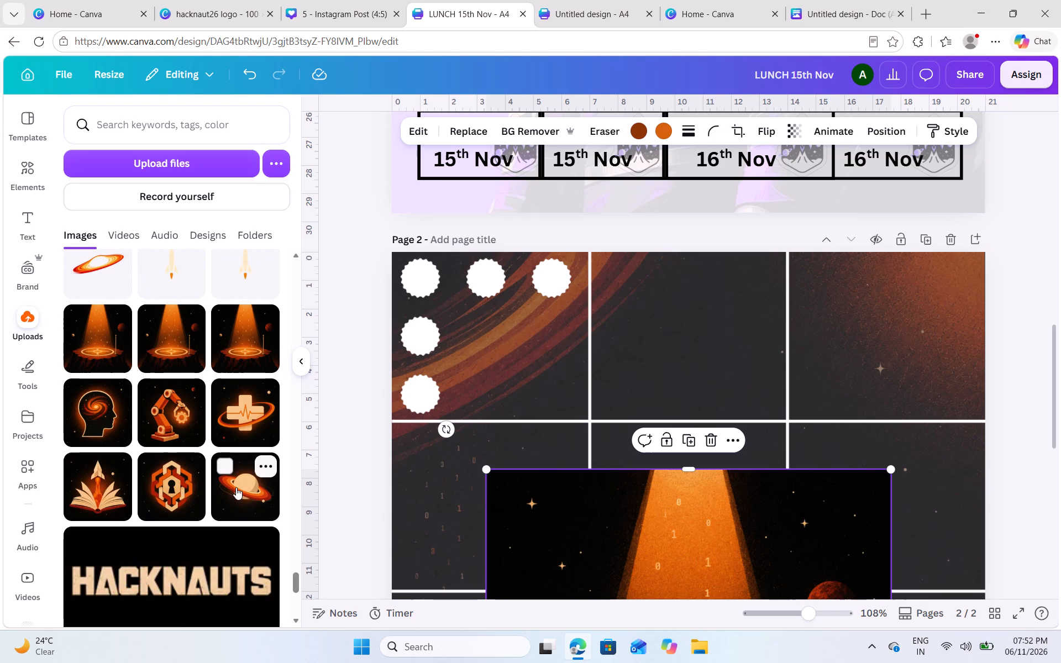
{"action": "left_click_drag", "start_coordinate": [652, 540], "coordinate": [535, 310]}
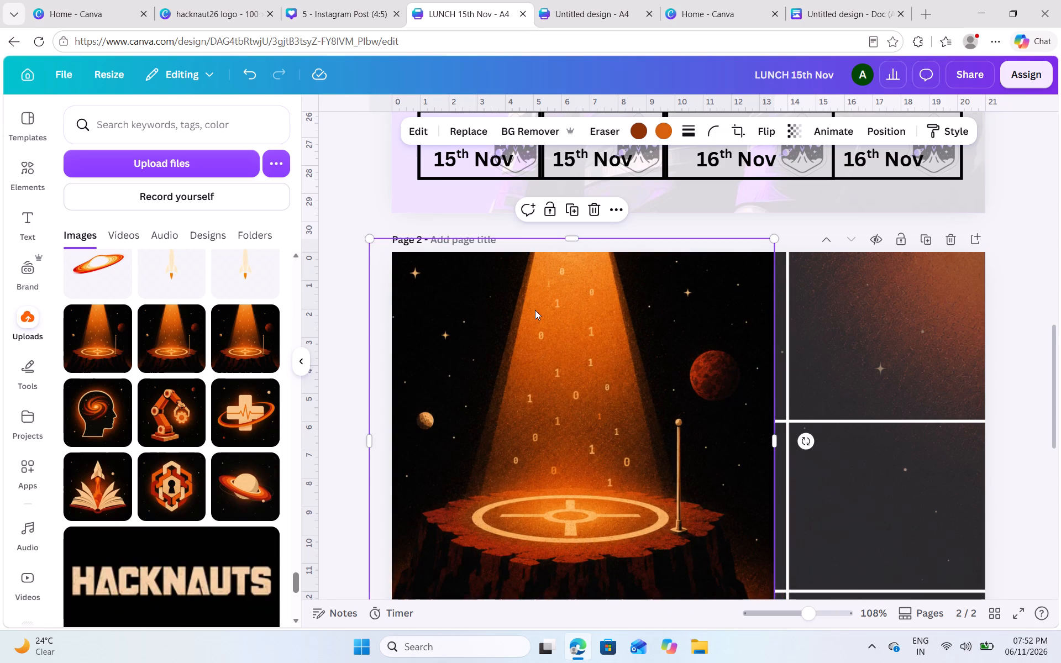
Scale the spotlight image to about 7 cm square and align it with the first cell's side and bottom edges, overhanging the page top.
{"action": "scroll", "coordinate": [535, 310], "scroll_direction": "down", "scroll_amount": 1}
{"action": "scroll", "coordinate": [703, 512], "scroll_direction": "down", "scroll_amount": 1}
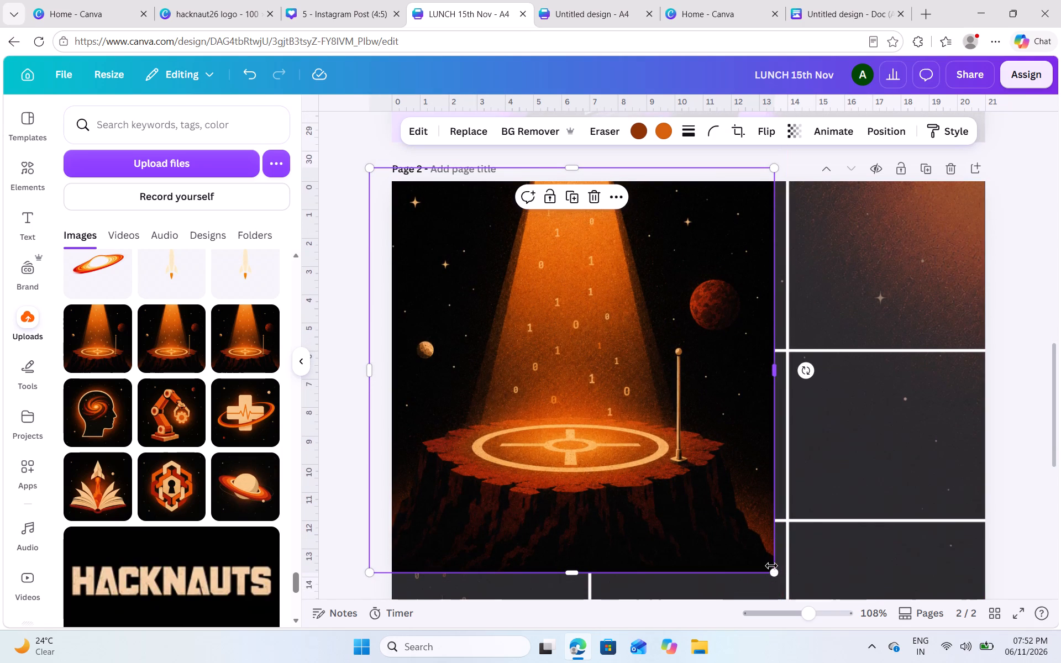
{"action": "left_click_drag", "start_coordinate": [768, 575], "coordinate": [758, 563]}
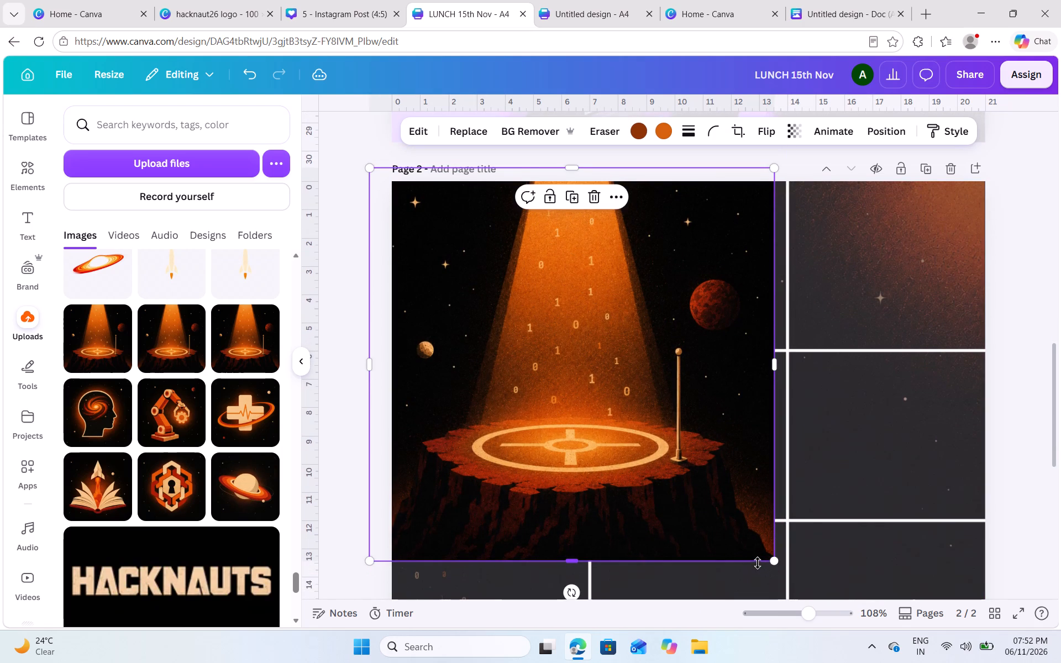
{"action": "key", "text": "ctrl+z"}
{"action": "left_click_drag", "start_coordinate": [776, 572], "coordinate": [575, 343]}
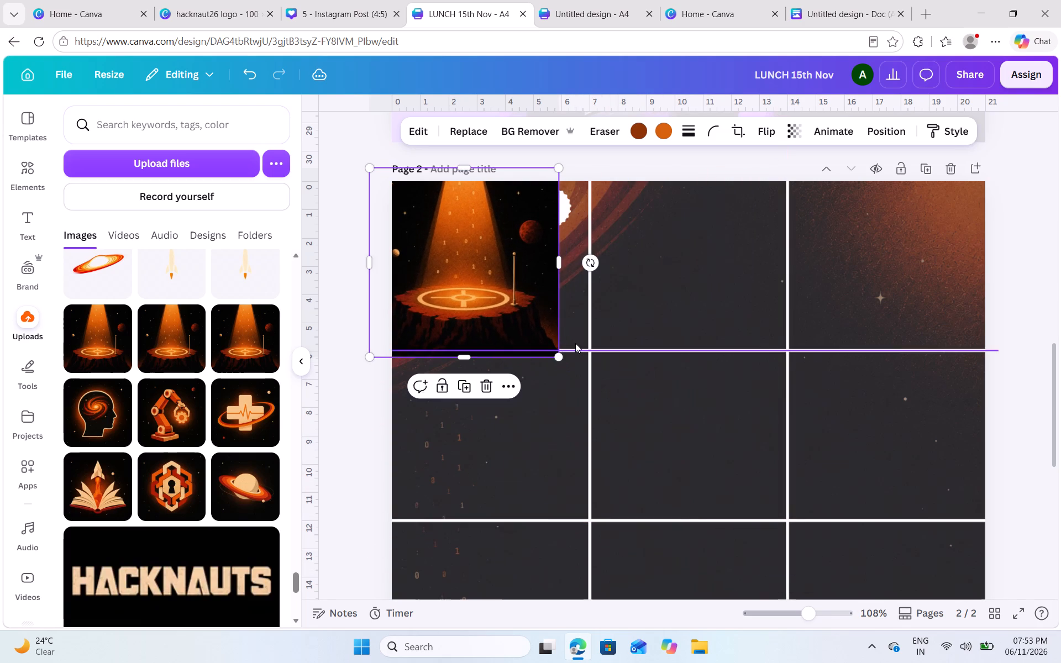
{"action": "left_click_drag", "start_coordinate": [461, 304], "coordinate": [489, 322]}
{"action": "scroll", "coordinate": [489, 322], "scroll_direction": "up", "scroll_amount": 1}
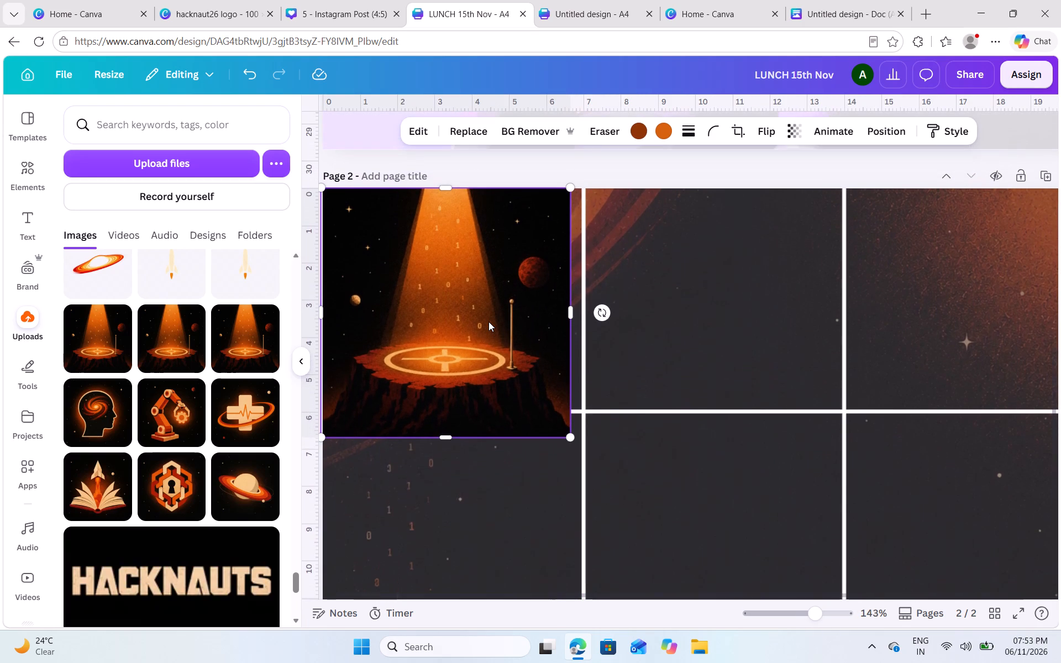
{"action": "scroll", "coordinate": [489, 322], "scroll_direction": "up", "scroll_amount": 1}
{"action": "left_click_drag", "start_coordinate": [445, 339], "coordinate": [460, 337]}
{"action": "scroll", "coordinate": [460, 337], "scroll_direction": "right", "scroll_amount": 1}
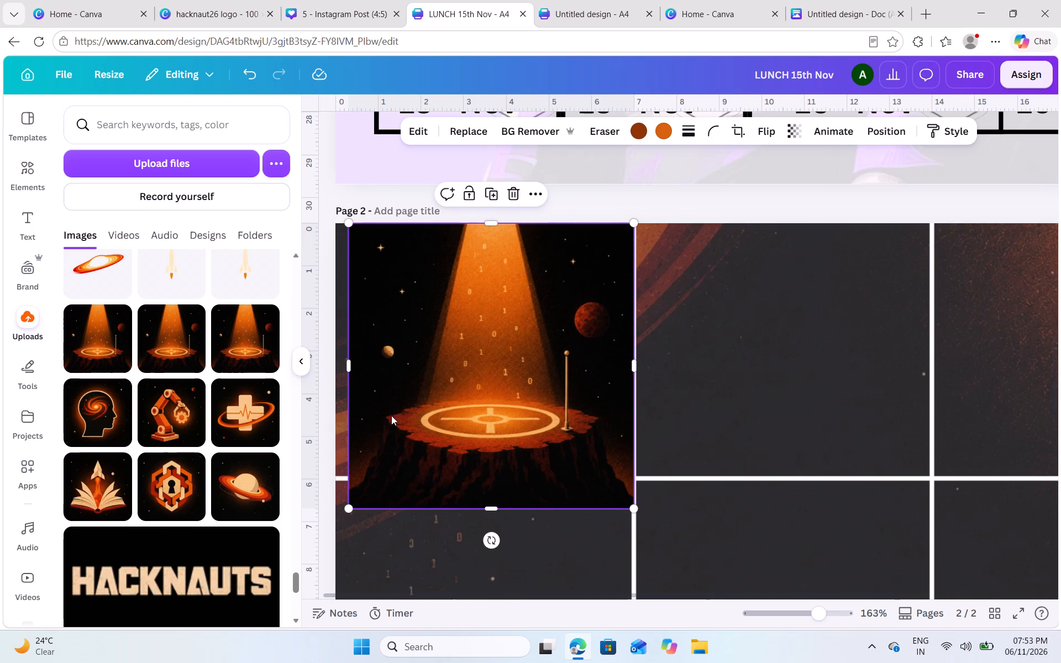
{"action": "left_click_drag", "start_coordinate": [349, 509], "coordinate": [331, 515]}
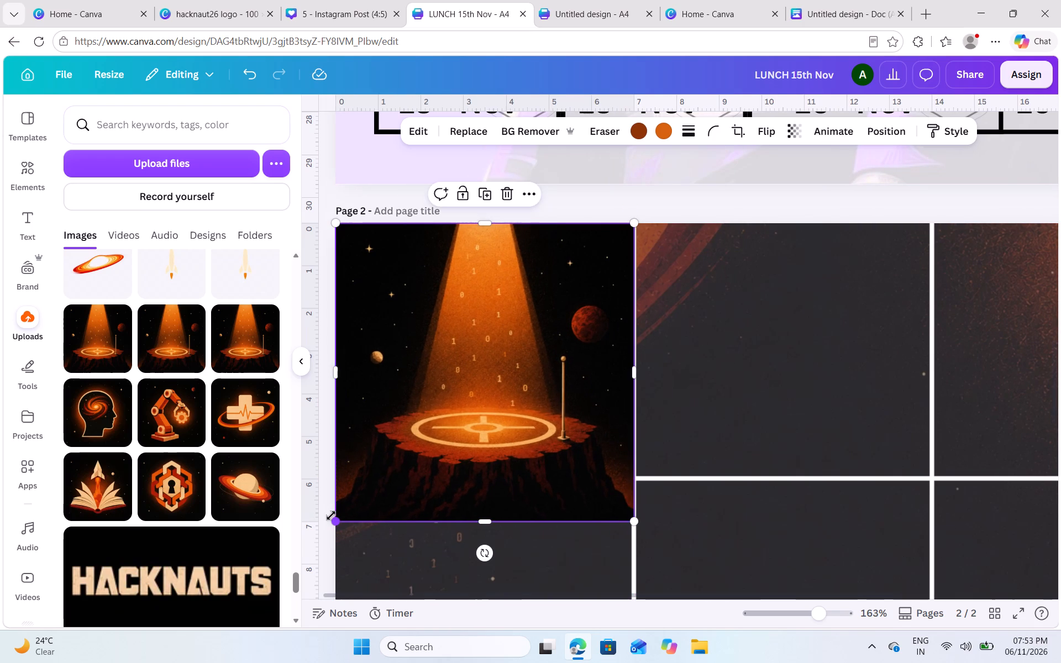
{"action": "left_click_drag", "start_coordinate": [411, 430], "coordinate": [407, 392]}
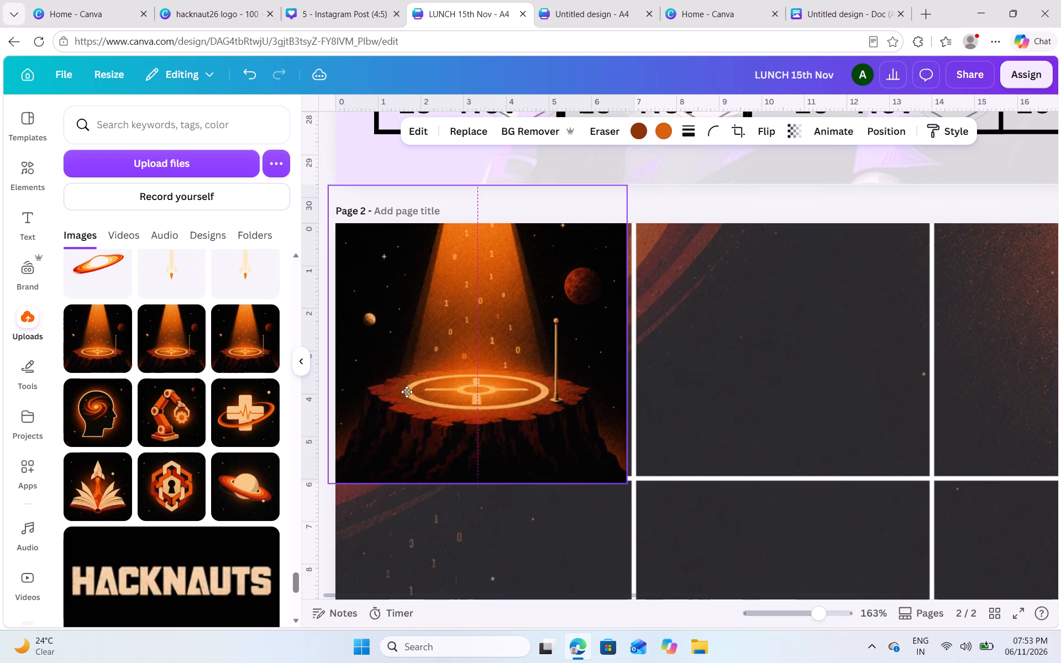
{"action": "left_click_drag", "start_coordinate": [407, 392], "coordinate": [411, 388]}
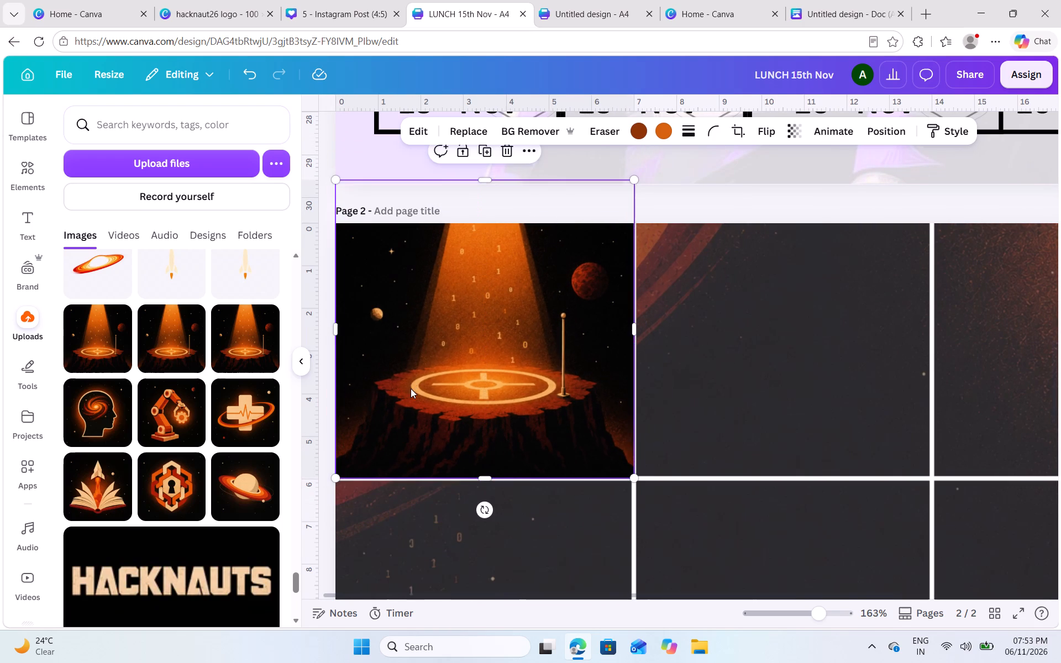
Send the spotlight image to the back, and bring it forward one level so it sits behind the badges but above the background.
{"action": "left_click", "coordinate": [874, 134]}
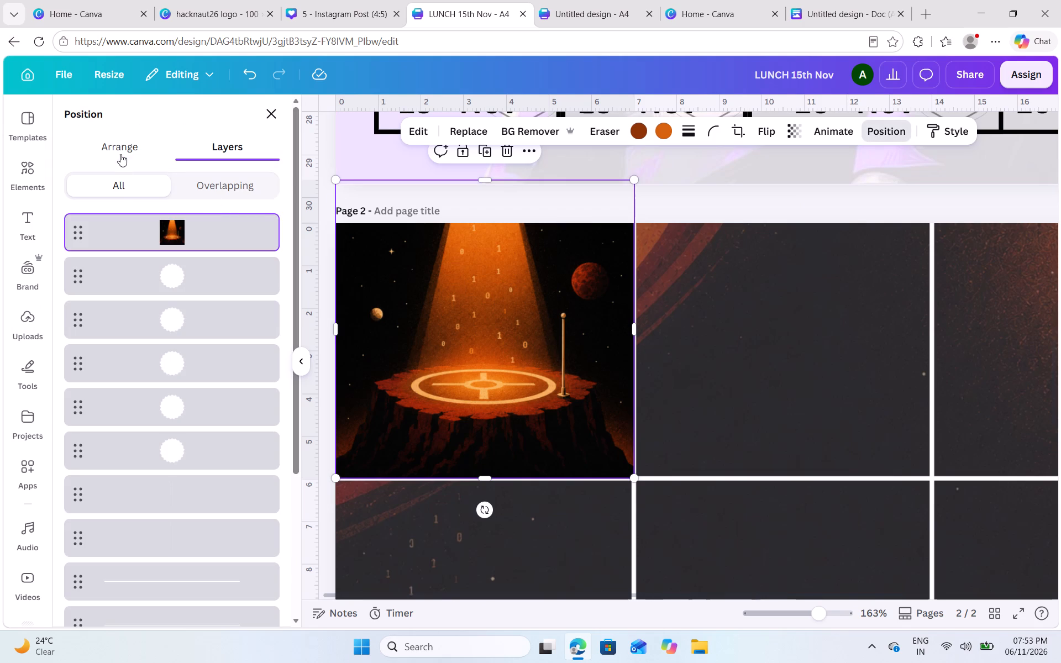
{"action": "left_click", "coordinate": [123, 151]}
{"action": "left_click", "coordinate": [200, 213]}
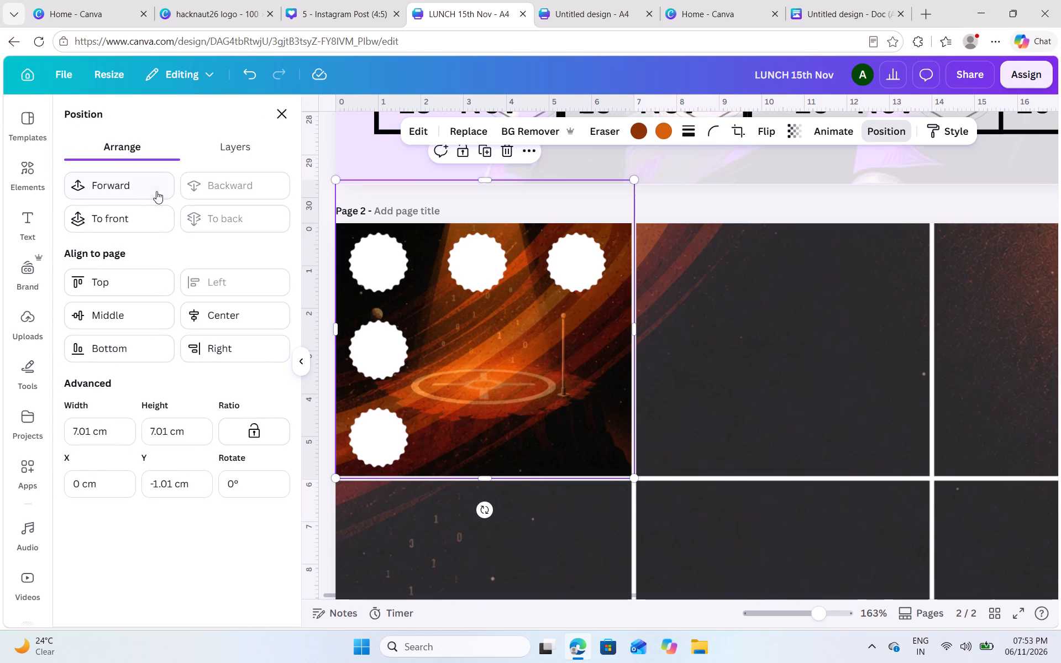
{"action": "left_click", "coordinate": [152, 187]}
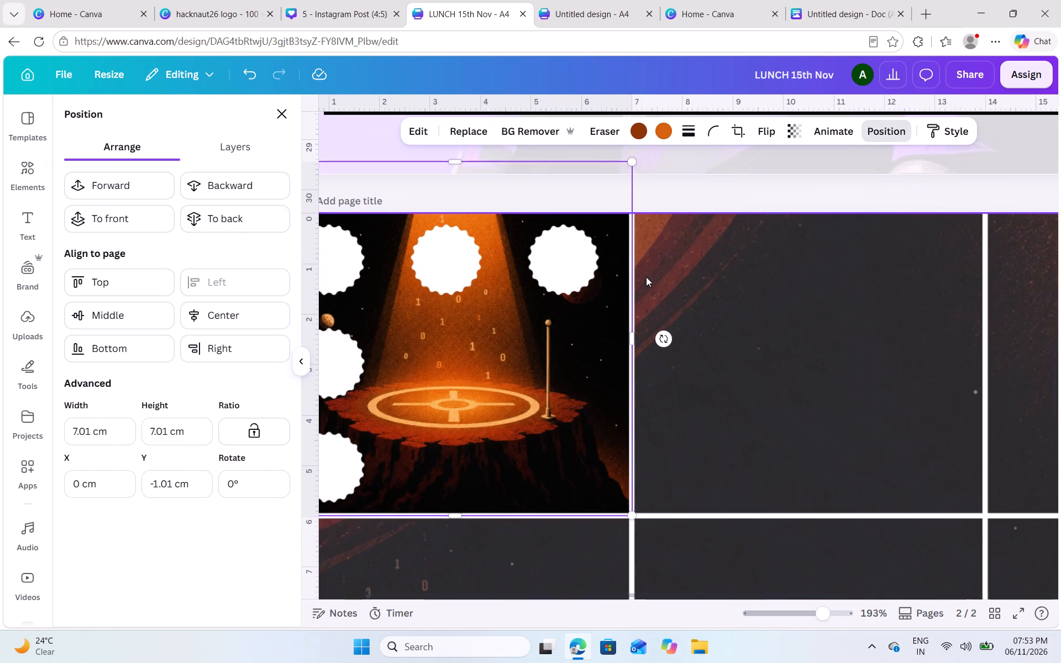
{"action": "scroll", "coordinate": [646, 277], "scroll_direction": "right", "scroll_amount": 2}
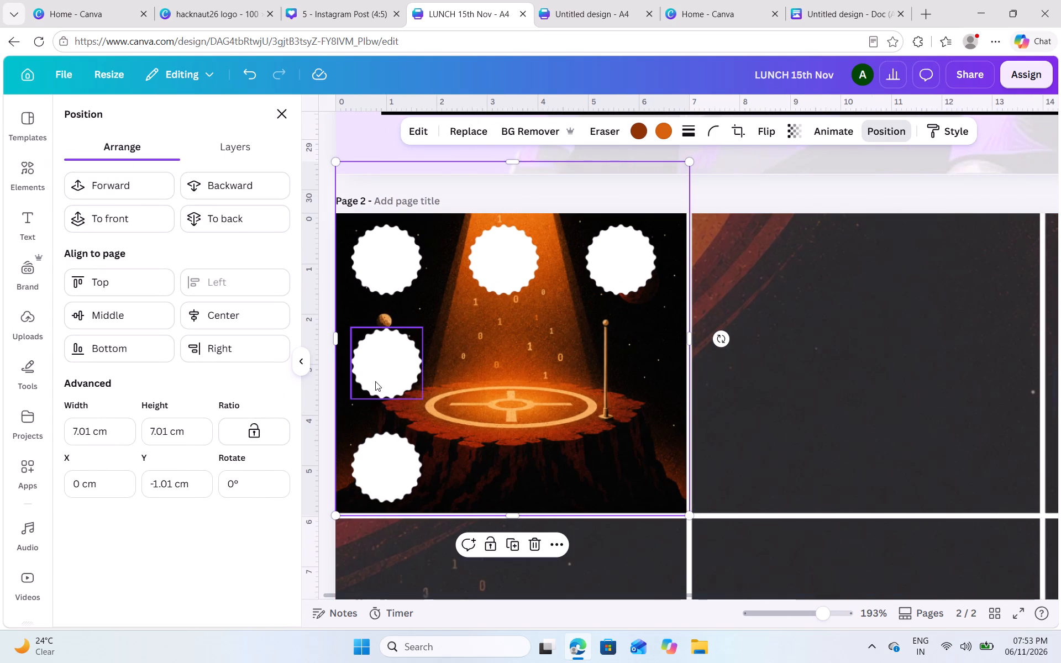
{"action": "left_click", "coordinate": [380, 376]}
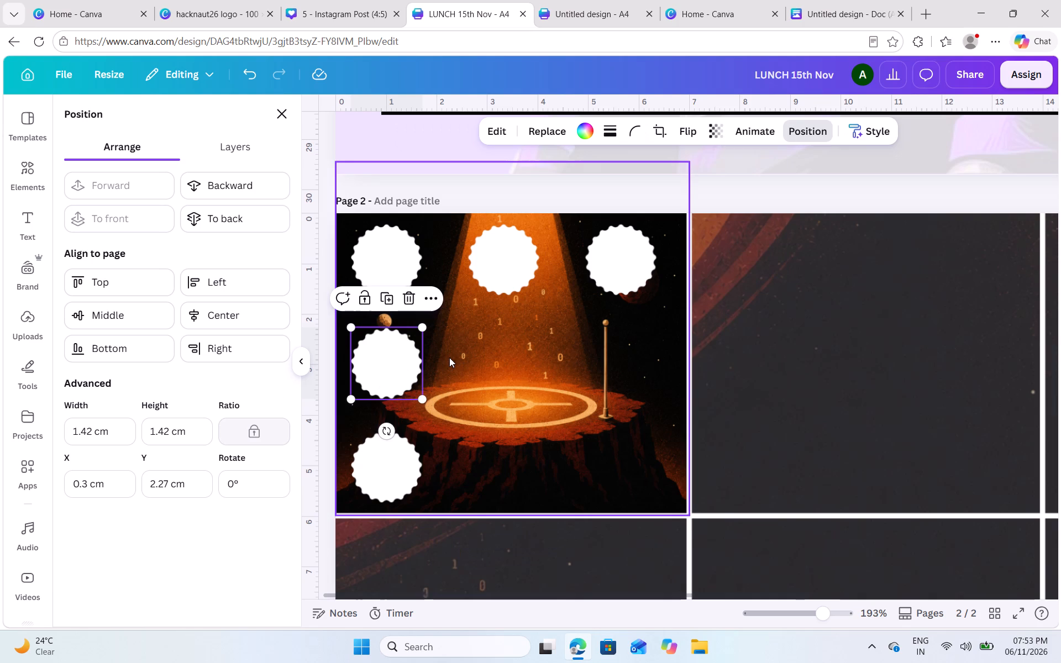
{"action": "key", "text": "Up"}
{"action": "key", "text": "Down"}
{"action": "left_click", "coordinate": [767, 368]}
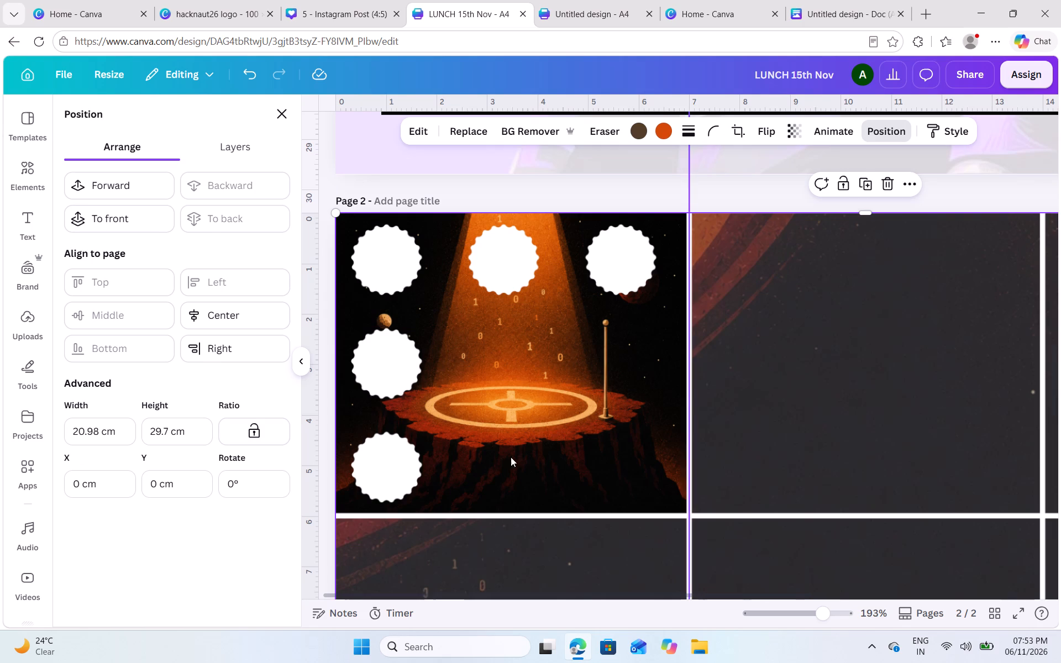
Set the transparency of the spotlight image in the first cell to 74.
{"action": "left_click", "coordinate": [594, 420]}
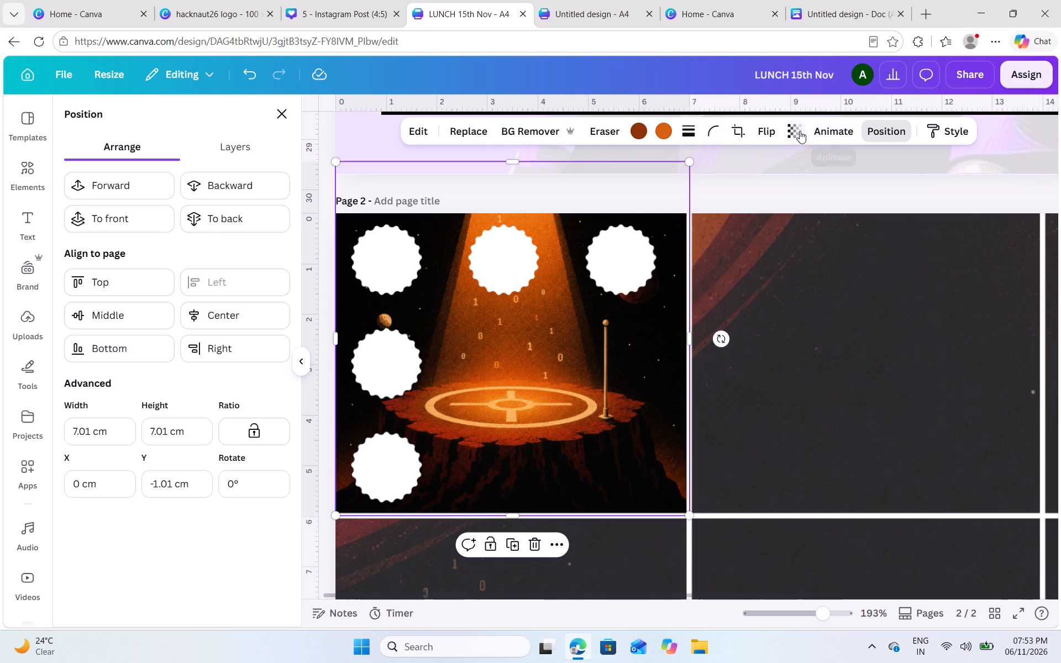
{"action": "left_click", "coordinate": [797, 133]}
{"action": "left_click_drag", "start_coordinate": [823, 188], "coordinate": [808, 189]}
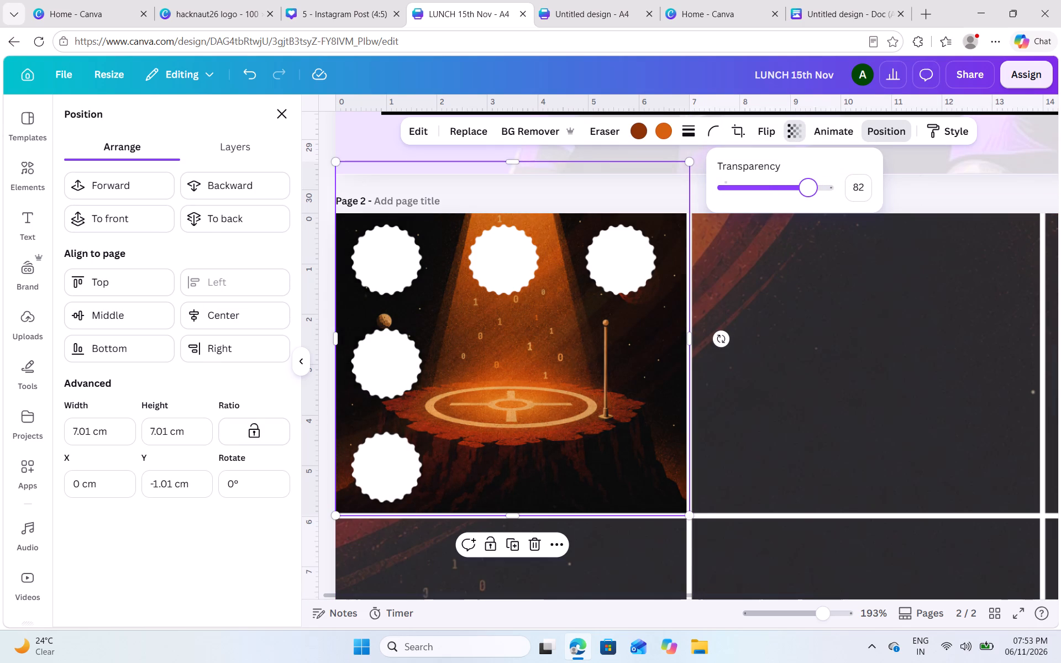
{"action": "left_click_drag", "start_coordinate": [808, 189], "coordinate": [801, 191]}
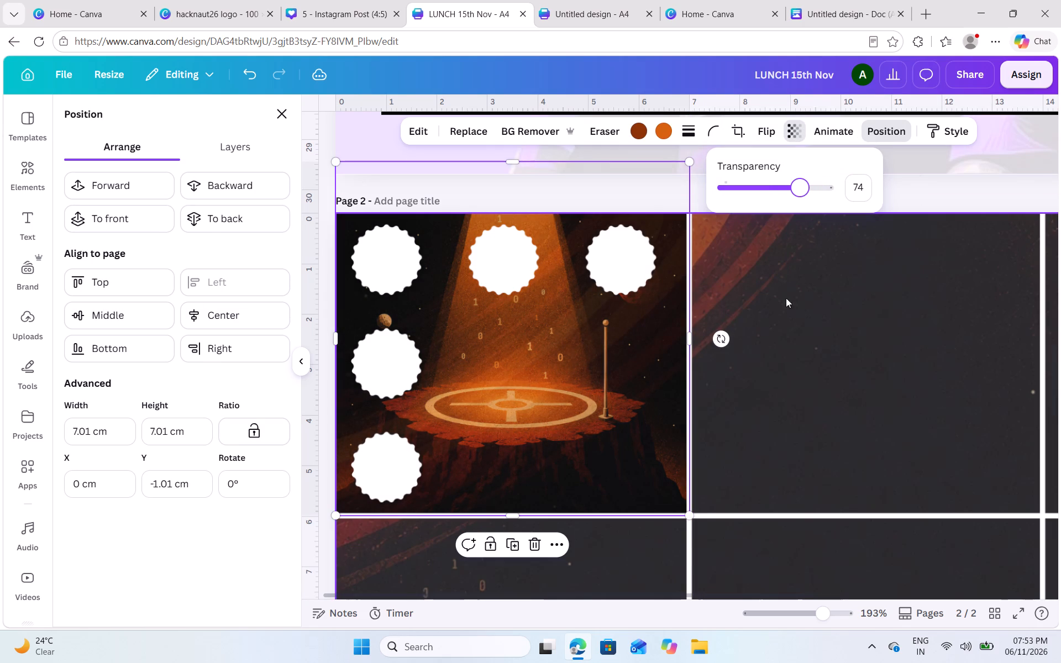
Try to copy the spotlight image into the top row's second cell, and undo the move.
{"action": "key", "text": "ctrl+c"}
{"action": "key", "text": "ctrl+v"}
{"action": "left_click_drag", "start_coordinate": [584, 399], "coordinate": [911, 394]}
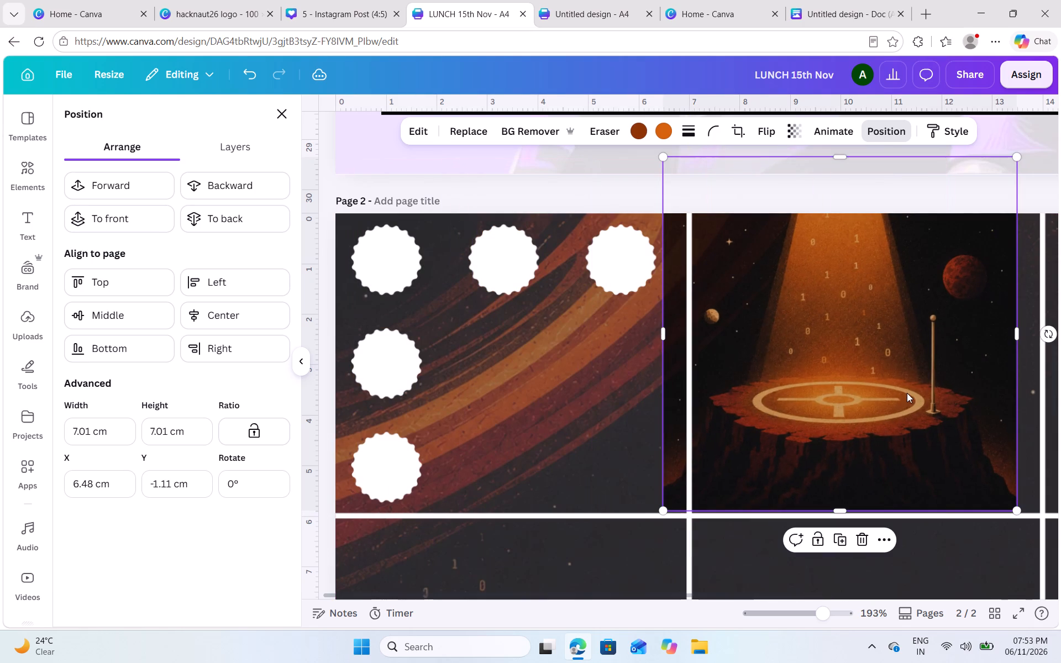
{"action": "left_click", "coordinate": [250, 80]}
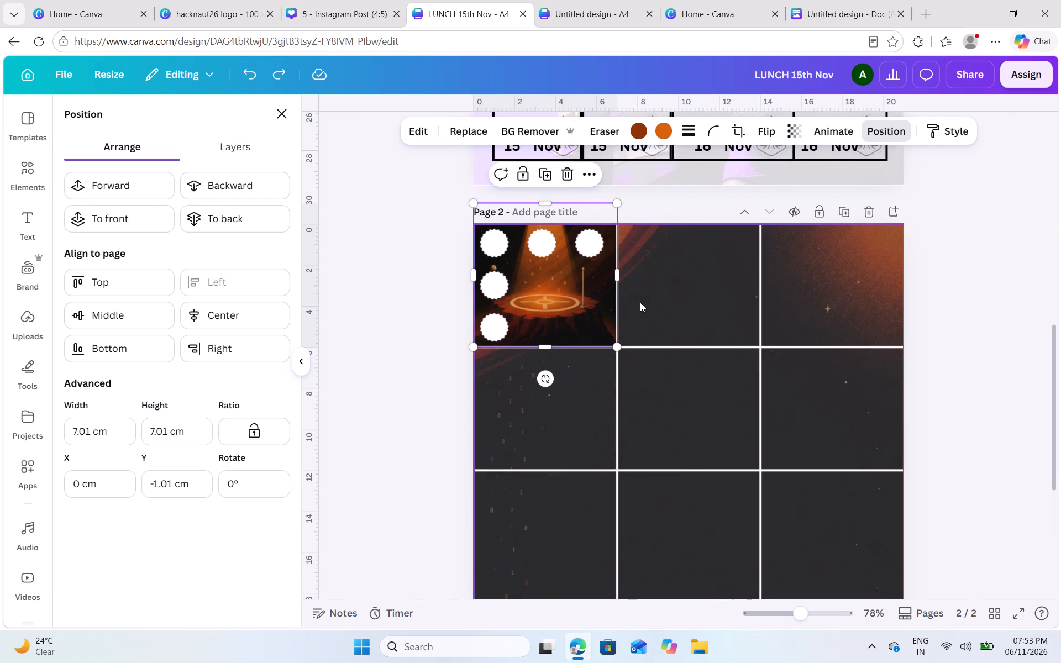
Copy the spotlight image into the second and third cells of the top row, aligned with the first cell's image.
{"action": "key", "text": "ctrl+c"}
{"action": "key", "text": "ctrl+v"}
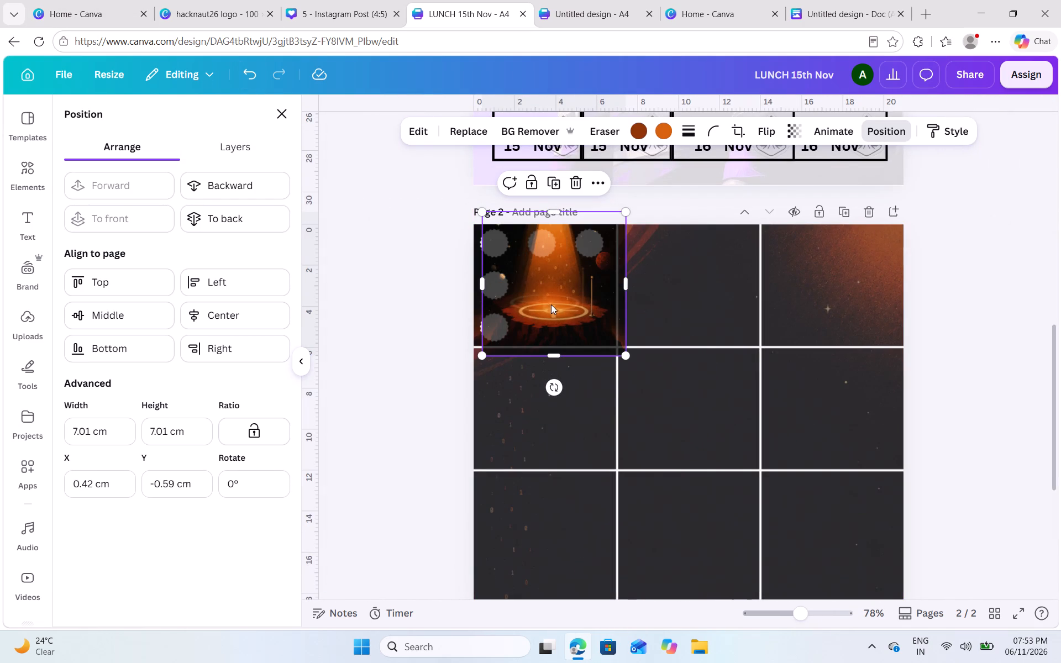
{"action": "left_click_drag", "start_coordinate": [551, 304], "coordinate": [685, 295]}
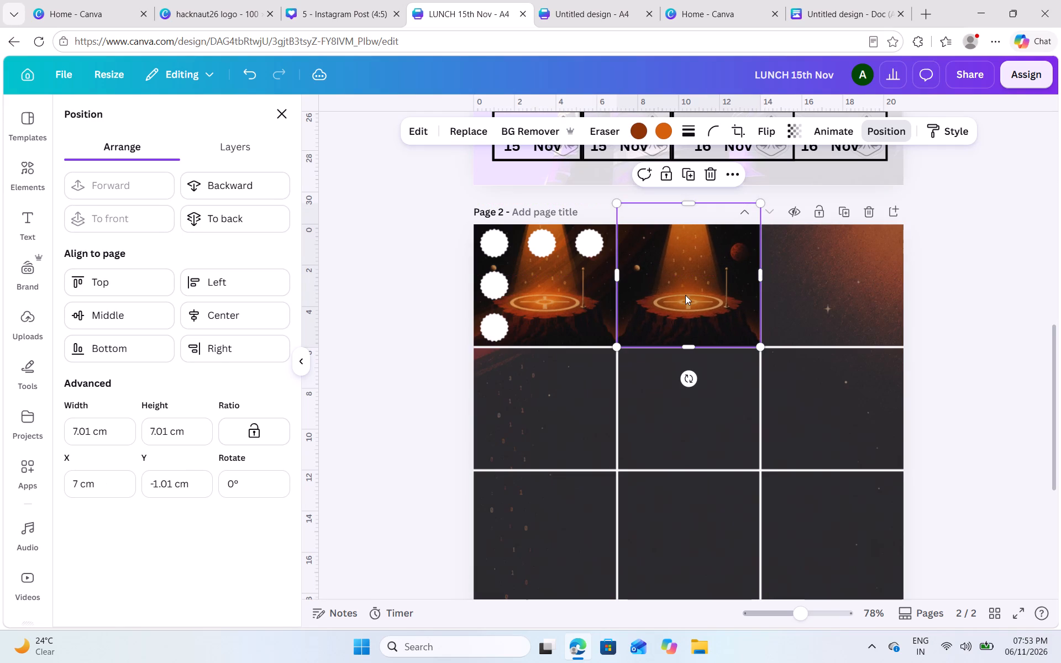
{"action": "key", "text": "ctrl+c"}
{"action": "key", "text": "ctrl+v"}
{"action": "left_click_drag", "start_coordinate": [685, 295], "coordinate": [807, 292]}
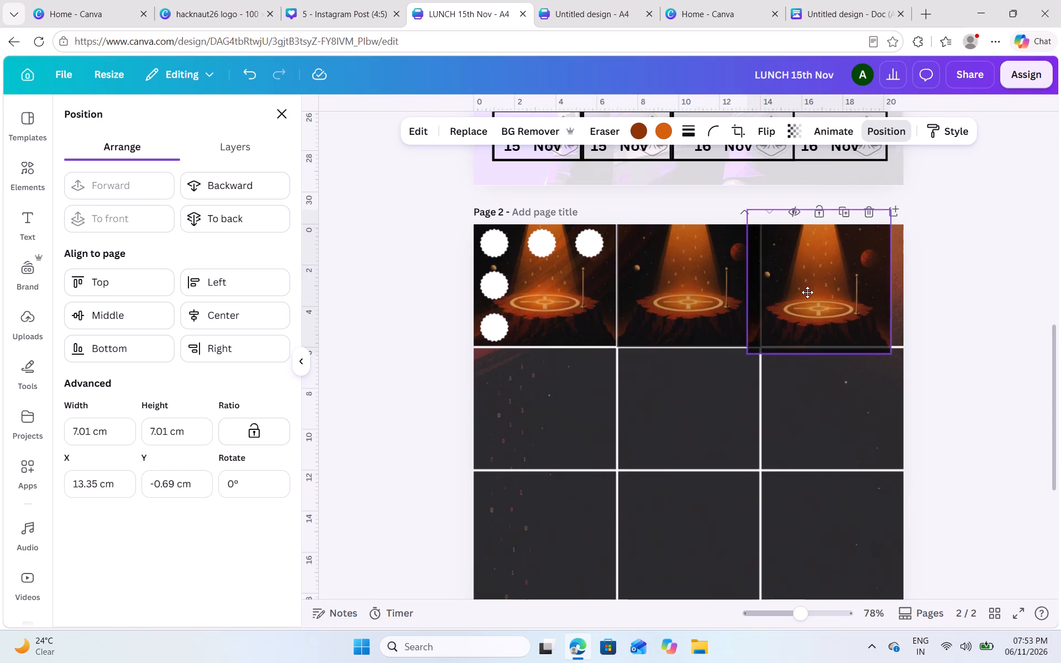
{"action": "left_click_drag", "start_coordinate": [807, 292], "coordinate": [820, 287]}
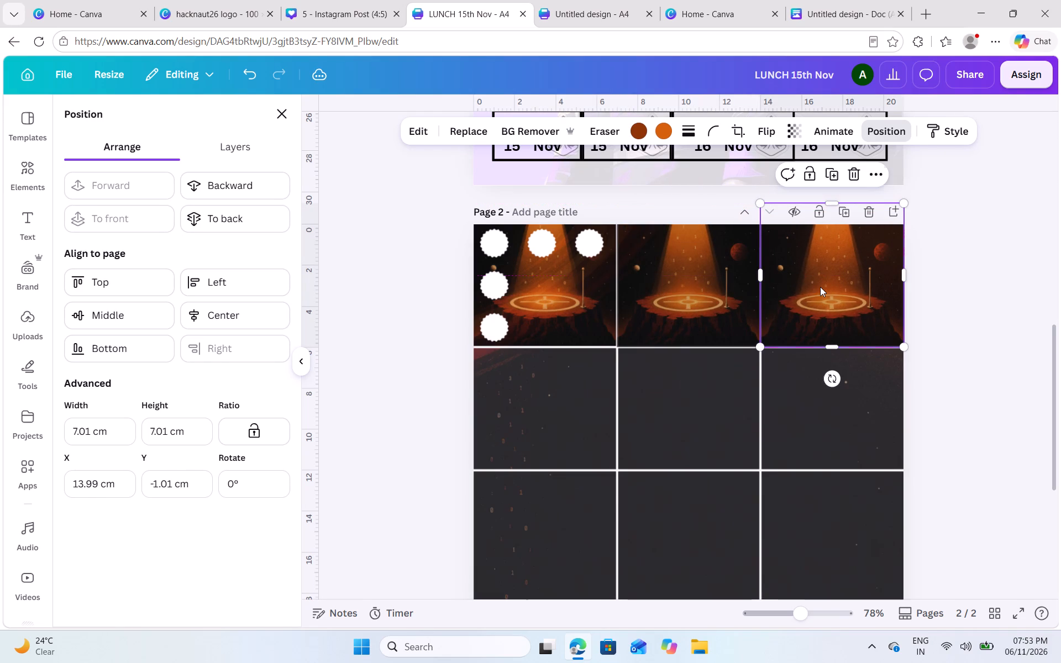
{"action": "left_click", "coordinate": [970, 277]}
{"action": "left_click", "coordinate": [962, 283]}
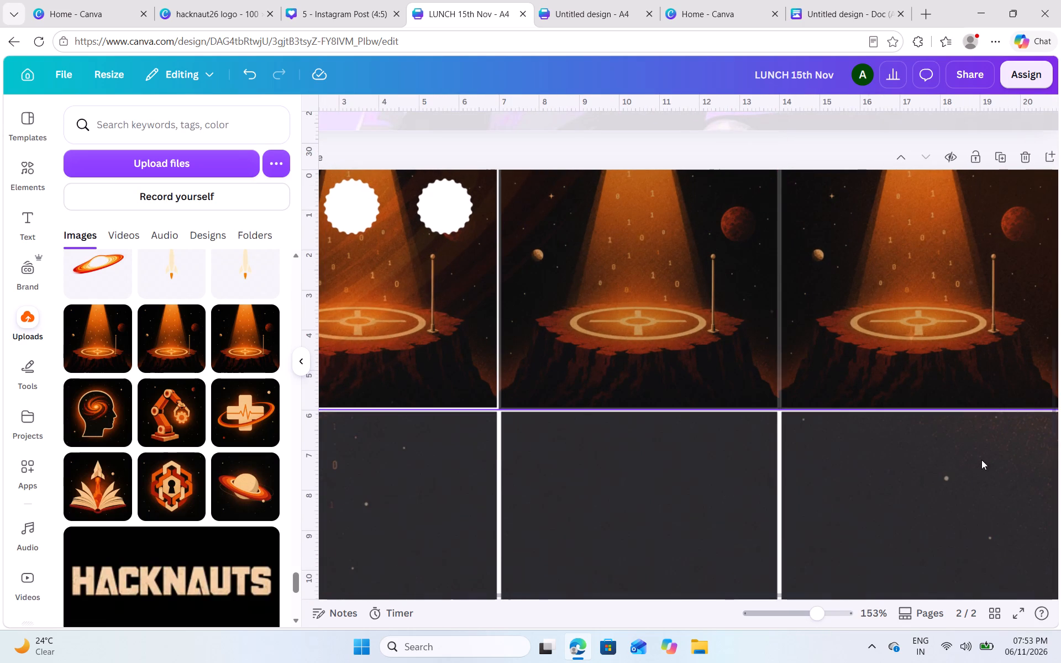
Send the third and second cells' spotlight images to the back, and bring the second cell's image forward two levels above the background.
{"action": "left_click", "coordinate": [976, 354]}
{"action": "left_click", "coordinate": [879, 130]}
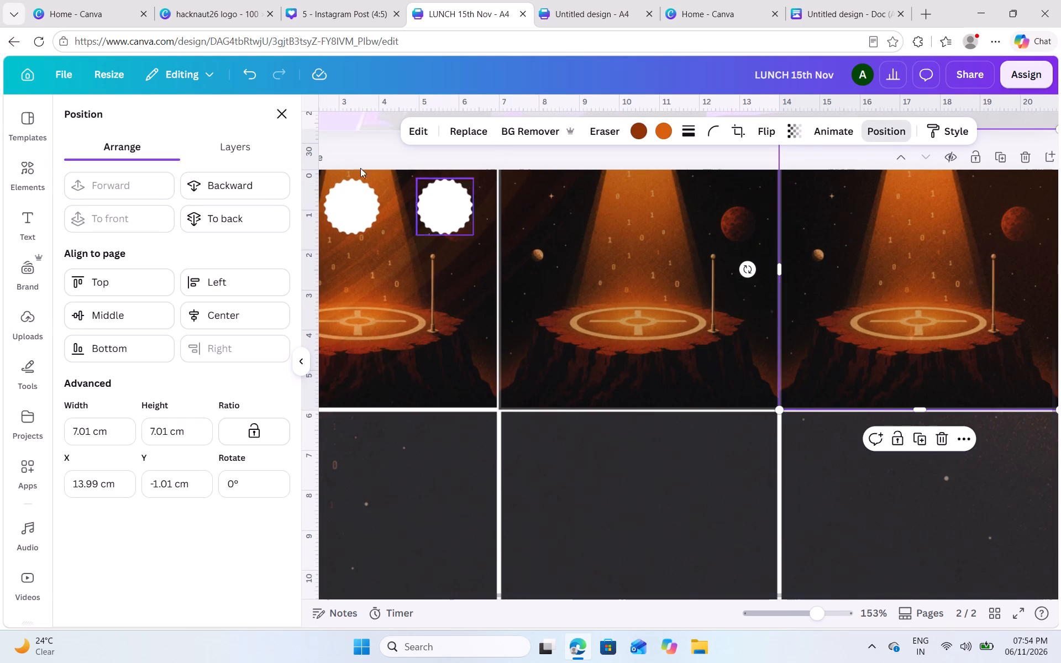
{"action": "left_click", "coordinate": [280, 213]}
{"action": "left_click", "coordinate": [623, 301]}
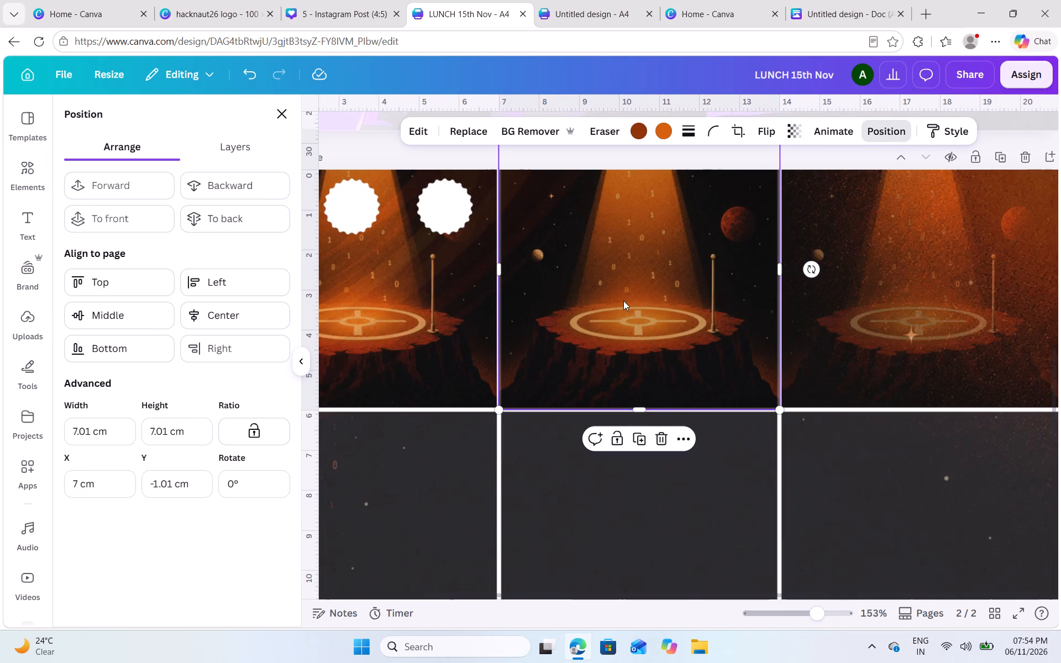
{"action": "left_click", "coordinate": [253, 218]}
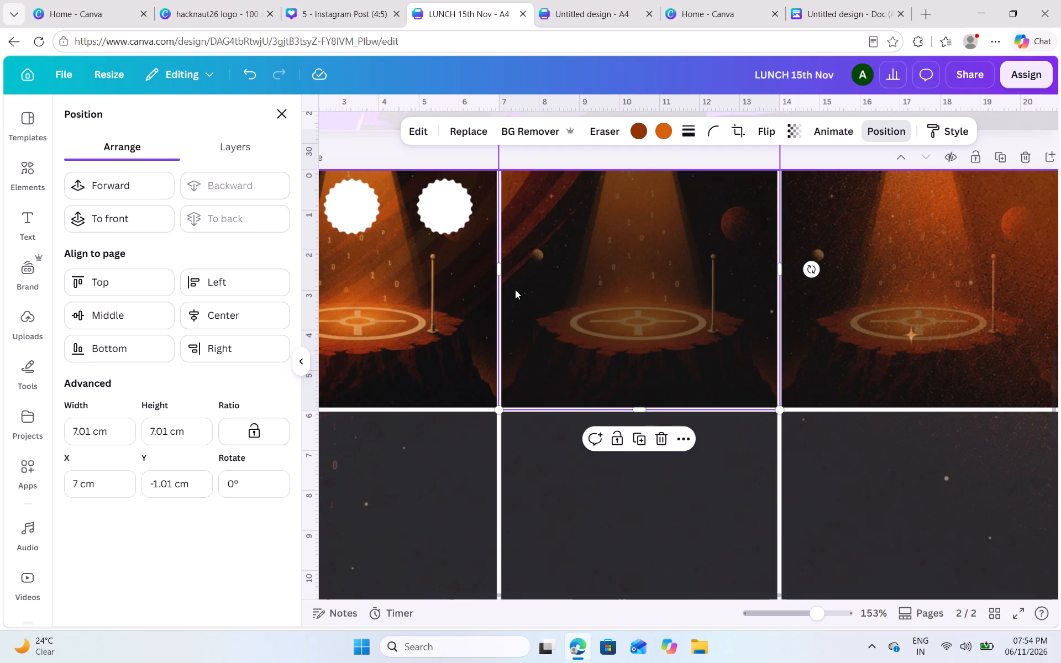
{"action": "left_click", "coordinate": [154, 190]}
{"action": "left_click", "coordinate": [154, 191]}
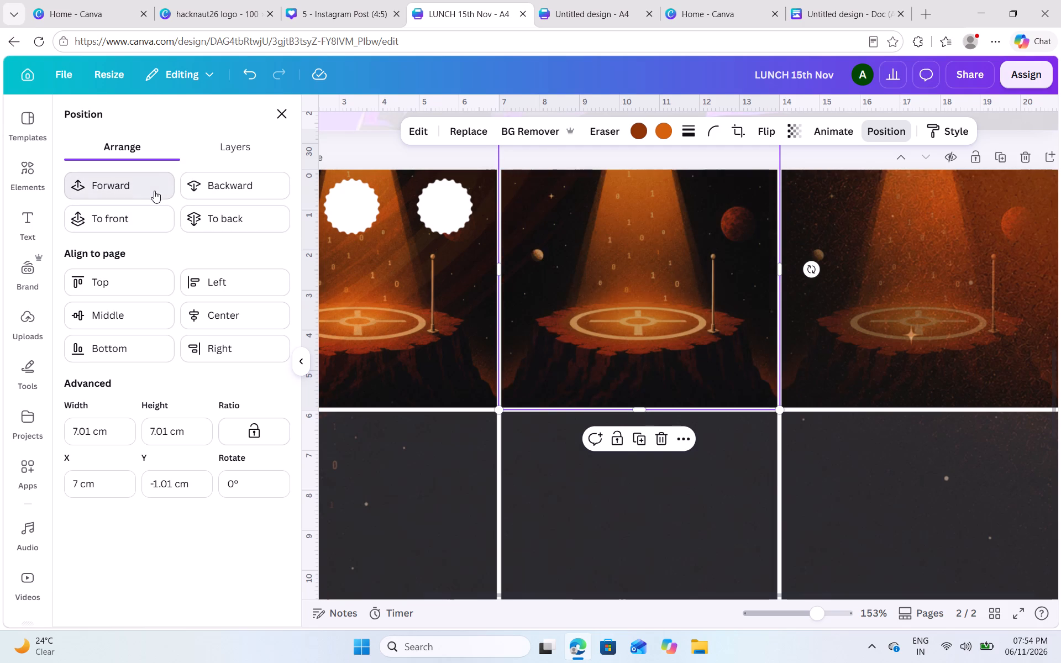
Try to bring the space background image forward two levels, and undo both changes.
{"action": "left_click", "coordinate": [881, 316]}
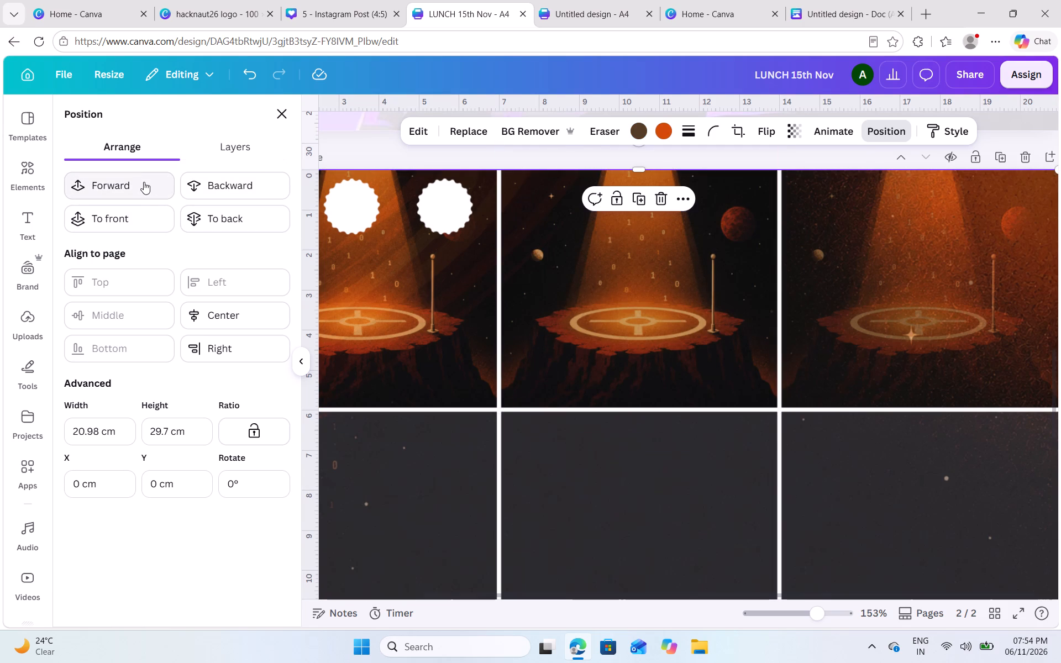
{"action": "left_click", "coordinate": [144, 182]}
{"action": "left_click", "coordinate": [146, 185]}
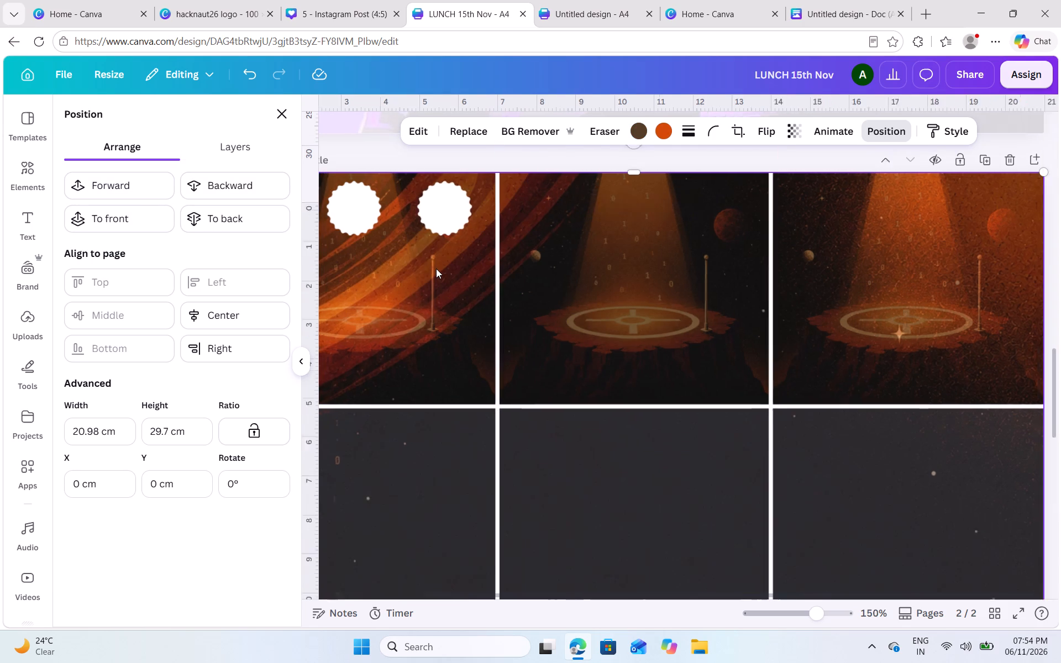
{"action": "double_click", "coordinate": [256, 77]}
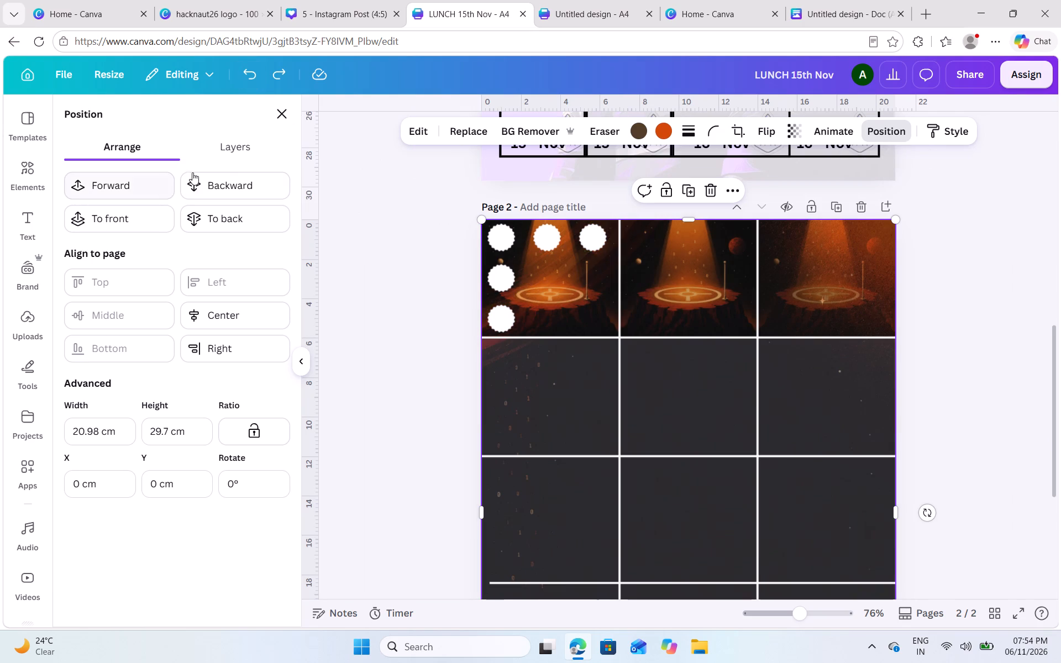
Move the space background image's layer below all three spotlight images and lock it.
{"action": "left_click", "coordinate": [230, 152]}
{"action": "scroll", "coordinate": [190, 479], "scroll_direction": "down", "scroll_amount": 2}
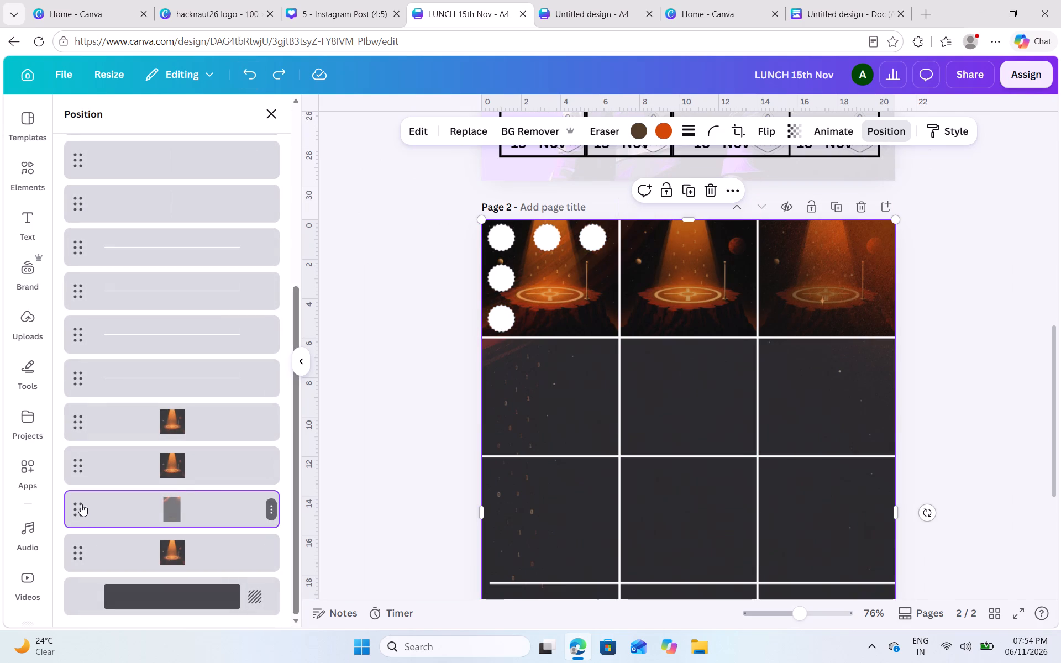
{"action": "left_click_drag", "start_coordinate": [75, 506], "coordinate": [75, 555]}
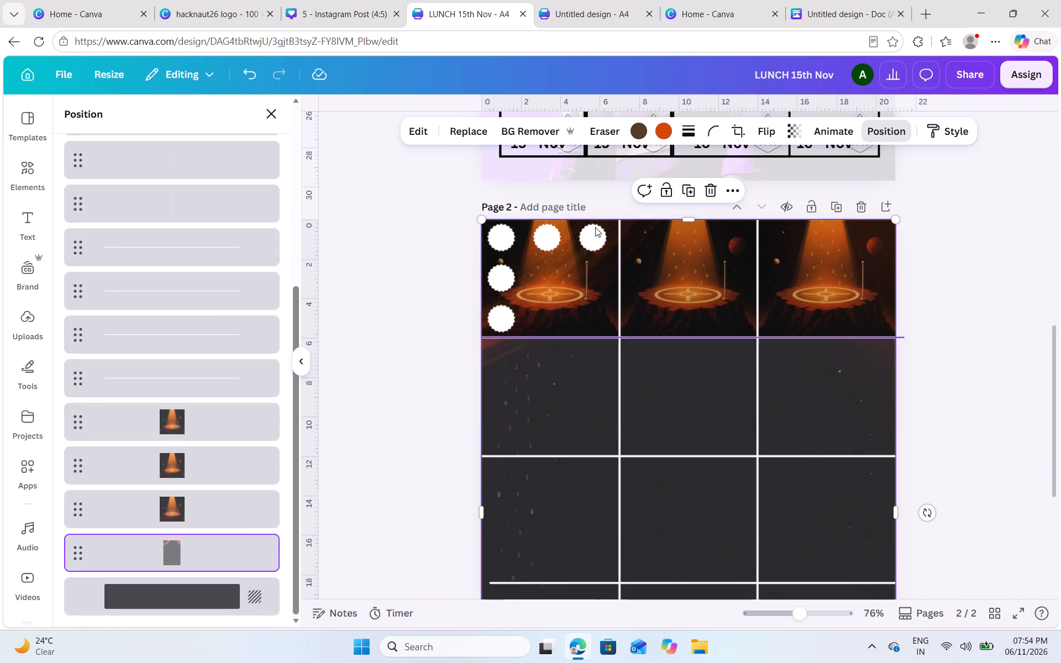
{"action": "left_click", "coordinate": [665, 191]}
{"action": "left_click", "coordinate": [936, 319]}
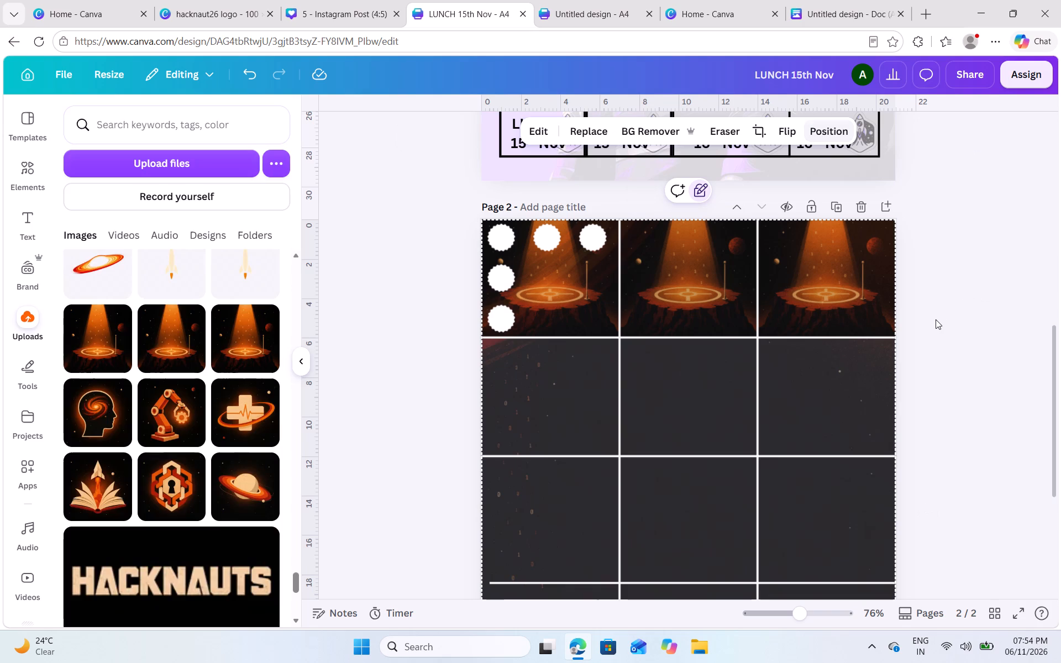
Group the three spotlight images in the top row of page 2.
{"action": "left_click", "coordinate": [936, 319]}
{"action": "scroll", "coordinate": [936, 319], "scroll_direction": "up", "scroll_amount": 1}
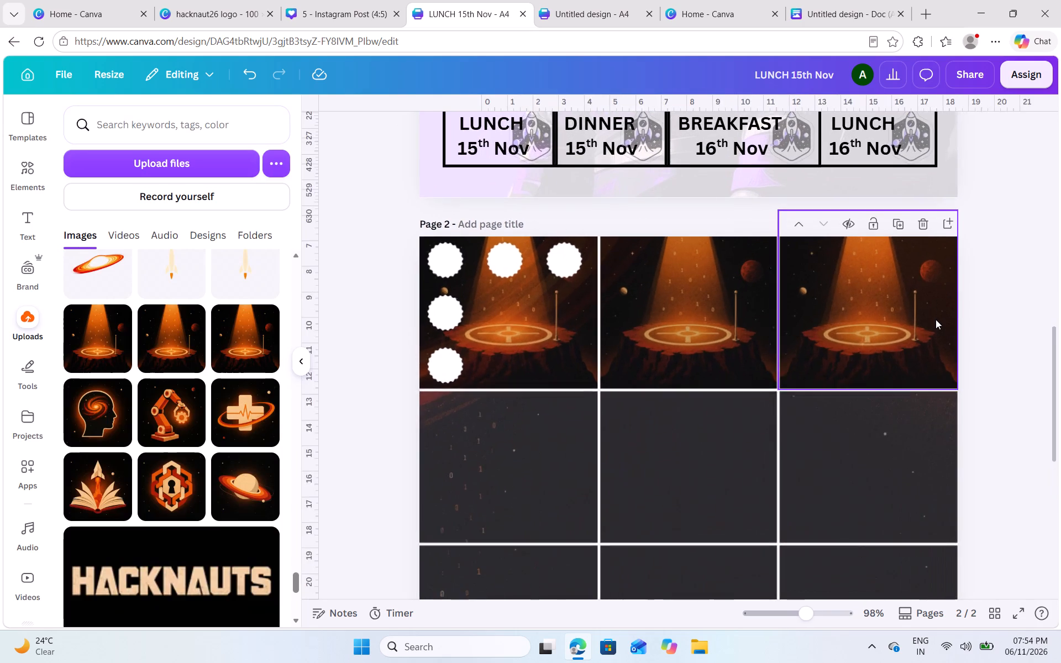
{"action": "scroll", "coordinate": [936, 319], "scroll_direction": "right", "scroll_amount": 2}
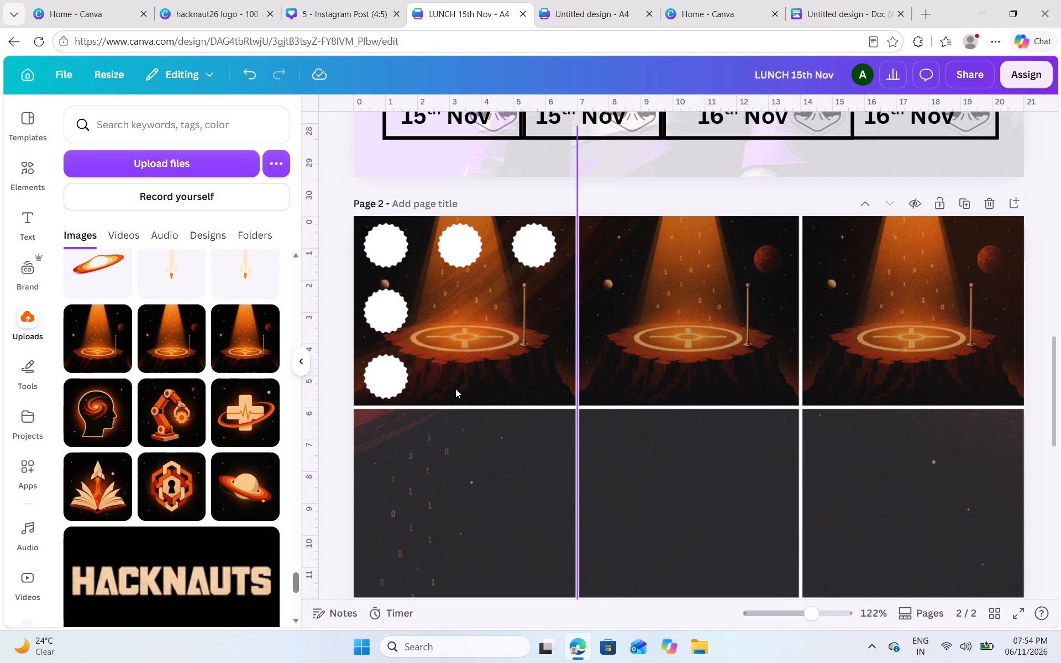
{"action": "left_click", "coordinate": [682, 348]}
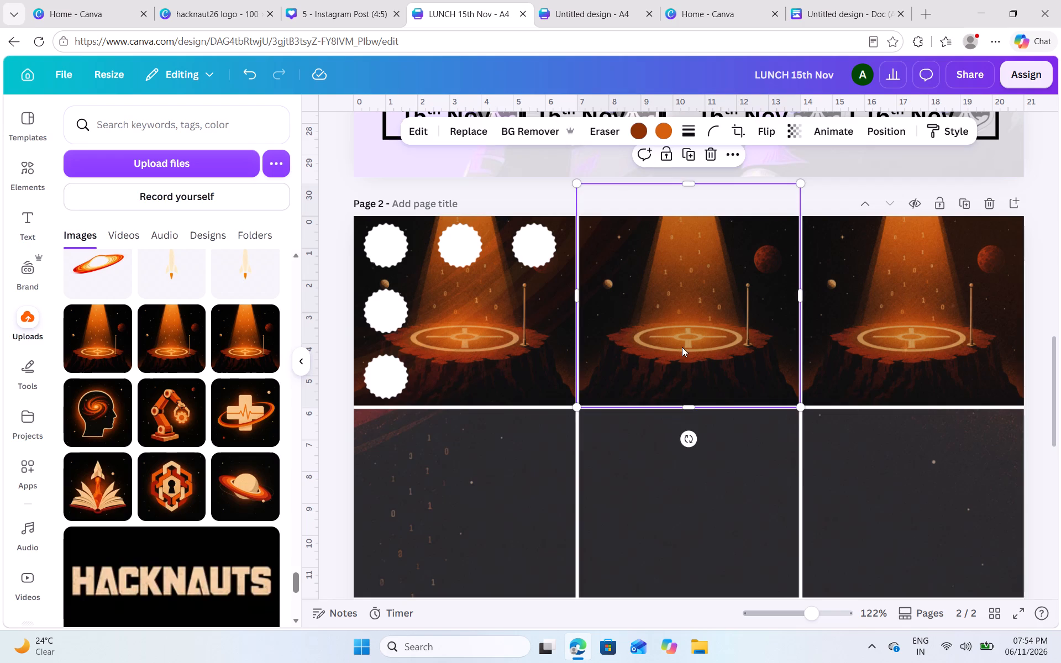
{"action": "left_click", "coordinate": [518, 353]}
{"action": "left_click", "coordinate": [626, 351], "text": "ctrl"}
{"action": "left_click", "coordinate": [491, 346]}
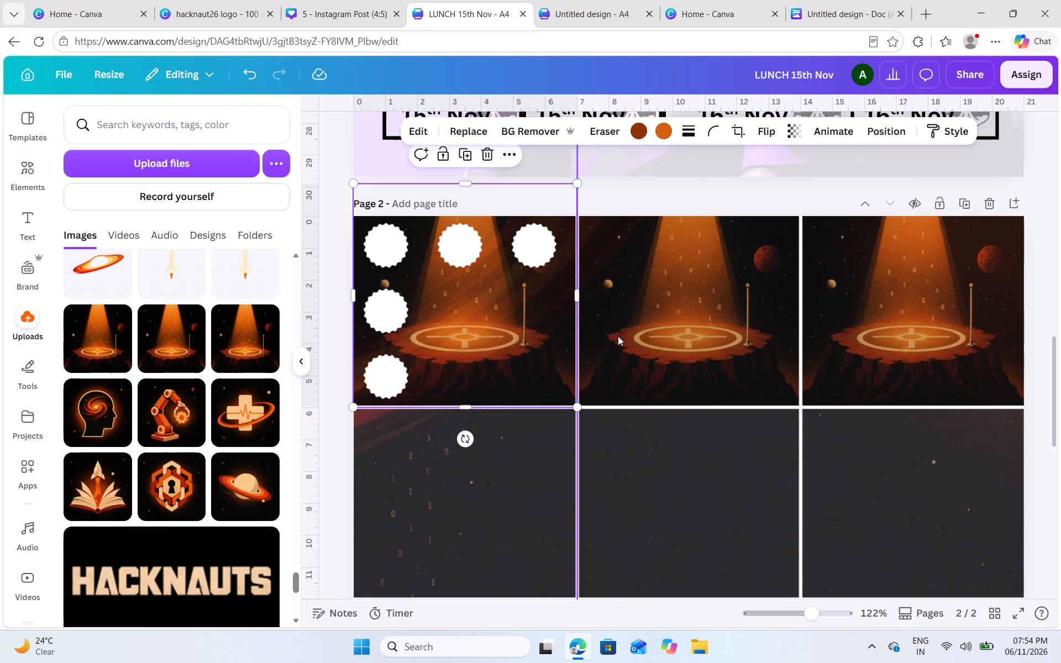
{"action": "left_click", "coordinate": [645, 334], "text": "shift"}
{"action": "left_click", "coordinate": [868, 329], "text": "shift"}
{"action": "key", "text": "shift+c"}
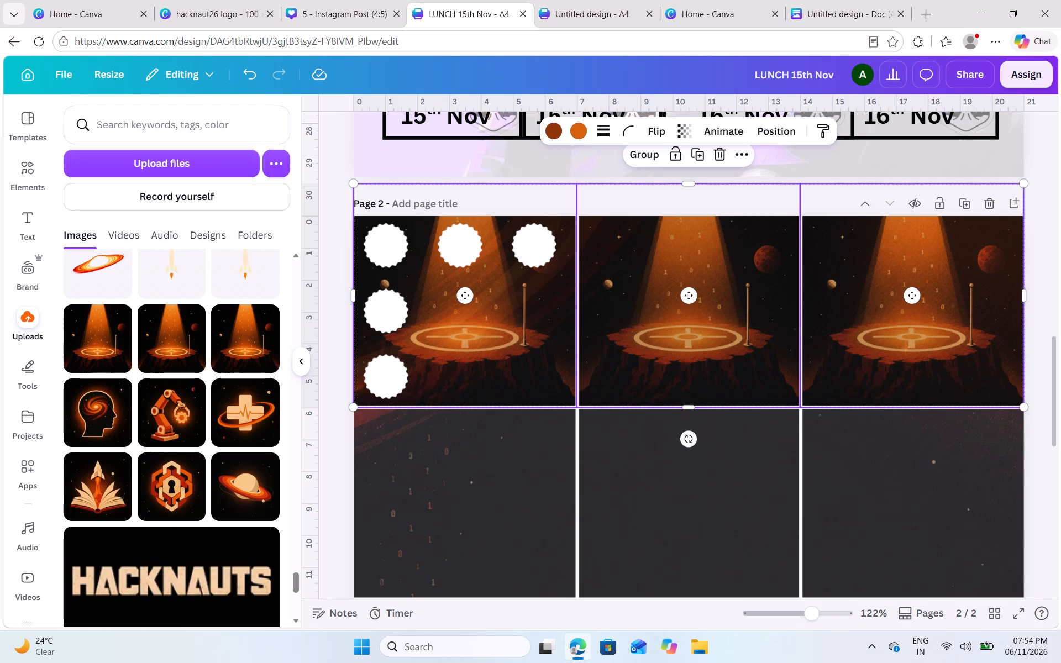
{"action": "left_click", "coordinate": [647, 158], "text": "shift"}
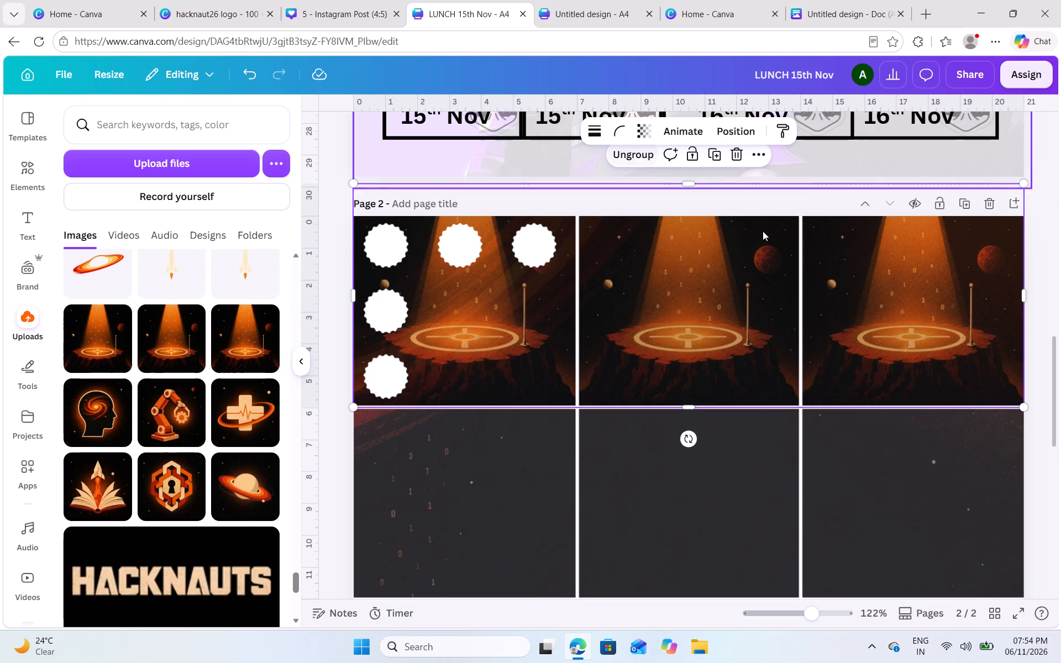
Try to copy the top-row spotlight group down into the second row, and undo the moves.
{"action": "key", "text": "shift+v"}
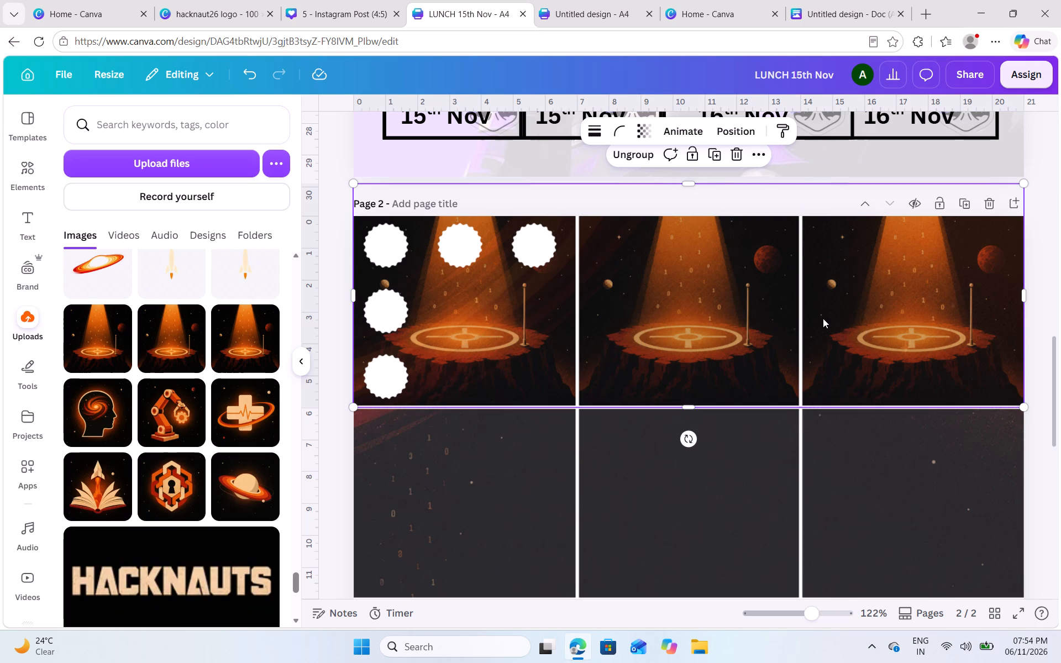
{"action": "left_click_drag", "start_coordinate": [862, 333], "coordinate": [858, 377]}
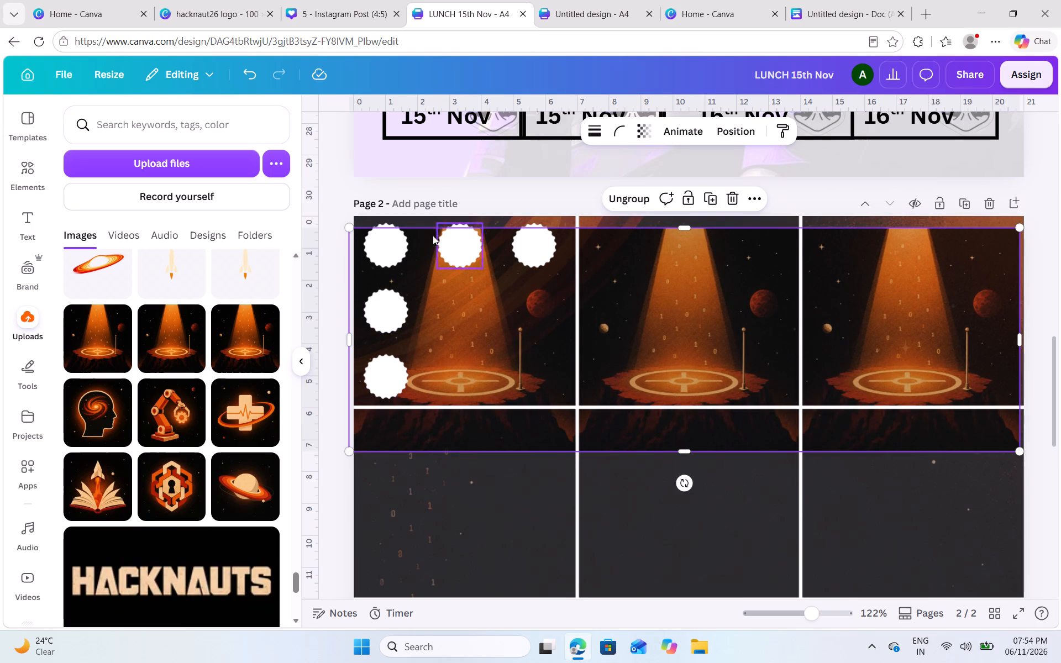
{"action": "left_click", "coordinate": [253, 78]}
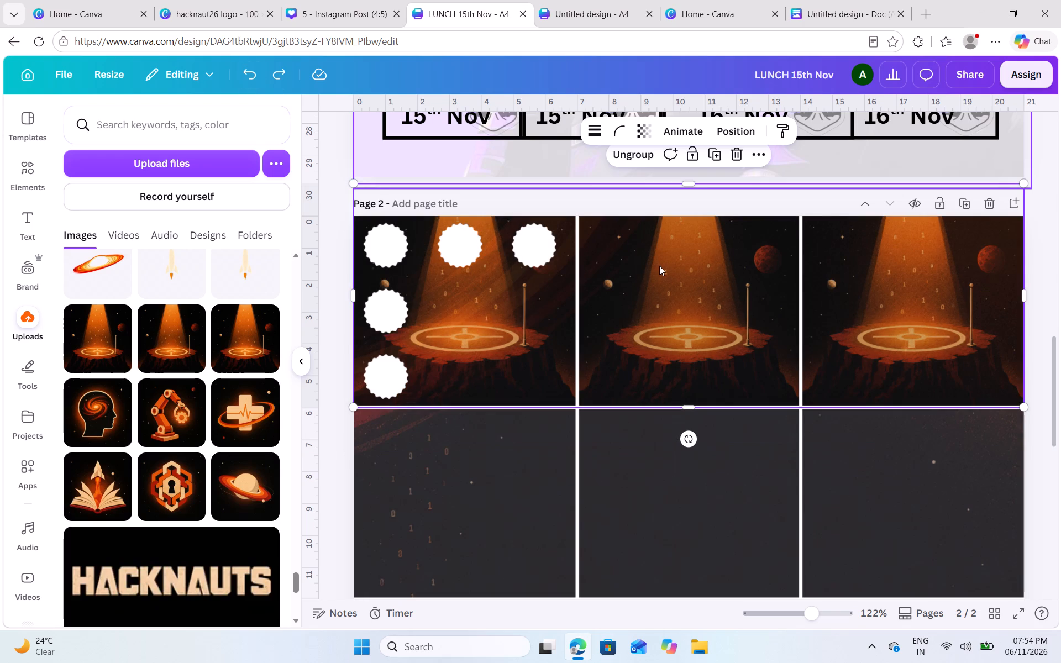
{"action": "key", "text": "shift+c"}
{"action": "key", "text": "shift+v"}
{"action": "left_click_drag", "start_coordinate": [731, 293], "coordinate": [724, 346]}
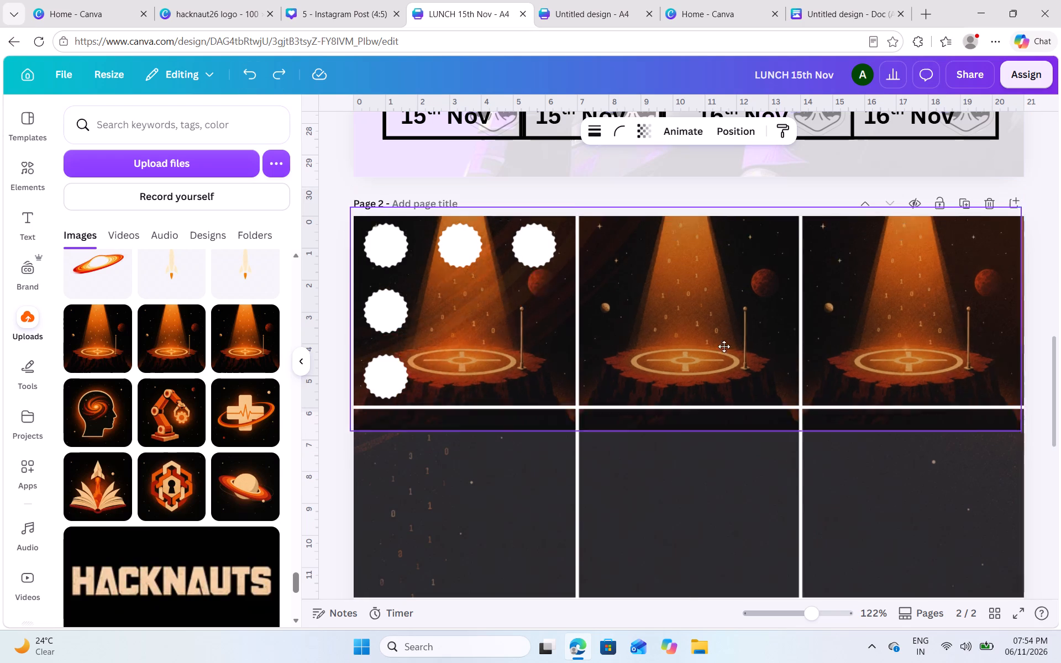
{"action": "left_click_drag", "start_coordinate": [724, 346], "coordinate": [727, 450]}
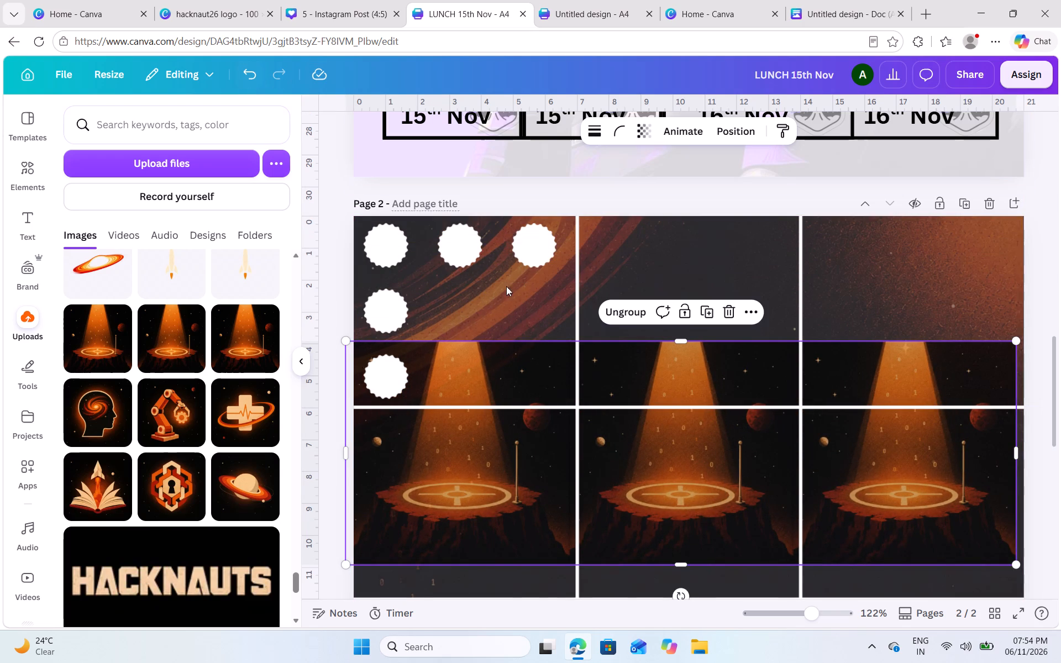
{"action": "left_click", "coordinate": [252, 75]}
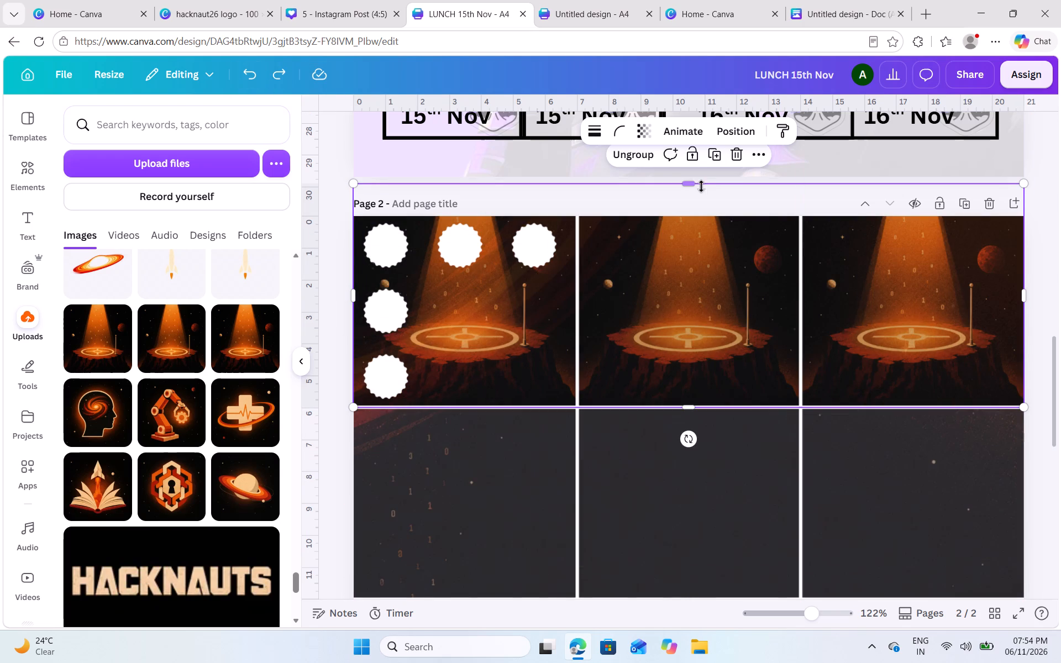
Shorten the top-row spotlight group from its upper edge to the page's top edge, about 6 cm high.
{"action": "left_click_drag", "start_coordinate": [694, 185], "coordinate": [695, 210]}
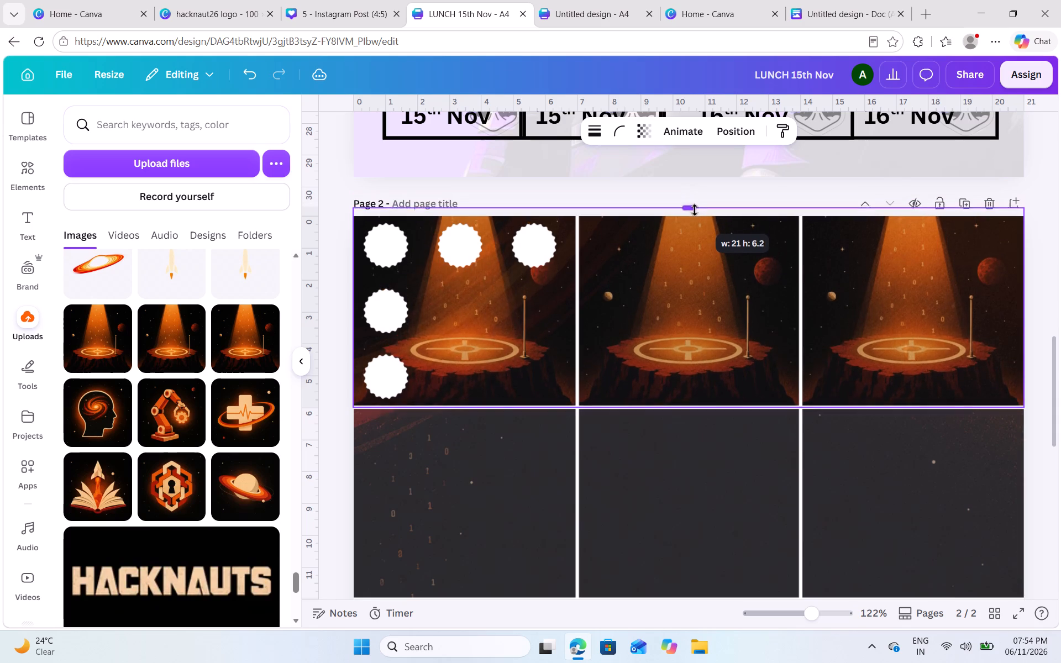
{"action": "left_click_drag", "start_coordinate": [695, 210], "coordinate": [696, 215]}
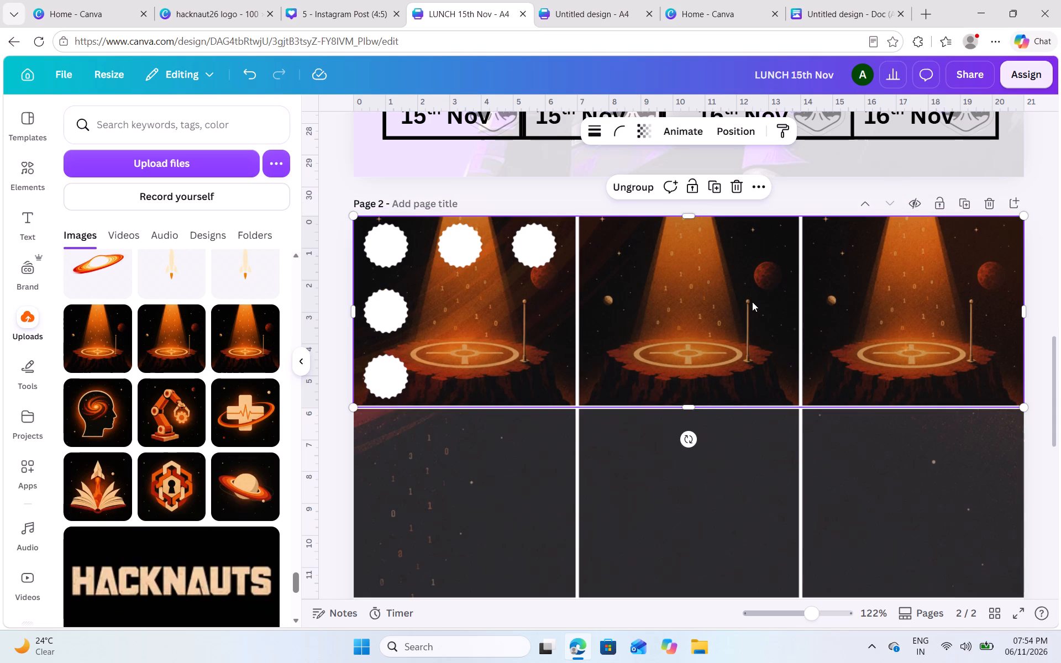
Copy the spotlight group into the second row, directly below the first and aligned with the page's side edges.
{"action": "key", "text": "ctrl+c"}
{"action": "key", "text": "ctrl+v"}
{"action": "left_click_drag", "start_coordinate": [752, 302], "coordinate": [740, 420]}
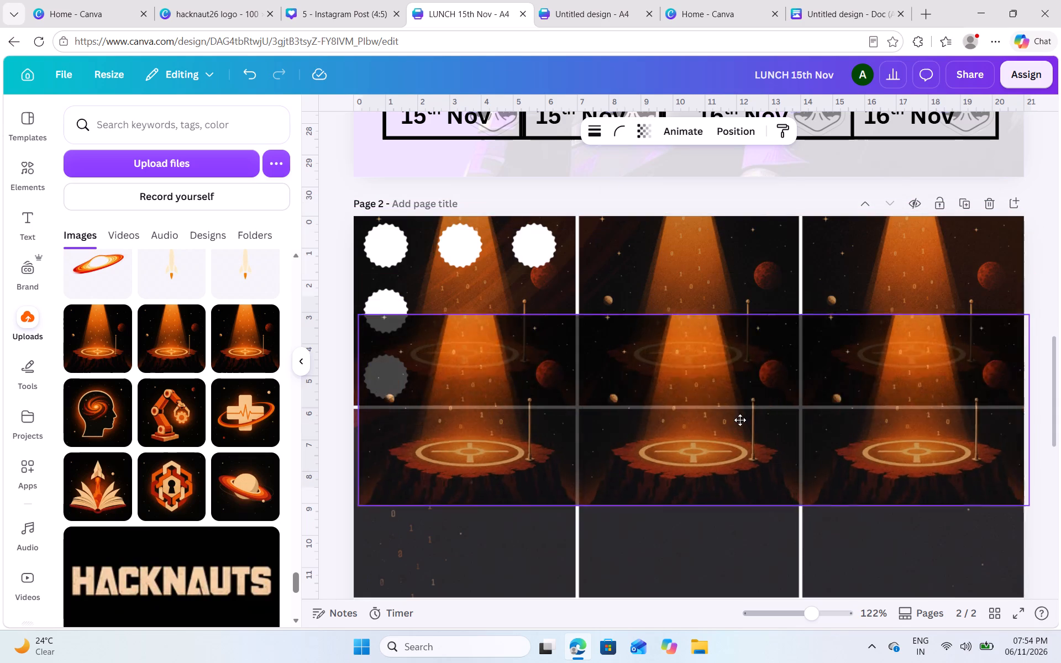
{"action": "left_click_drag", "start_coordinate": [740, 420], "coordinate": [735, 457]}
{"action": "scroll", "coordinate": [735, 457], "scroll_direction": "down", "scroll_amount": 2}
{"action": "left_click_drag", "start_coordinate": [758, 343], "coordinate": [767, 365]}
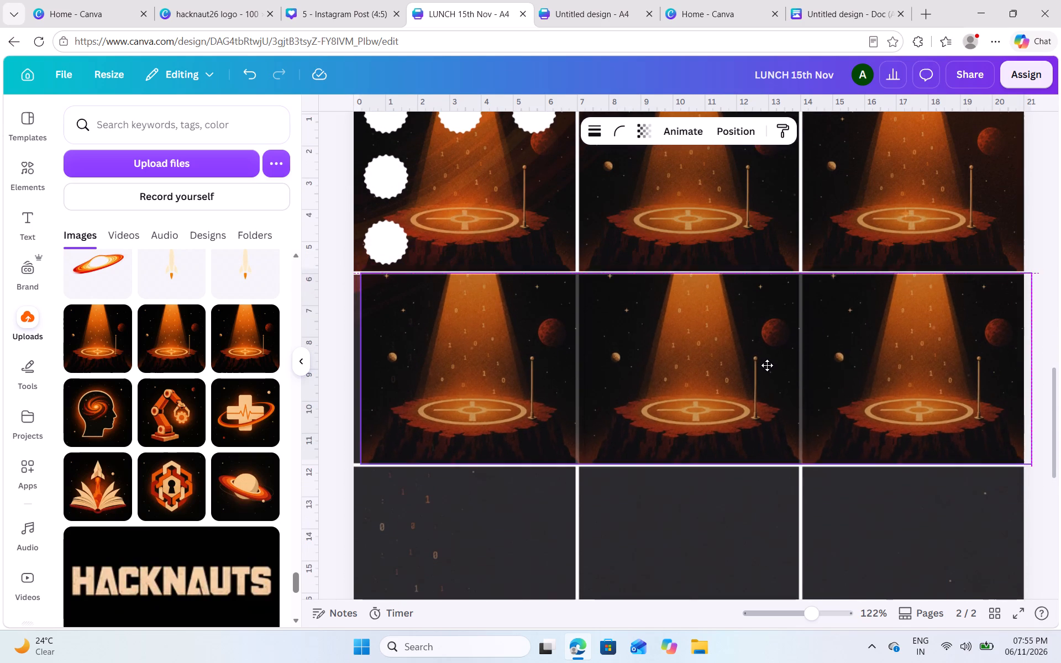
{"action": "left_click_drag", "start_coordinate": [767, 365], "coordinate": [761, 366]}
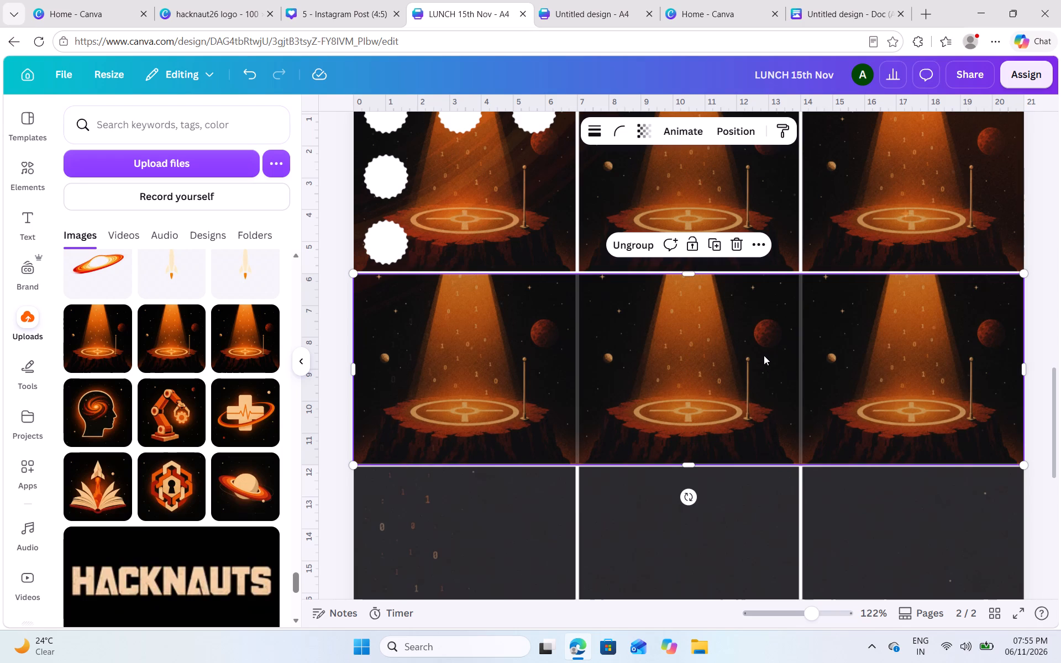
Reorder the second-row spotlight group's layer to sit just above the space background image and below the top-row group.
{"action": "left_click", "coordinate": [742, 130]}
{"action": "left_click", "coordinate": [103, 143]}
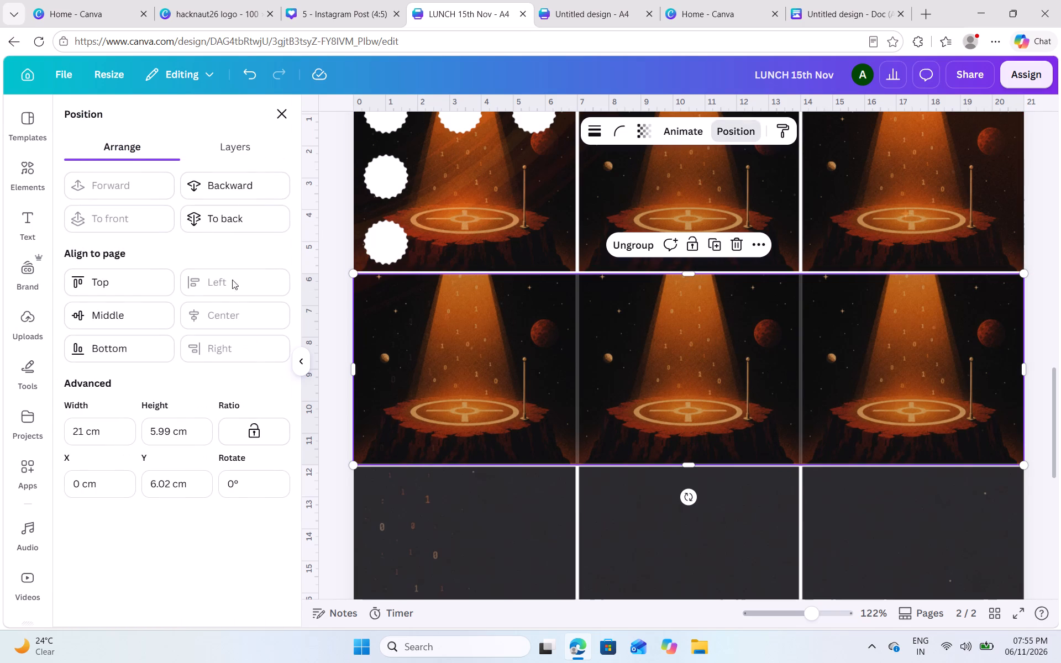
{"action": "left_click", "coordinate": [223, 222]}
{"action": "left_click", "coordinate": [241, 149]}
{"action": "scroll", "coordinate": [211, 490], "scroll_direction": "down", "scroll_amount": 11}
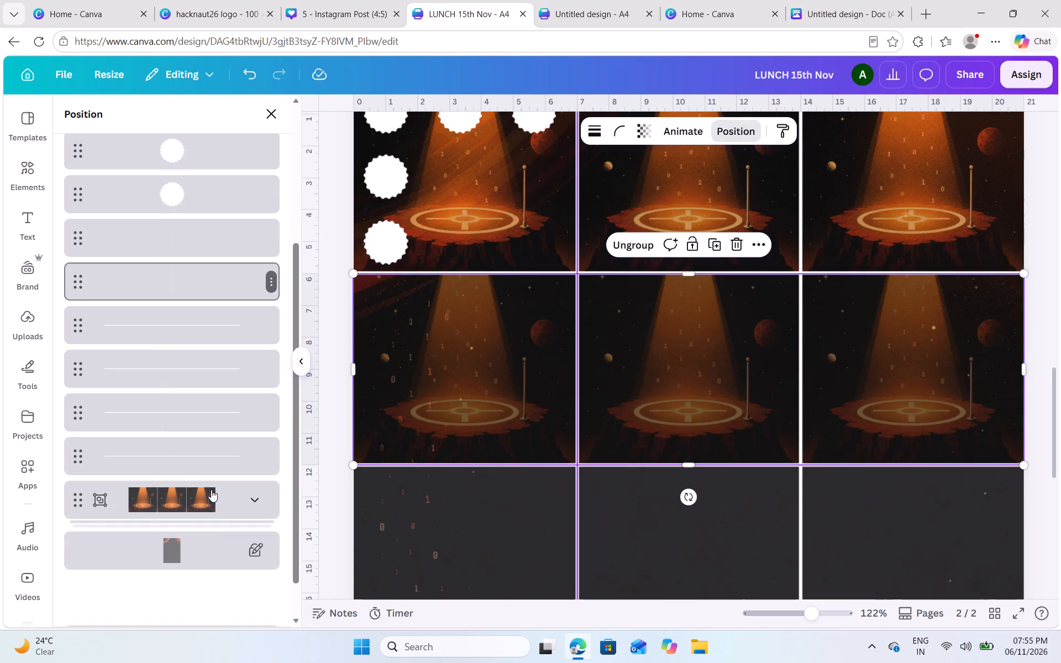
{"action": "left_click_drag", "start_coordinate": [167, 497], "coordinate": [138, 571]}
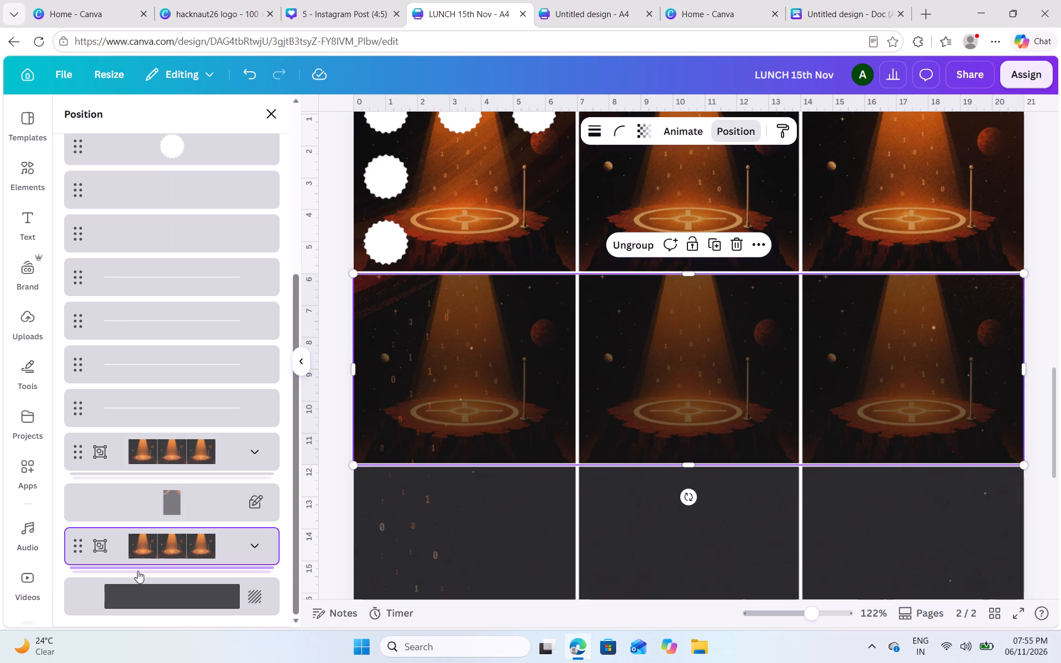
{"action": "left_click_drag", "start_coordinate": [138, 571], "coordinate": [138, 565]}
{"action": "left_click_drag", "start_coordinate": [75, 543], "coordinate": [76, 487]}
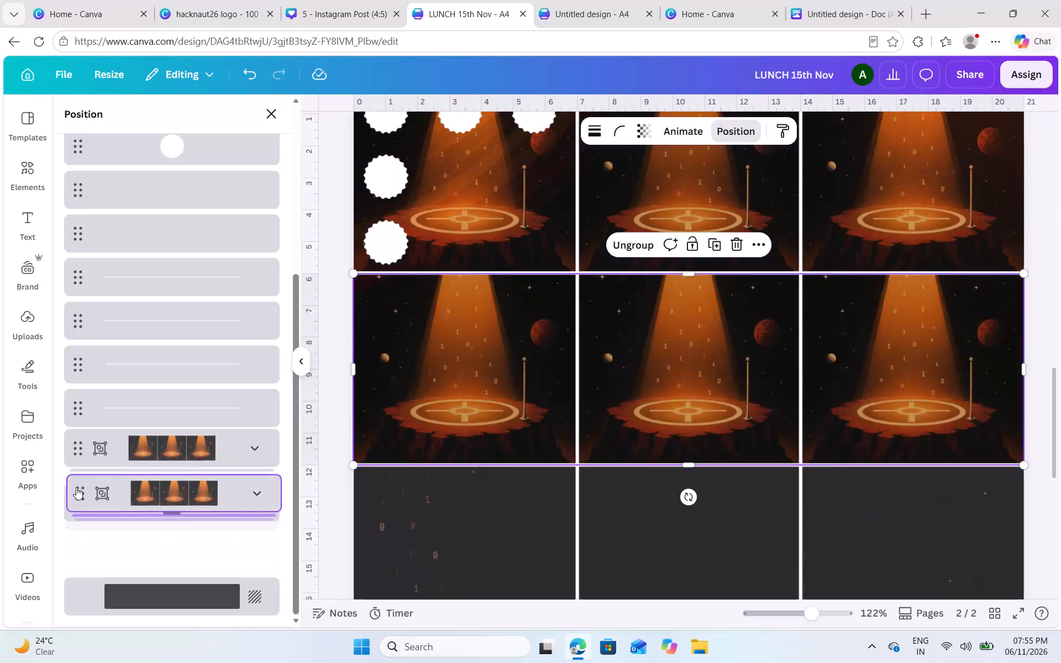
Group the first-row and second-row spotlight groups on page 2 into one six-image group.
{"action": "scroll", "coordinate": [474, 370], "scroll_direction": "up", "scroll_amount": 1}
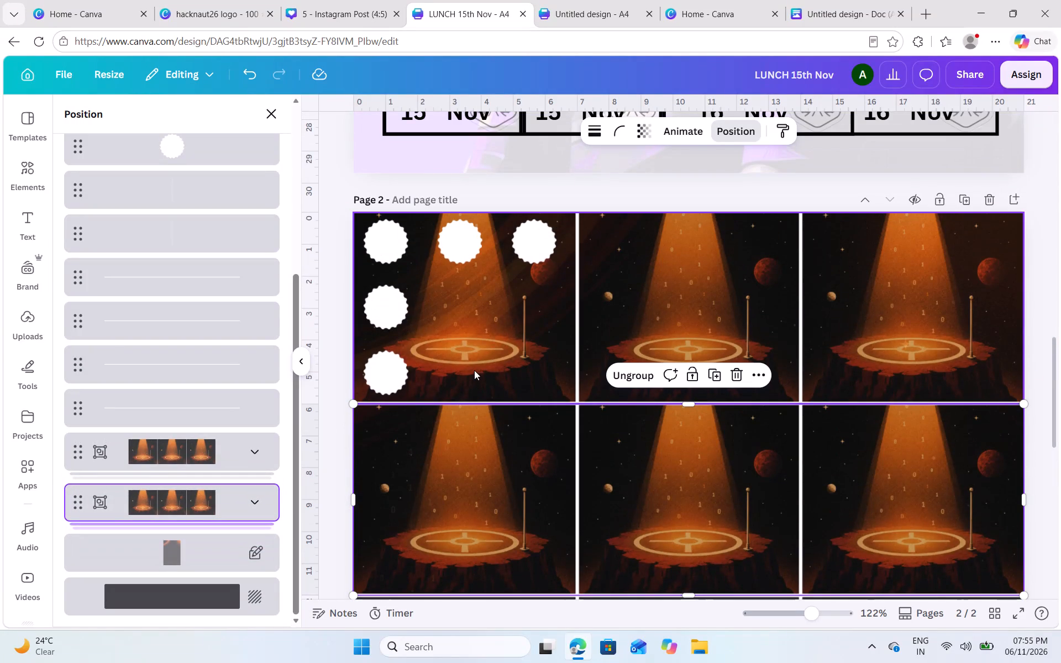
{"action": "left_click", "coordinate": [709, 311], "text": "shift"}
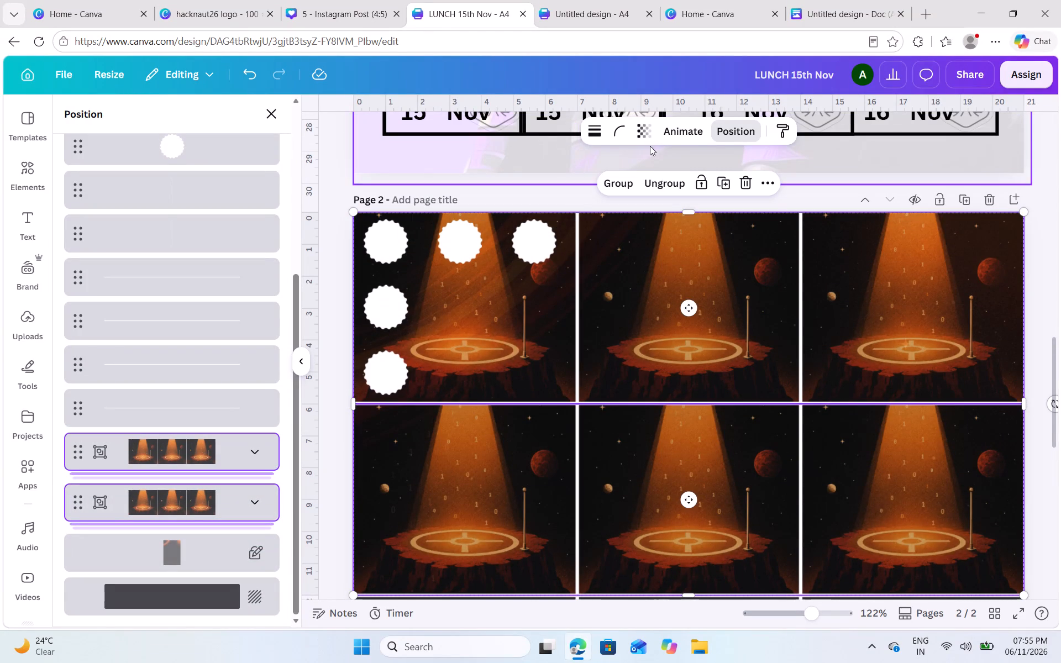
{"action": "left_click", "coordinate": [614, 182]}
Copy the six-image spotlight group into the third and fourth rows, directly below the original and about 12 cm from the page's top edge.
{"action": "scroll", "coordinate": [698, 321], "scroll_direction": "down", "scroll_amount": 2}
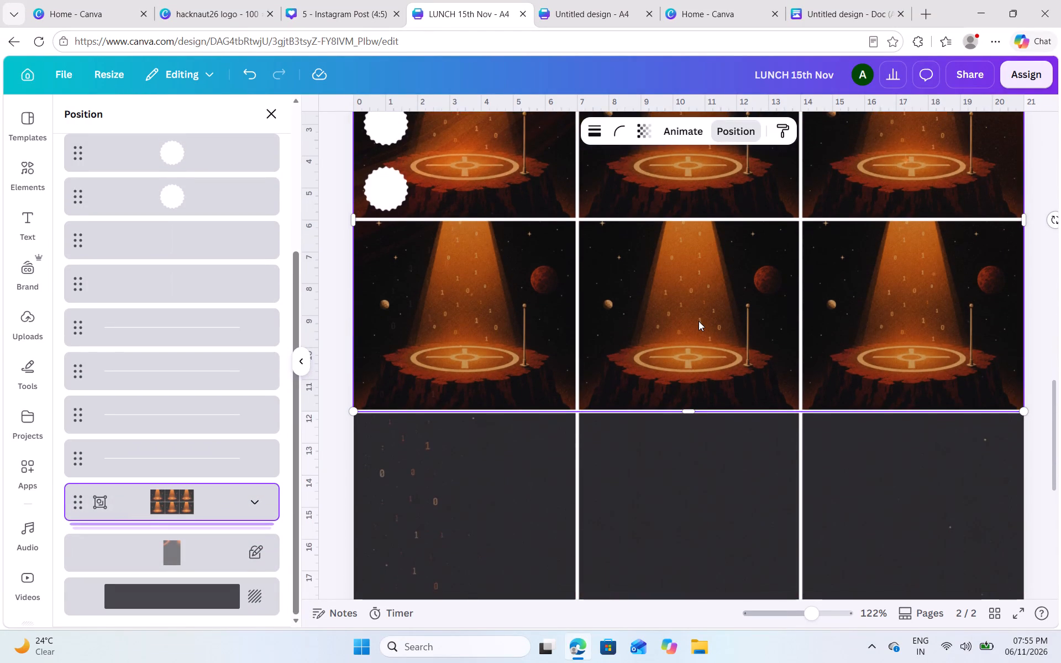
{"action": "key", "text": "ctrl+c"}
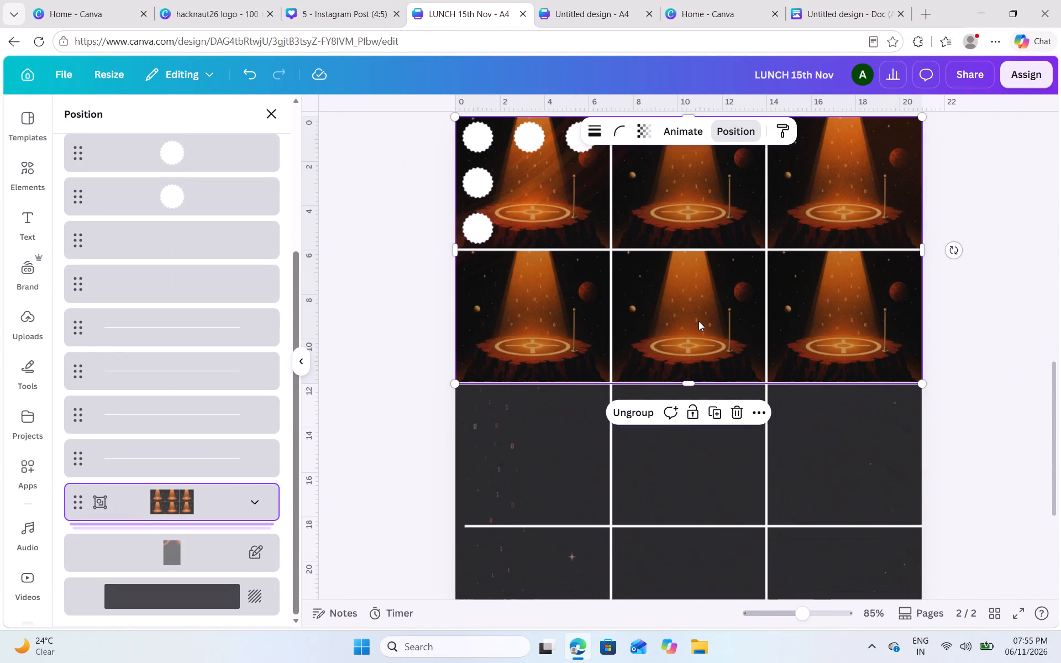
{"action": "key", "text": "ctrl+v"}
{"action": "scroll", "coordinate": [698, 321], "scroll_direction": "down", "scroll_amount": 1}
{"action": "left_click_drag", "start_coordinate": [717, 225], "coordinate": [696, 414]}
{"action": "scroll", "coordinate": [696, 414], "scroll_direction": "down", "scroll_amount": 1}
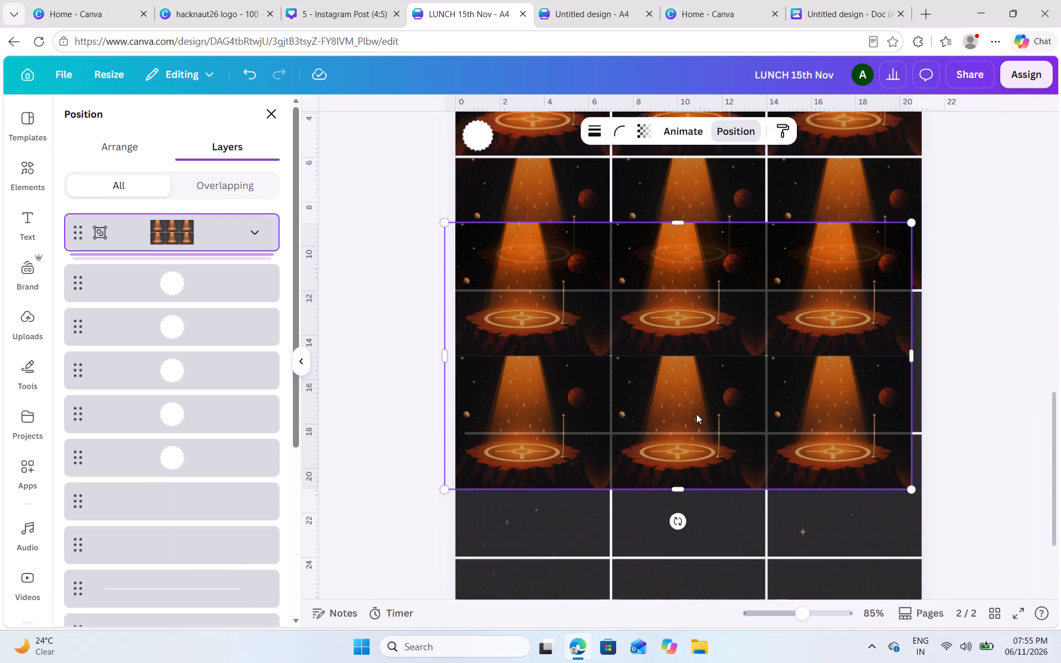
{"action": "scroll", "coordinate": [696, 414], "scroll_direction": "down", "scroll_amount": 1}
{"action": "left_click_drag", "start_coordinate": [691, 346], "coordinate": [700, 415]}
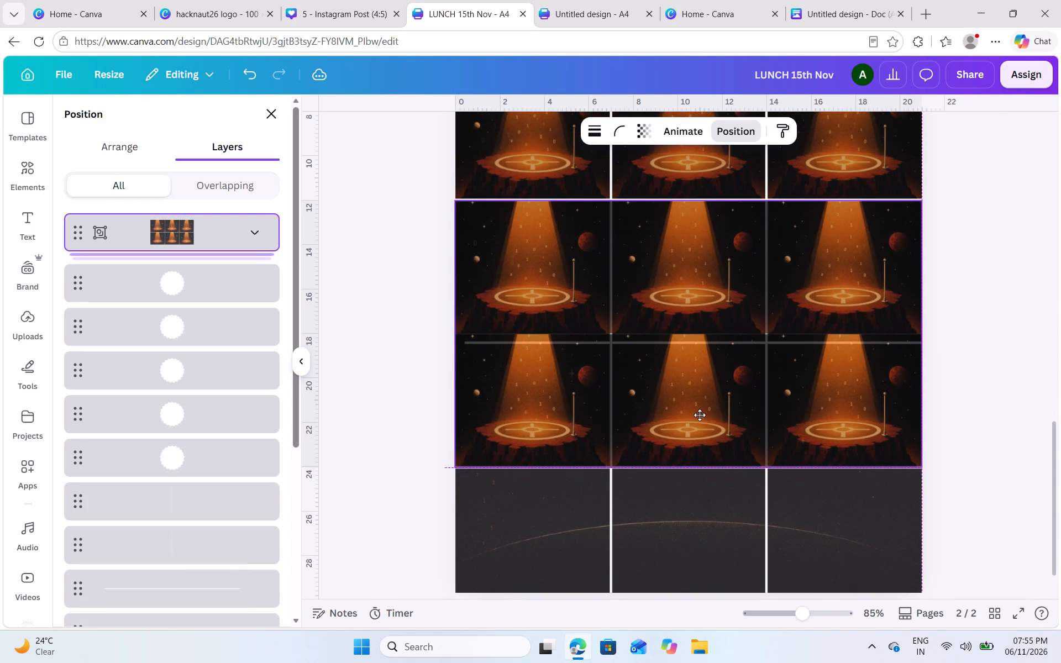
{"action": "left_click_drag", "start_coordinate": [700, 415], "coordinate": [699, 414]}
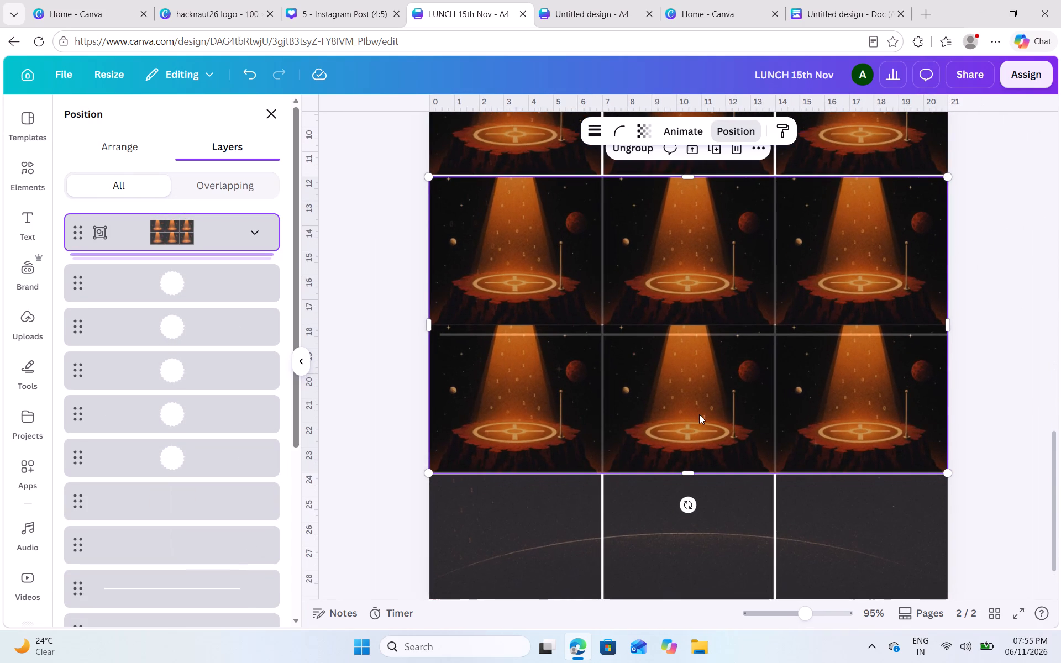
{"action": "scroll", "coordinate": [699, 414], "scroll_direction": "up", "scroll_amount": 1}
{"action": "scroll", "coordinate": [709, 393], "scroll_direction": "down", "scroll_amount": 3}
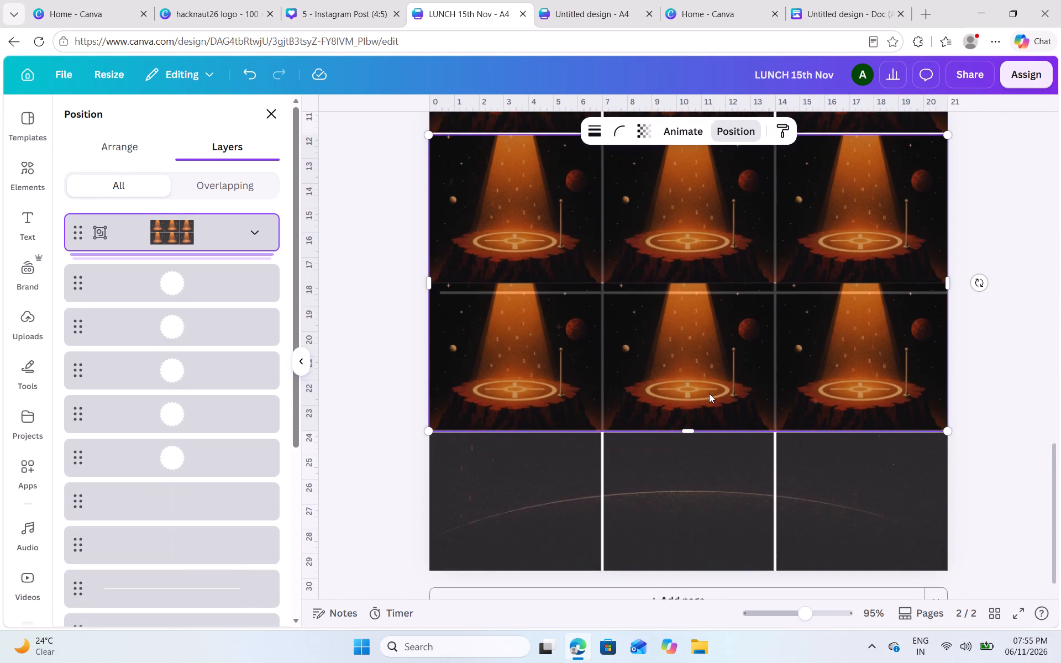
Send the copied six-image group to the back, and bring it forward one layer so it sits behind the white lines.
{"action": "left_click", "coordinate": [124, 139]}
{"action": "left_click", "coordinate": [237, 218]}
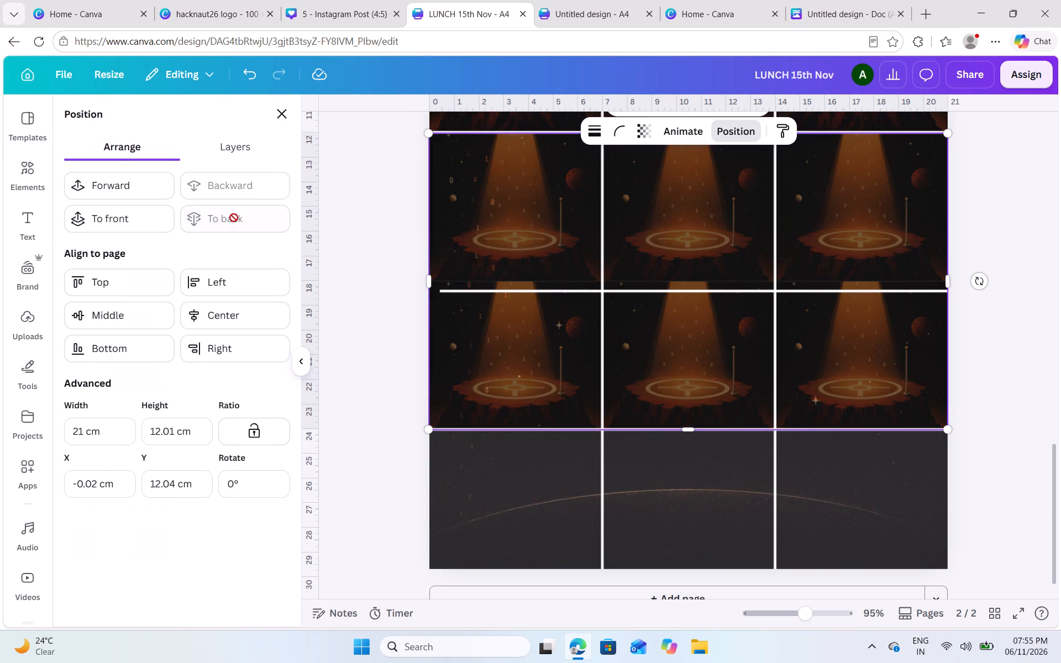
{"action": "left_click", "coordinate": [130, 187]}
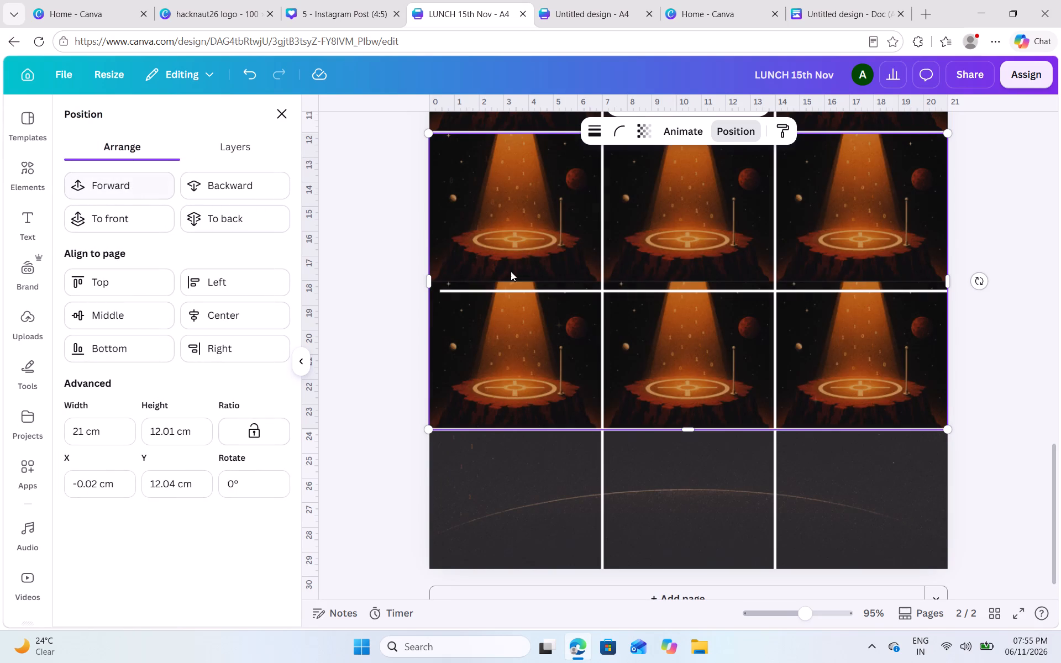
{"action": "scroll", "coordinate": [641, 307], "scroll_direction": "up", "scroll_amount": 2}
{"action": "left_click", "coordinate": [983, 322]}
{"action": "left_click", "coordinate": [983, 322]}
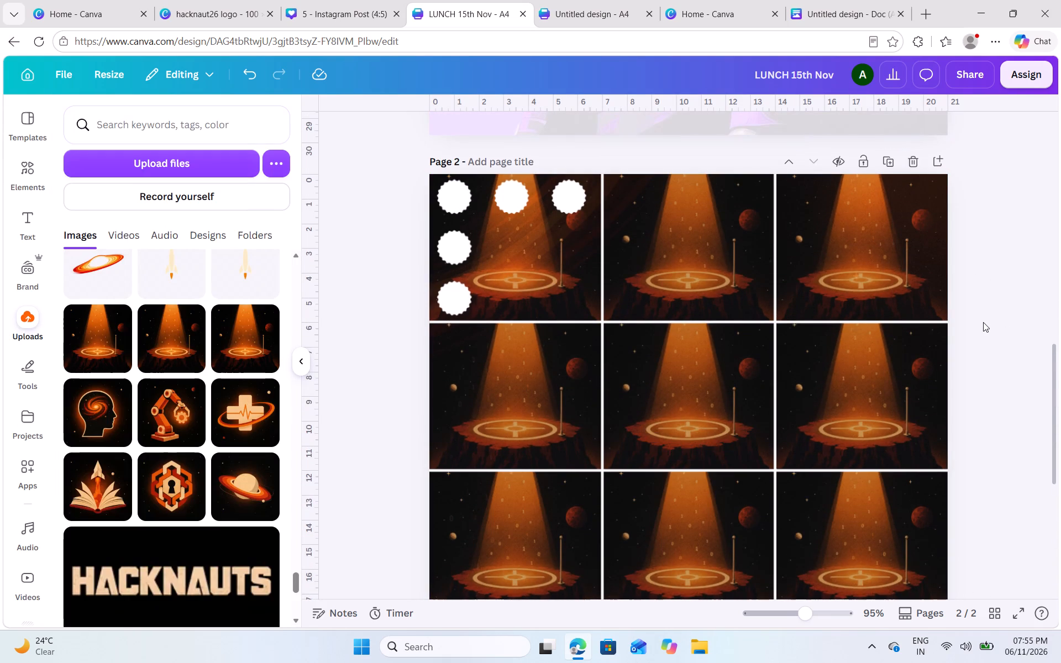
Move the white horizontal line below the third row up onto the seam between the third- and fourth-row spotlight images.
{"action": "scroll", "coordinate": [983, 322], "scroll_direction": "down", "scroll_amount": 2}
{"action": "scroll", "coordinate": [983, 322], "scroll_direction": "up", "scroll_amount": 1}
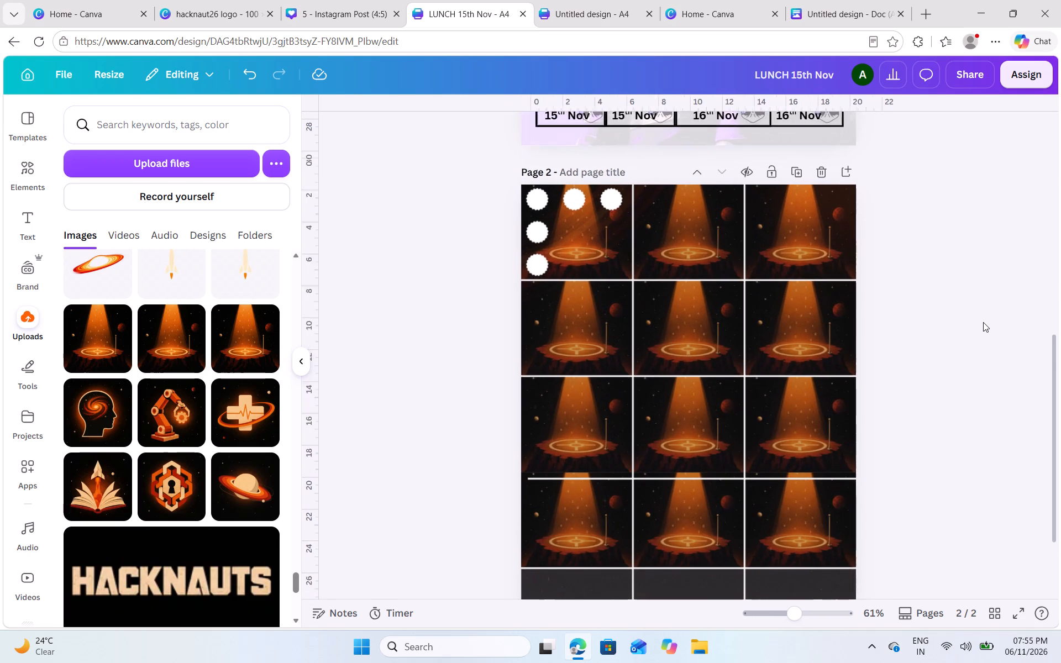
{"action": "scroll", "coordinate": [983, 322], "scroll_direction": "down", "scroll_amount": 2}
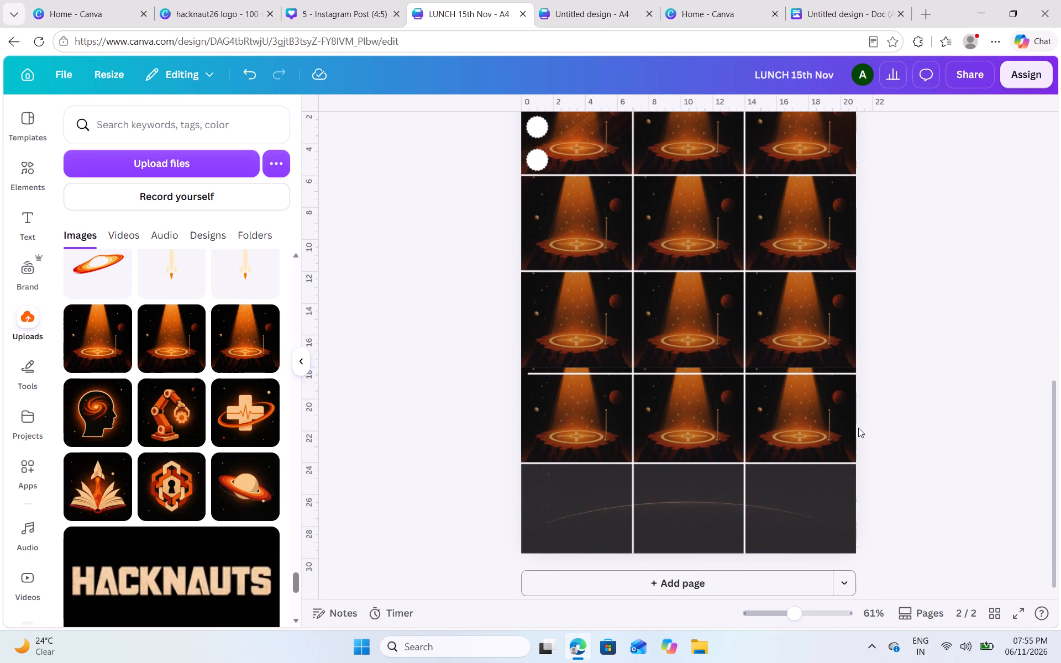
{"action": "scroll", "coordinate": [858, 428], "scroll_direction": "up", "scroll_amount": 1}
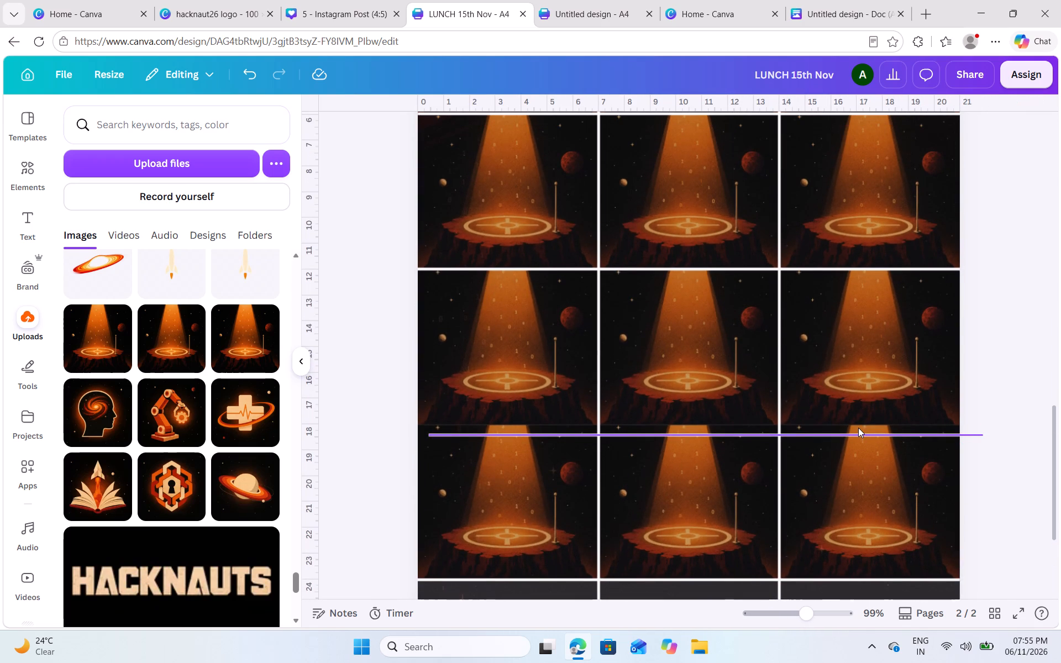
{"action": "left_click", "coordinate": [732, 490]}
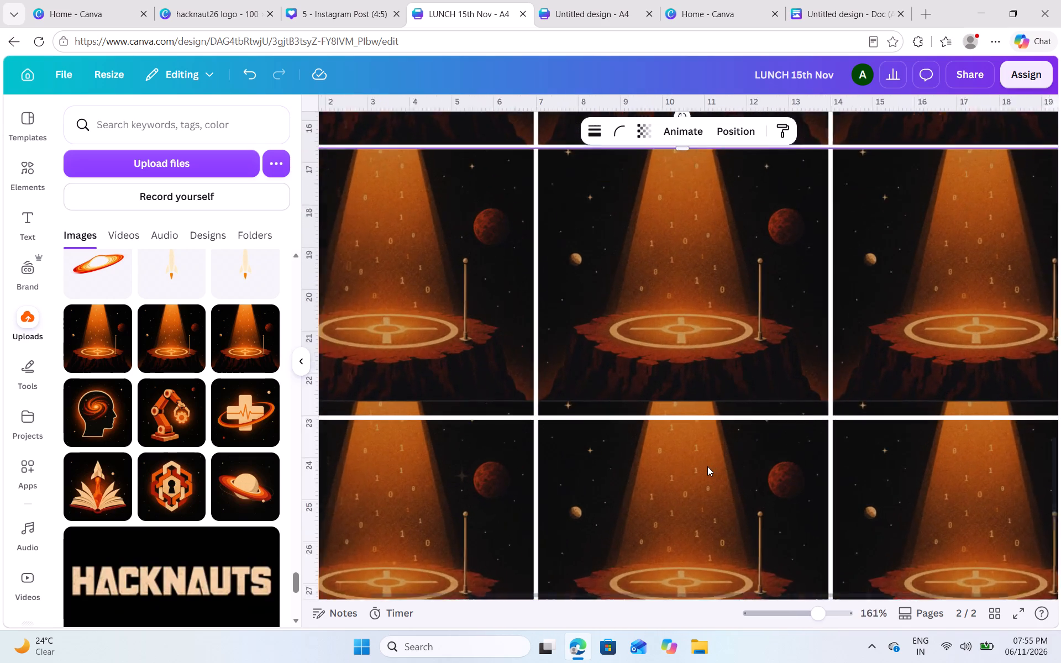
{"action": "scroll", "coordinate": [707, 466], "scroll_direction": "up", "scroll_amount": 1}
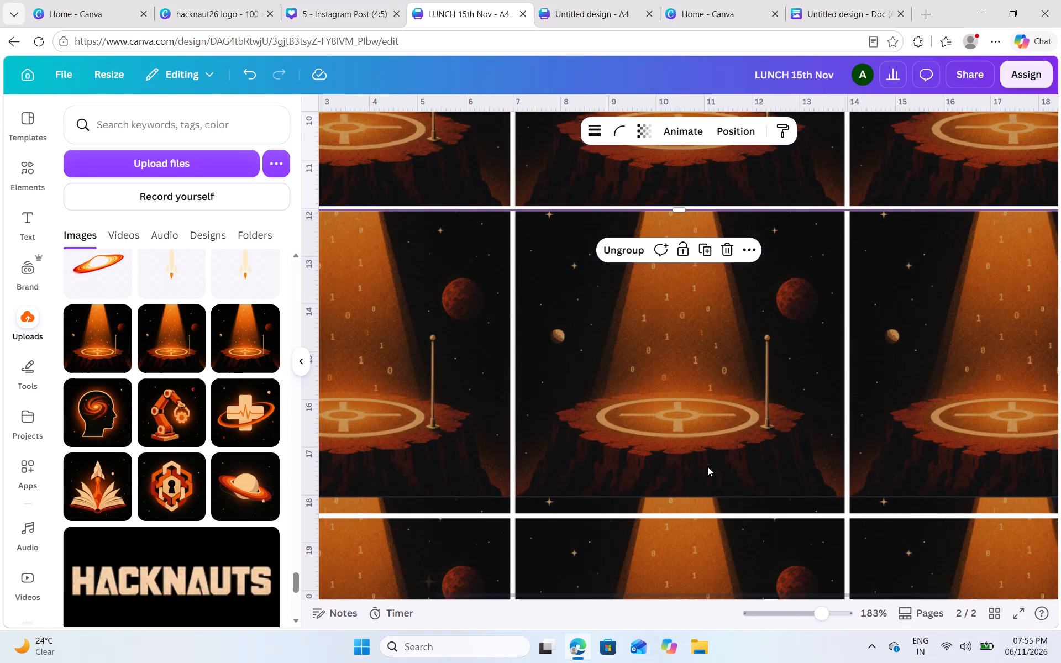
{"action": "left_click", "coordinate": [680, 518]}
{"action": "left_click_drag", "start_coordinate": [680, 516], "coordinate": [680, 515]}
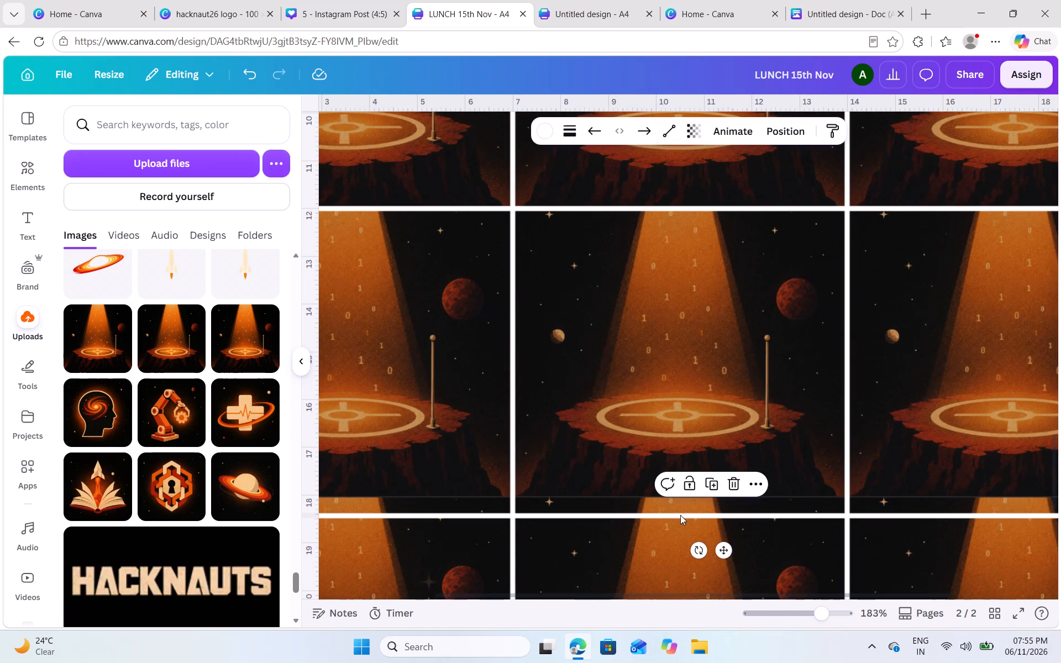
{"action": "left_click_drag", "start_coordinate": [680, 515], "coordinate": [676, 498]}
{"action": "scroll", "coordinate": [676, 498], "scroll_direction": "down", "scroll_amount": 2}
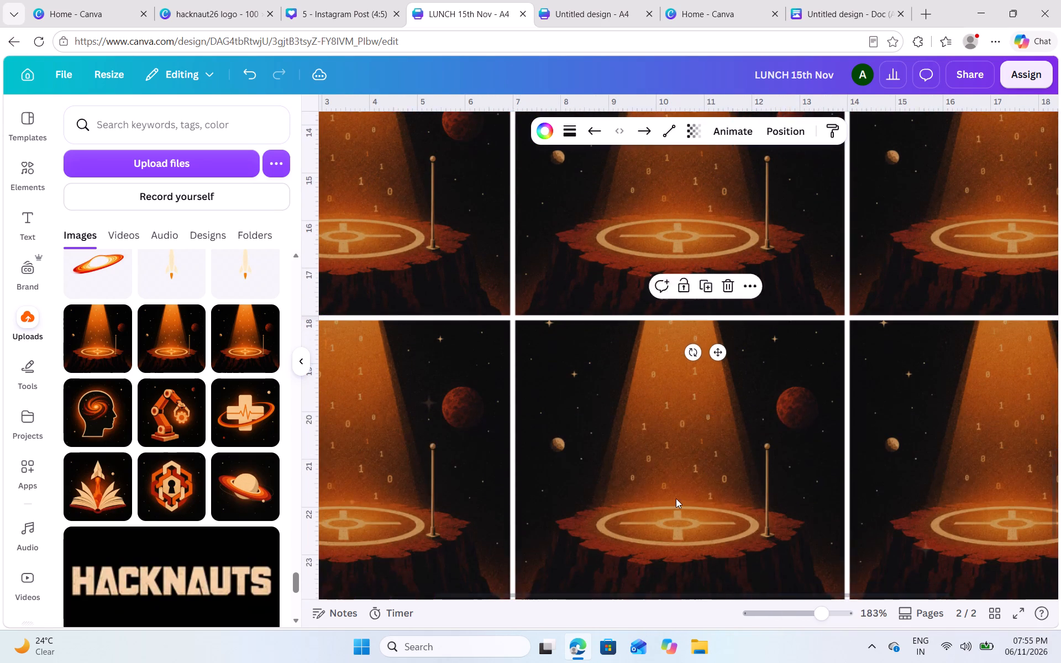
{"action": "left_click", "coordinate": [953, 445]}
Copy the fourth row's first spotlight image into the first cell of the bottom row, aligned with the page's side edge.
{"action": "scroll", "coordinate": [953, 445], "scroll_direction": "down", "scroll_amount": 1}
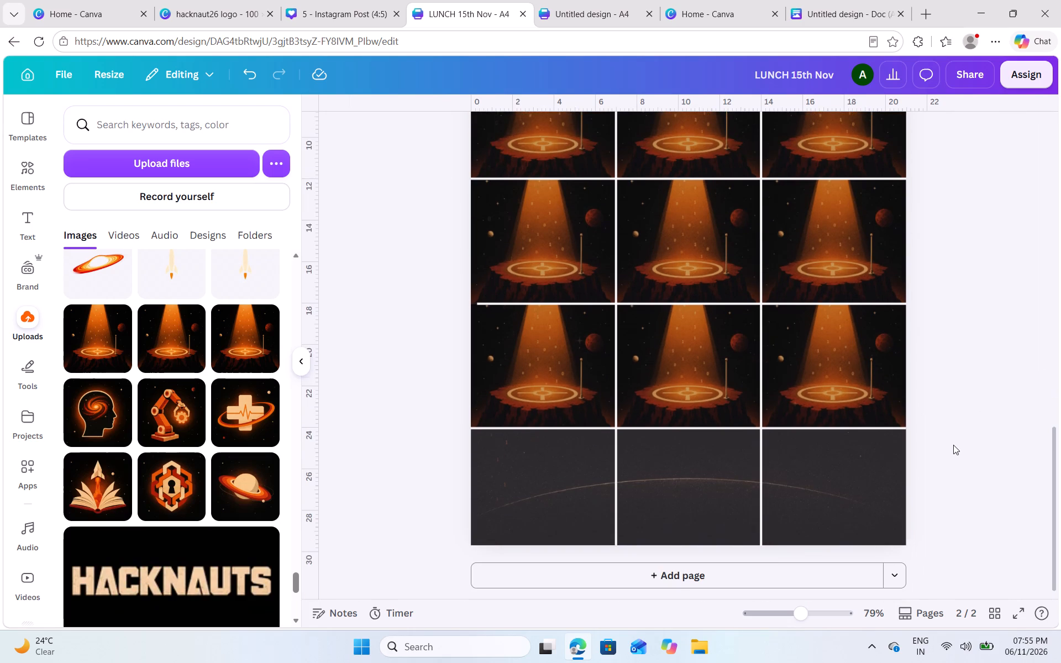
{"action": "scroll", "coordinate": [953, 445], "scroll_direction": "down", "scroll_amount": 1}
{"action": "left_click", "coordinate": [544, 362]}
{"action": "left_click", "coordinate": [547, 366]}
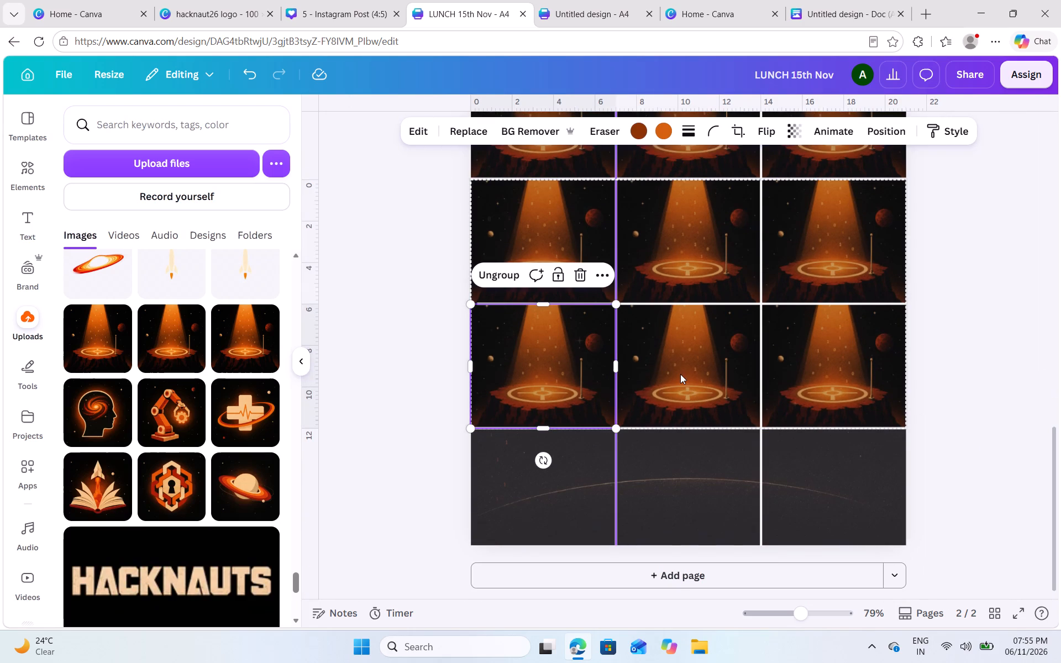
{"action": "left_click", "coordinate": [690, 377], "text": "shift"}
{"action": "left_click", "coordinate": [707, 373], "text": "shift"}
{"action": "key", "text": "ctrl+c"}
{"action": "key", "text": "ctrl+v"}
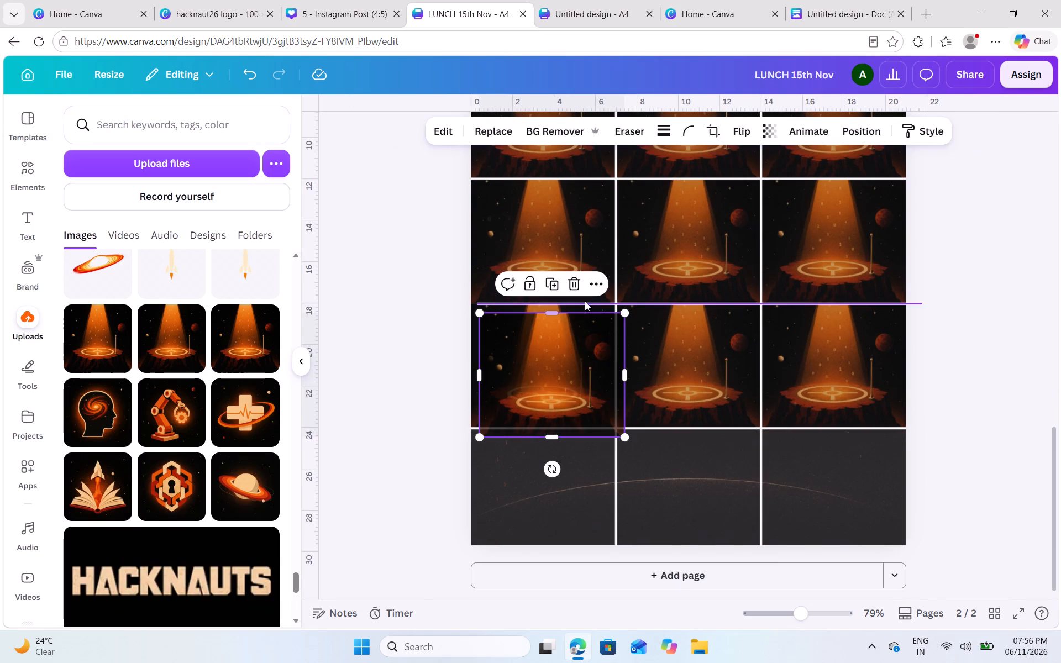
{"action": "left_click_drag", "start_coordinate": [564, 365], "coordinate": [560, 479]}
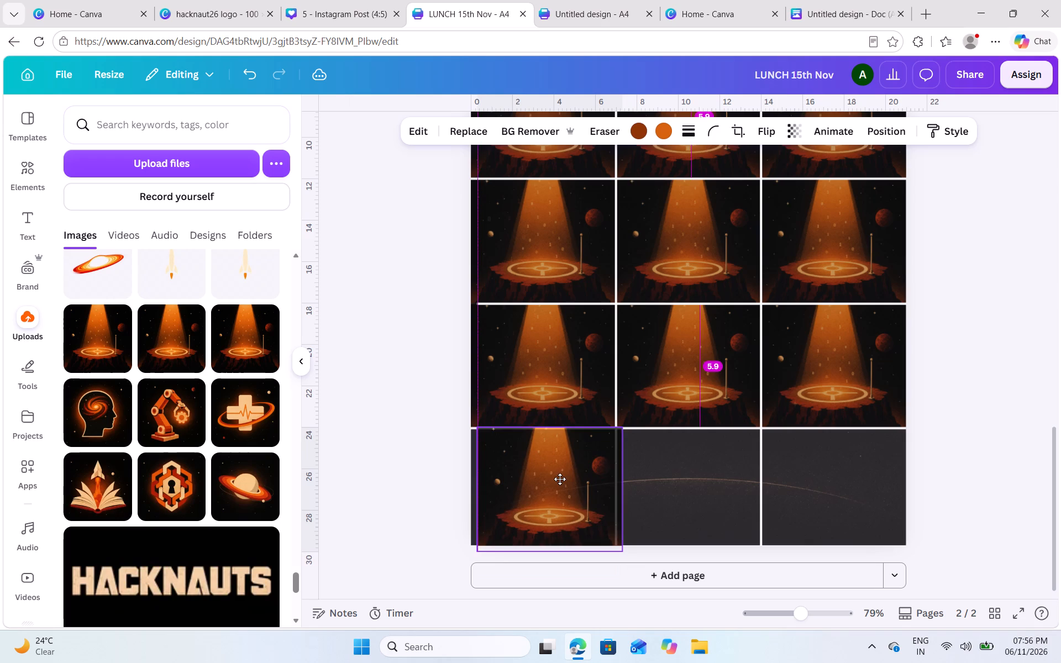
{"action": "left_click_drag", "start_coordinate": [560, 479], "coordinate": [555, 481]}
Copy the bottom row's spotlight image into that row's middle and last cells, aligned edge to edge.
{"action": "key", "text": "ctrl+c"}
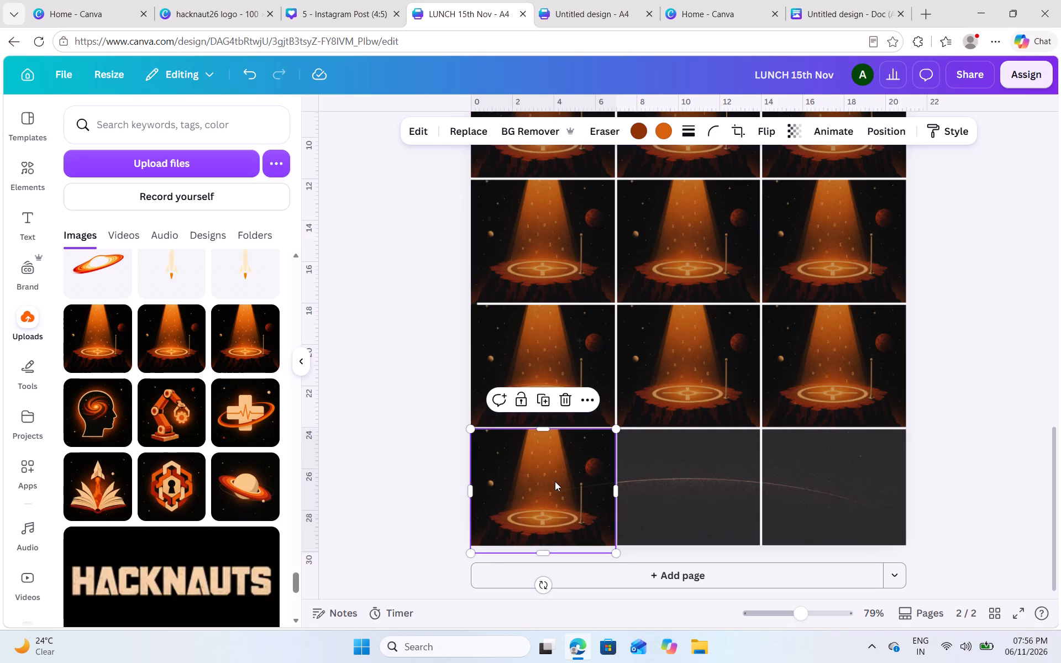
{"action": "key", "text": "ctrl+v"}
{"action": "left_click_drag", "start_coordinate": [524, 499], "coordinate": [671, 492]}
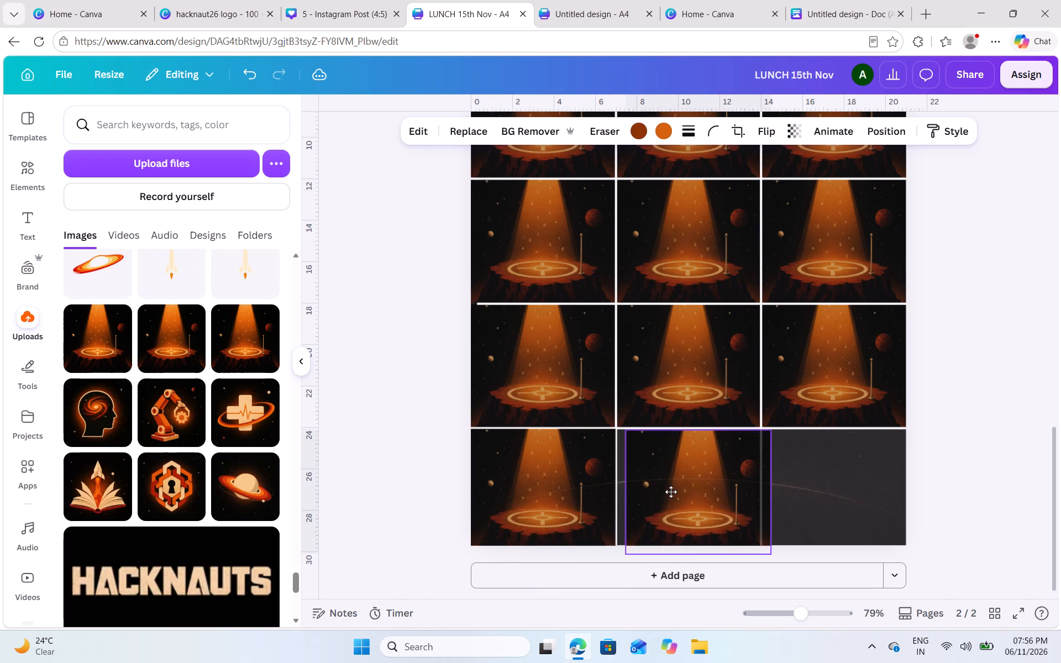
{"action": "left_click_drag", "start_coordinate": [671, 492], "coordinate": [662, 491]}
{"action": "key", "text": "ctrl+c"}
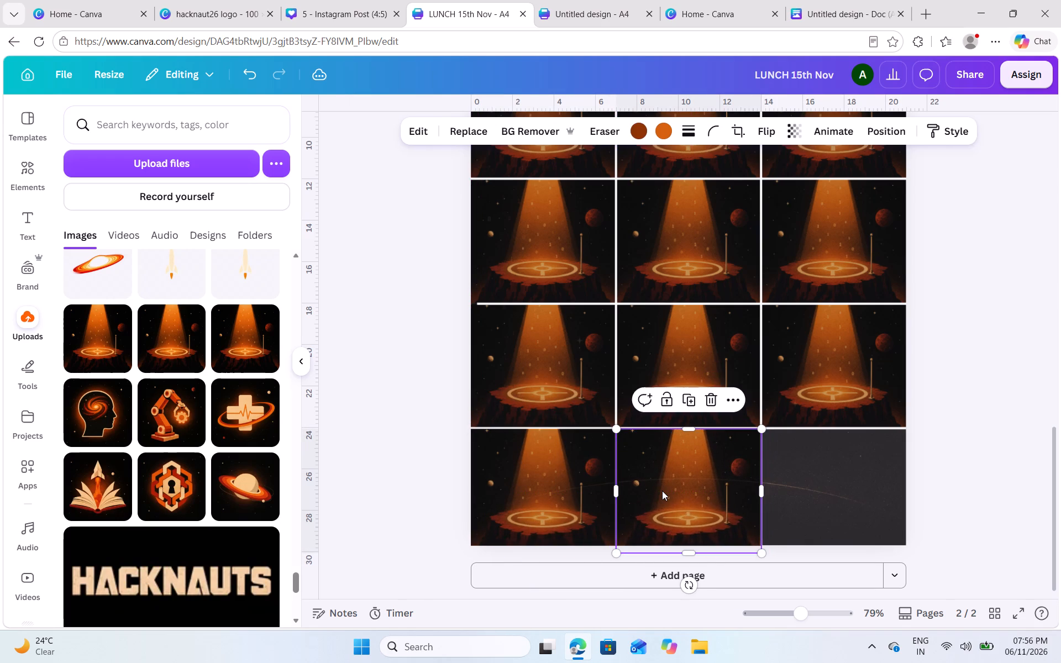
{"action": "key", "text": "ctrl+v"}
{"action": "left_click_drag", "start_coordinate": [664, 494], "coordinate": [800, 486]}
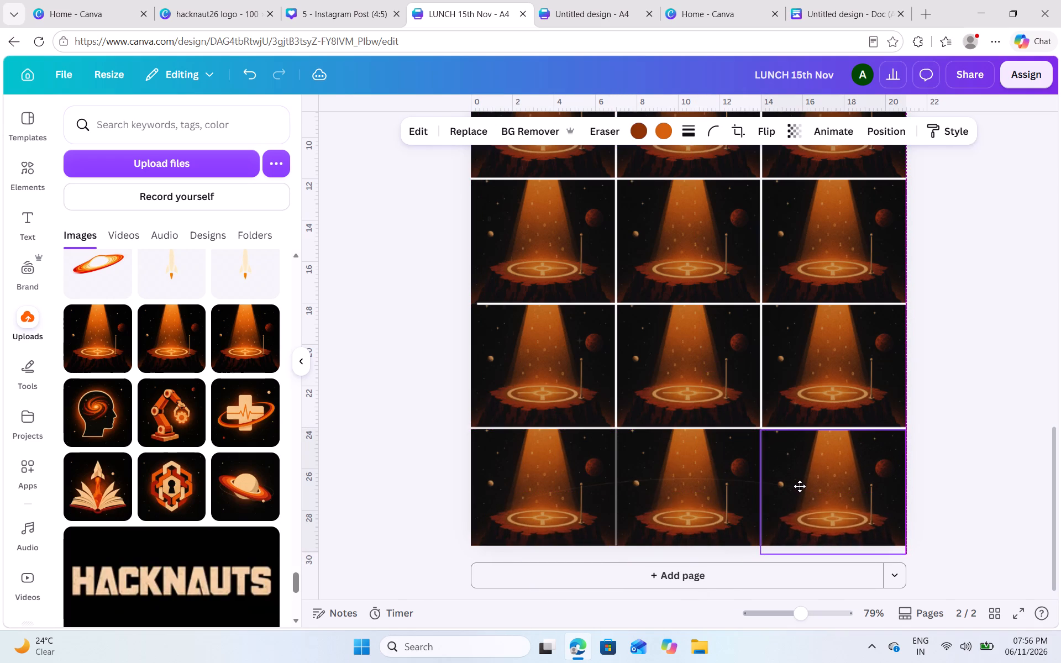
{"action": "left_click_drag", "start_coordinate": [800, 486], "coordinate": [800, 486]}
{"action": "left_click_drag", "start_coordinate": [800, 486], "coordinate": [800, 486]}
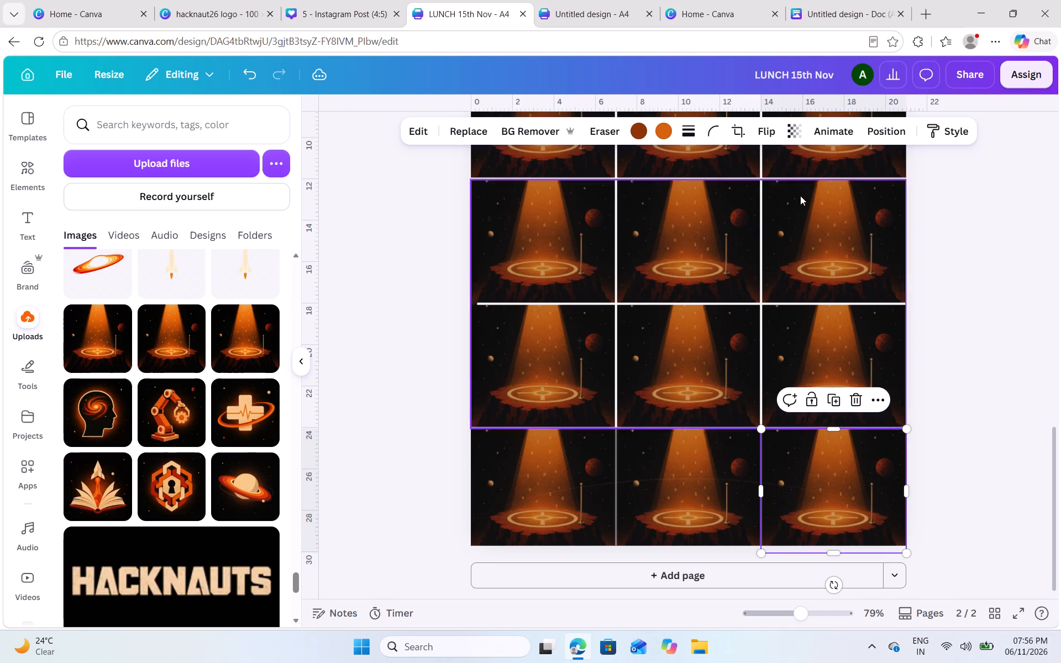
Send the bottom row's last and middle spotlight images to the back, and bring each forward one layer.
{"action": "left_click", "coordinate": [873, 131]}
{"action": "left_click", "coordinate": [241, 220]}
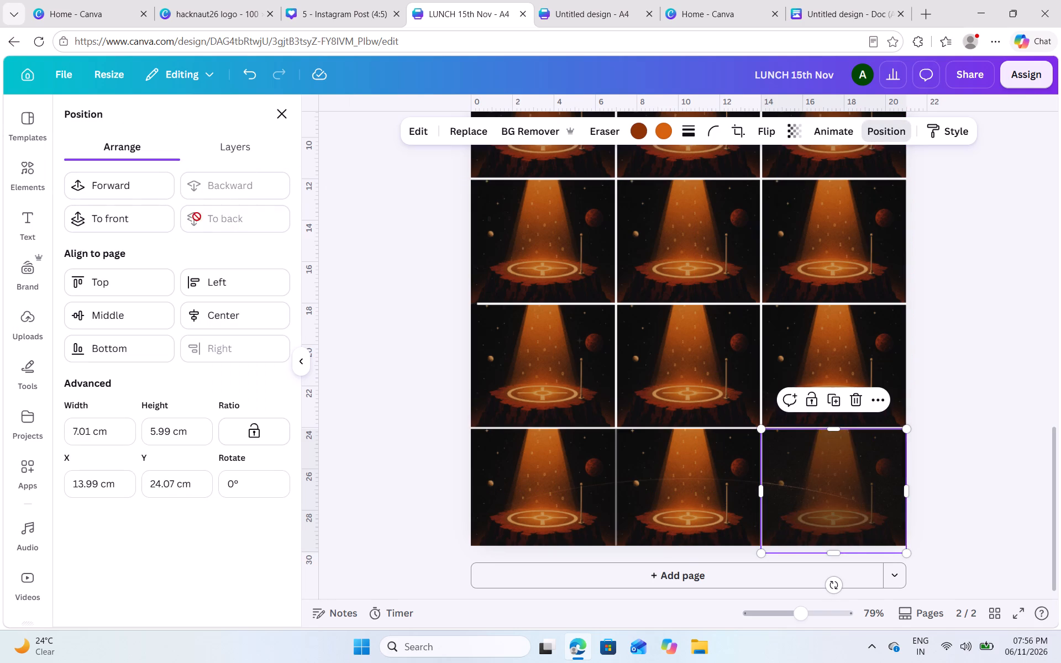
{"action": "left_click", "coordinate": [119, 182]}
{"action": "left_click", "coordinate": [684, 522]}
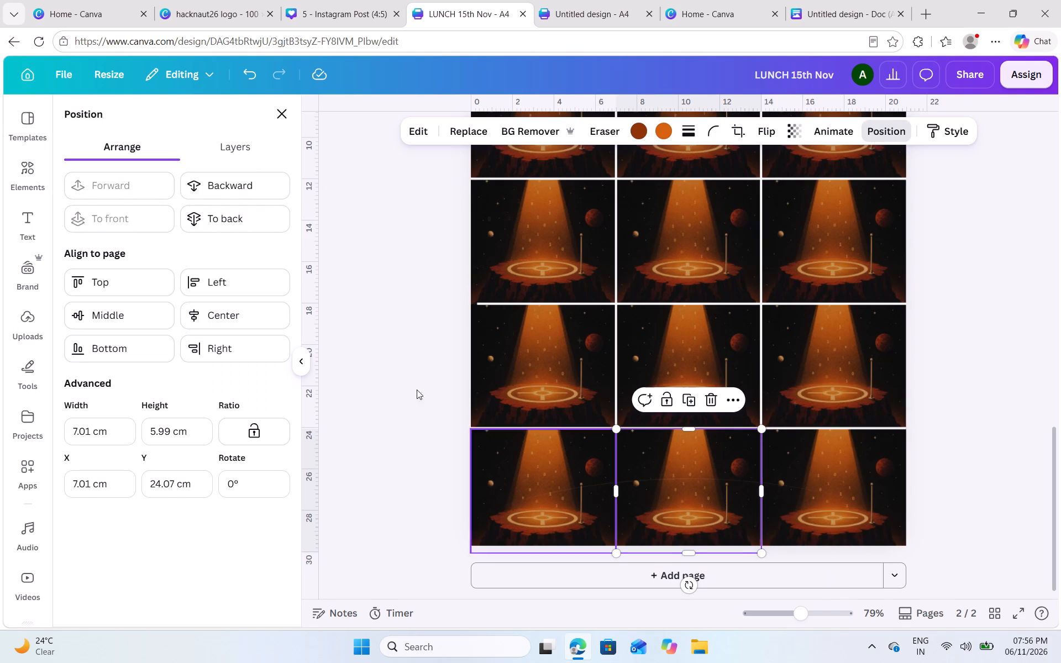
{"action": "left_click", "coordinate": [219, 220]}
{"action": "left_click", "coordinate": [149, 191]}
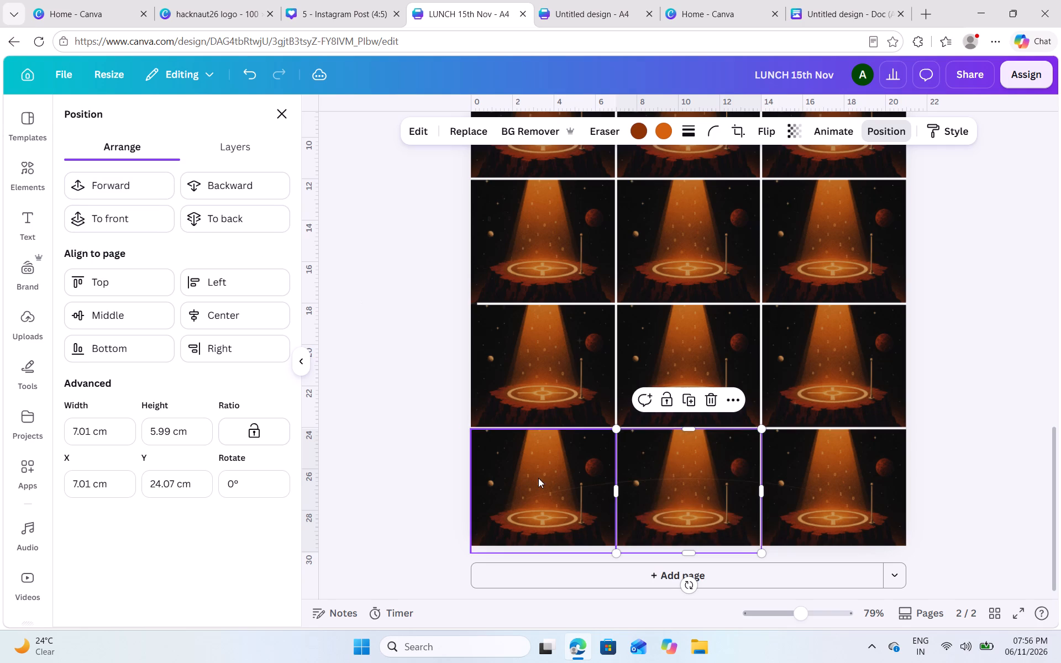
Send the bottom row's first spotlight image to the back, and bring it forward one layer.
{"action": "left_click", "coordinate": [539, 479]}
{"action": "left_click", "coordinate": [254, 220]}
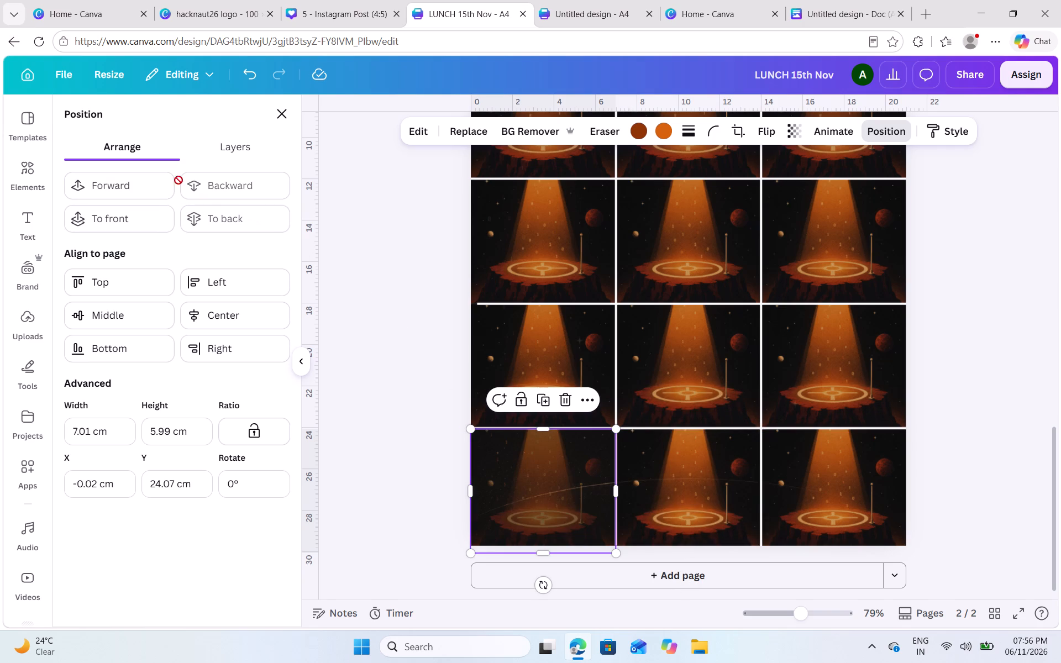
{"action": "left_click", "coordinate": [149, 188]}
{"action": "double_click", "coordinate": [937, 311]}
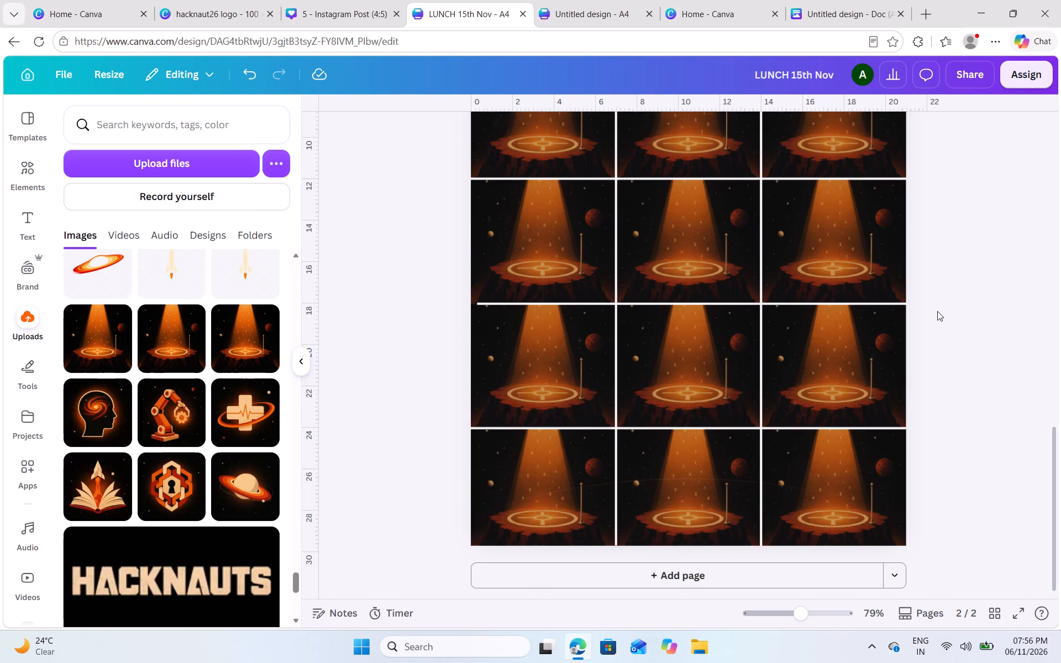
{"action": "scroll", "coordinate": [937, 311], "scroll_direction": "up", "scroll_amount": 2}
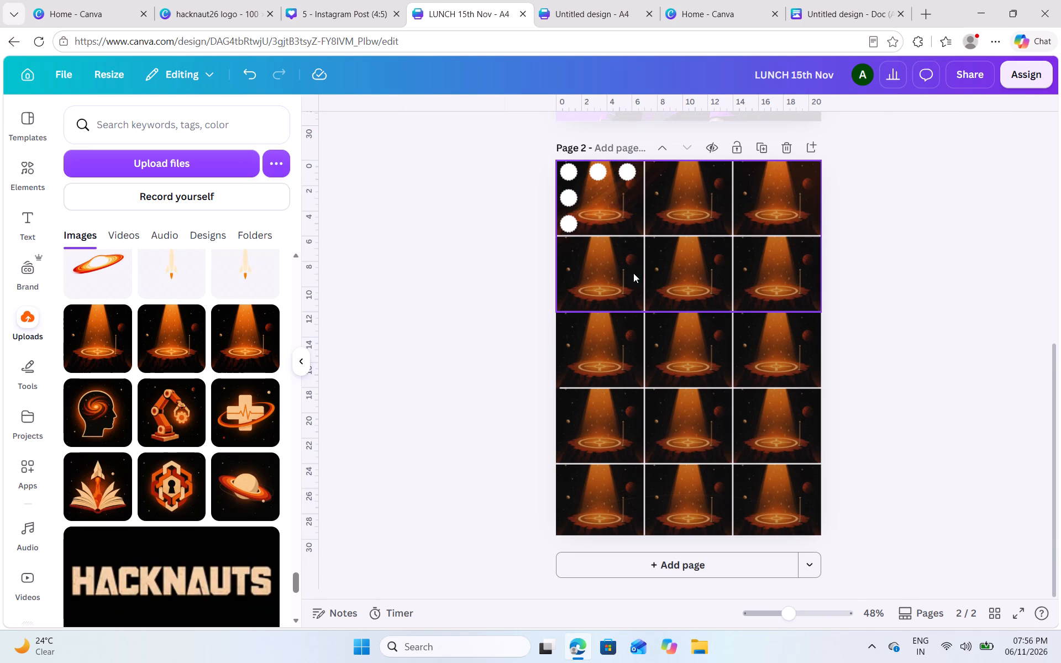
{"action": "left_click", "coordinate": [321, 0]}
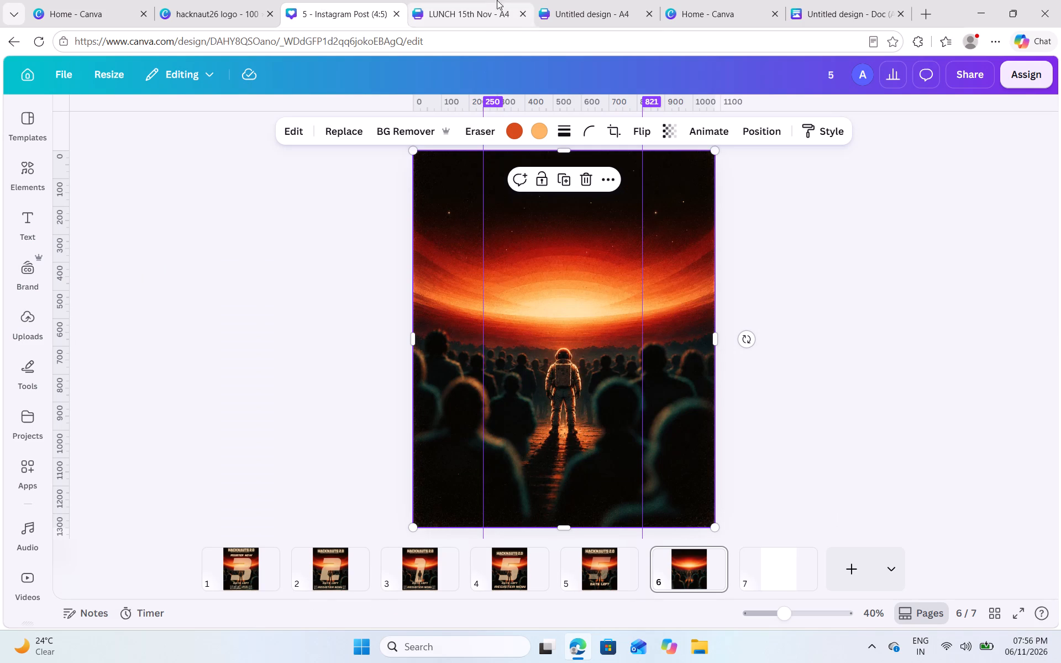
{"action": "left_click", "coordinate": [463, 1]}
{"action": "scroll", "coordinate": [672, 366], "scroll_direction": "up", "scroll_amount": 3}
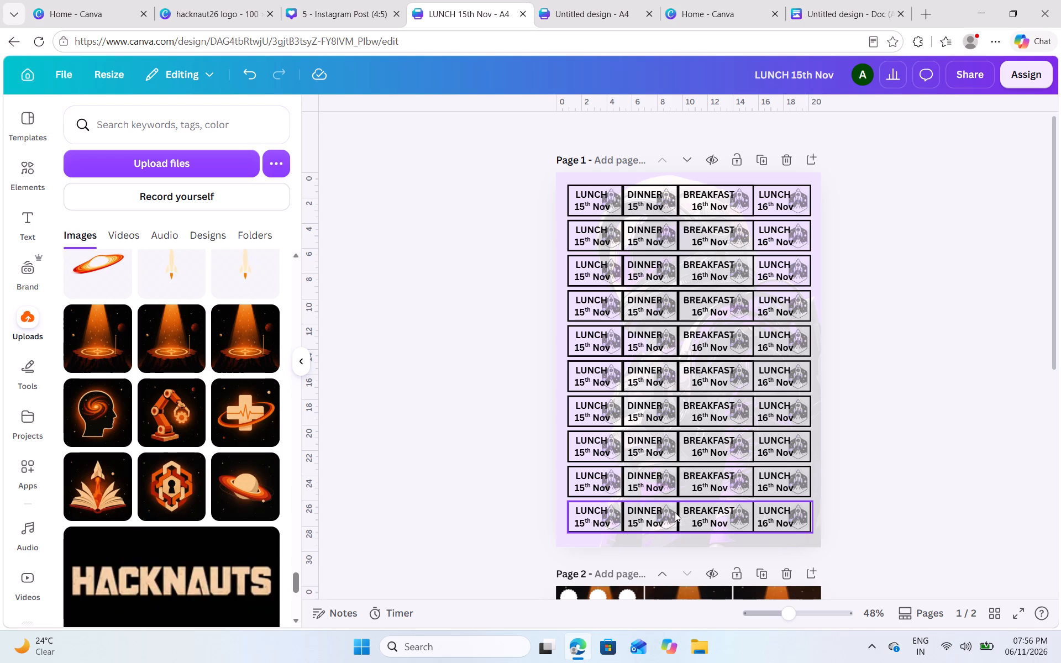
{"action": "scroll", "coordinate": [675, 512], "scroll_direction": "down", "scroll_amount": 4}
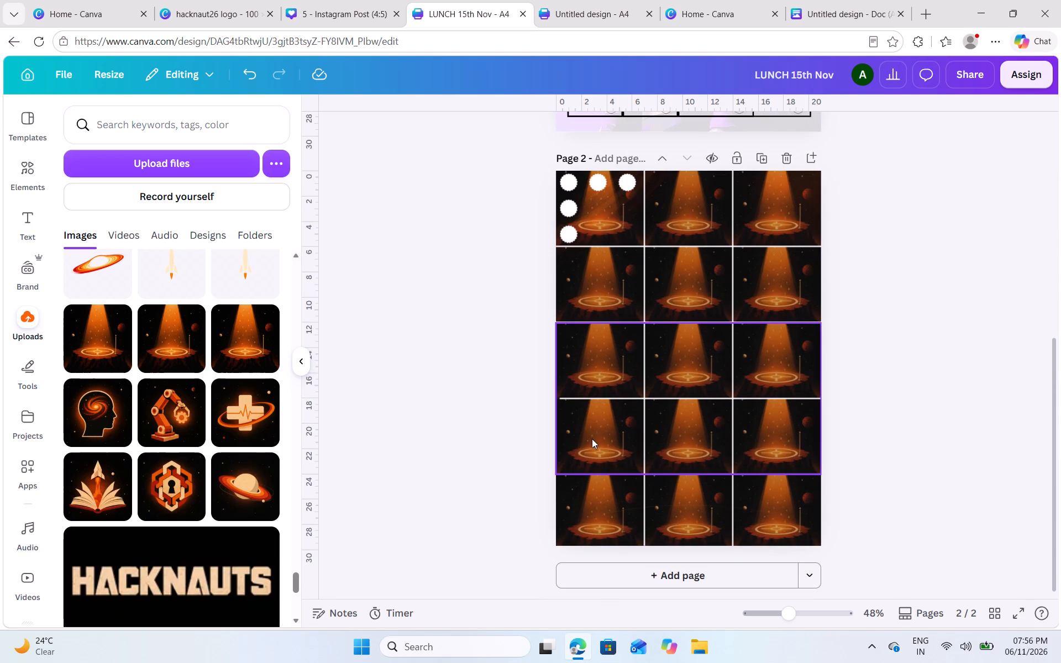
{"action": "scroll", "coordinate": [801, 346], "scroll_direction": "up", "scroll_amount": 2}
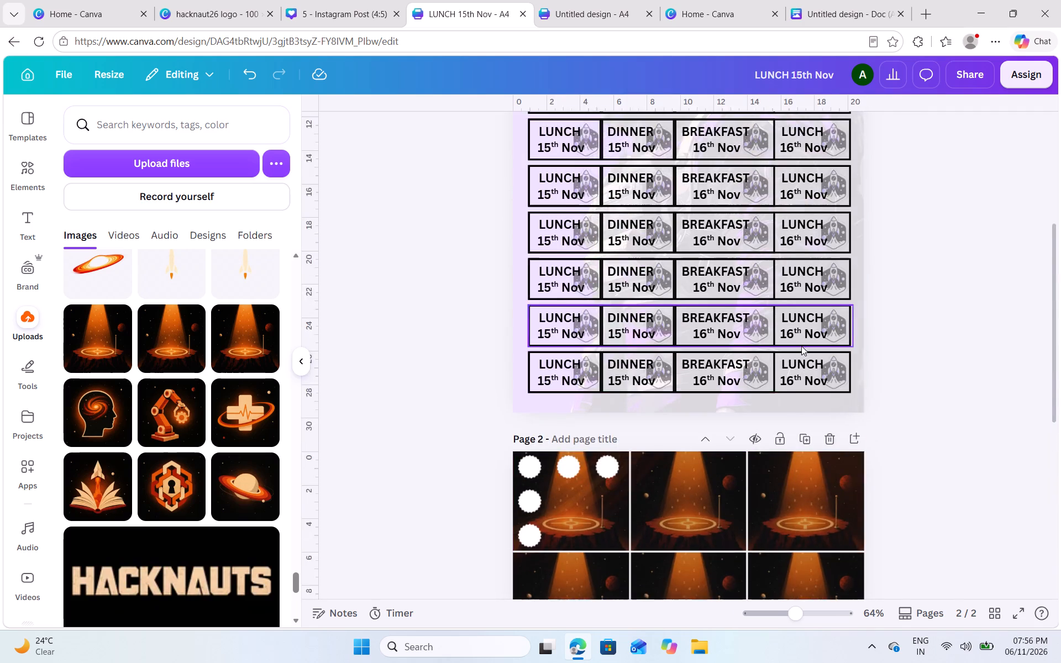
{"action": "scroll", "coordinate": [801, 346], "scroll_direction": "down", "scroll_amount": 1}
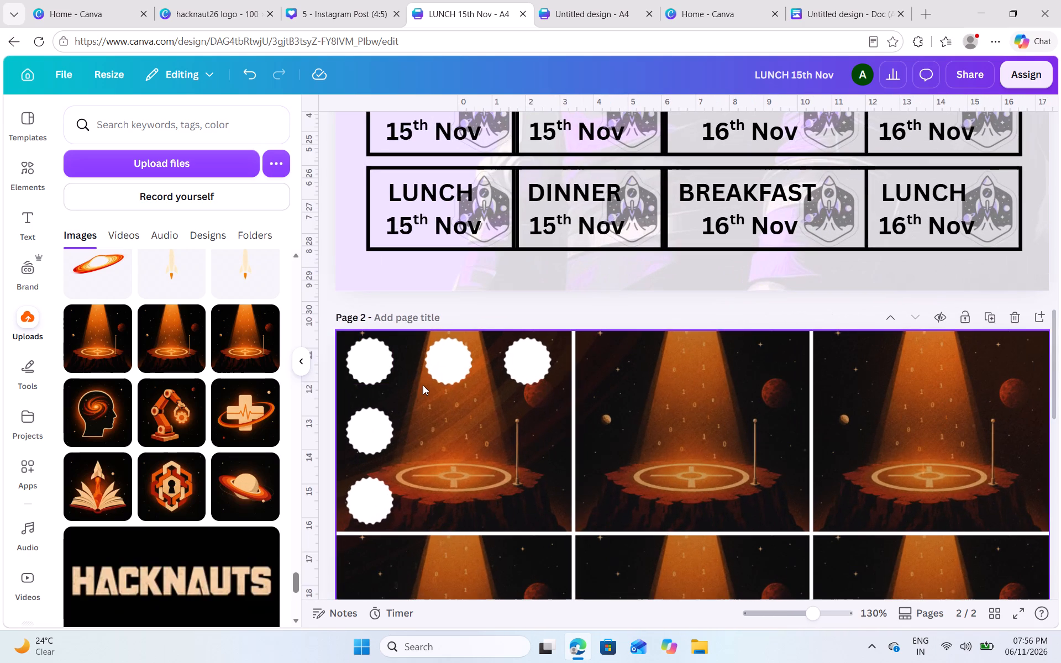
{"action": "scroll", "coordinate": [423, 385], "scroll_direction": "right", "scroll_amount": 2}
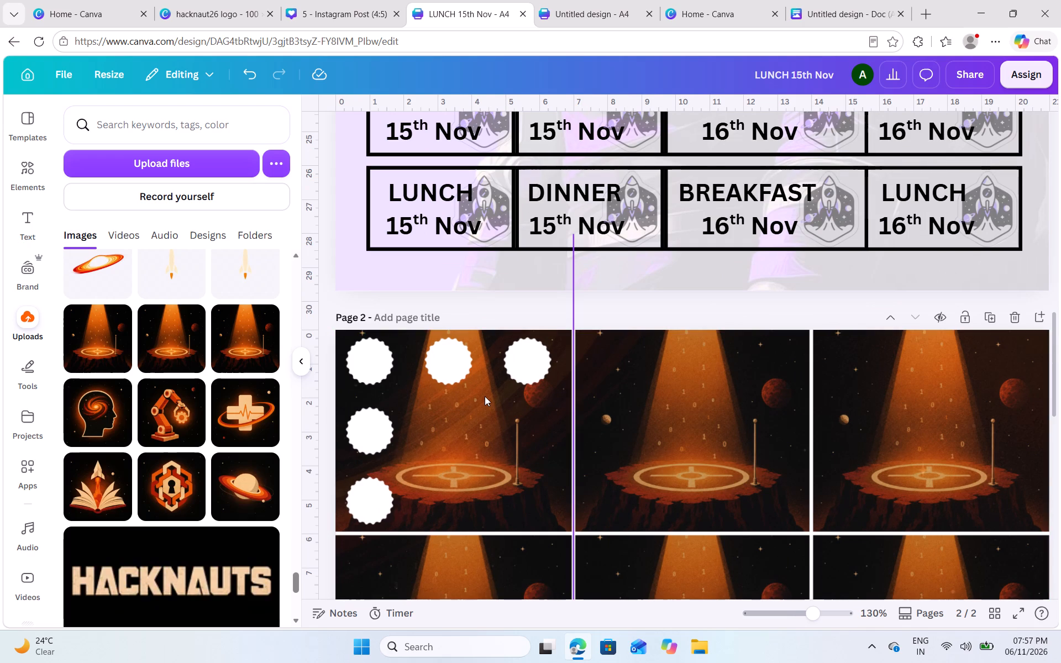
Duplicate the white horizontal line below the first row and place the copy across that row, just under its top badges.
{"action": "scroll", "coordinate": [485, 396], "scroll_direction": "down", "scroll_amount": 1}
{"action": "left_click", "coordinate": [531, 417]}
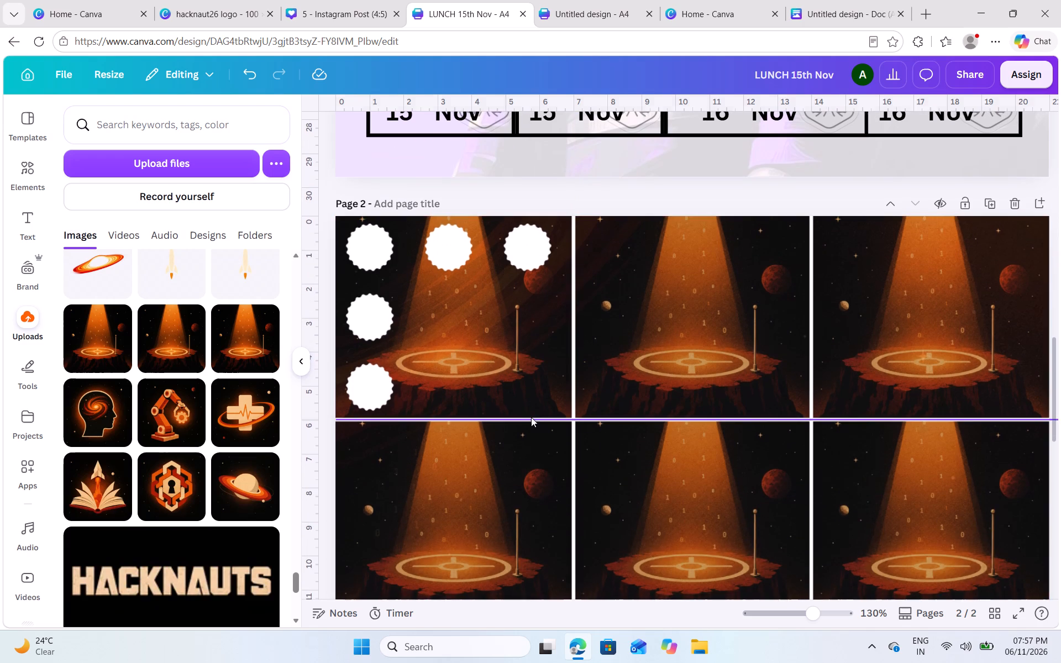
{"action": "key", "text": "ctrl+c"}
{"action": "key", "text": "ctrl+v"}
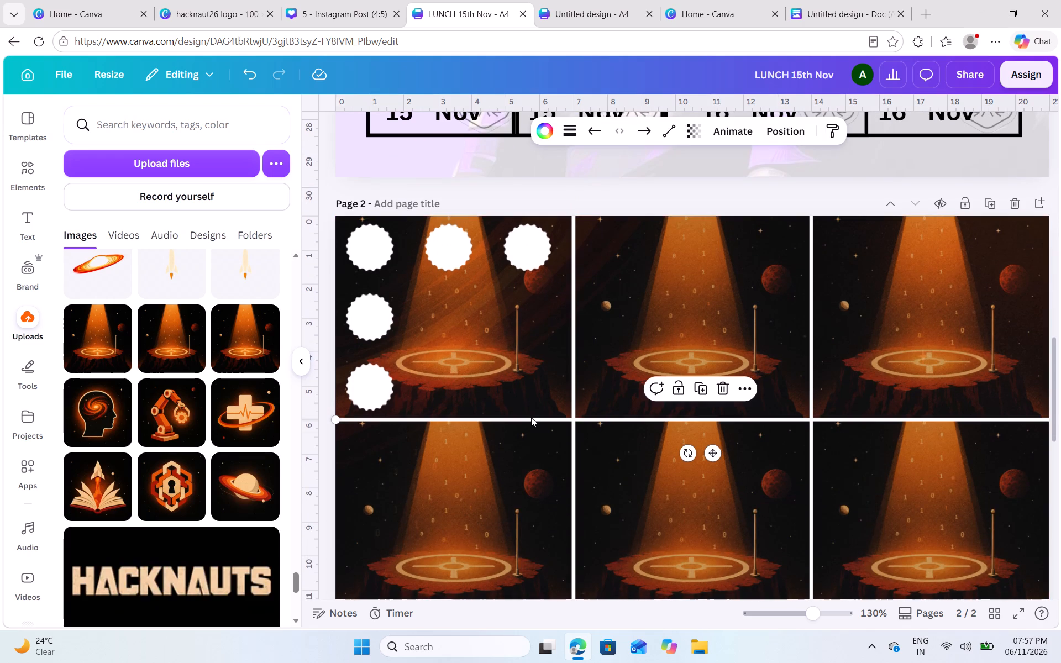
{"action": "left_click_drag", "start_coordinate": [607, 433], "coordinate": [587, 396]}
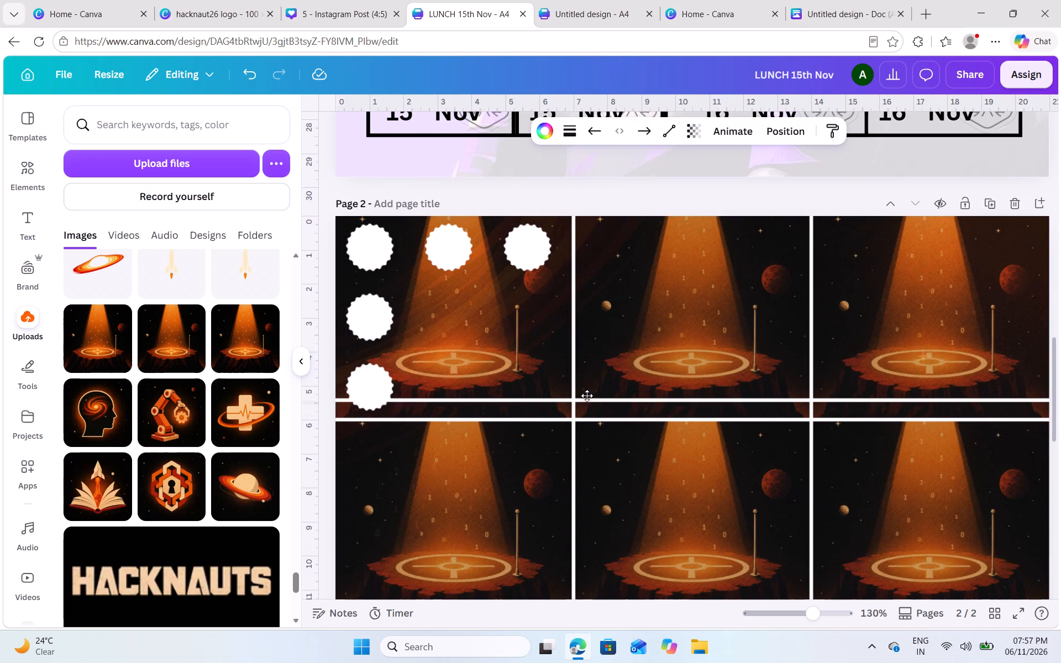
{"action": "left_click_drag", "start_coordinate": [587, 396], "coordinate": [563, 277]}
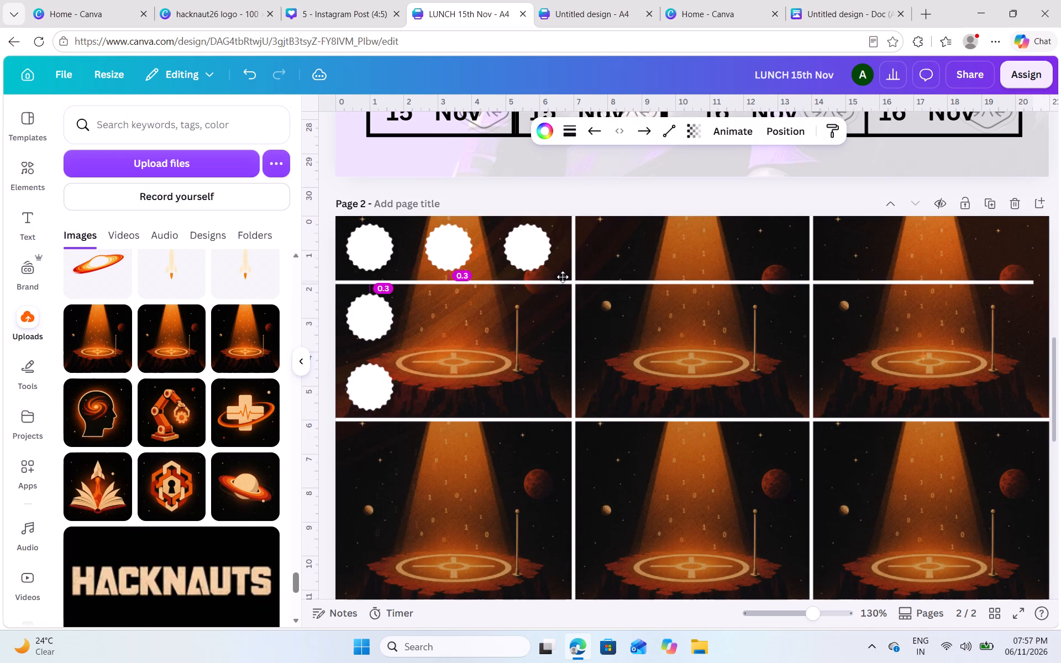
{"action": "left_click_drag", "start_coordinate": [563, 277], "coordinate": [593, 277]}
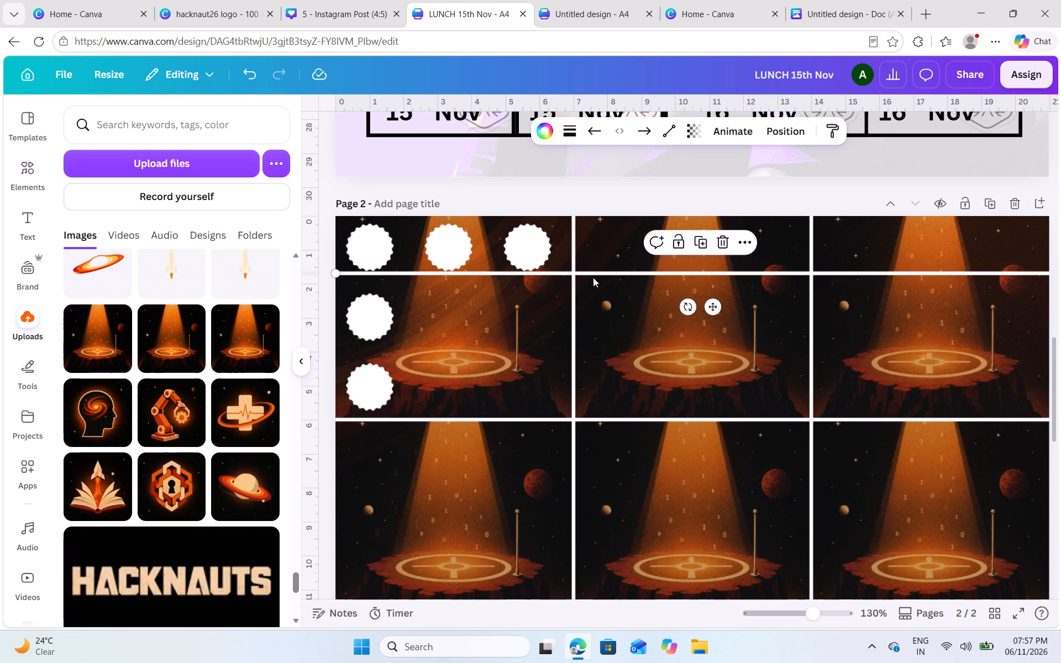
Nudge the new horizontal line down so it sits midway between the first and second rows of badges.
{"action": "left_click", "coordinate": [715, 308]}
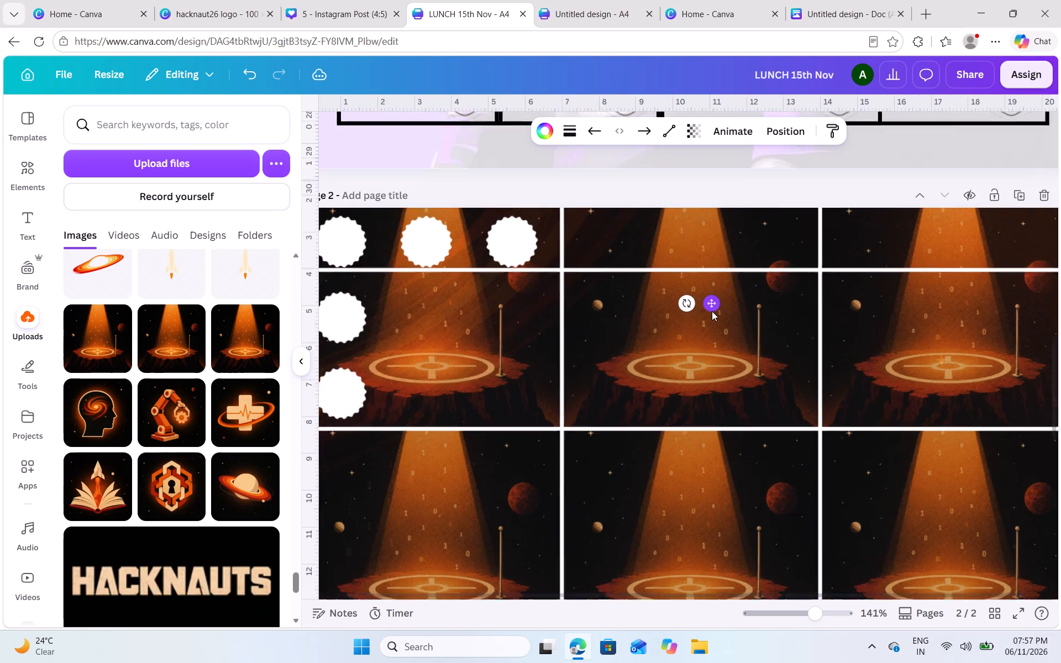
{"action": "scroll", "coordinate": [712, 311], "scroll_direction": "right", "scroll_amount": 7}
{"action": "key", "text": "Down"}
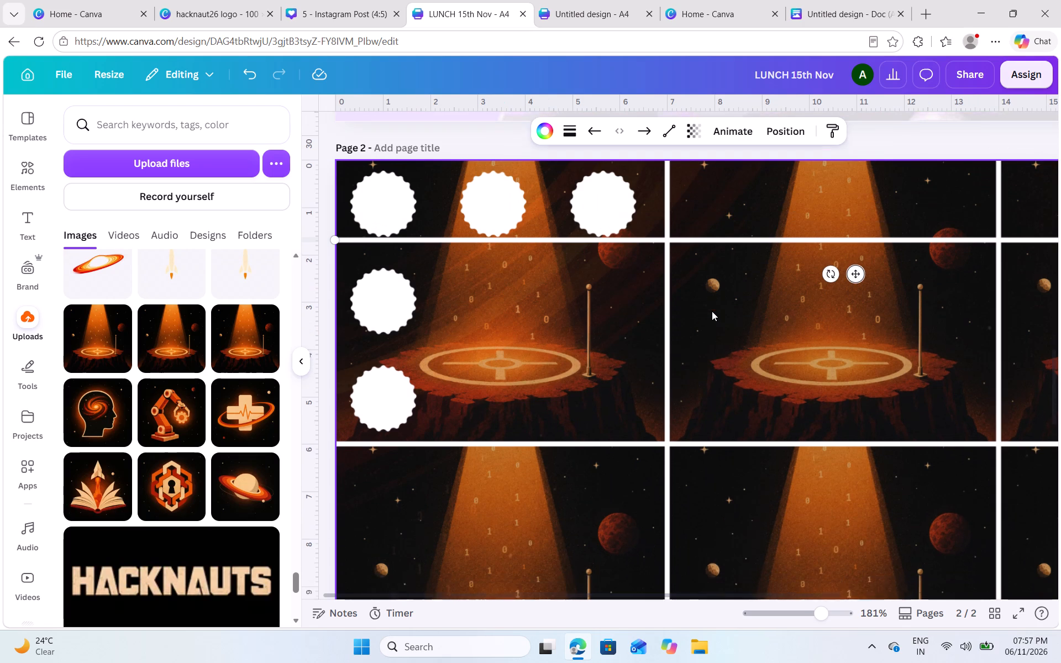
{"action": "key", "text": "Down"}
{"action": "left_click", "coordinate": [793, 324]}
{"action": "left_click", "coordinate": [754, 204]}
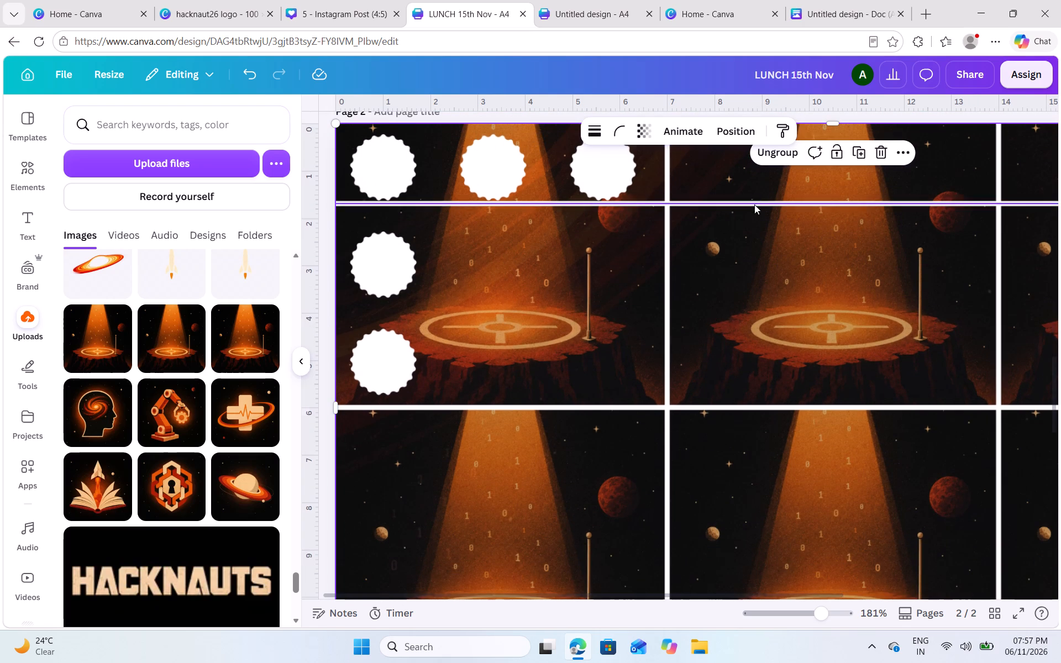
{"action": "key", "text": "Down"}
{"action": "key", "text": "Down"}
{"action": "key", "text": "Down"}
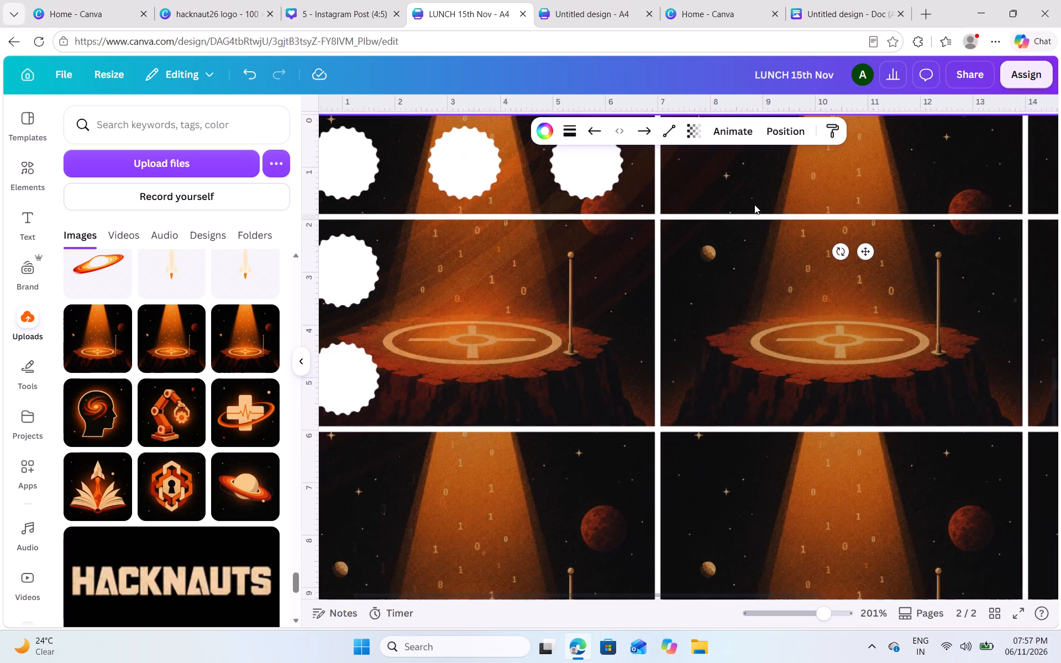
{"action": "scroll", "coordinate": [754, 204], "scroll_direction": "left", "scroll_amount": 1}
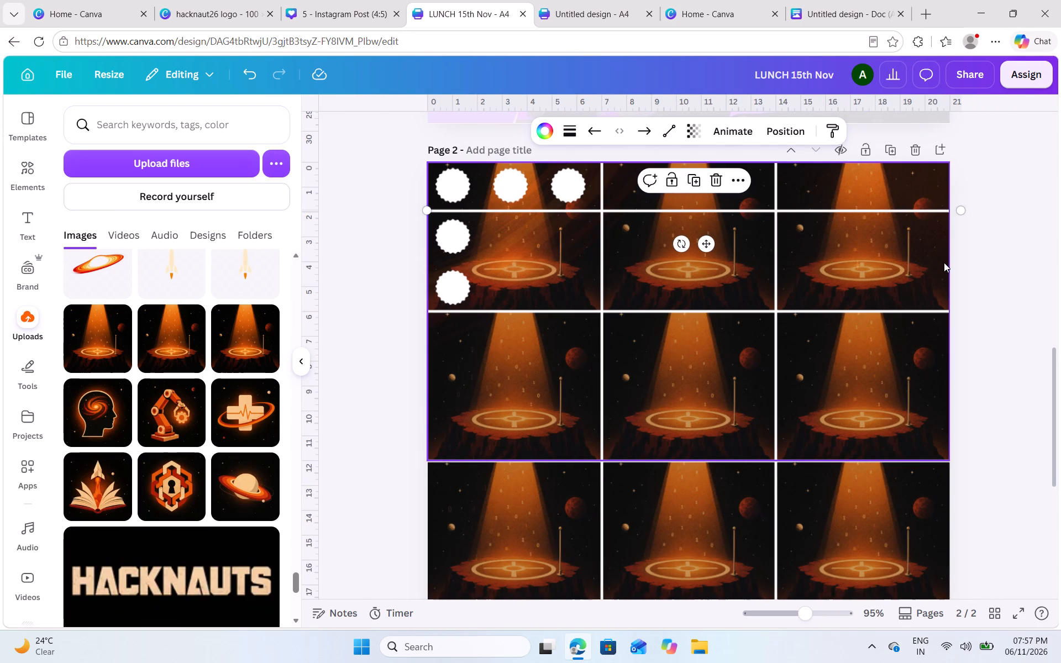
{"action": "key", "text": "ctrl+c"}
{"action": "left_click", "coordinate": [811, 280]}
Duplicate the vertical line between the first two columns and place the copy between the first and second badges, at about 2 cm.
{"action": "left_click", "coordinate": [601, 355]}
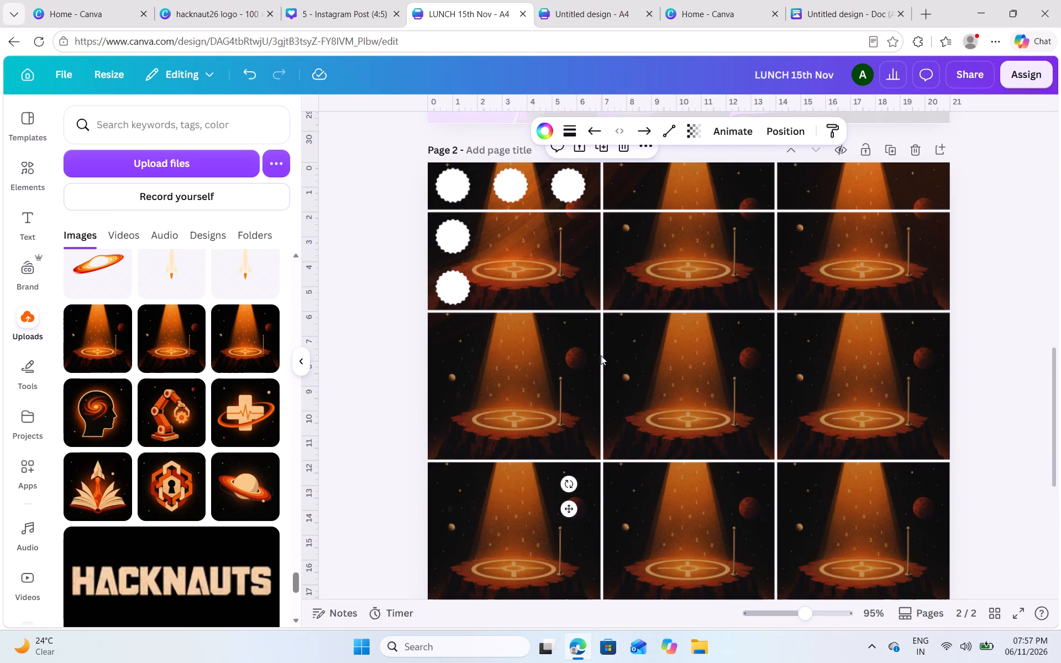
{"action": "key", "text": "ctrl+c"}
{"action": "key", "text": "ctrl+v"}
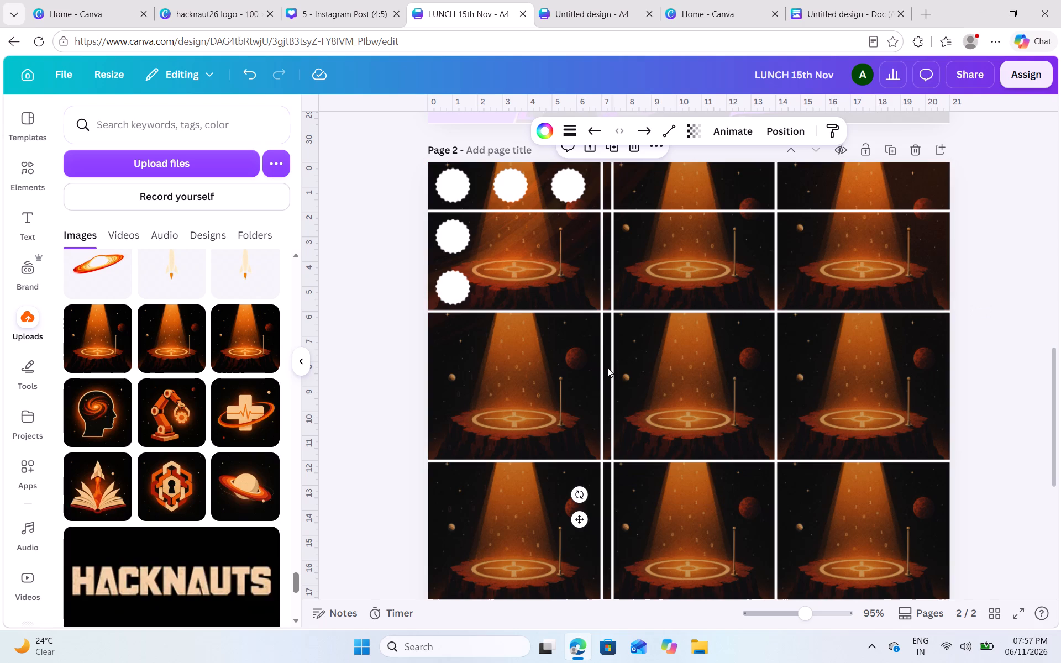
{"action": "left_click", "coordinate": [612, 367]}
{"action": "left_click_drag", "start_coordinate": [613, 371], "coordinate": [496, 363]}
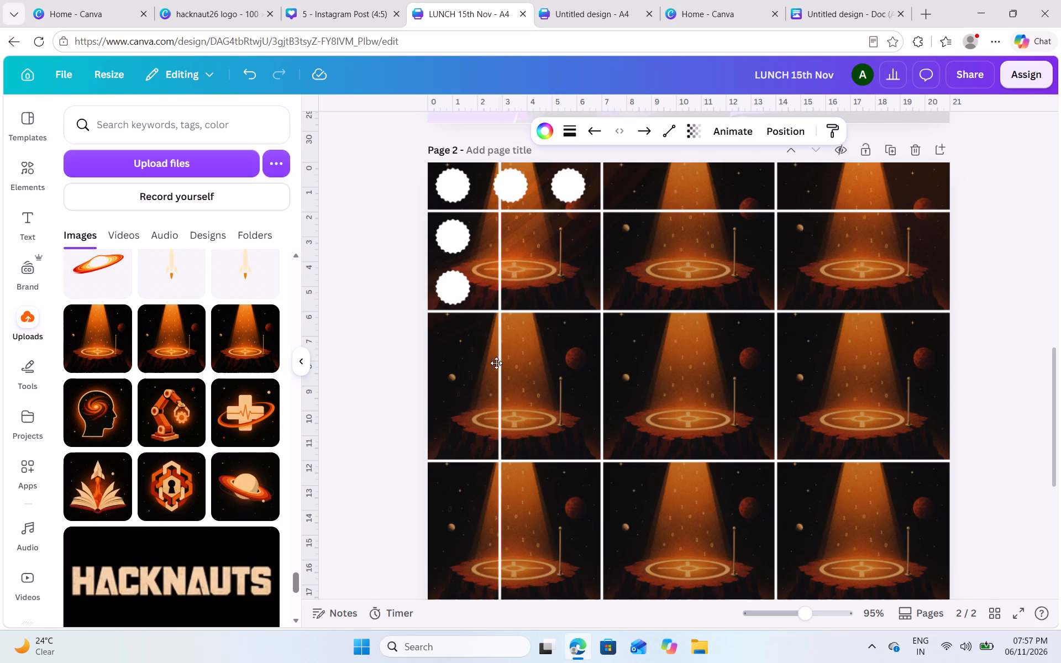
{"action": "left_click_drag", "start_coordinate": [496, 363], "coordinate": [484, 365]}
Nudge the white horizontal line between the third and fourth rows left so it reaches the page's left edge.
{"action": "scroll", "coordinate": [484, 365], "scroll_direction": "down", "scroll_amount": 1}
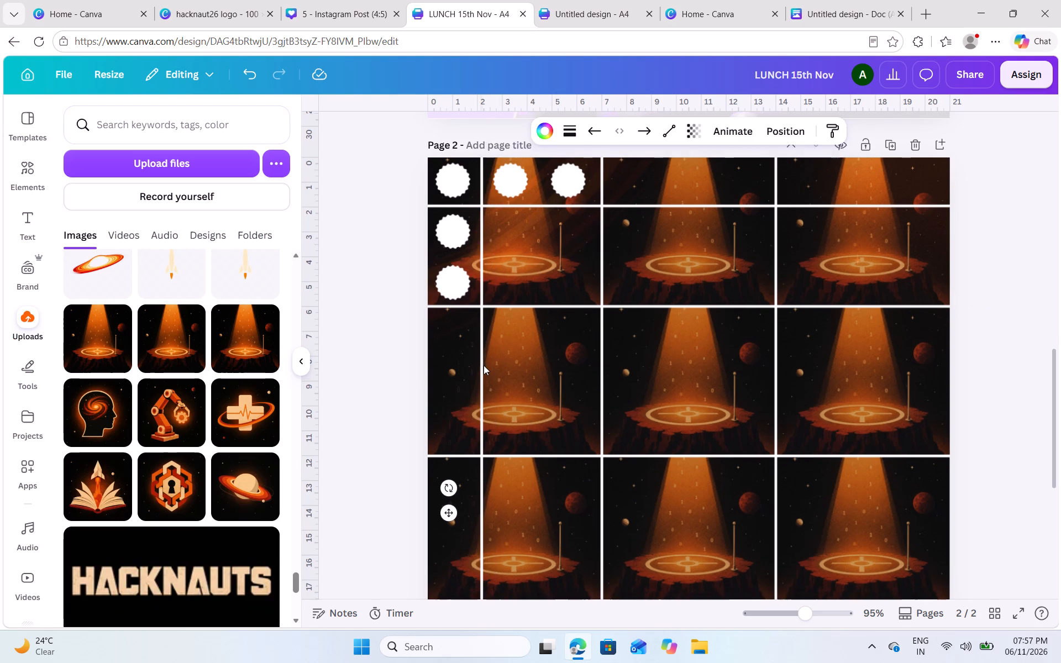
{"action": "scroll", "coordinate": [484, 365], "scroll_direction": "down", "scroll_amount": 3}
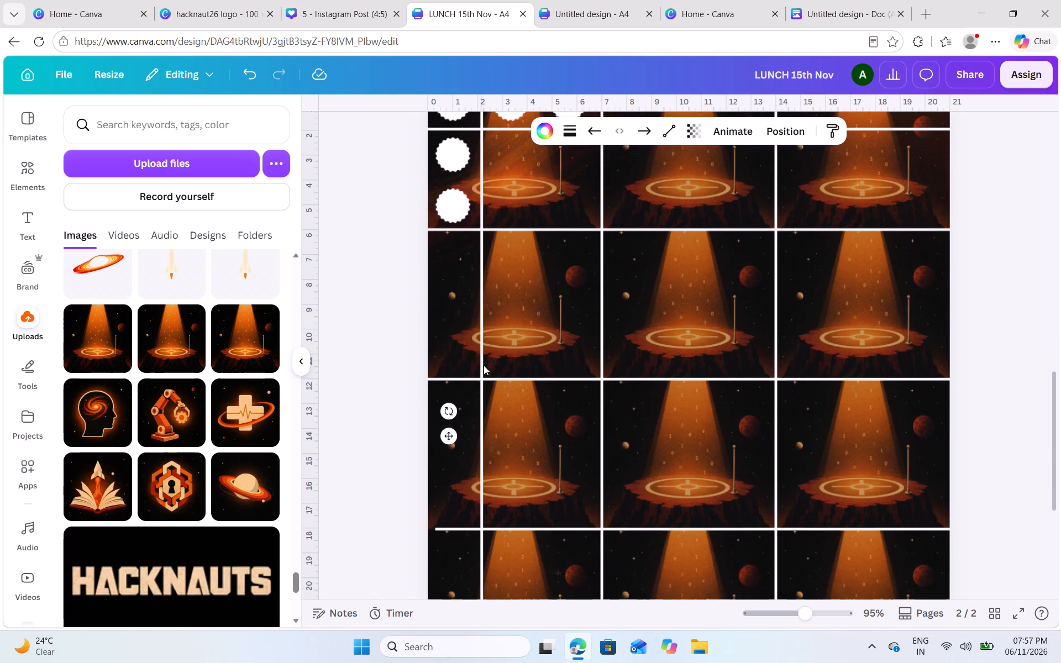
{"action": "scroll", "coordinate": [484, 365], "scroll_direction": "down", "scroll_amount": 7}
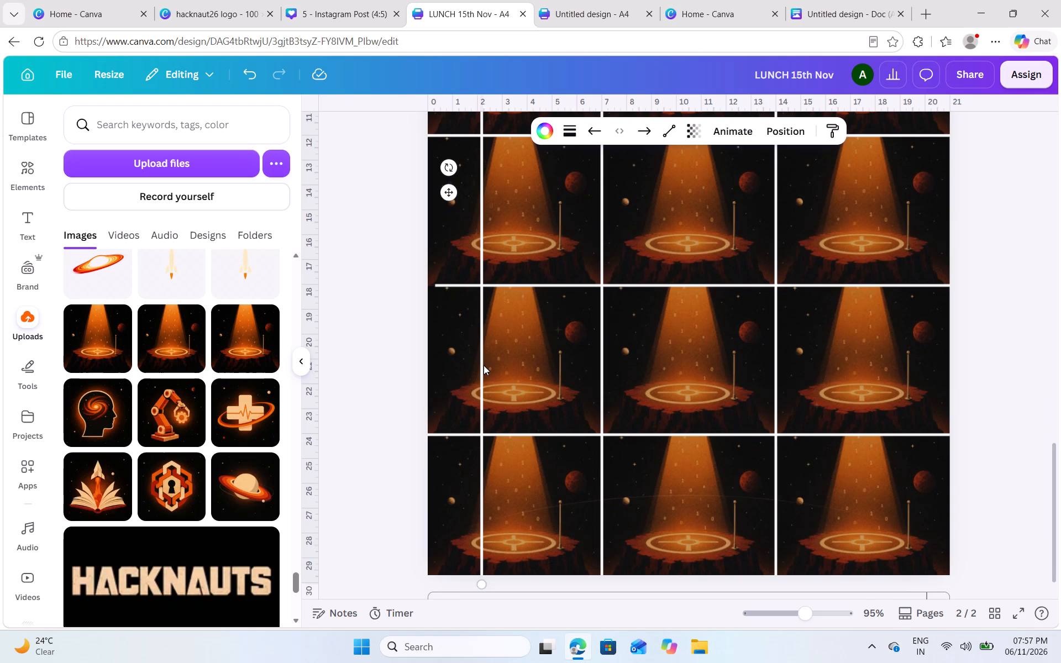
{"action": "scroll", "coordinate": [484, 365], "scroll_direction": "up", "scroll_amount": 1}
{"action": "left_click", "coordinate": [463, 299]}
{"action": "key", "text": "Left"}
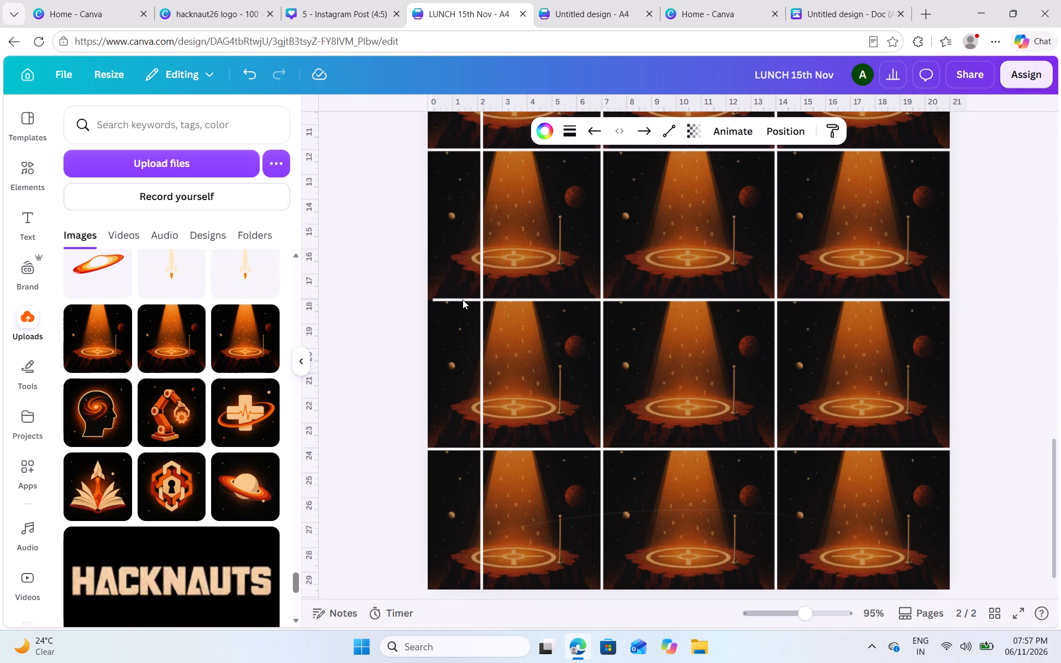
{"action": "key", "text": "Left"}
{"action": "key", "text": "Left"}
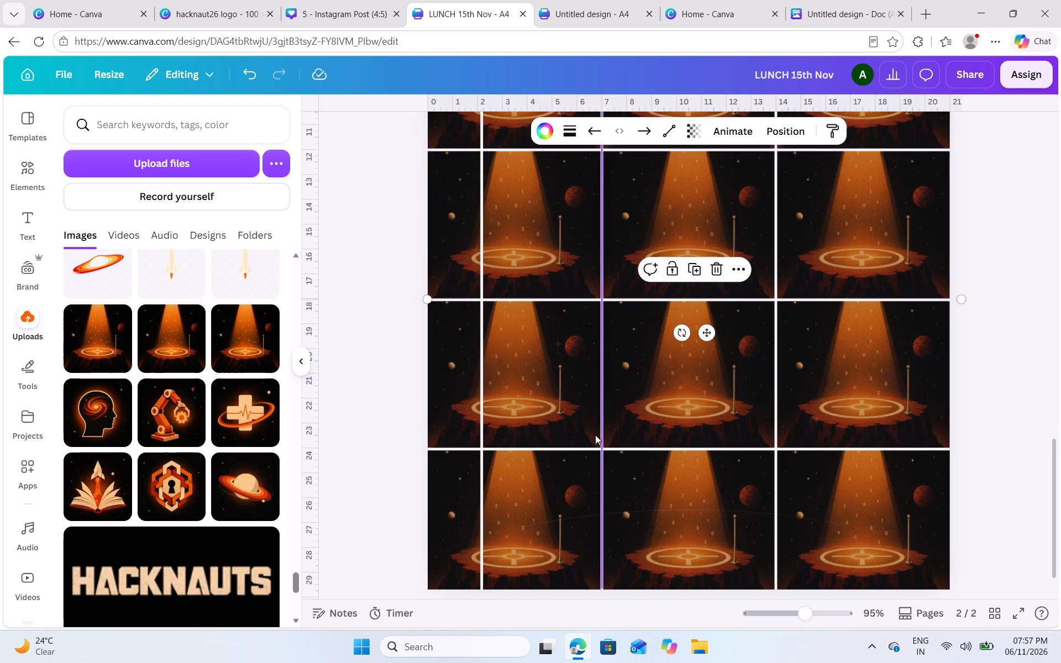
Try a dotted stroke on the horizontal line through the first-row images, then give it short dashes with rounded end points.
{"action": "scroll", "coordinate": [595, 435], "scroll_direction": "down", "scroll_amount": 1}
{"action": "scroll", "coordinate": [595, 435], "scroll_direction": "up", "scroll_amount": 5}
{"action": "scroll", "coordinate": [292, 415], "scroll_direction": "down", "scroll_amount": 1}
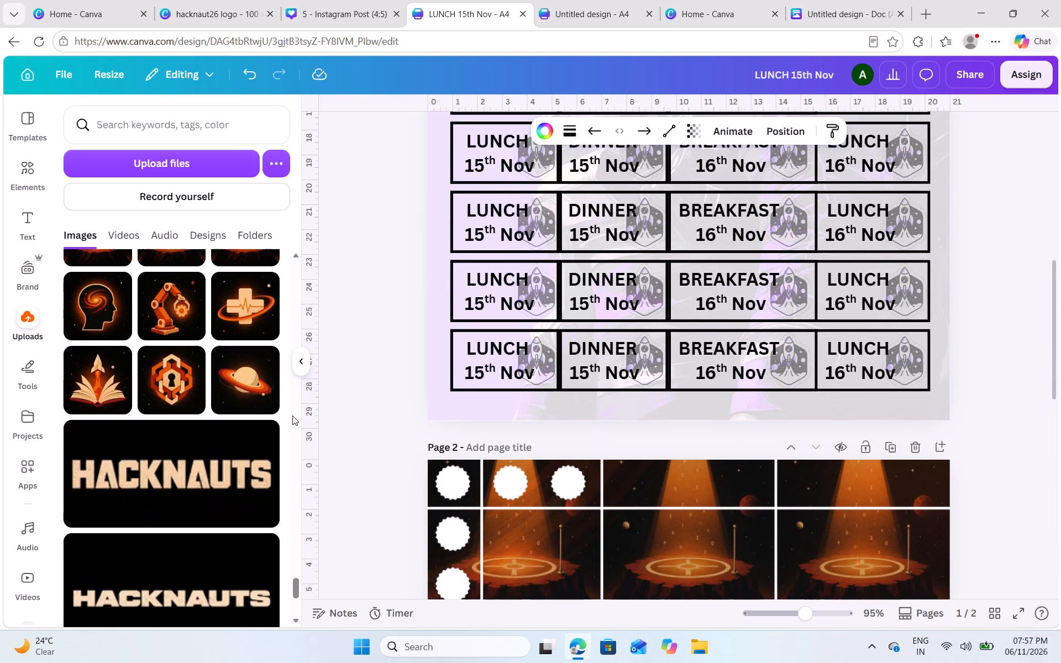
{"action": "scroll", "coordinate": [292, 415], "scroll_direction": "down", "scroll_amount": 1}
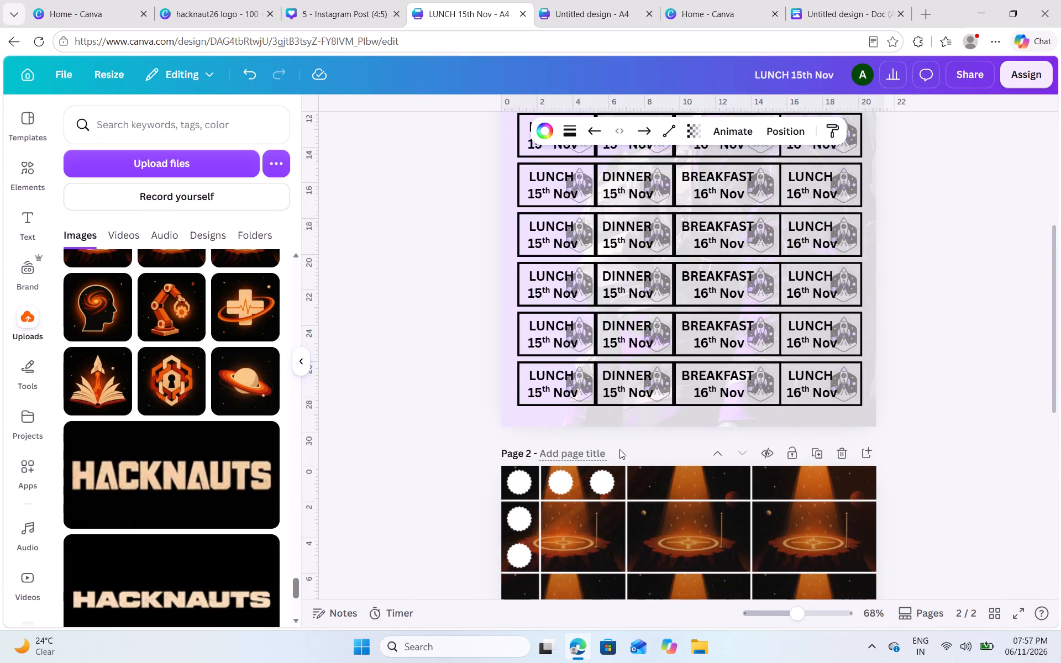
{"action": "scroll", "coordinate": [619, 449], "scroll_direction": "down", "scroll_amount": 2}
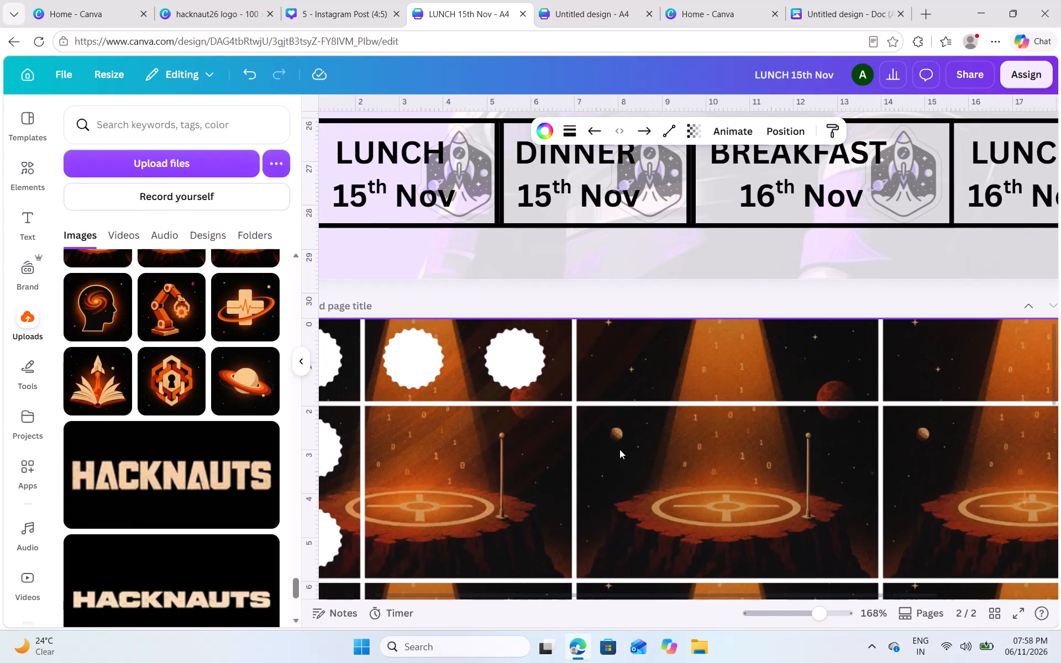
{"action": "scroll", "coordinate": [619, 449], "scroll_direction": "down", "scroll_amount": 1}
{"action": "left_click", "coordinate": [584, 400]}
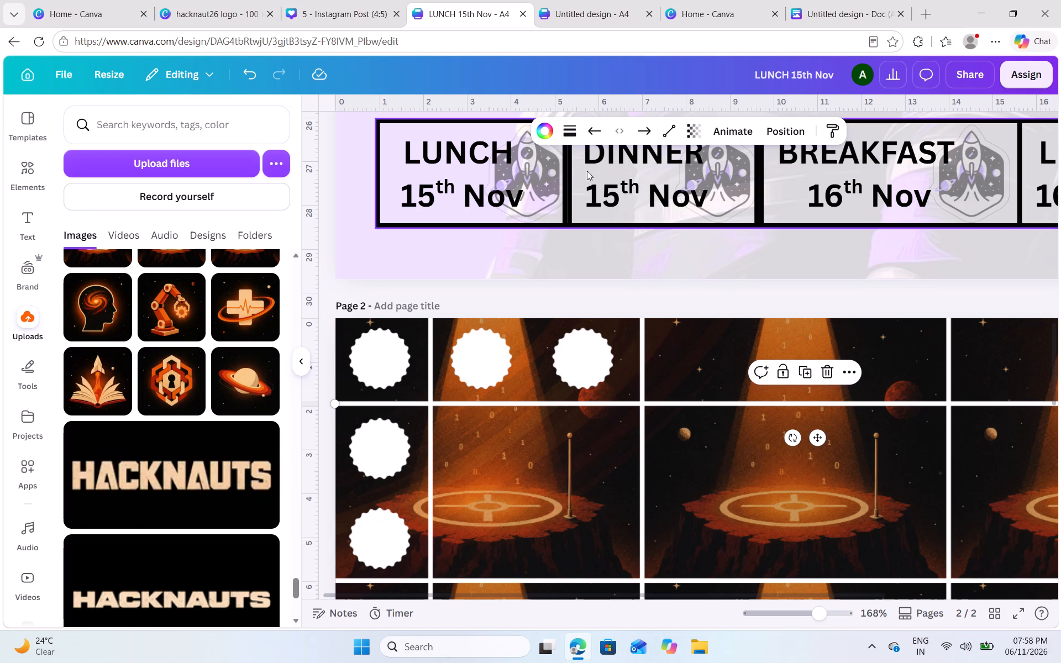
{"action": "left_click", "coordinate": [569, 134]}
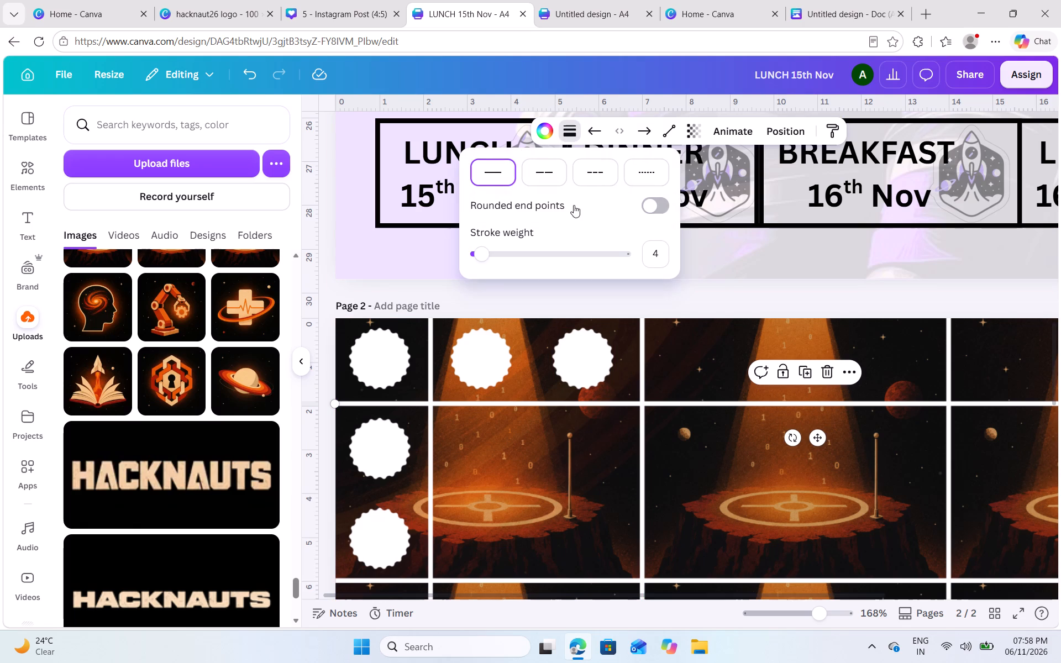
{"action": "left_click", "coordinate": [599, 177]}
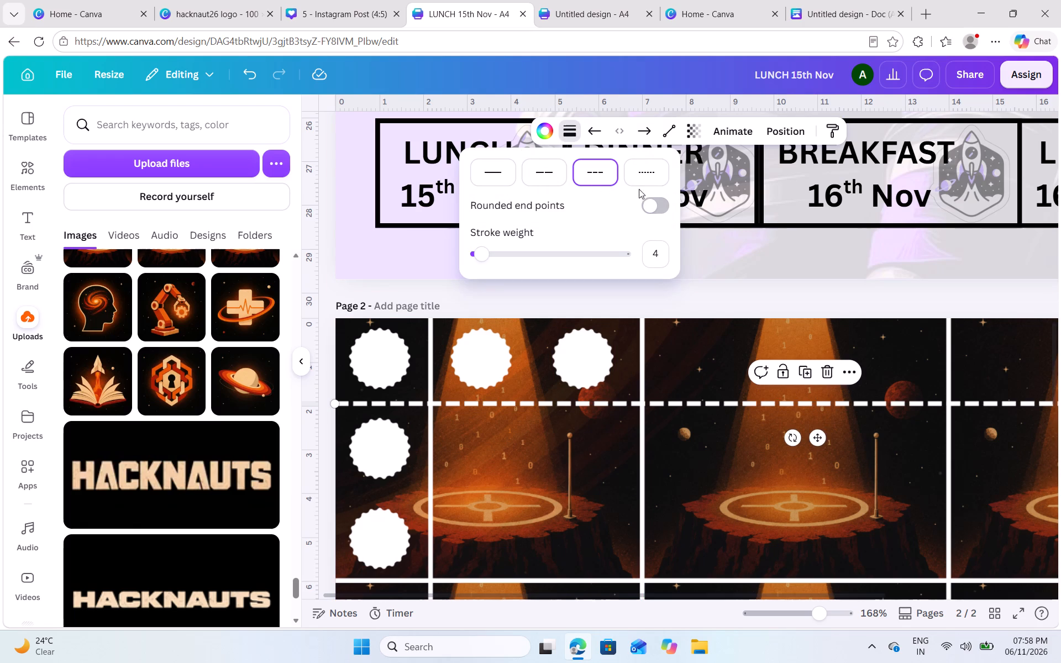
{"action": "left_click", "coordinate": [643, 176]}
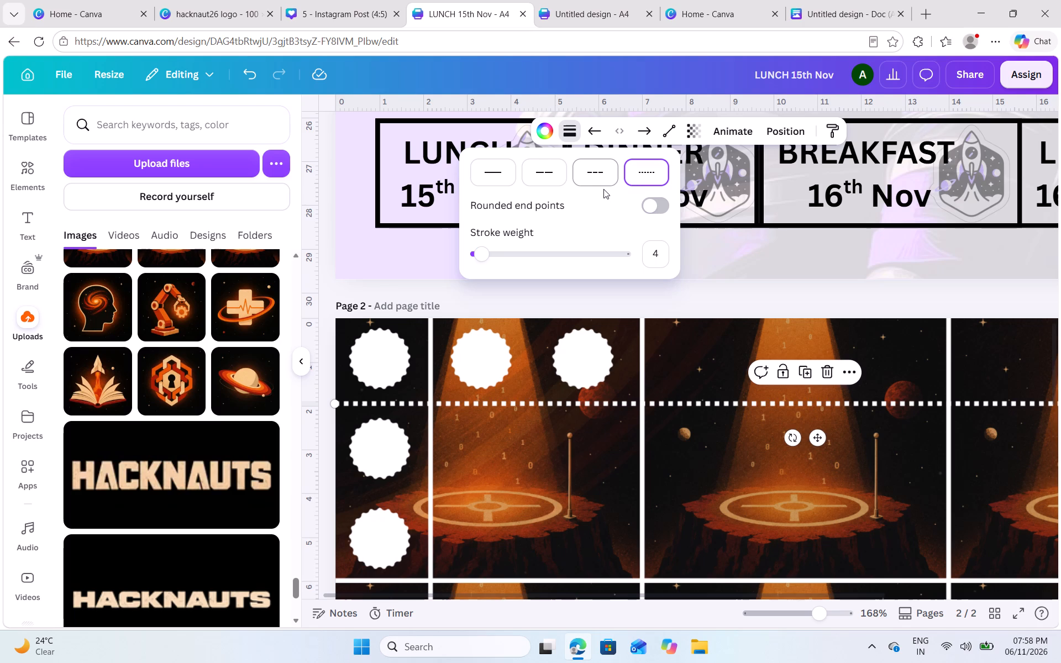
{"action": "left_click", "coordinate": [648, 205]}
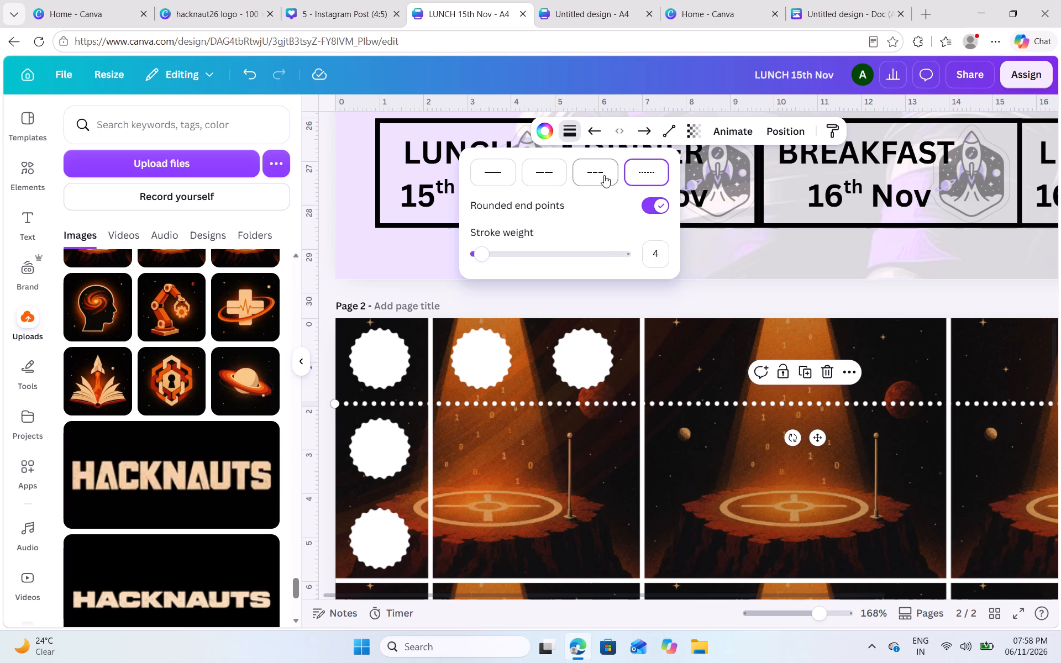
{"action": "left_click", "coordinate": [601, 173]}
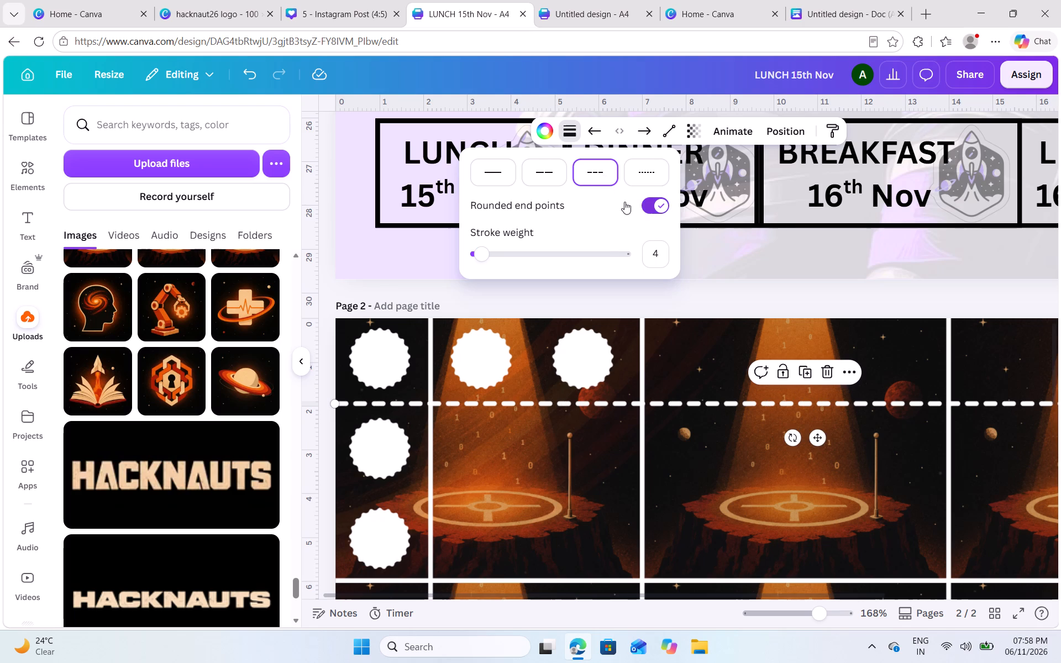
Set the dashed horizontal line's stroke weight to 2, also trying a weight of 1.
{"action": "left_click", "coordinate": [652, 251]}
{"action": "key", "text": "2"}
{"action": "key", "text": "Return"}
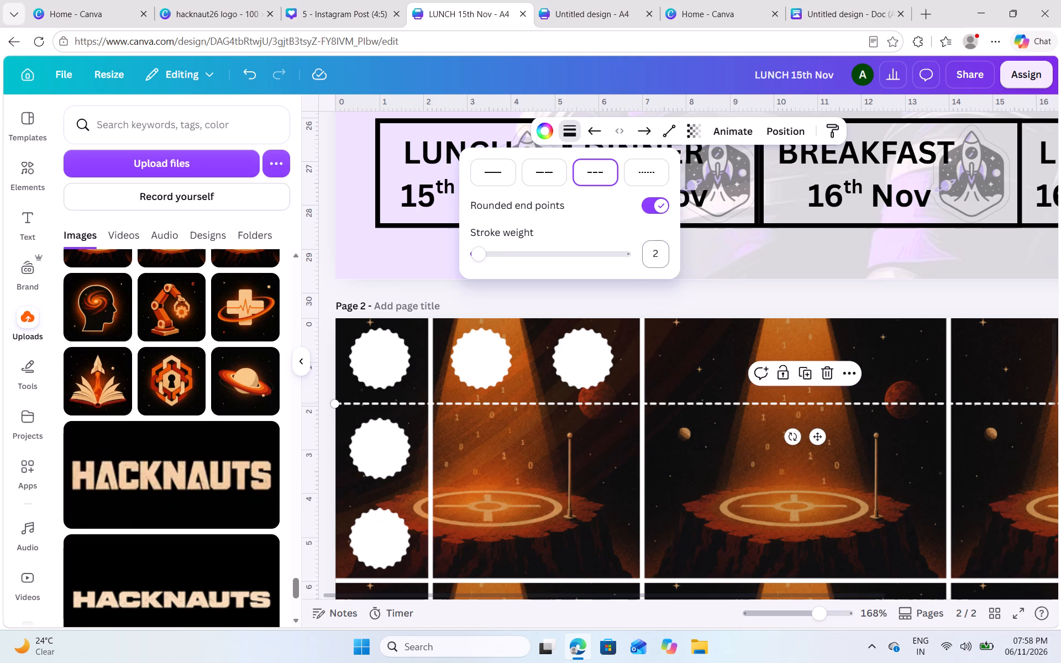
{"action": "left_click", "coordinate": [657, 258]}
{"action": "key", "text": "1"}
{"action": "key", "text": "Return"}
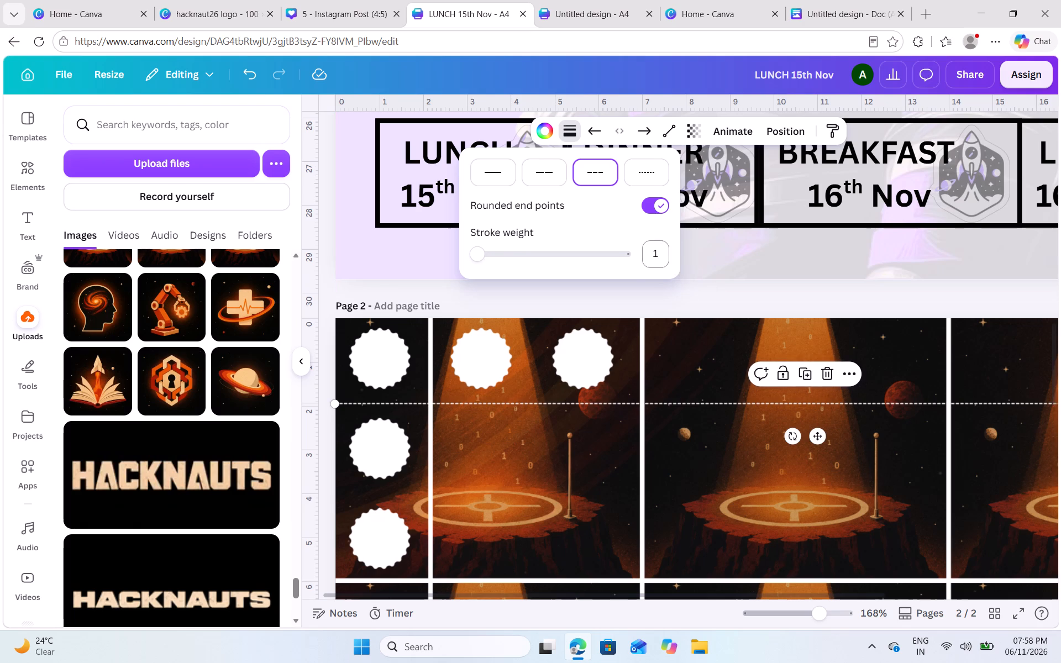
{"action": "left_click", "coordinate": [663, 256]}
{"action": "key", "text": "2"}
{"action": "key", "text": "Return"}
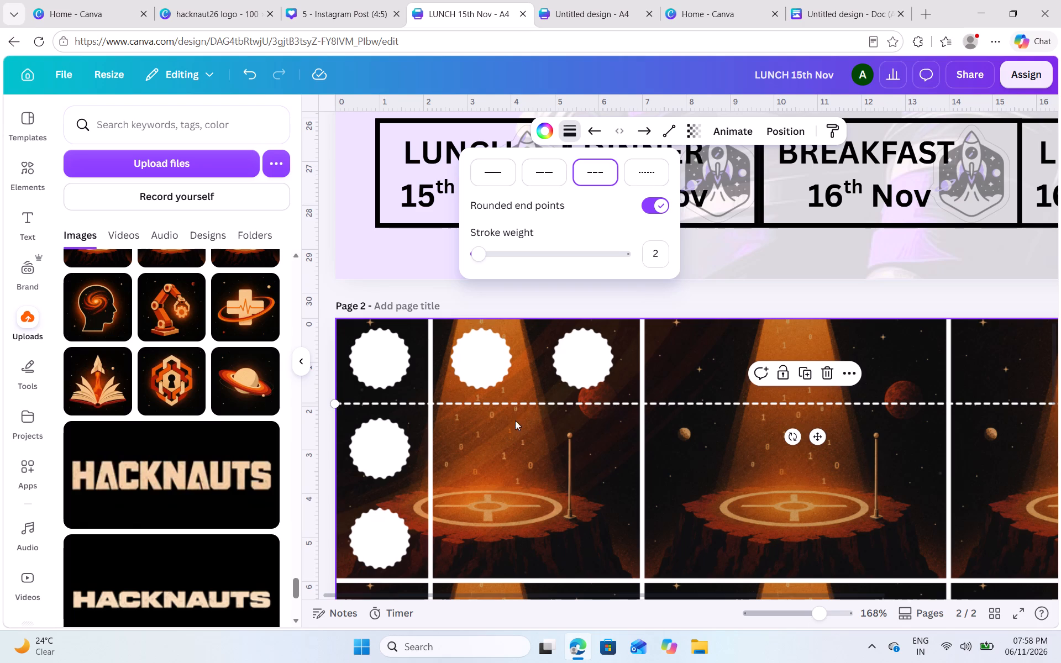
Give the vertical line between the first and second badges a weight-2 stroke with short dashes and rounded end points.
{"action": "left_click", "coordinate": [429, 443]}
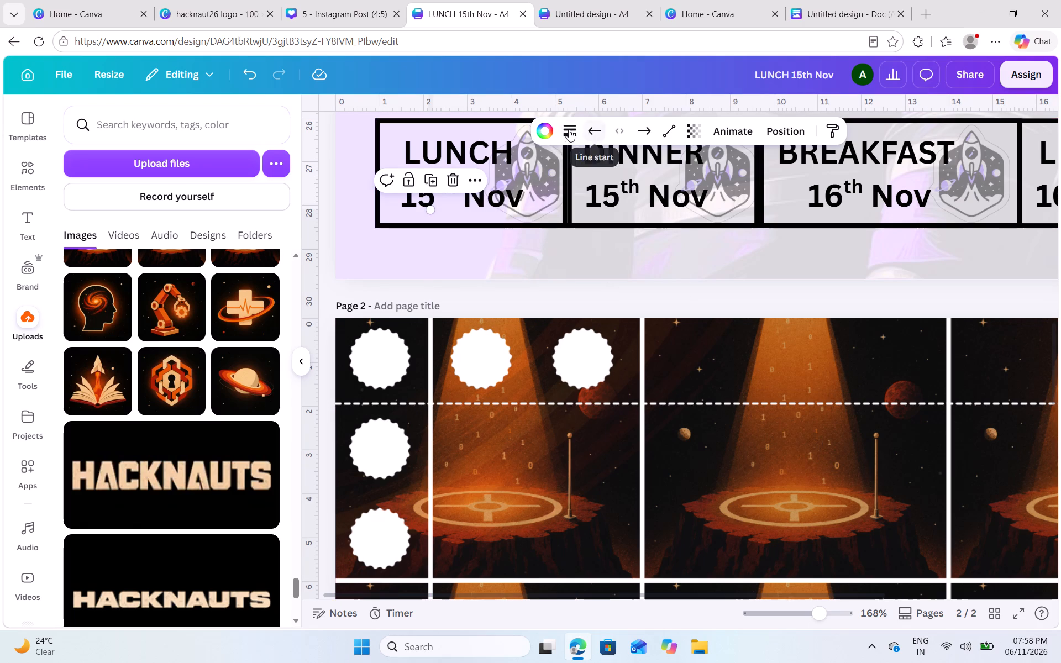
{"action": "left_click", "coordinate": [568, 132]}
{"action": "left_click", "coordinate": [665, 254]}
{"action": "key", "text": "2"}
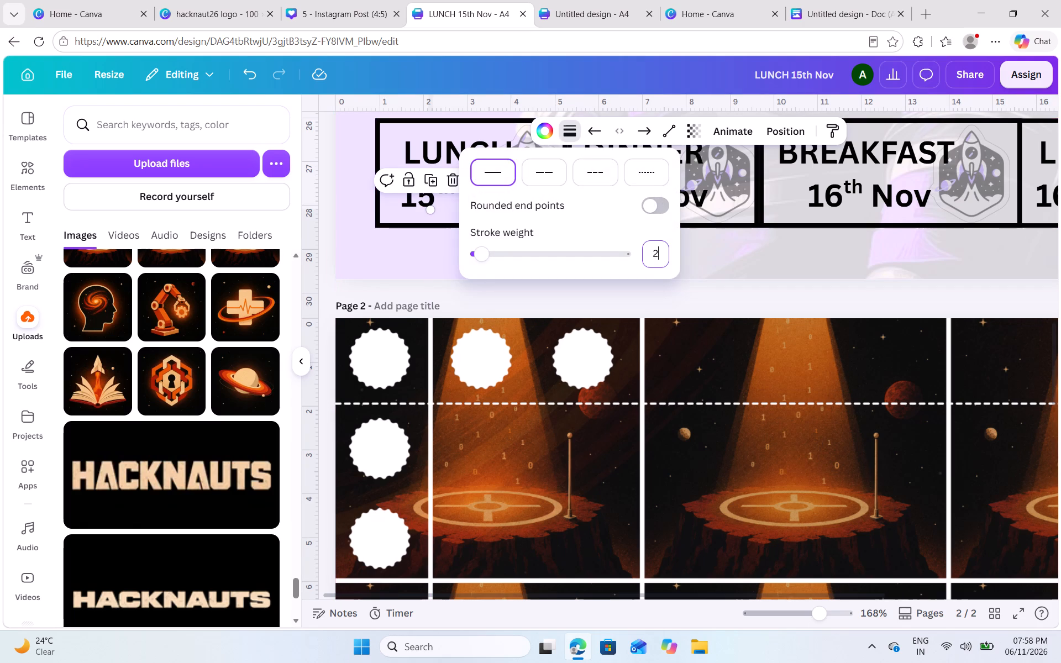
{"action": "left_click", "coordinate": [607, 175]}
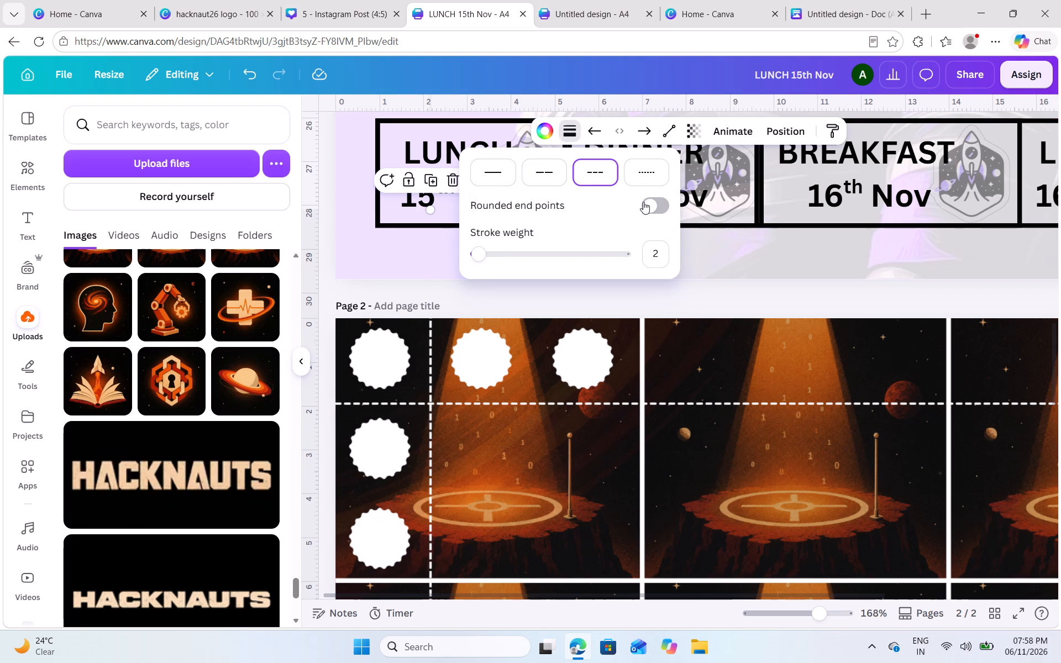
{"action": "left_click", "coordinate": [647, 206]}
Lower the dashed vertical line's transparency value to 72.
{"action": "left_click", "coordinate": [692, 129]}
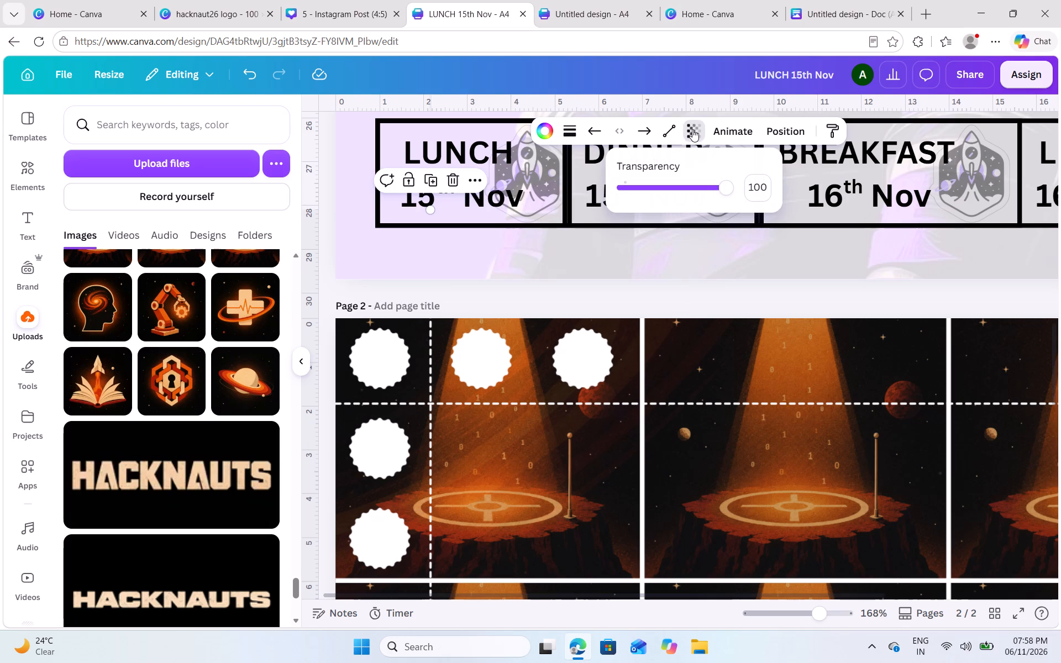
{"action": "left_click_drag", "start_coordinate": [723, 188], "coordinate": [715, 188]}
{"action": "left_click_drag", "start_coordinate": [715, 188], "coordinate": [698, 190]}
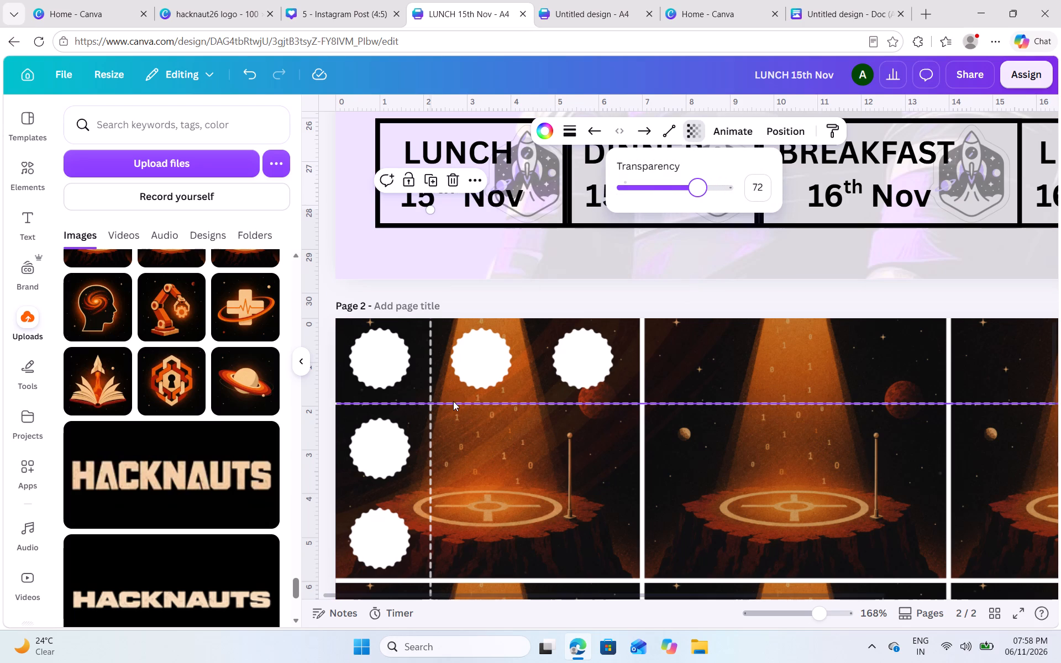
Set the transparency value of the dashed horizontal line through the first-row images to 72.
{"action": "left_click", "coordinate": [453, 401]}
{"action": "left_click", "coordinate": [691, 134]}
{"action": "left_click", "coordinate": [762, 198]}
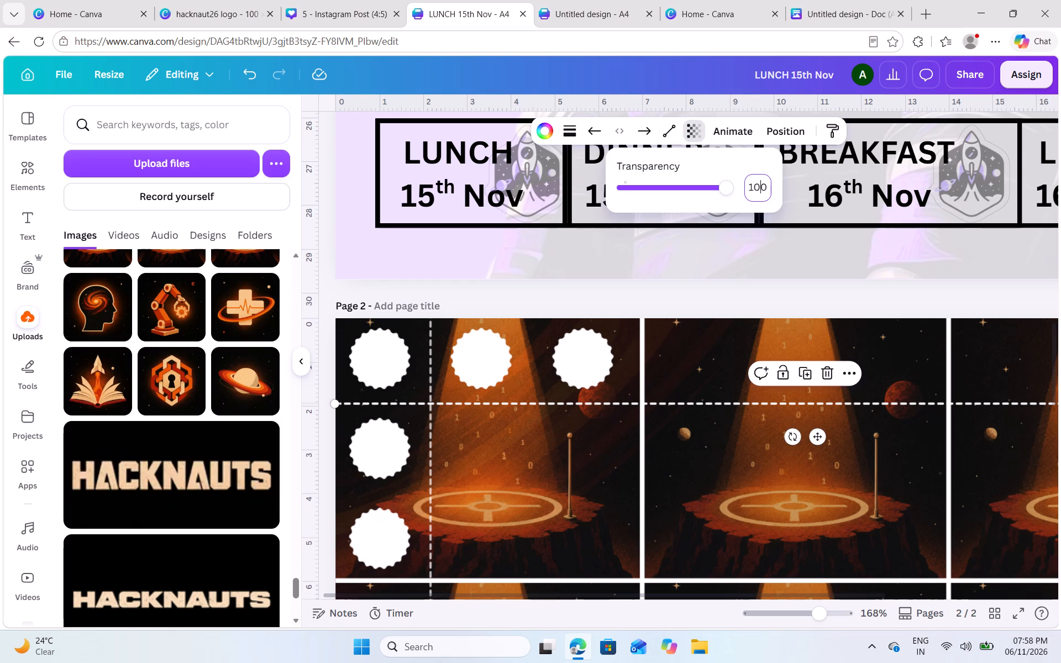
{"action": "type", "text": "72"}
{"action": "key", "text": "Return"}
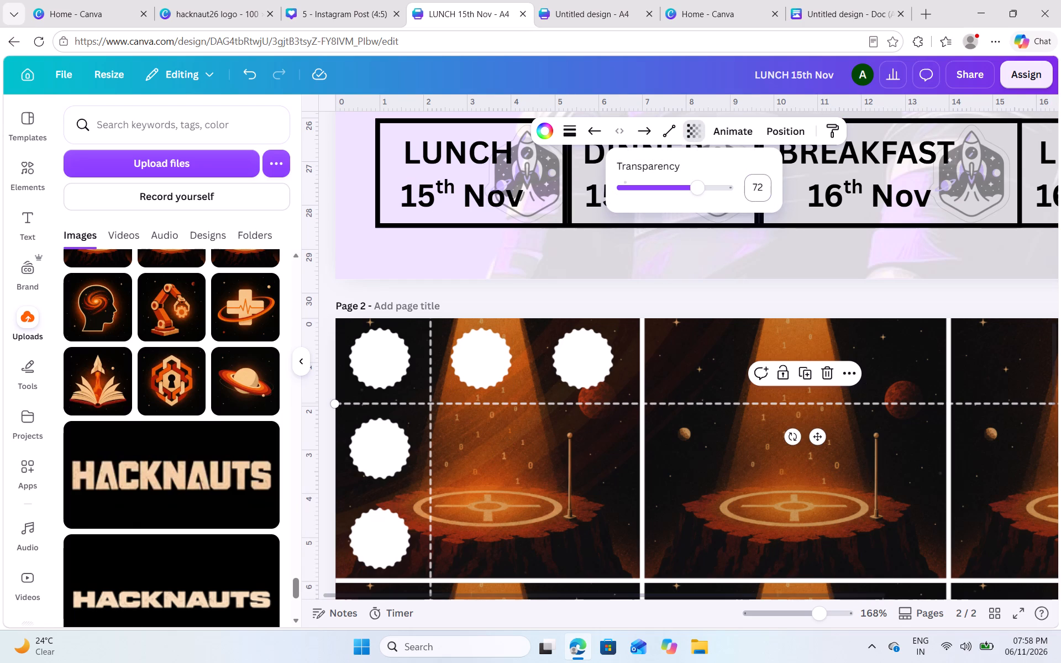
Examine the spacing of the white badges and dashed dividers on page 2, overall and close up in the first cell.
{"action": "double_click", "coordinate": [646, 287]}
{"action": "scroll", "coordinate": [646, 287], "scroll_direction": "down", "scroll_amount": 1}
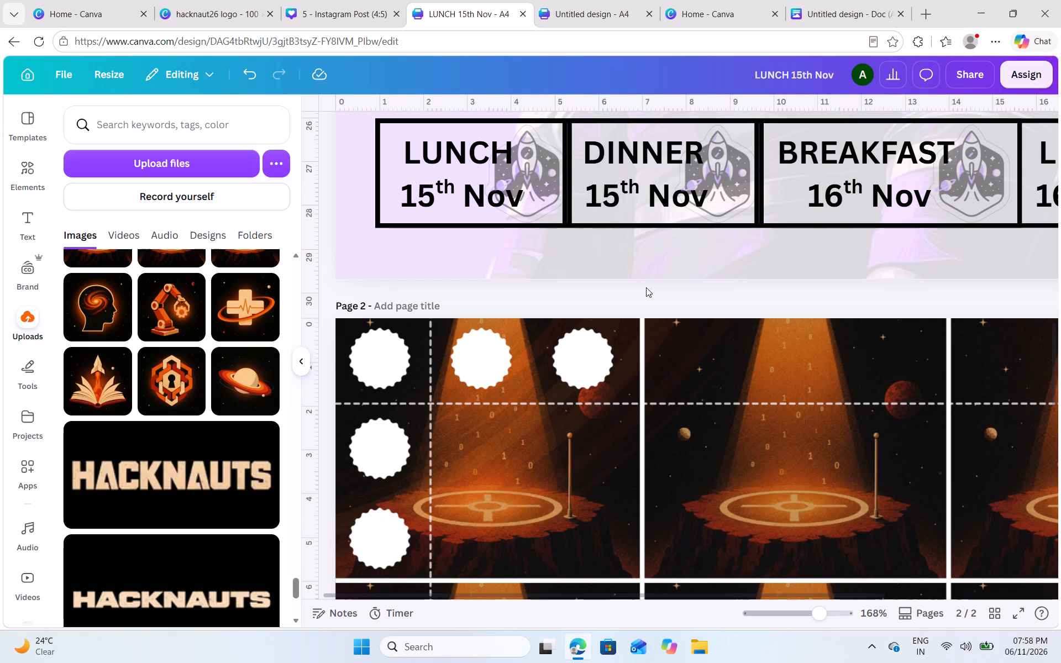
{"action": "scroll", "coordinate": [646, 287], "scroll_direction": "down", "scroll_amount": 1}
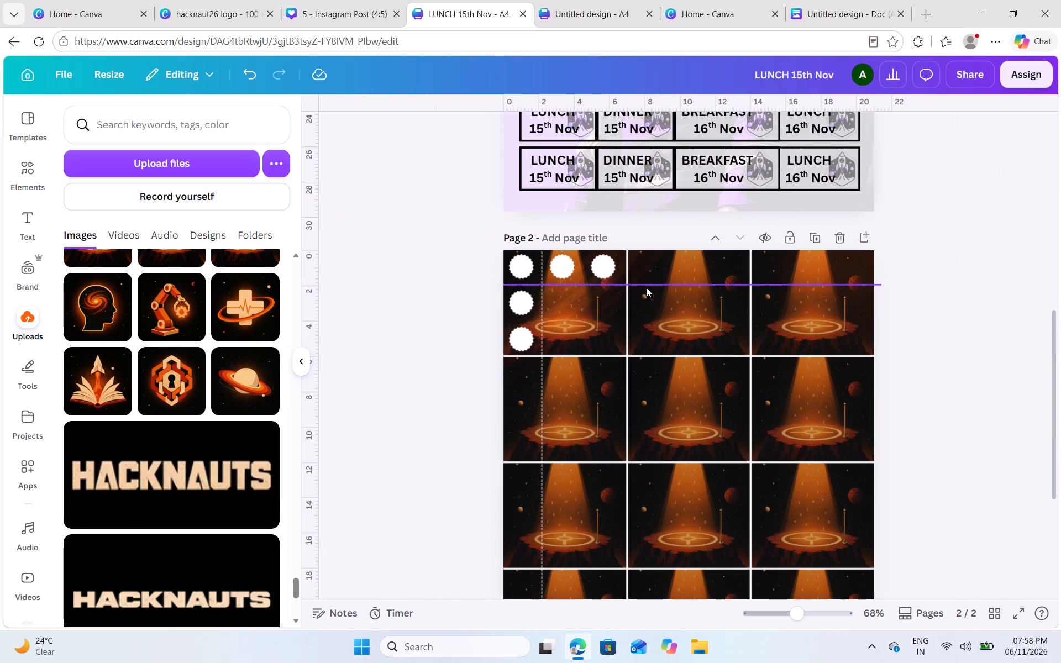
{"action": "left_click", "coordinate": [873, 351]}
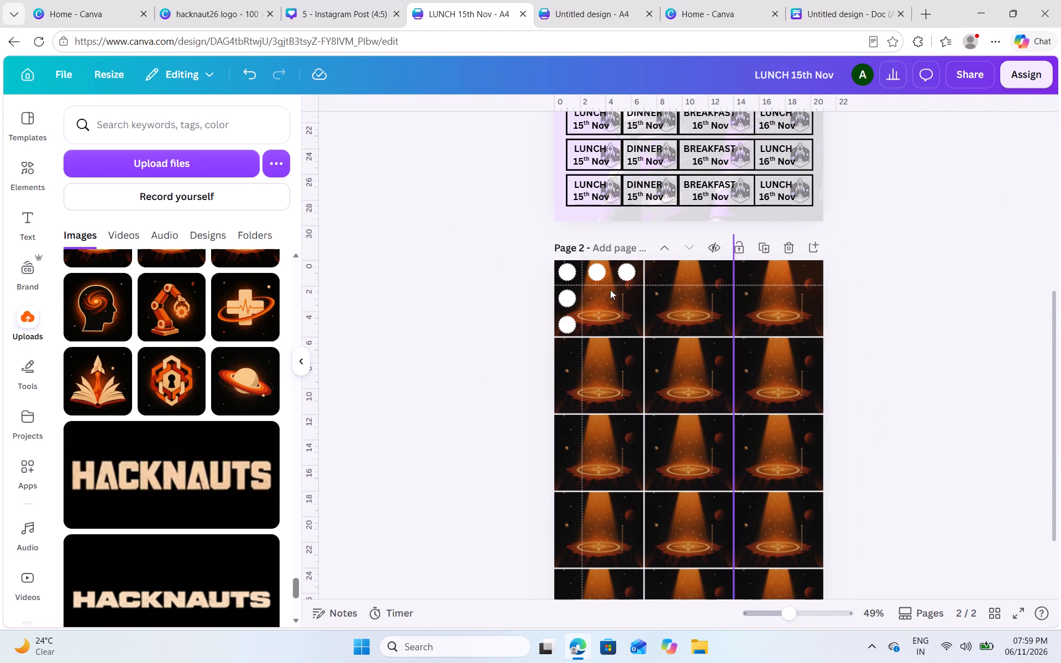
{"action": "scroll", "coordinate": [602, 291], "scroll_direction": "right", "scroll_amount": 6}
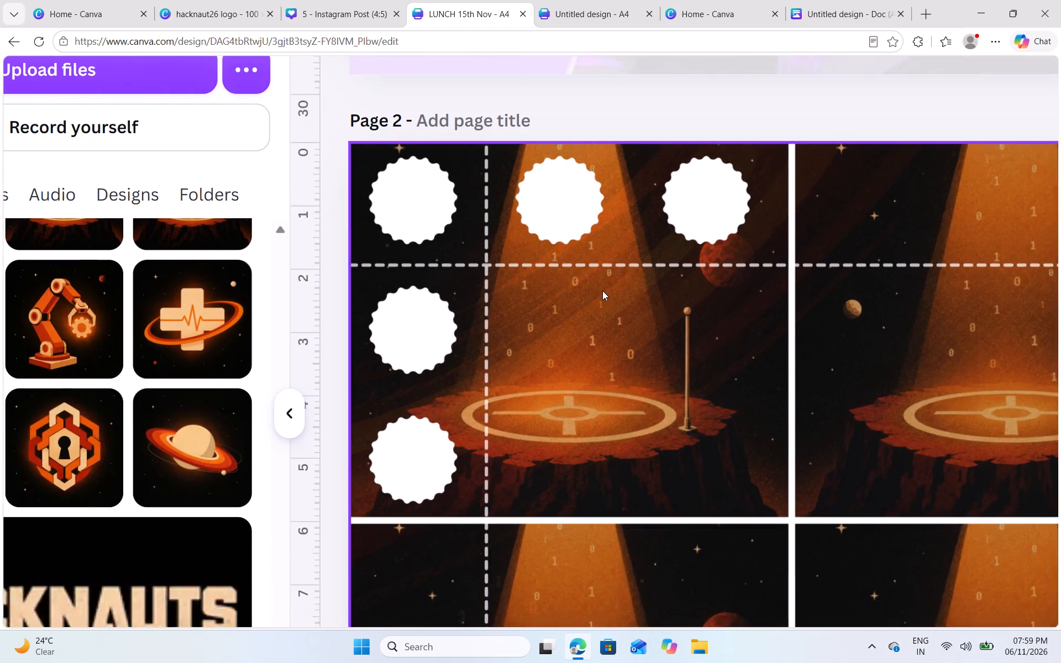
{"action": "scroll", "coordinate": [602, 291], "scroll_direction": "right", "scroll_amount": 1}
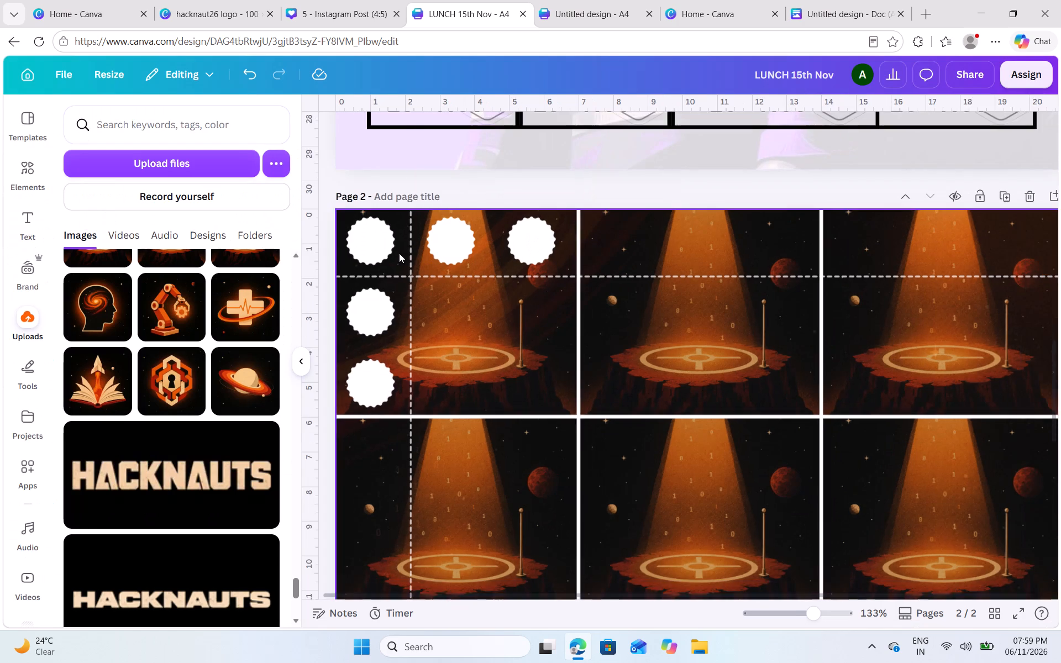
{"action": "scroll", "coordinate": [399, 253], "scroll_direction": "right", "scroll_amount": 3}
{"action": "left_click", "coordinate": [445, 239]}
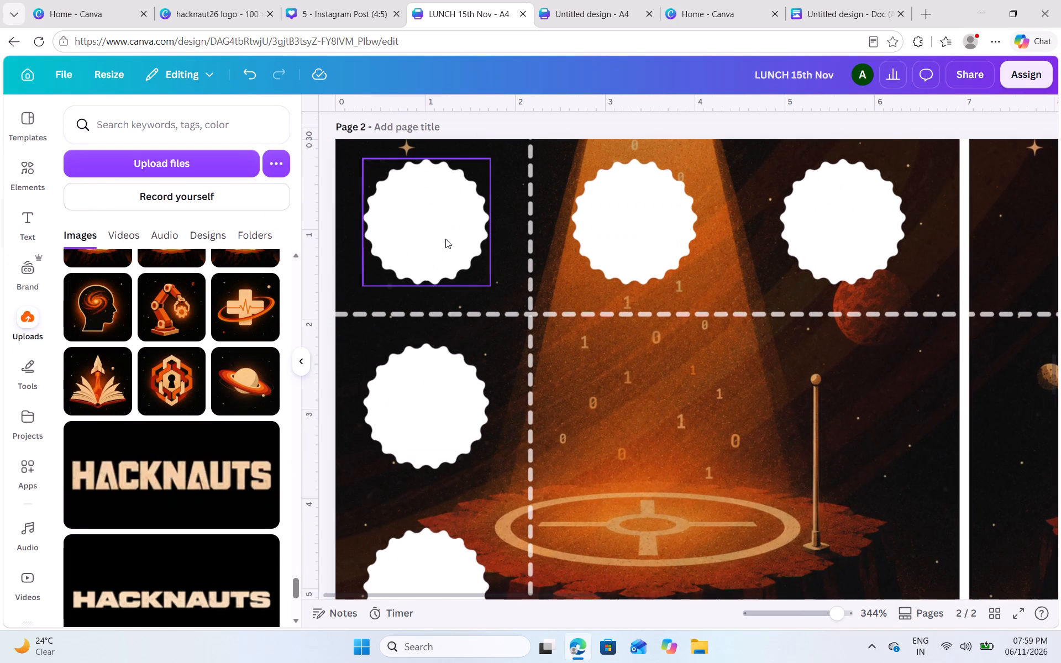
{"action": "scroll", "coordinate": [445, 239], "scroll_direction": "up", "scroll_amount": 1}
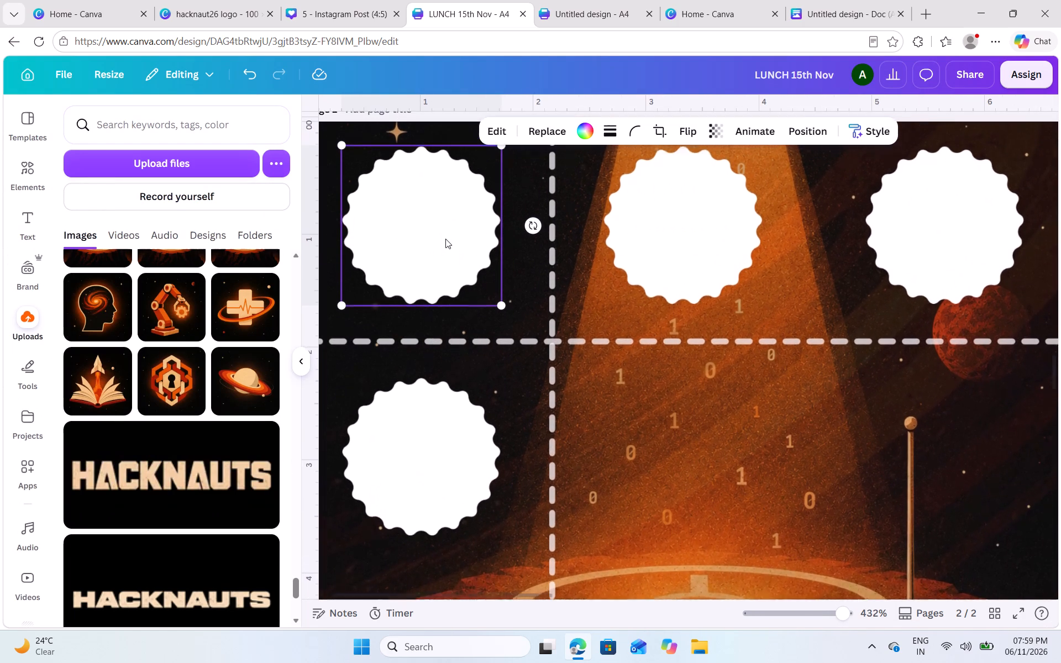
{"action": "scroll", "coordinate": [445, 239], "scroll_direction": "up", "scroll_amount": 1}
{"action": "scroll", "coordinate": [445, 239], "scroll_direction": "right", "scroll_amount": 1}
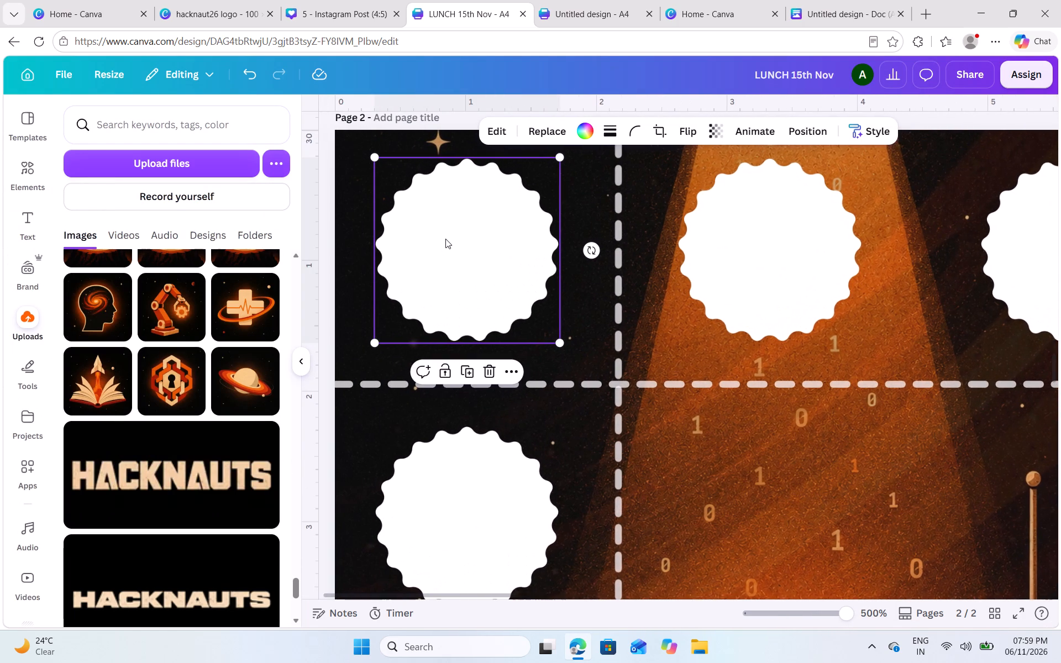
{"action": "scroll", "coordinate": [445, 239], "scroll_direction": "left", "scroll_amount": 4}
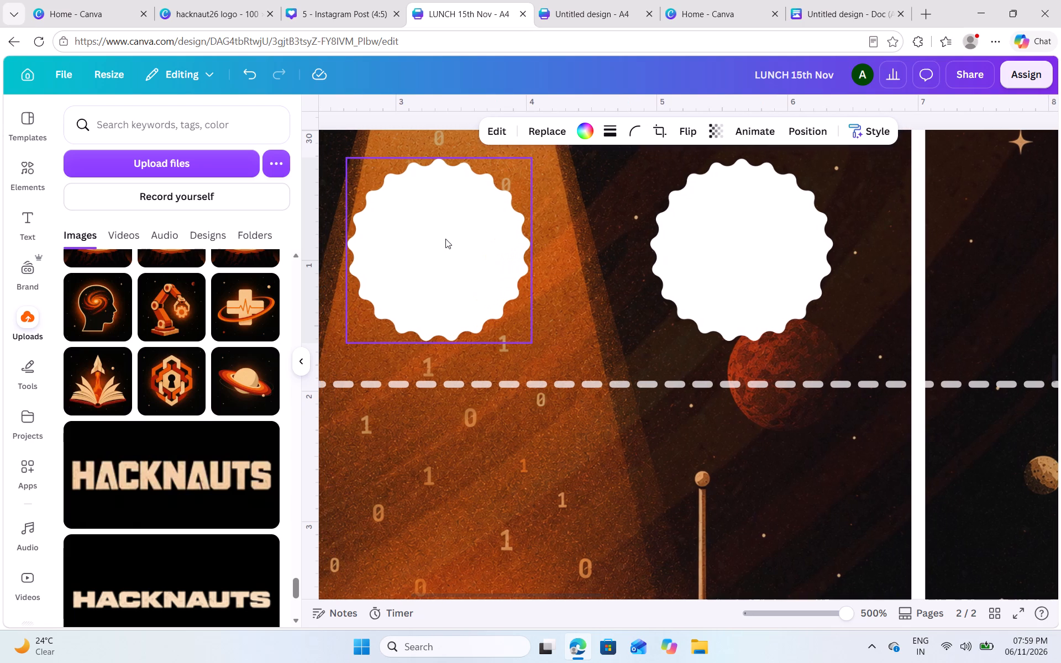
{"action": "scroll", "coordinate": [445, 239], "scroll_direction": "right", "scroll_amount": 3}
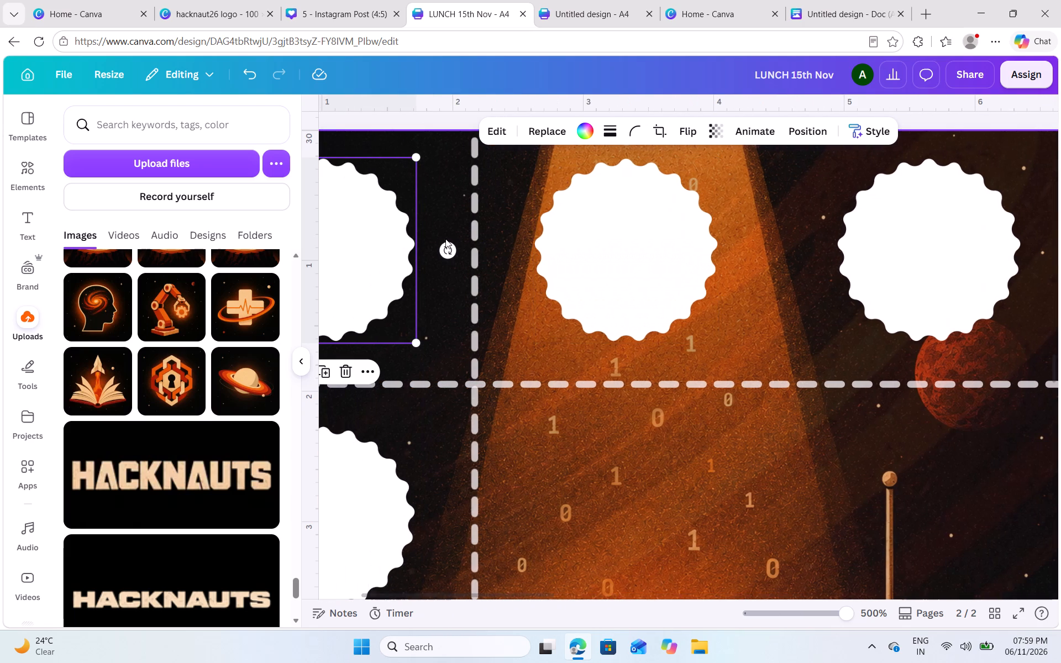
{"action": "scroll", "coordinate": [643, 206], "scroll_direction": "right", "scroll_amount": 2}
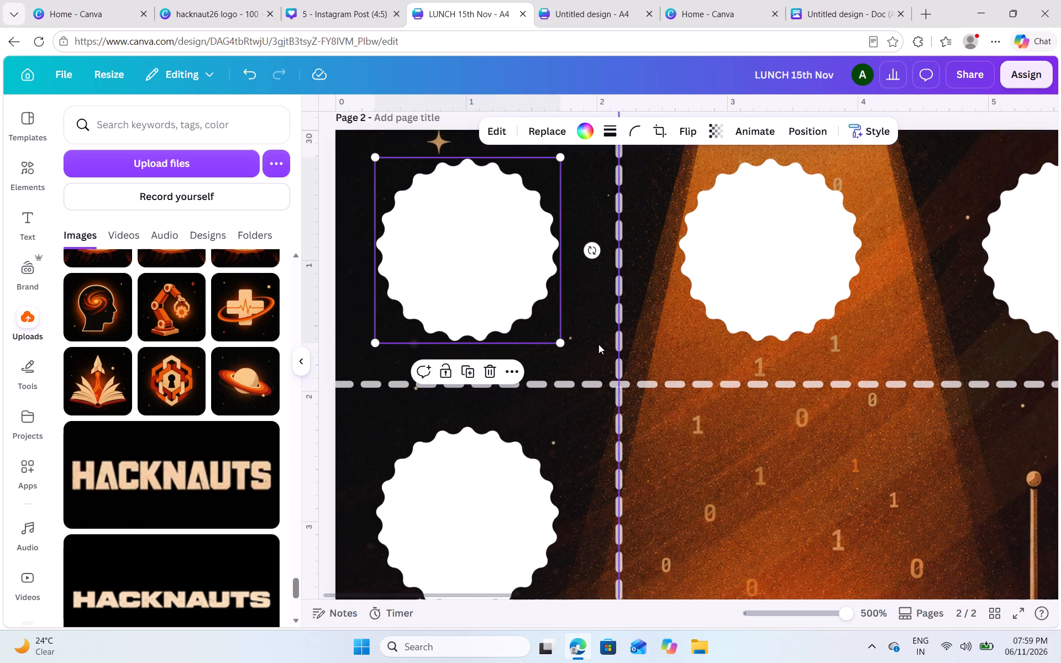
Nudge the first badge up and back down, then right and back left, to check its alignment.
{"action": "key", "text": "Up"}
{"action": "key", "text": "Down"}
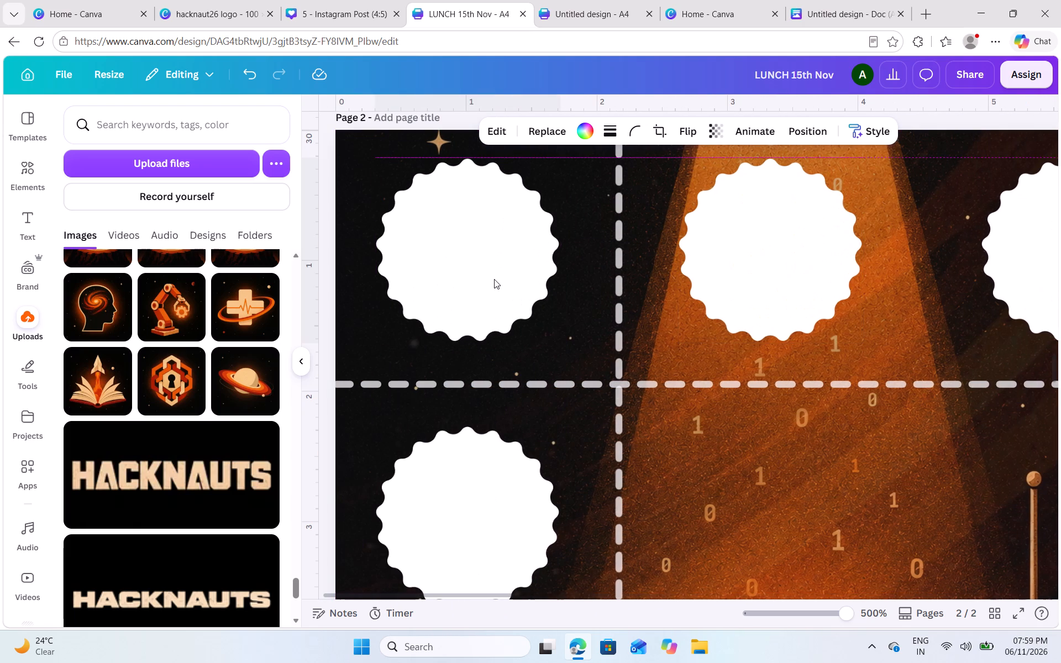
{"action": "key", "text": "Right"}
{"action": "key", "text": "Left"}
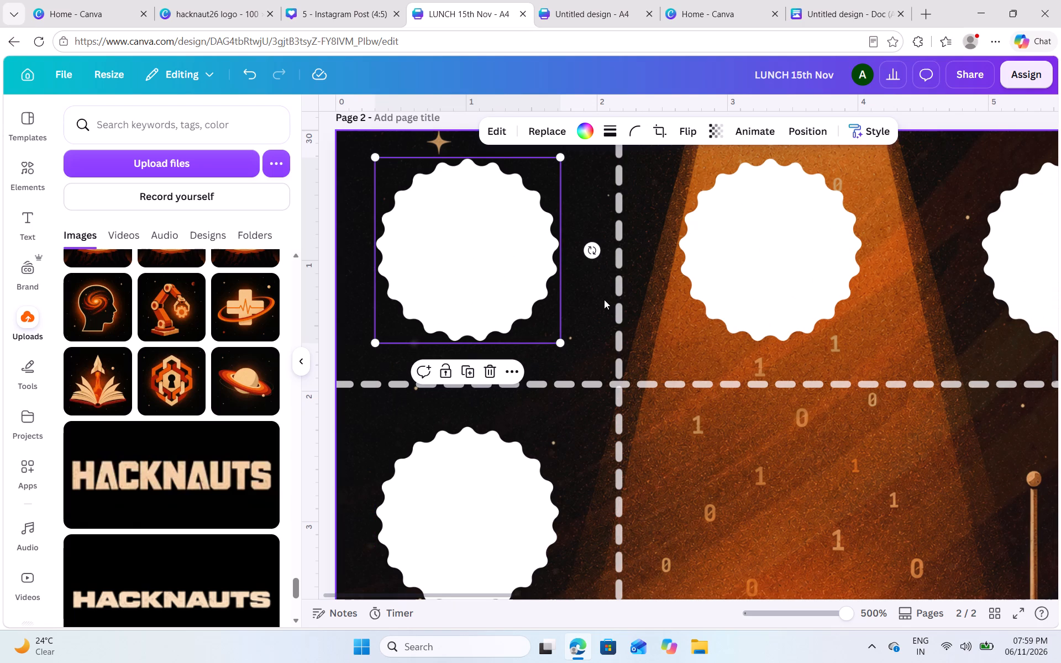
Group the five white badges in the first cell with the dashed vertical line.
{"action": "left_click", "coordinate": [685, 484]}
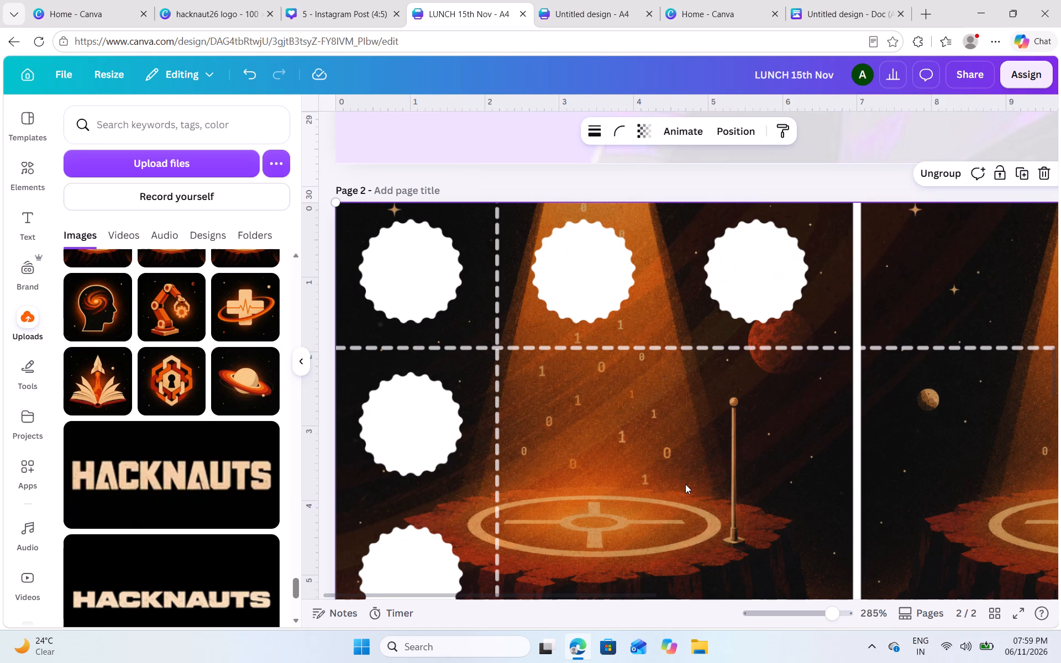
{"action": "left_click", "coordinate": [498, 450]}
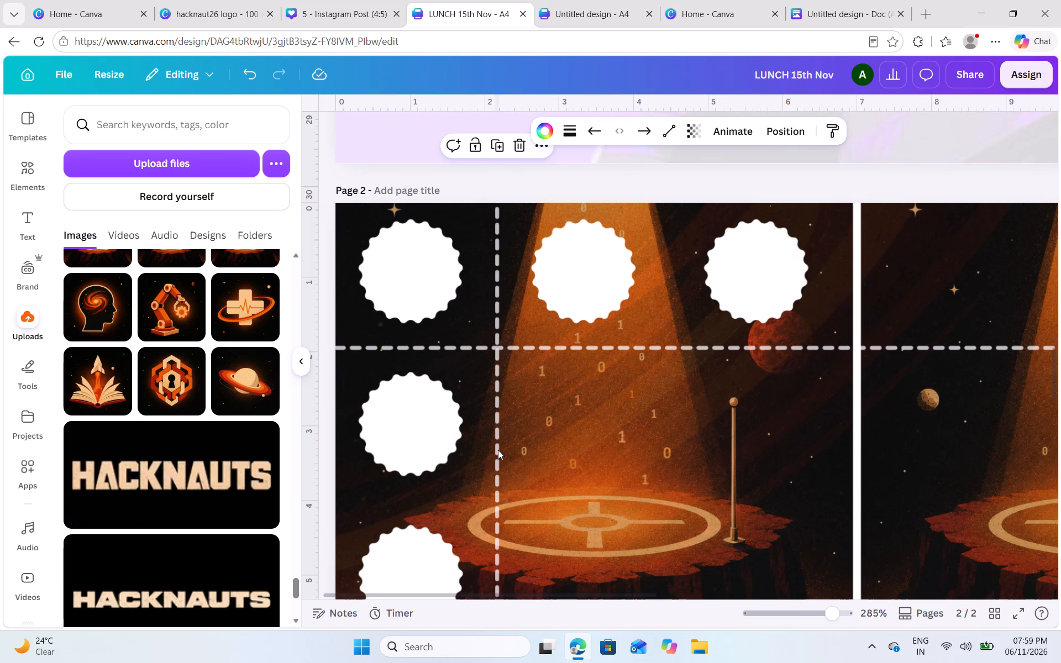
{"action": "scroll", "coordinate": [498, 450], "scroll_direction": "down", "scroll_amount": 2}
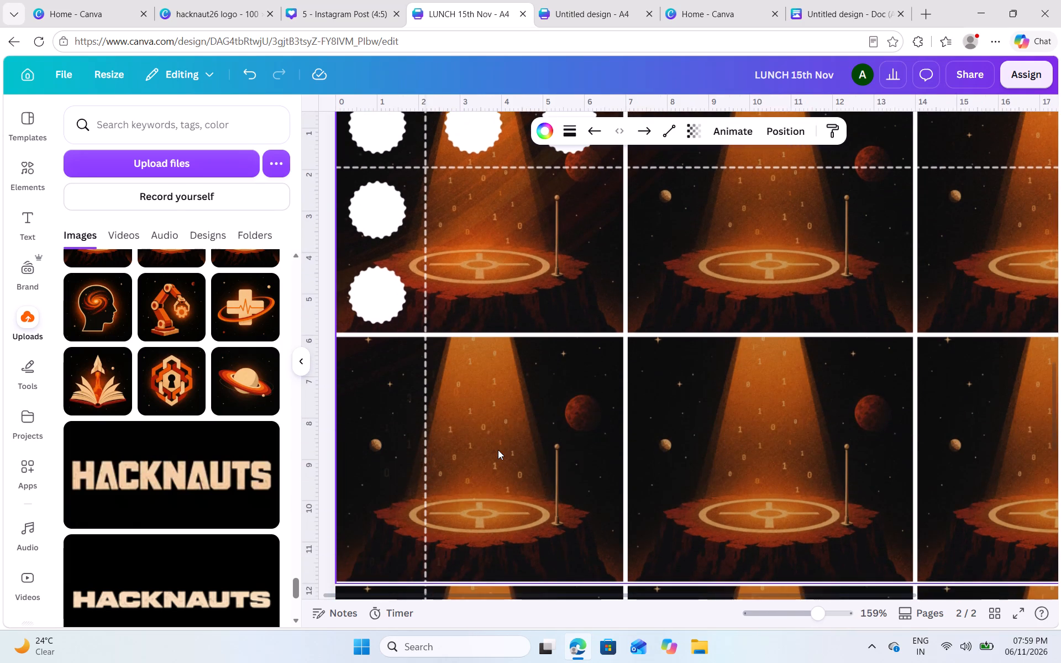
{"action": "scroll", "coordinate": [498, 450], "scroll_direction": "up", "scroll_amount": 1}
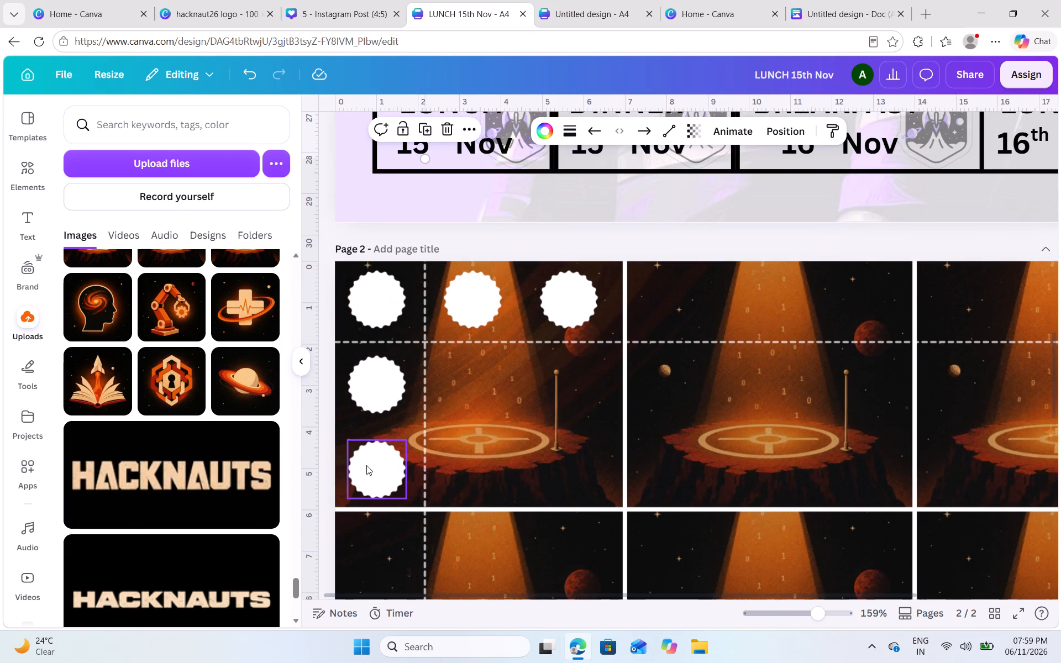
{"action": "left_click", "coordinate": [366, 465]}
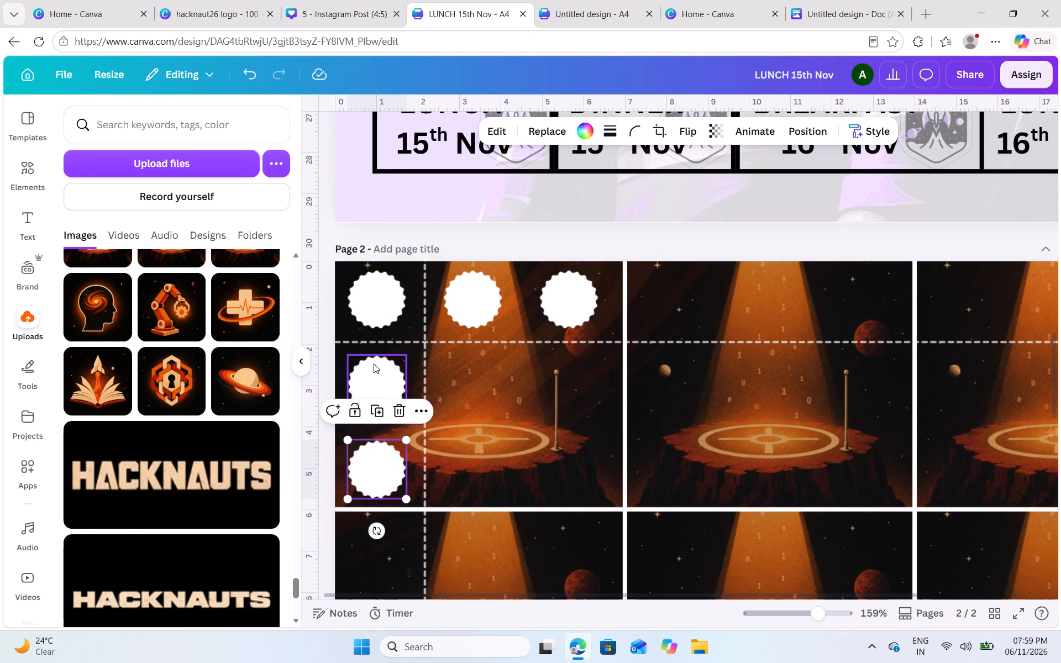
{"action": "left_click", "coordinate": [372, 365], "text": "shift"}
{"action": "left_click", "coordinate": [375, 292], "text": "shift"}
{"action": "left_click", "coordinate": [468, 298], "text": "shift"}
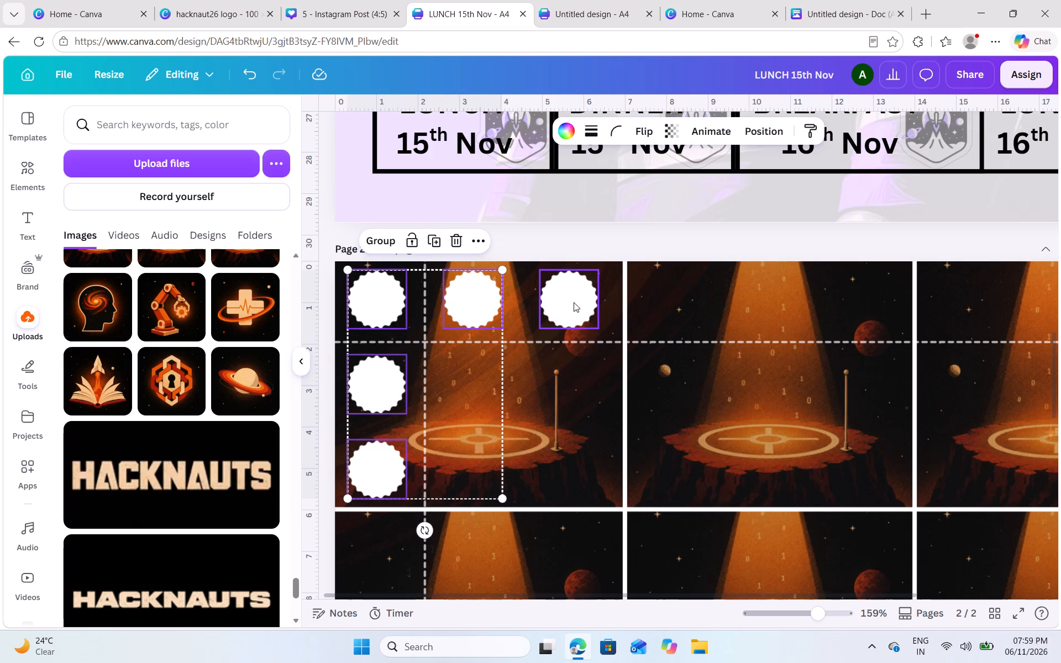
{"action": "left_click", "coordinate": [571, 302], "text": "shift"}
{"action": "left_click", "coordinate": [425, 446], "text": "shift"}
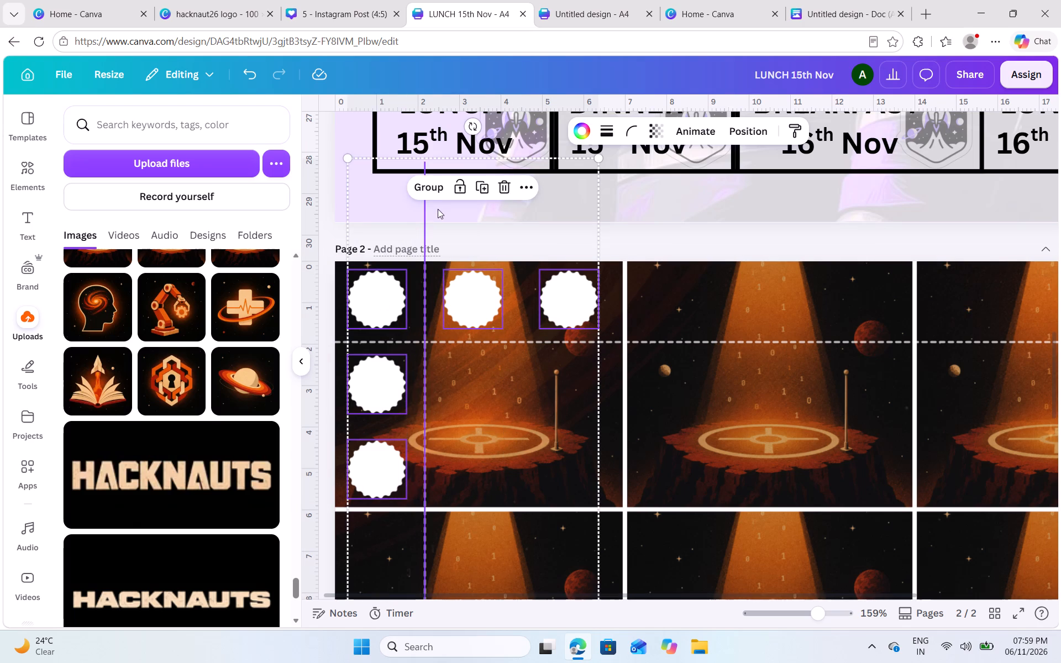
{"action": "left_click", "coordinate": [439, 185]}
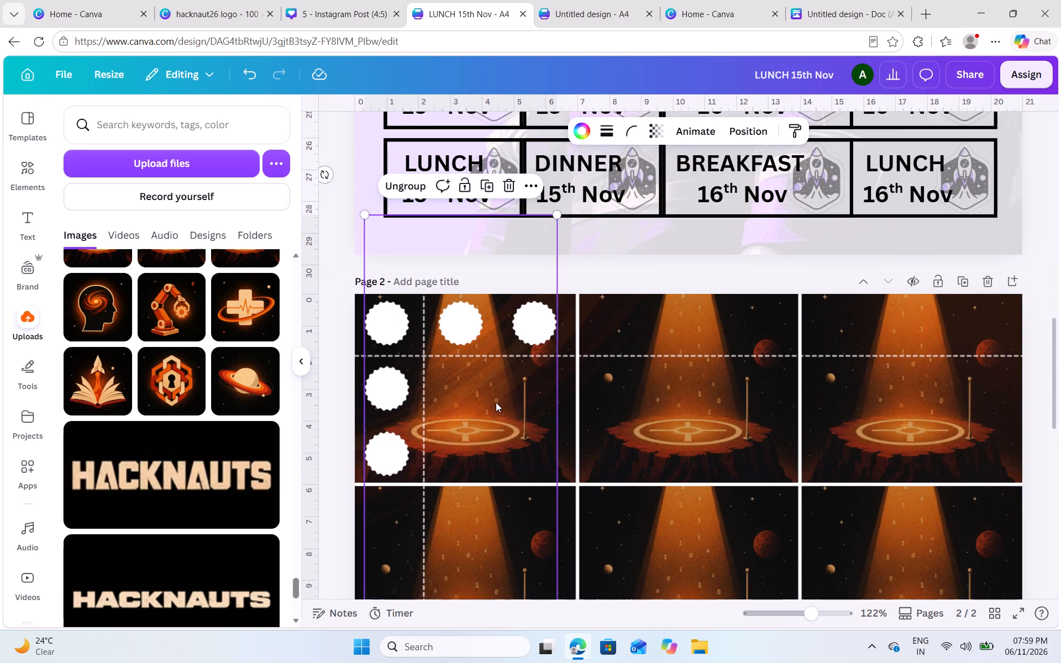
Copy the first cell's group of badges and dashed vertical line into the second first-row cell, matching its height and left margin.
{"action": "key", "text": "ctrl+c"}
{"action": "key", "text": "ctrl+v"}
{"action": "left_click_drag", "start_coordinate": [494, 459], "coordinate": [720, 469]}
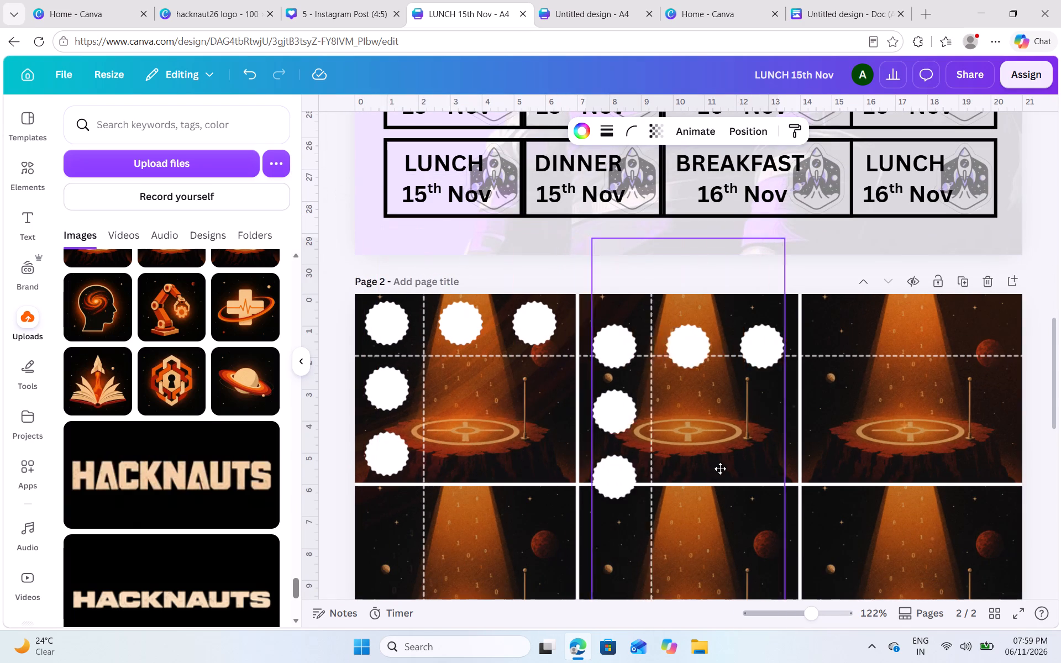
{"action": "left_click_drag", "start_coordinate": [720, 469], "coordinate": [703, 450]}
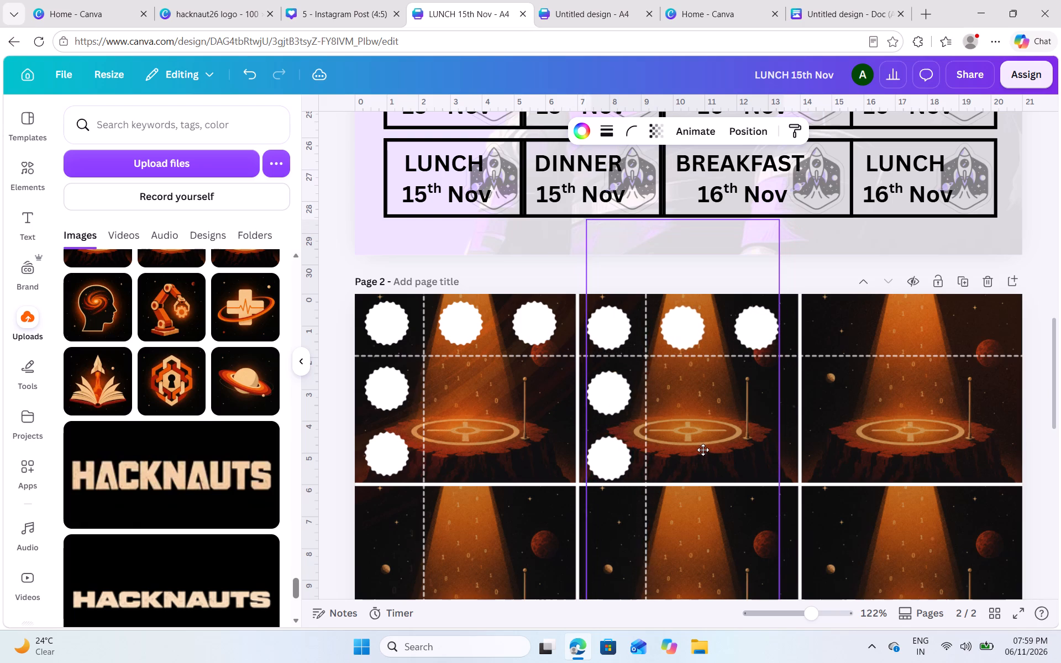
{"action": "left_click_drag", "start_coordinate": [703, 450], "coordinate": [705, 451]}
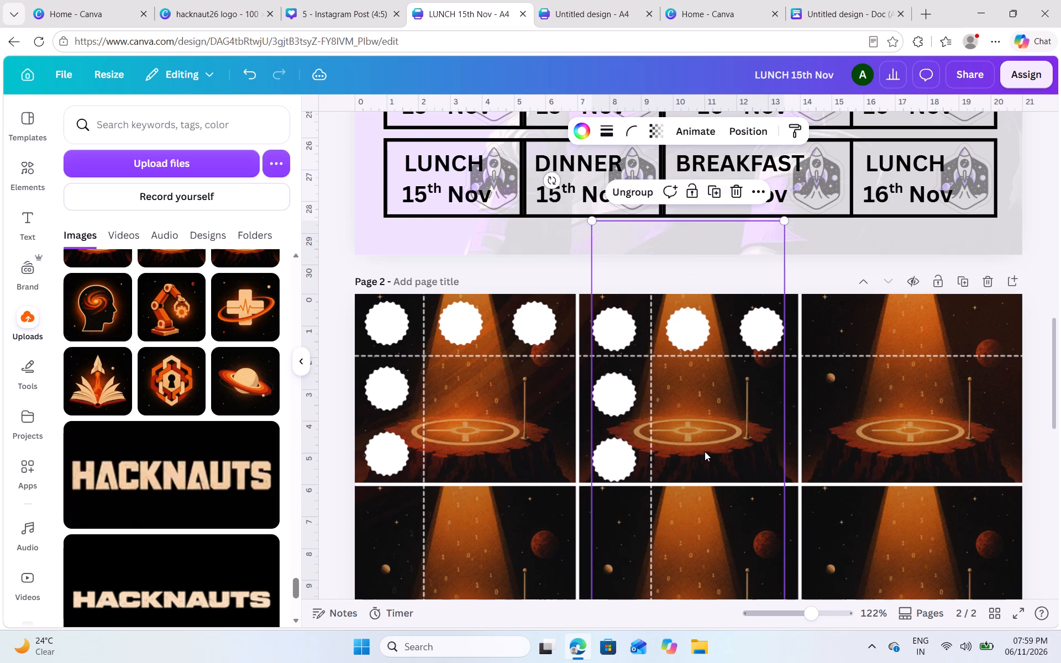
{"action": "scroll", "coordinate": [705, 451], "scroll_direction": "up", "scroll_amount": 1}
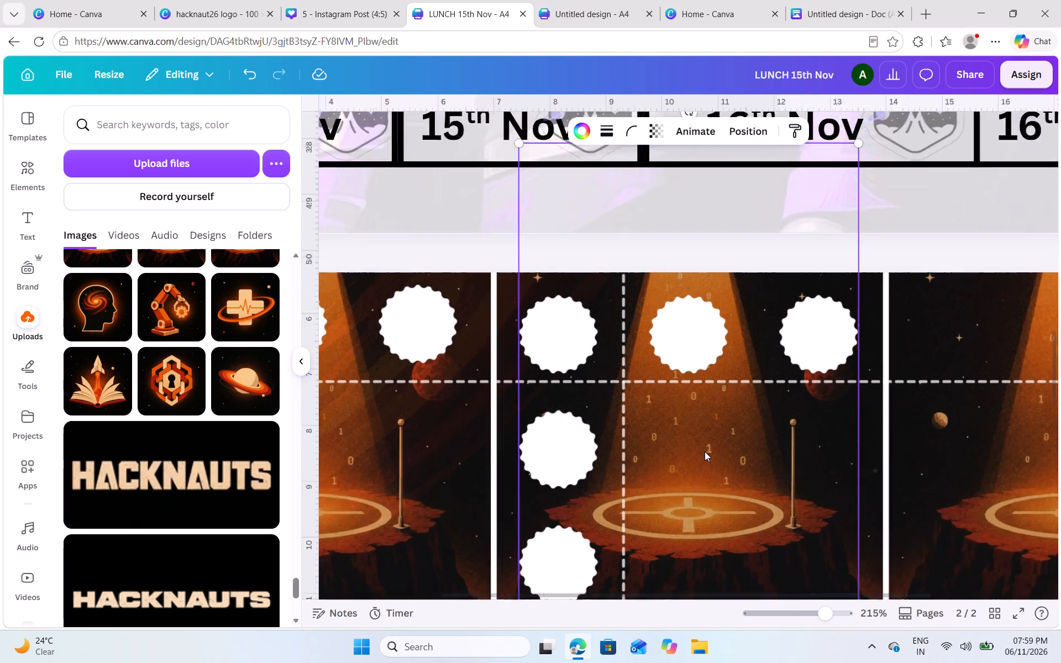
{"action": "scroll", "coordinate": [705, 451], "scroll_direction": "right", "scroll_amount": 4}
{"action": "left_click_drag", "start_coordinate": [973, 457], "coordinate": [958, 443]}
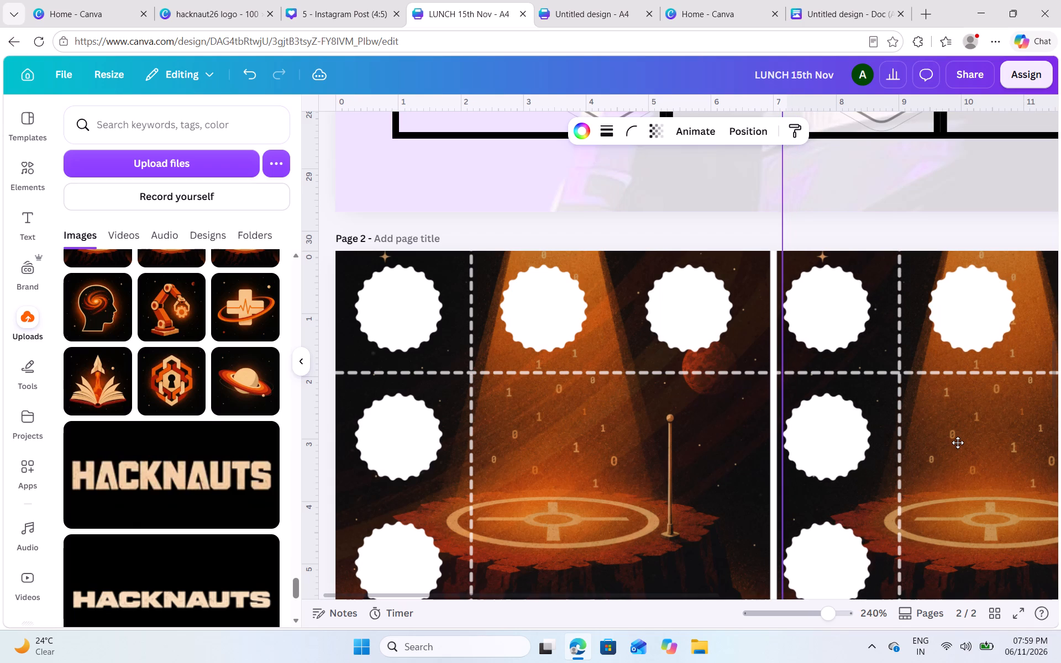
{"action": "left_click_drag", "start_coordinate": [958, 443], "coordinate": [962, 444]}
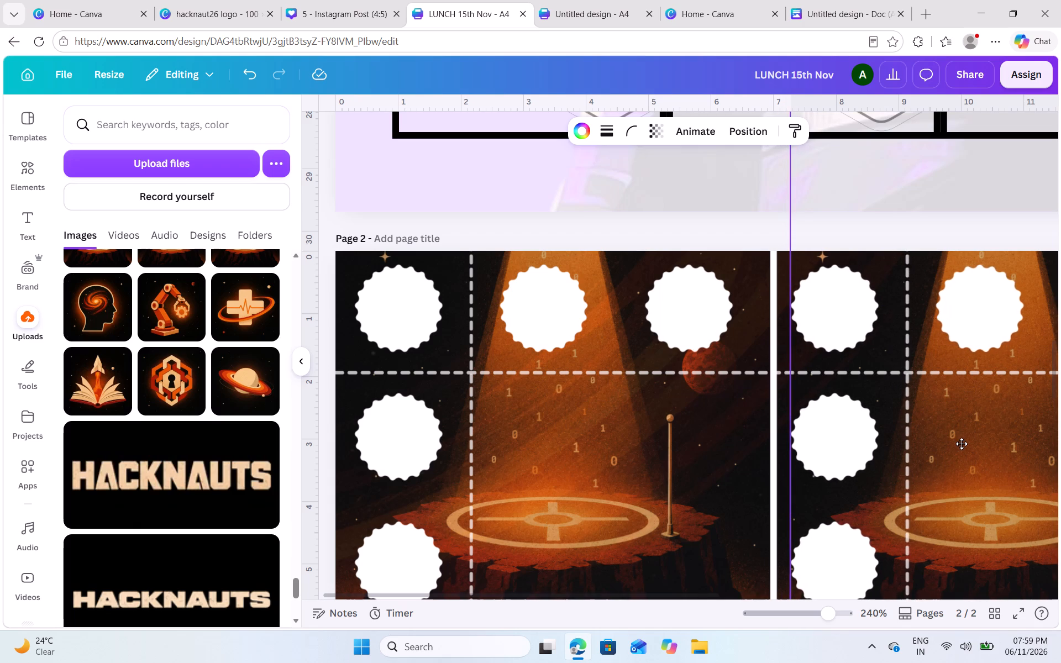
{"action": "left_click_drag", "start_coordinate": [962, 444], "coordinate": [962, 442]}
Duplicate the second cell's badge and divider group and align the copy in the third first-row cell.
{"action": "scroll", "coordinate": [960, 444], "scroll_direction": "left", "scroll_amount": 3}
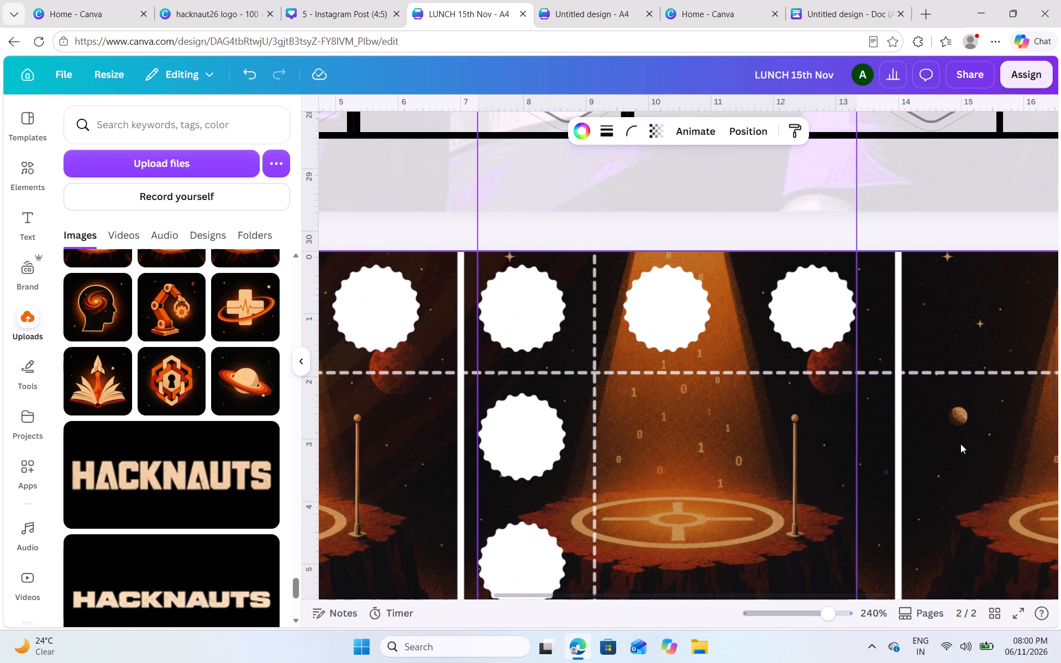
{"action": "scroll", "coordinate": [960, 444], "scroll_direction": "right", "scroll_amount": 1}
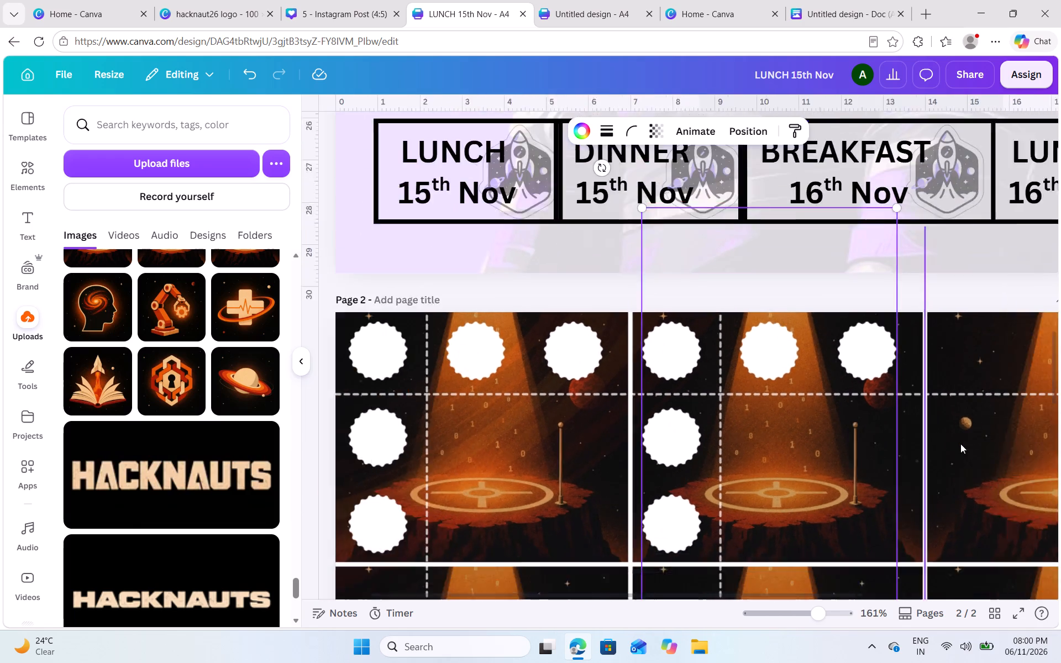
{"action": "scroll", "coordinate": [960, 444], "scroll_direction": "down", "scroll_amount": 4}
{"action": "scroll", "coordinate": [960, 444], "scroll_direction": "up", "scroll_amount": 2}
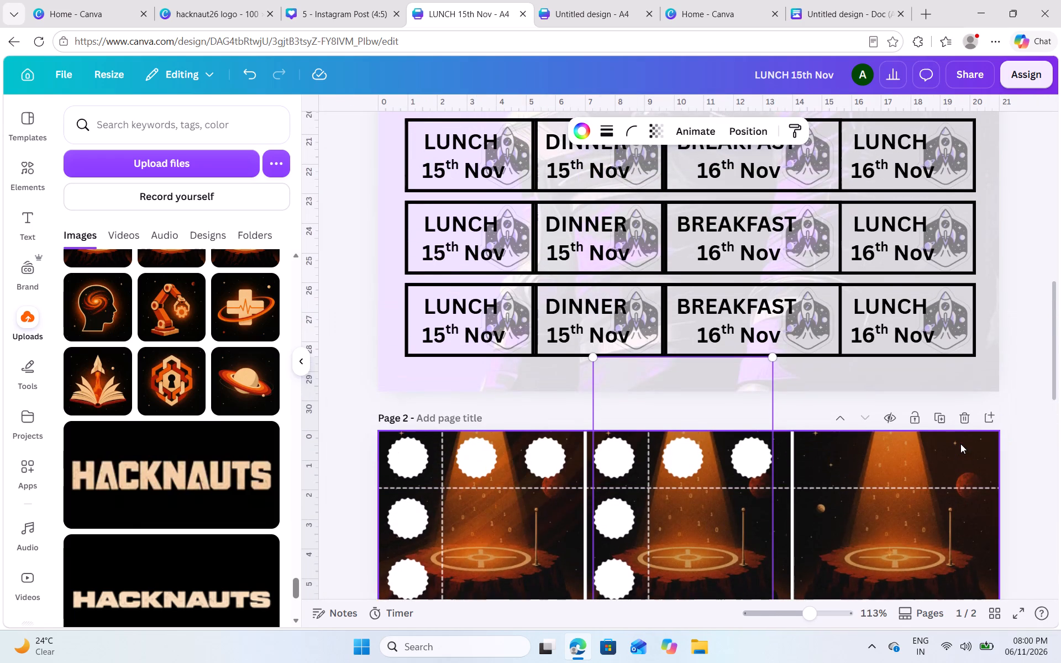
{"action": "scroll", "coordinate": [960, 444], "scroll_direction": "down", "scroll_amount": 3}
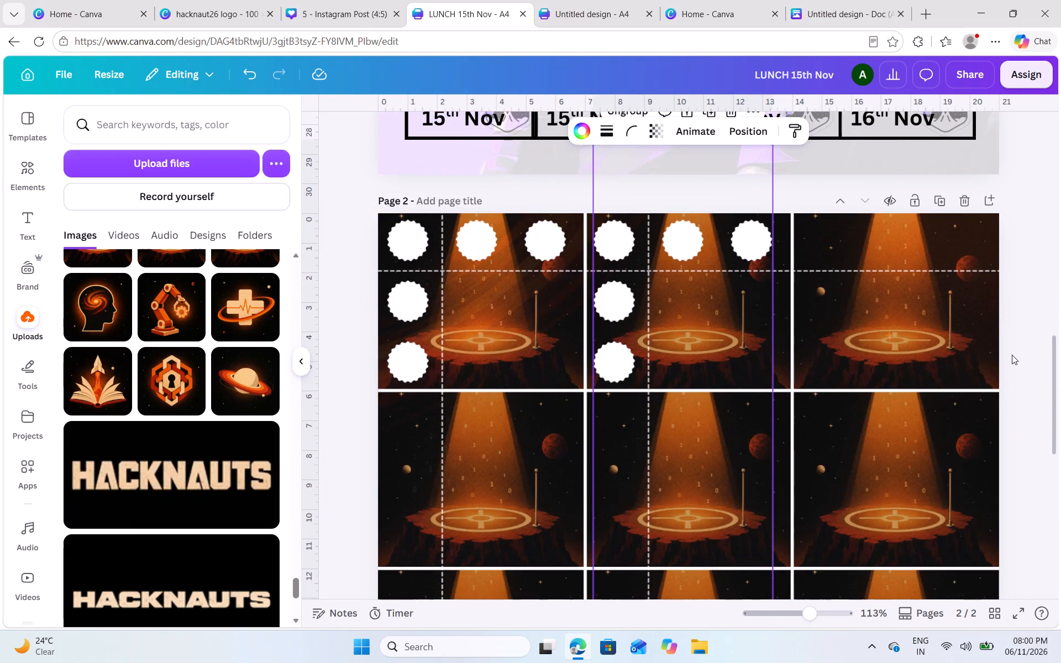
{"action": "scroll", "coordinate": [626, 343], "scroll_direction": "up", "scroll_amount": 1}
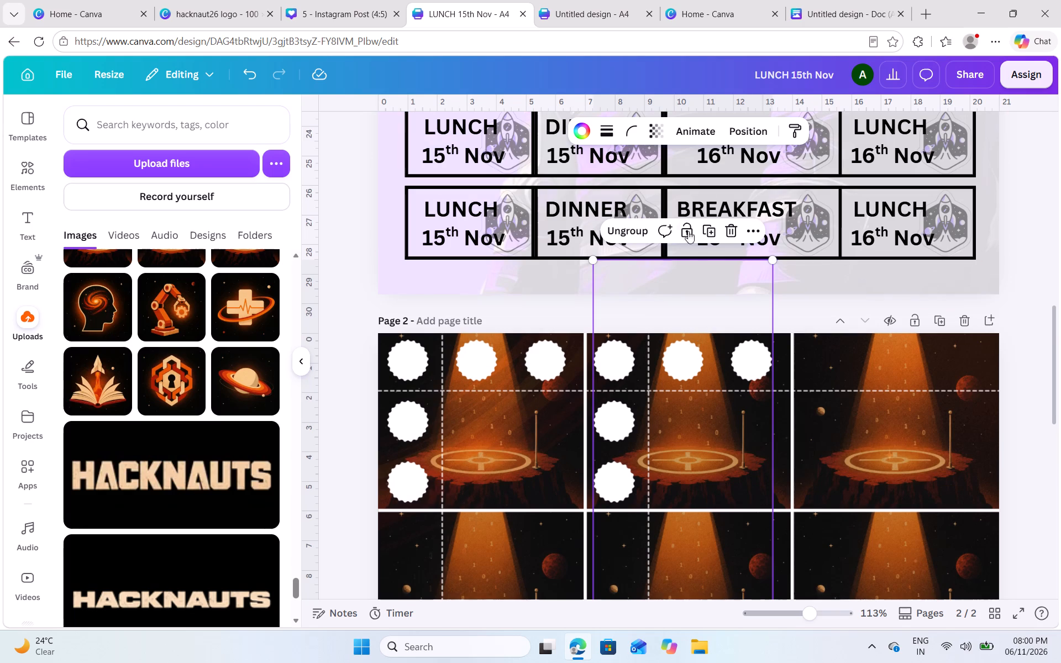
{"action": "left_click", "coordinate": [709, 229]}
{"action": "left_click_drag", "start_coordinate": [696, 373], "coordinate": [781, 369]}
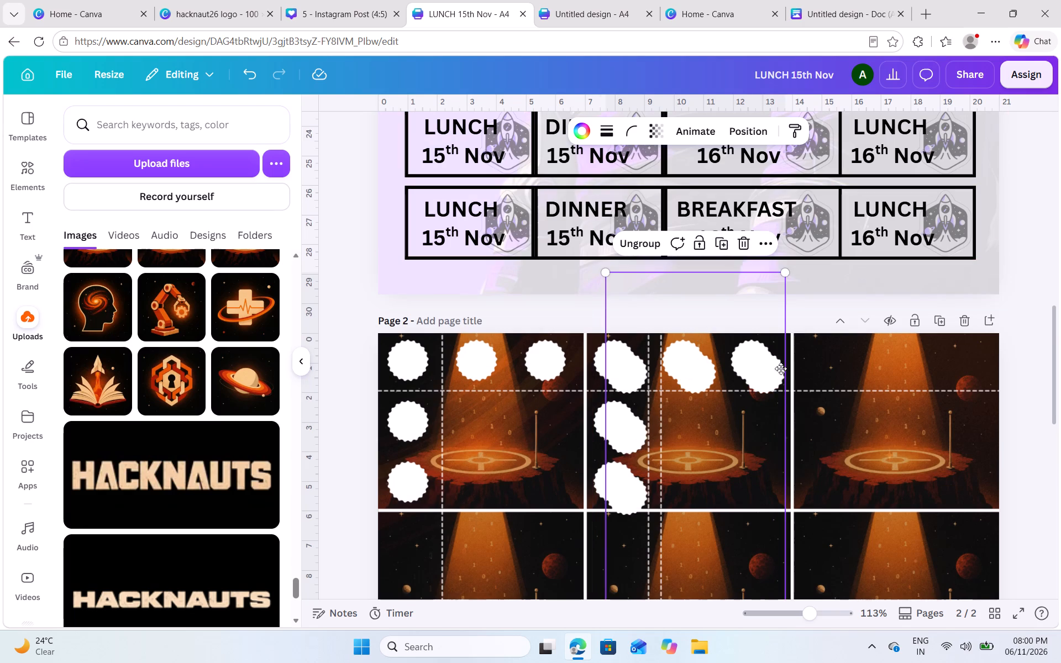
{"action": "left_click_drag", "start_coordinate": [781, 369], "coordinate": [906, 377]}
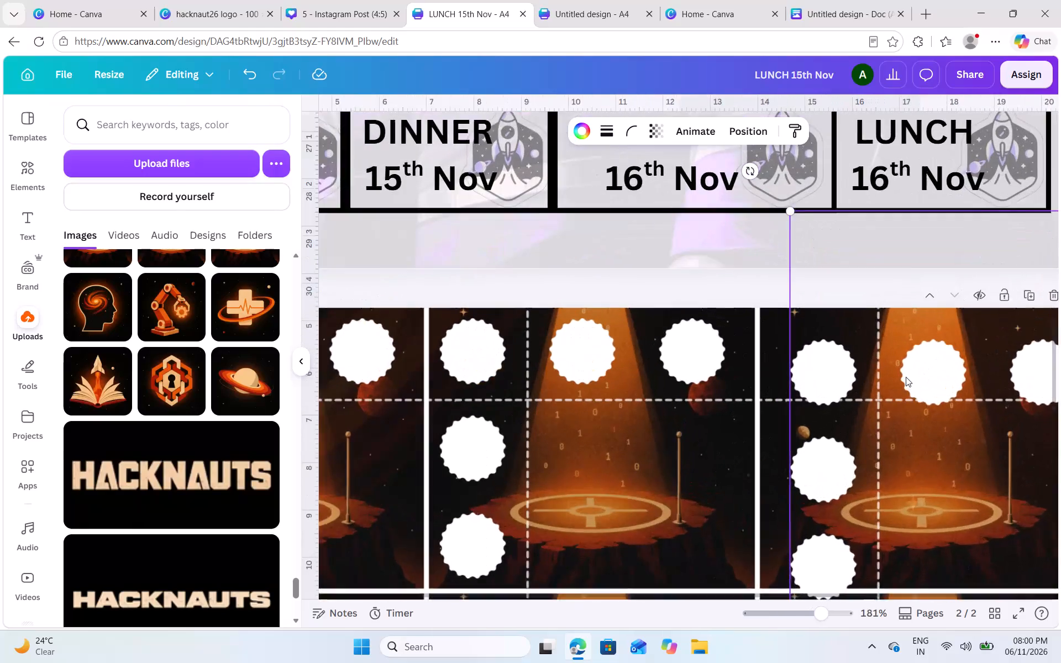
{"action": "left_click_drag", "start_coordinate": [943, 467], "coordinate": [910, 444]}
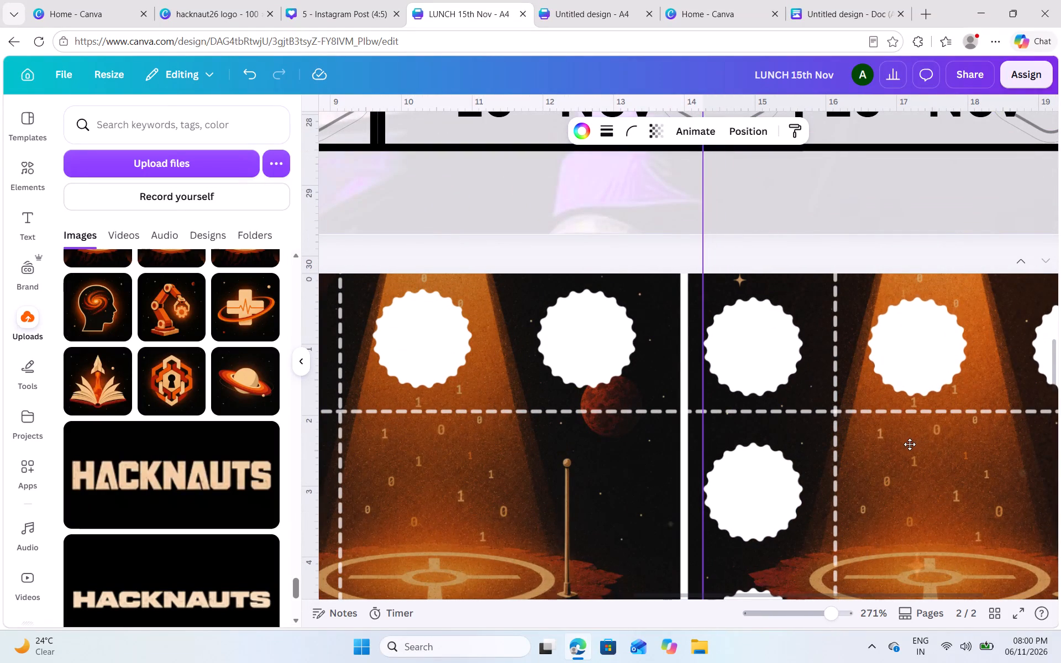
{"action": "left_click_drag", "start_coordinate": [910, 444], "coordinate": [910, 436]}
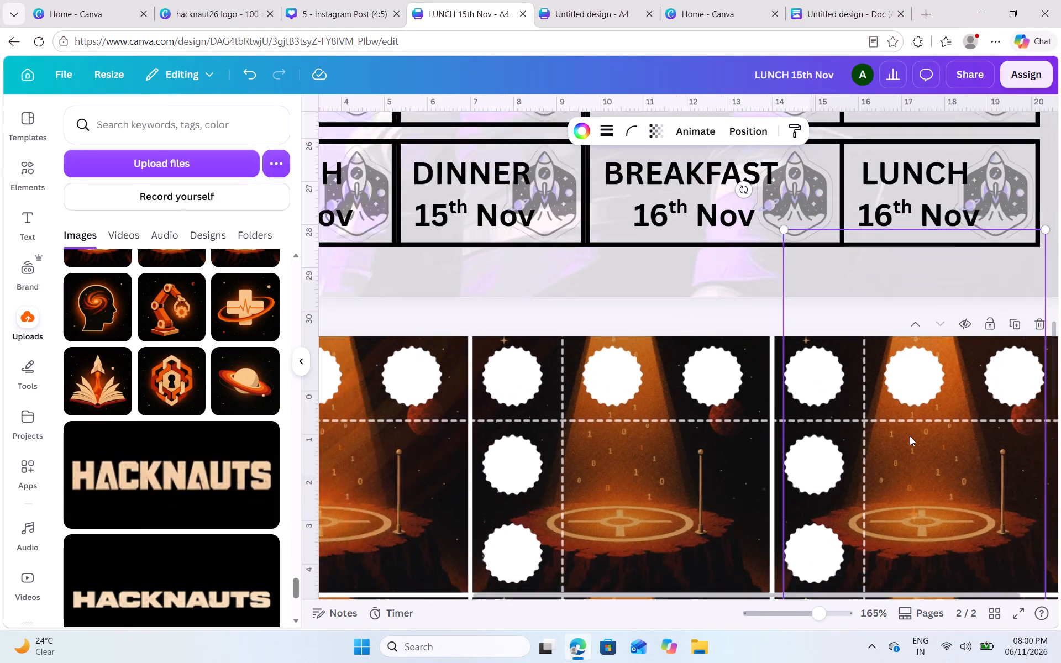
{"action": "left_click", "coordinate": [932, 514]}
Ungroup the badges and dashed vertical line in the first cell.
{"action": "scroll", "coordinate": [932, 514], "scroll_direction": "down", "scroll_amount": 2}
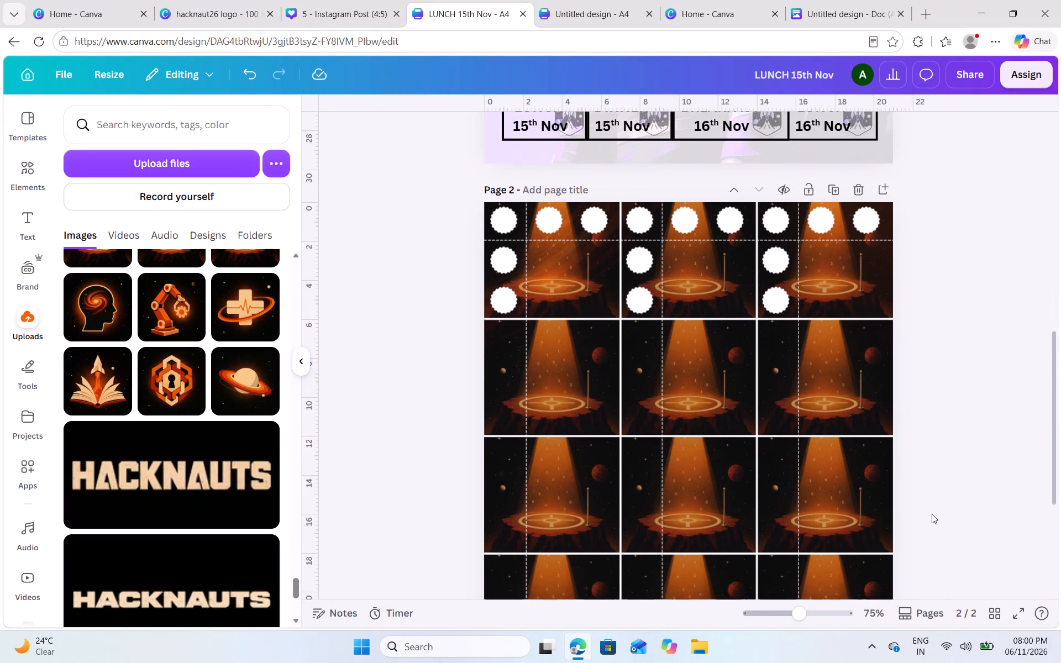
{"action": "scroll", "coordinate": [932, 514], "scroll_direction": "down", "scroll_amount": 1}
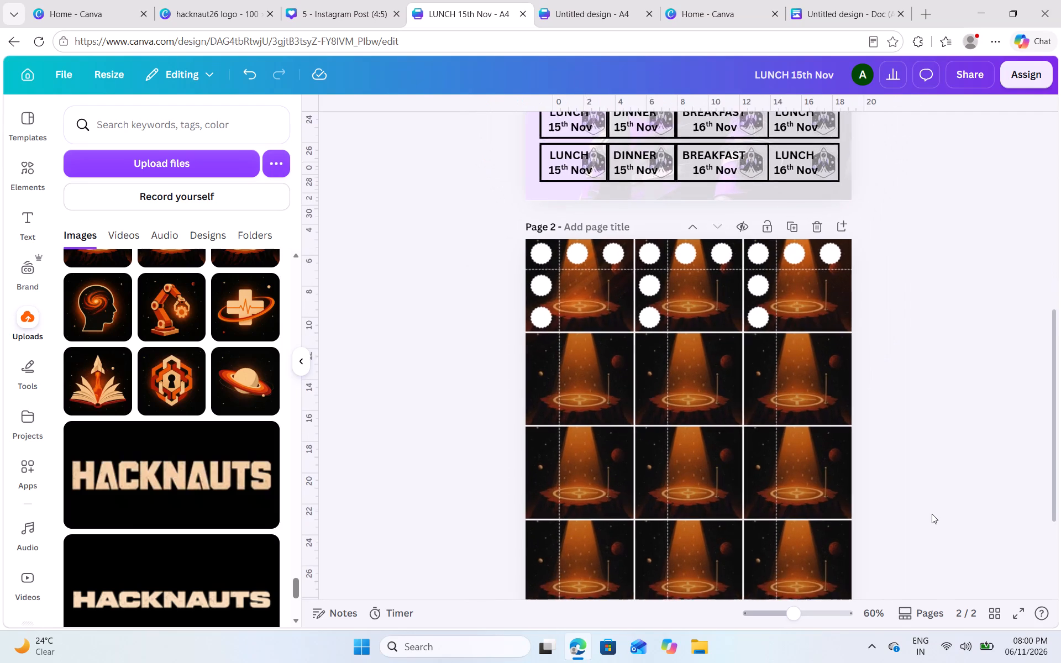
{"action": "scroll", "coordinate": [932, 514], "scroll_direction": "up", "scroll_amount": 2}
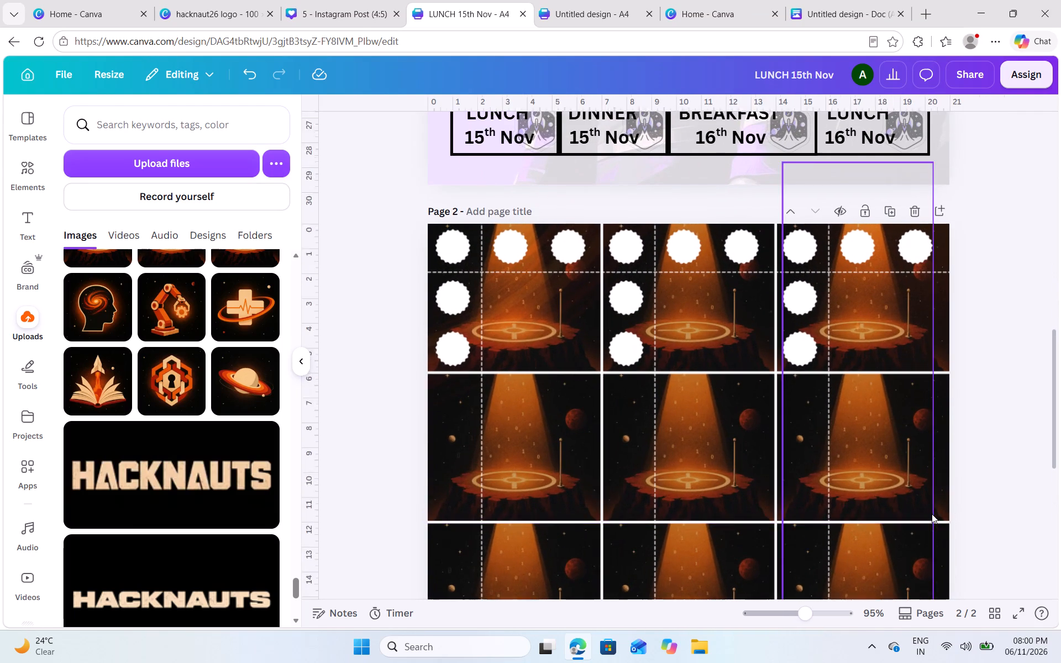
{"action": "scroll", "coordinate": [932, 514], "scroll_direction": "up", "scroll_amount": 1}
{"action": "scroll", "coordinate": [426, 349], "scroll_direction": "right", "scroll_amount": 1}
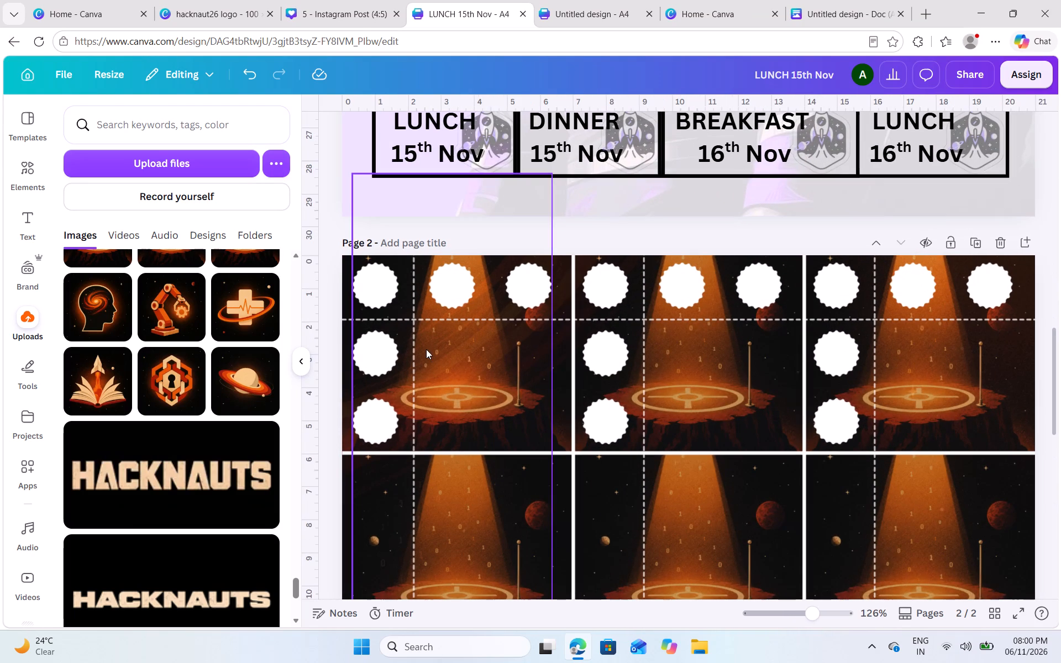
{"action": "left_click", "coordinate": [334, 278]}
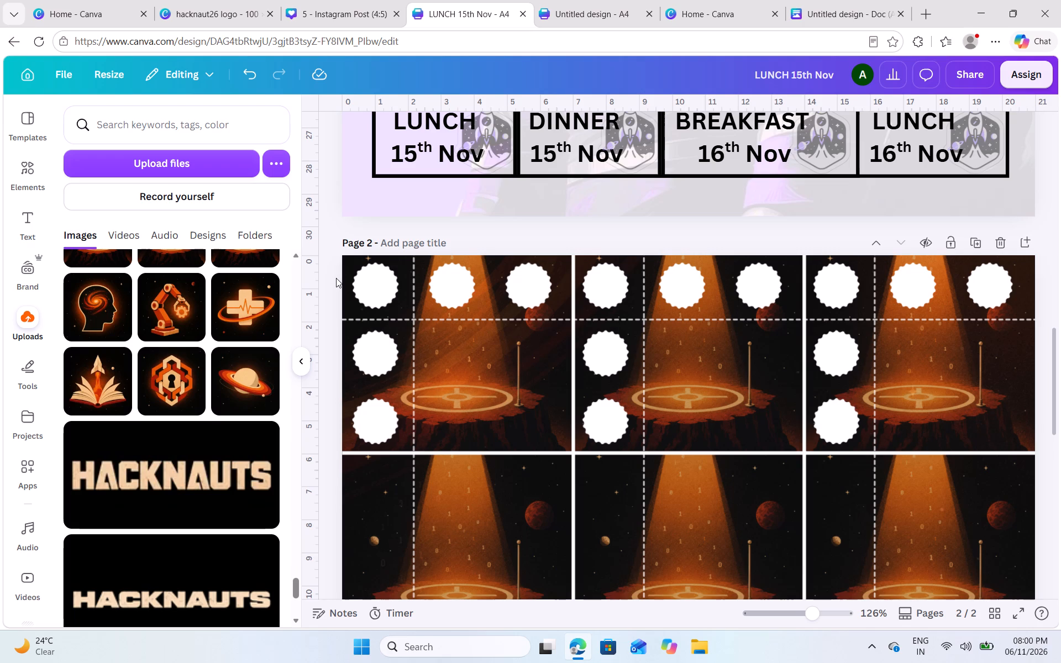
{"action": "left_click", "coordinate": [378, 285]}
{"action": "left_click", "coordinate": [402, 205]}
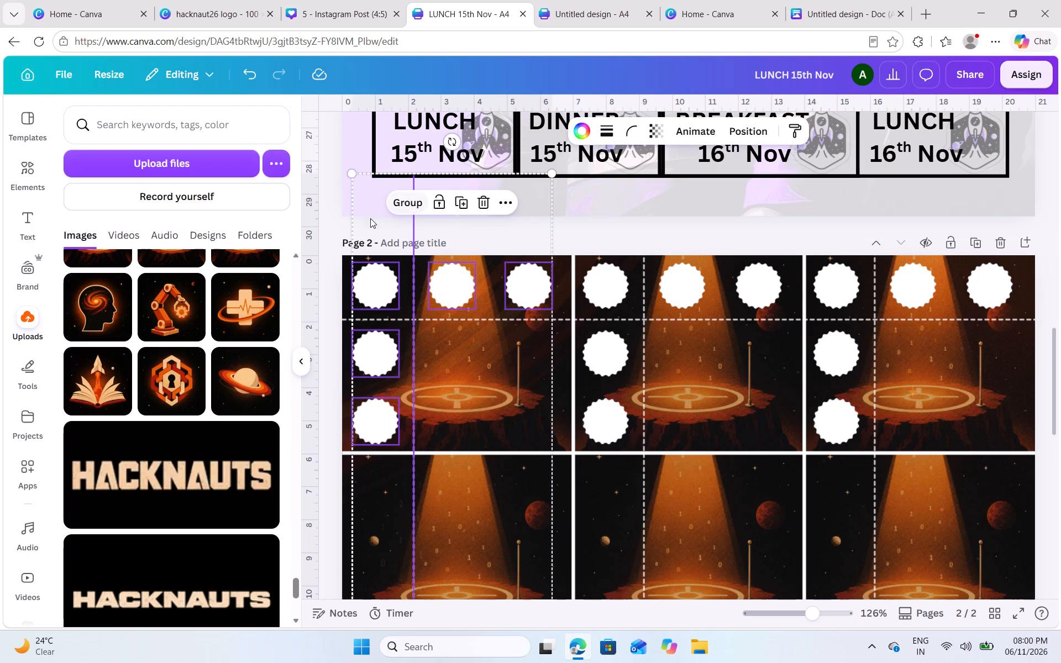
{"action": "left_click", "coordinate": [342, 217]}
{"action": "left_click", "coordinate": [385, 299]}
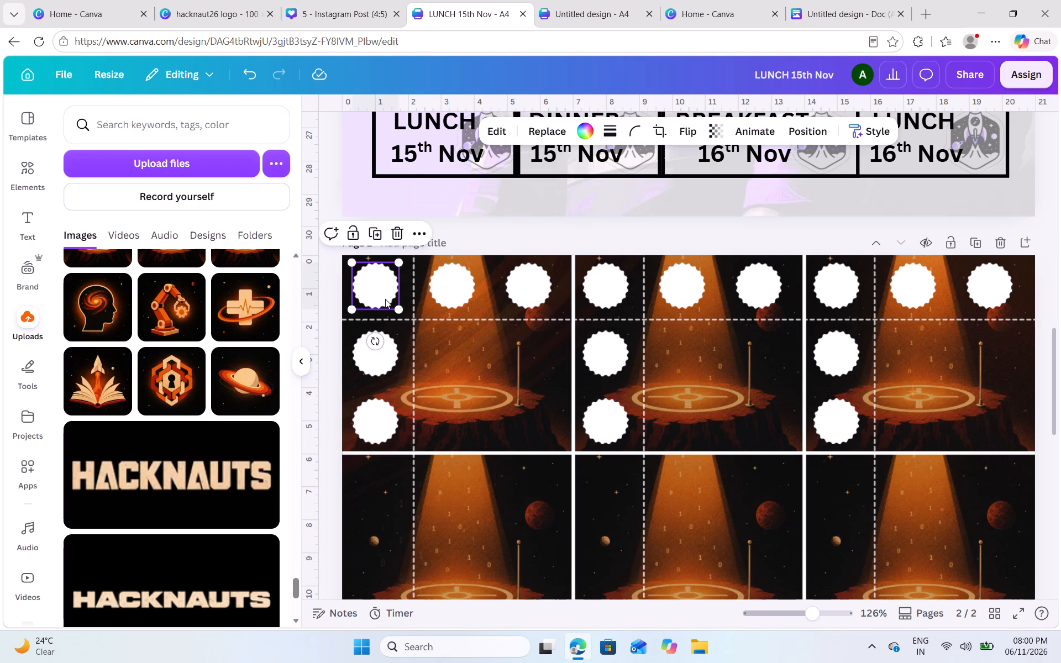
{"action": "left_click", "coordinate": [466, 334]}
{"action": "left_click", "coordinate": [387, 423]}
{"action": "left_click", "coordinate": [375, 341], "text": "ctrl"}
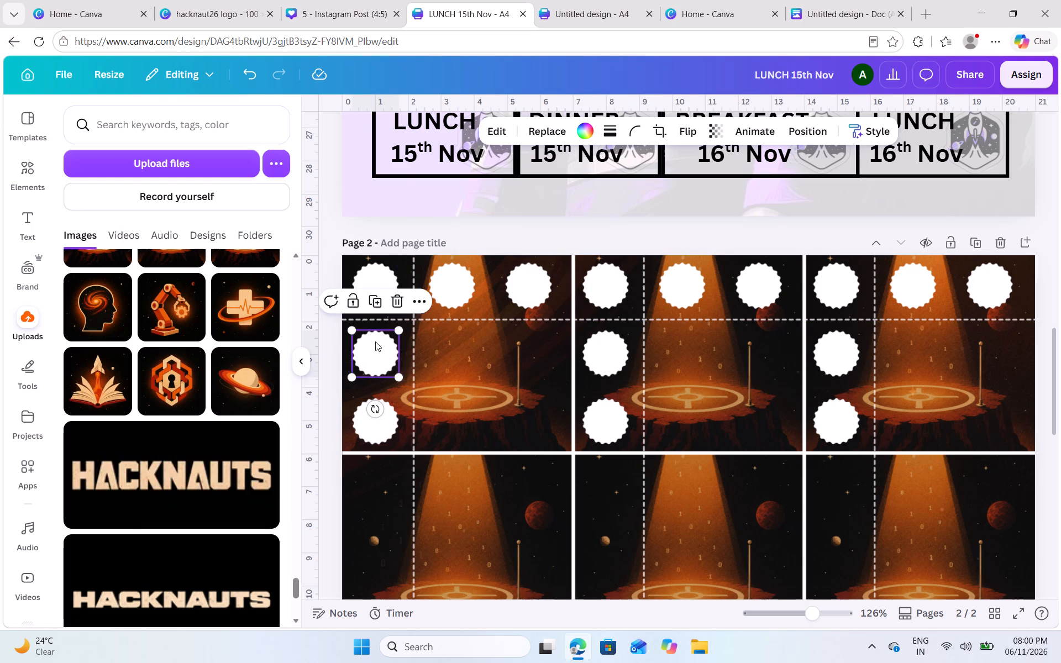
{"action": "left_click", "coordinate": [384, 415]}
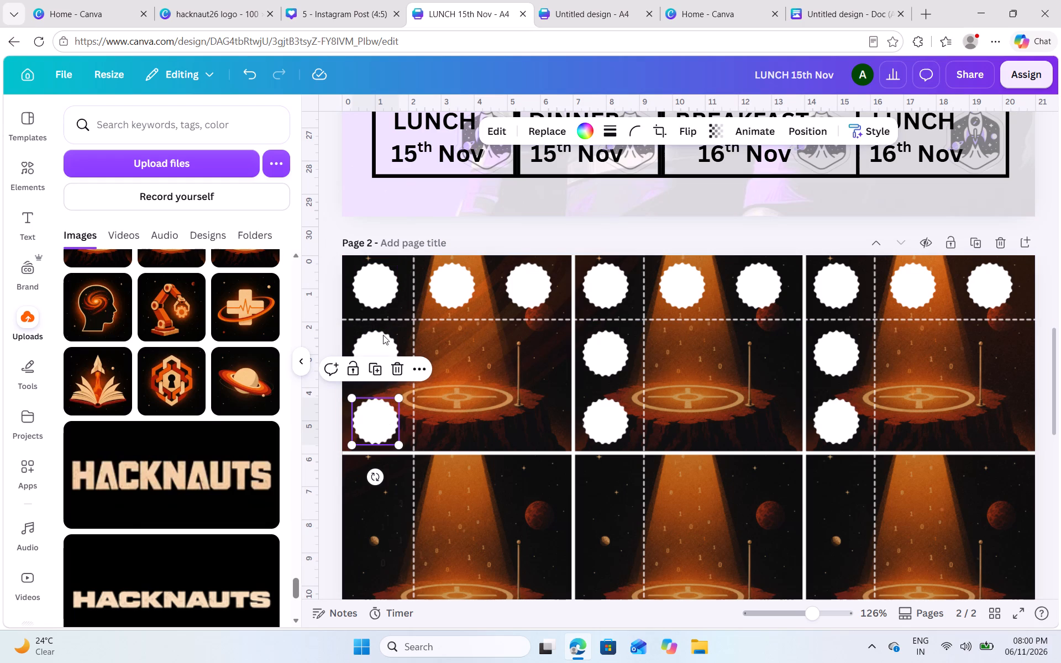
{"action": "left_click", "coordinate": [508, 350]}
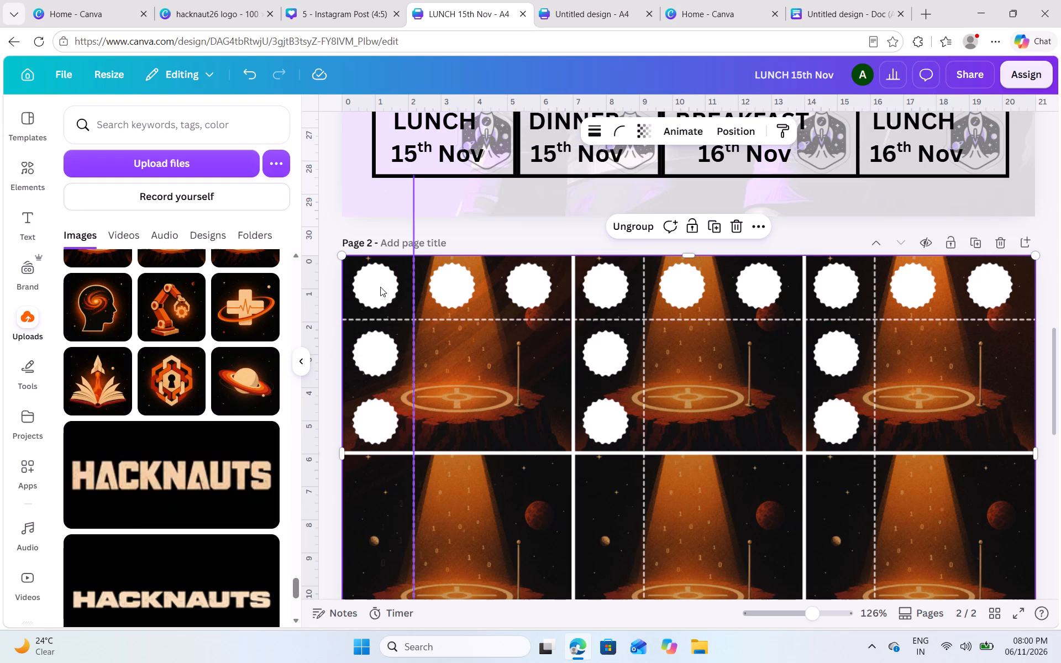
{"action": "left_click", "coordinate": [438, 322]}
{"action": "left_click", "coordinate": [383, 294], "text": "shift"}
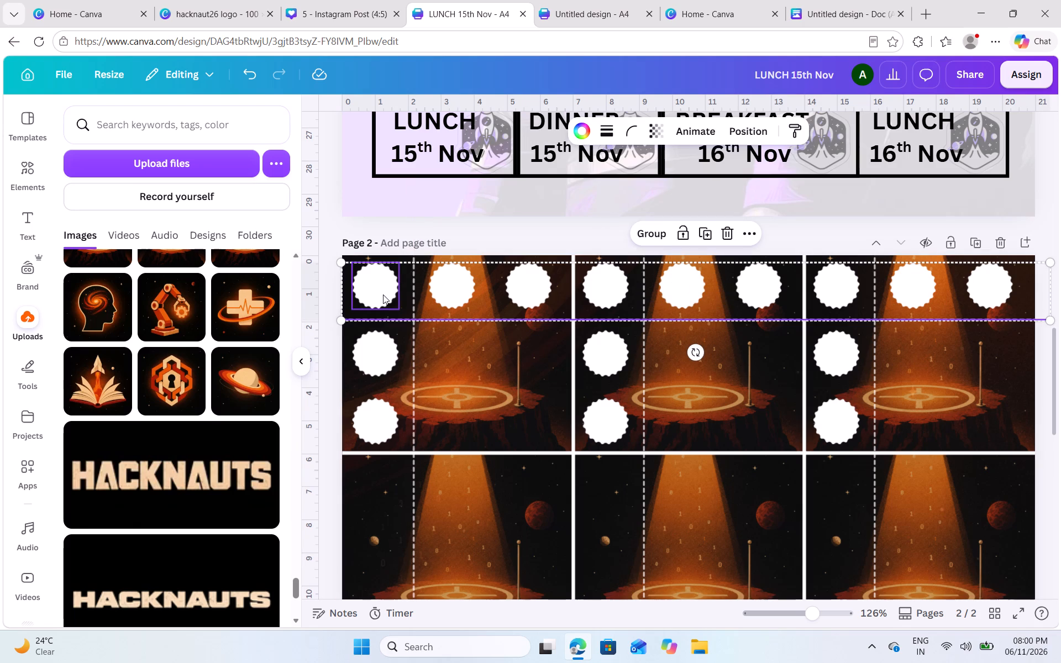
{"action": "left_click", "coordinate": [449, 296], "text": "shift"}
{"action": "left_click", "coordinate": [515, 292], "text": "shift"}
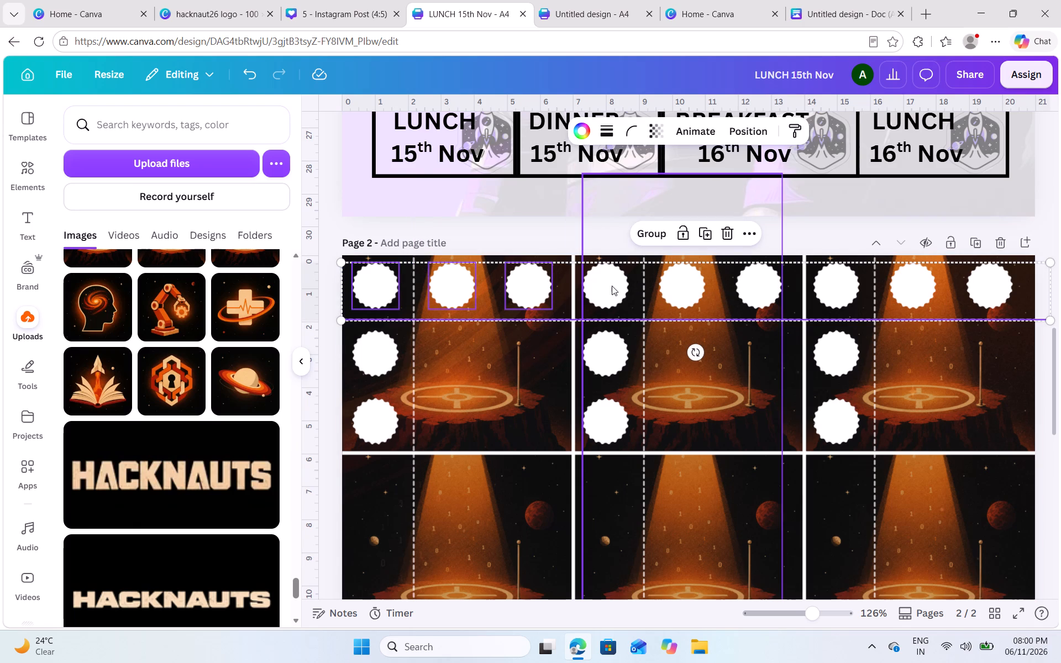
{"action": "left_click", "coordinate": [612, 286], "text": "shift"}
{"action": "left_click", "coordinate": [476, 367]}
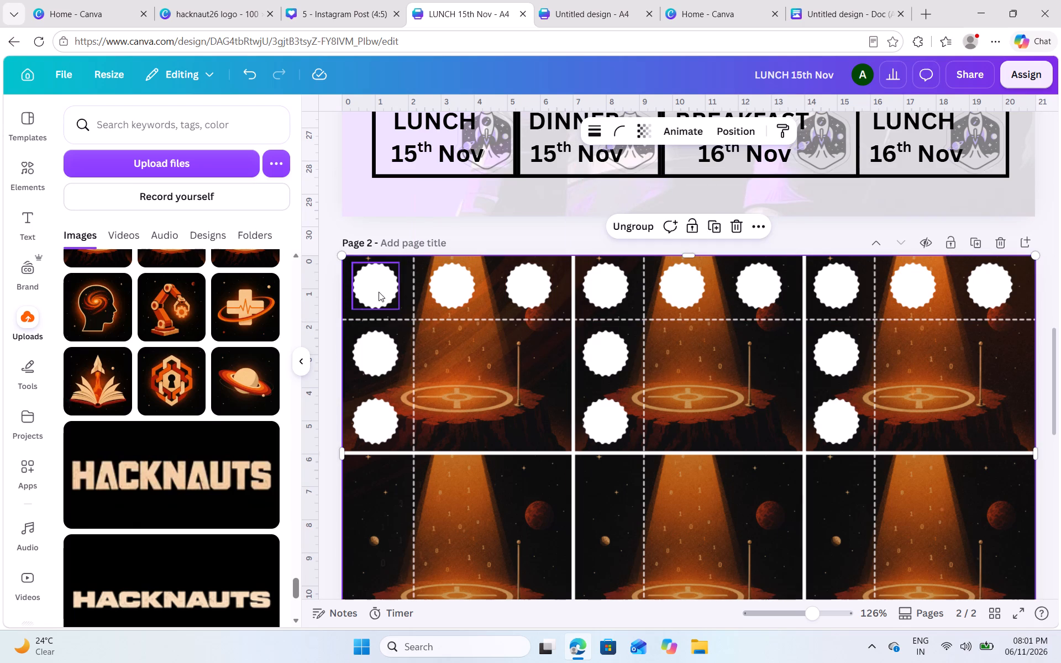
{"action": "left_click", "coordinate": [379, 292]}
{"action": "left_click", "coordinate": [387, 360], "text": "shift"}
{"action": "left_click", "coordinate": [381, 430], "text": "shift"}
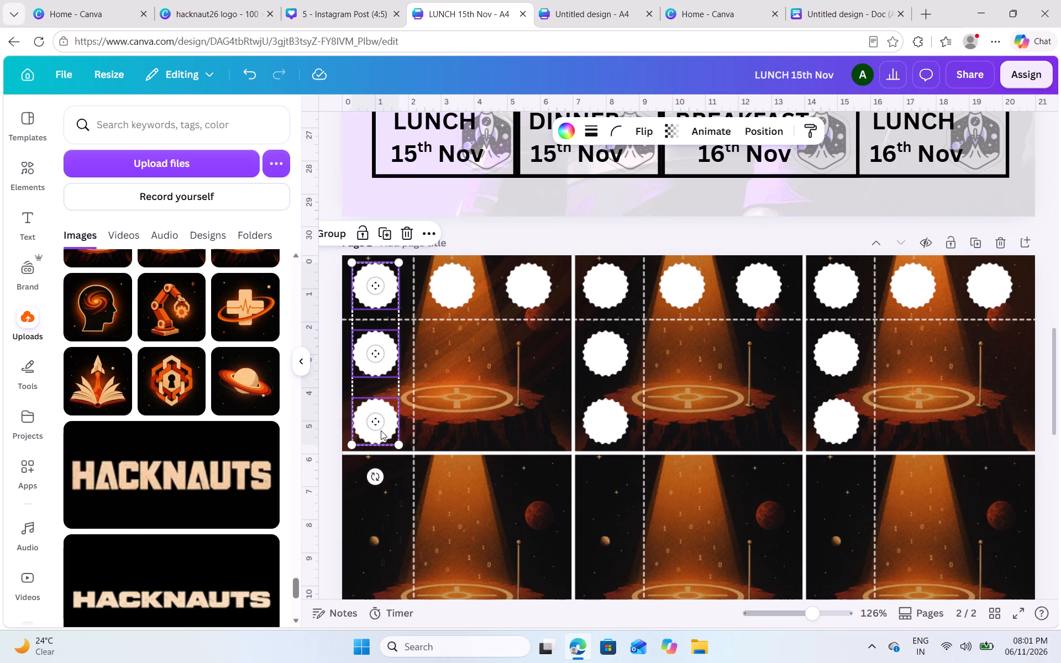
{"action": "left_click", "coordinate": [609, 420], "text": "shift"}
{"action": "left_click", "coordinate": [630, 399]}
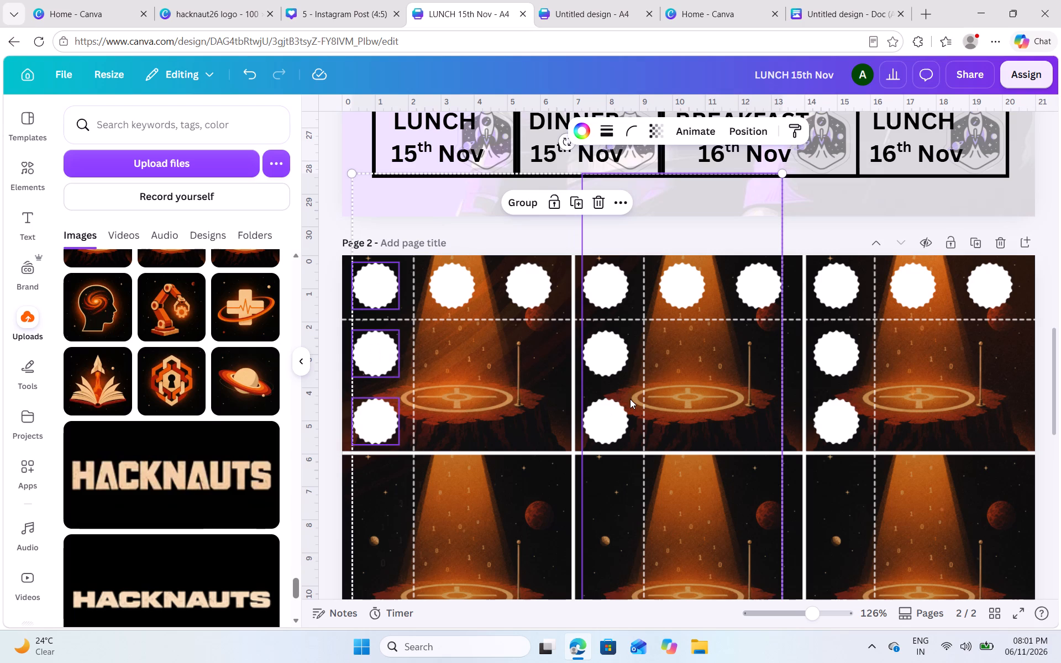
Ungroup the badge and dashed vertical line groups in the second and third first-row cells.
{"action": "left_click", "coordinate": [653, 362]}
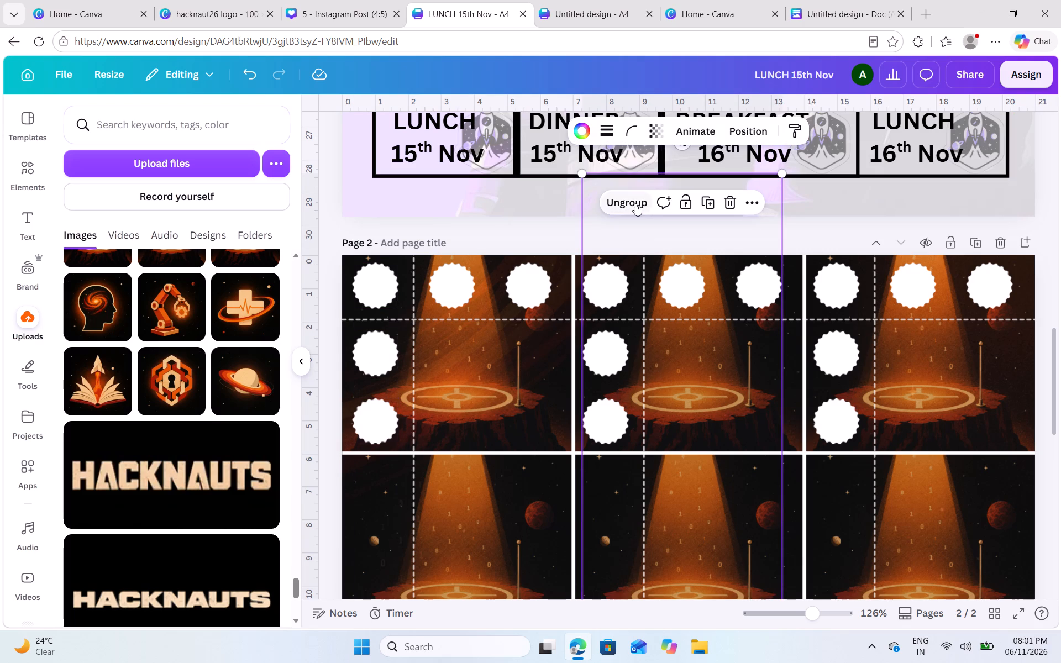
{"action": "left_click", "coordinate": [635, 205]}
{"action": "left_click", "coordinate": [925, 360]}
{"action": "left_click", "coordinate": [859, 207]}
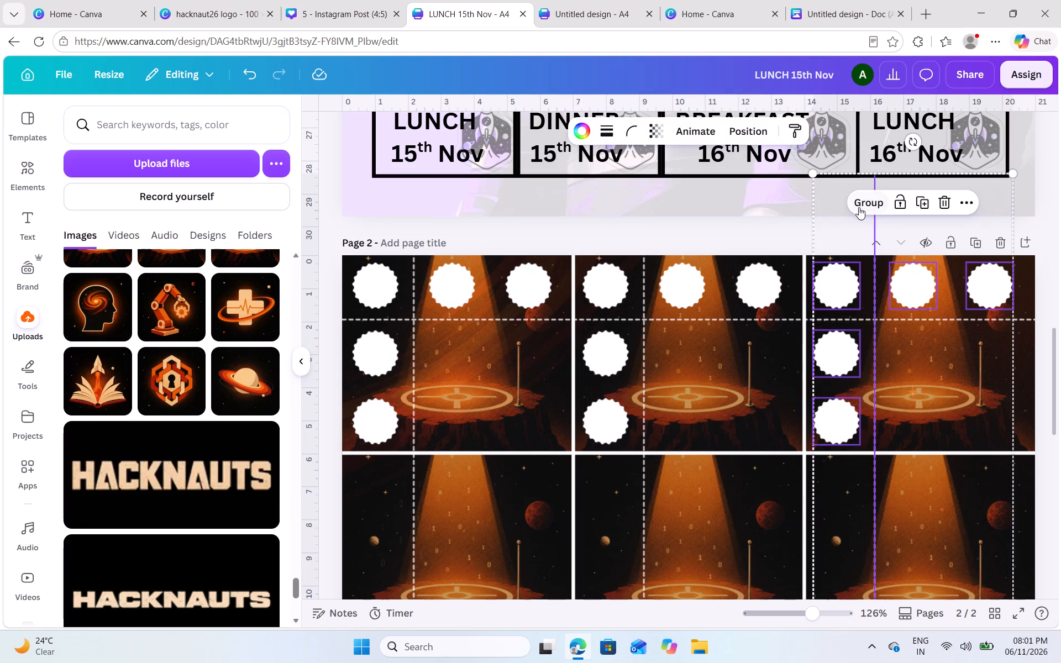
{"action": "left_click", "coordinate": [677, 227]}
Group the first cell's five badges, the horizontal dashed line and the top badges of the second and third first-row cells.
{"action": "left_click", "coordinate": [381, 415]}
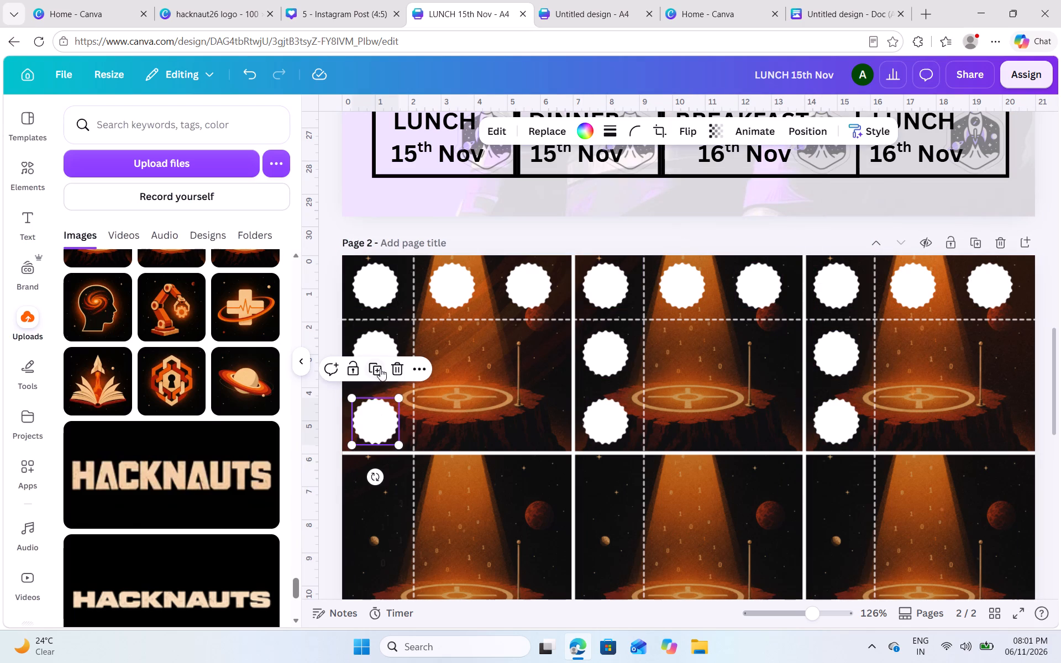
{"action": "left_click", "coordinate": [377, 341], "text": "ctrl"}
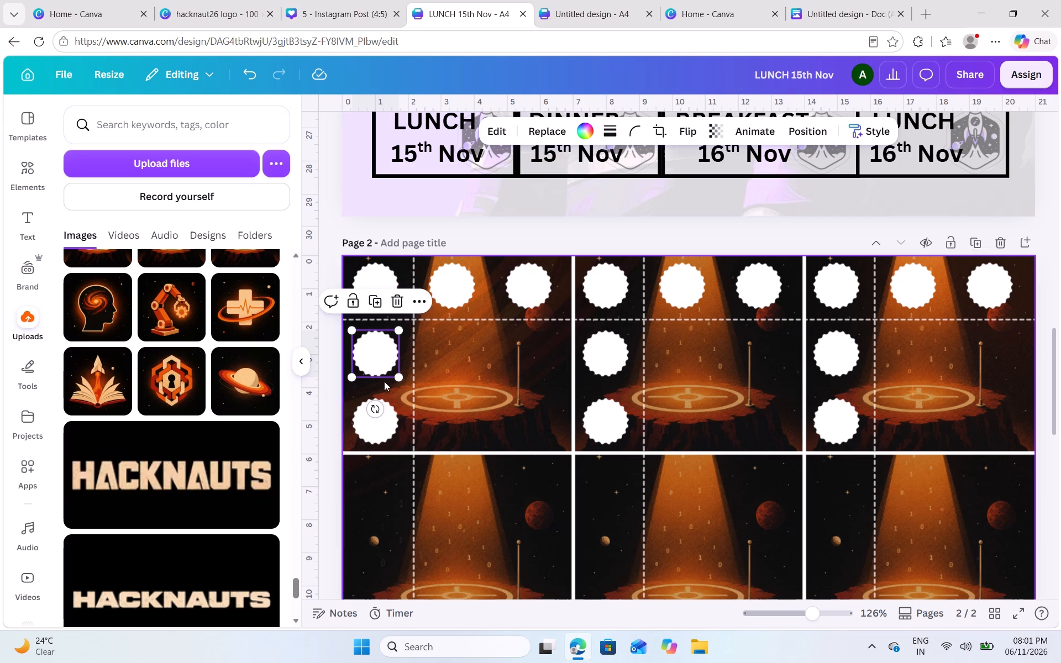
{"action": "left_click", "coordinate": [380, 420], "text": "shift"}
{"action": "left_click", "coordinate": [375, 265], "text": "shift"}
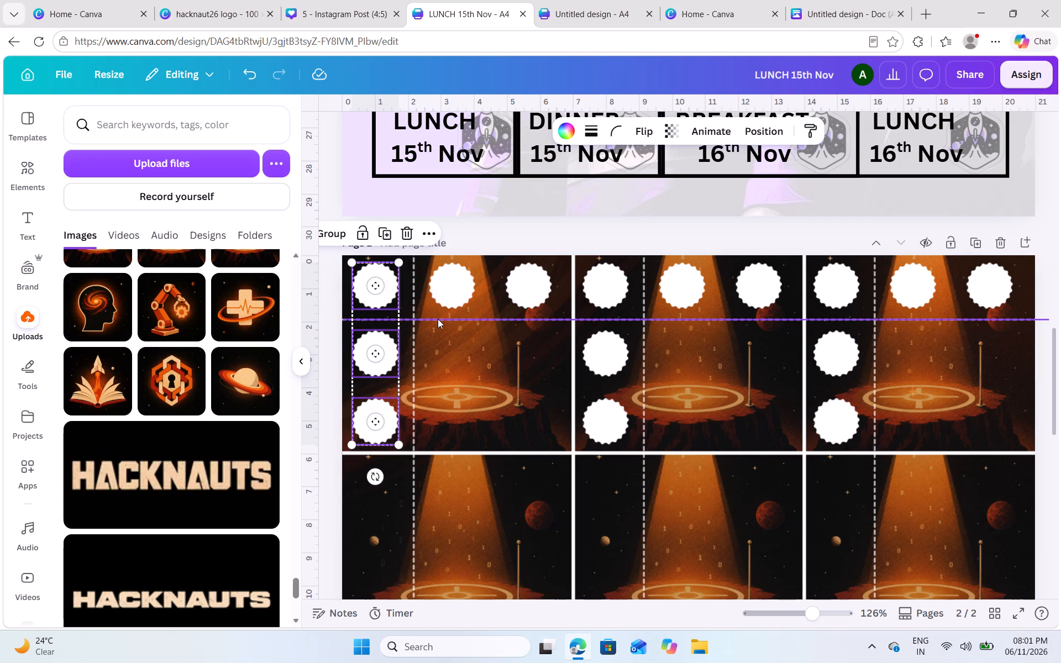
{"action": "left_click", "coordinate": [438, 318], "text": "shift"}
{"action": "left_click", "coordinate": [444, 293], "text": "shift"}
{"action": "left_click", "coordinate": [519, 292], "text": "shift"}
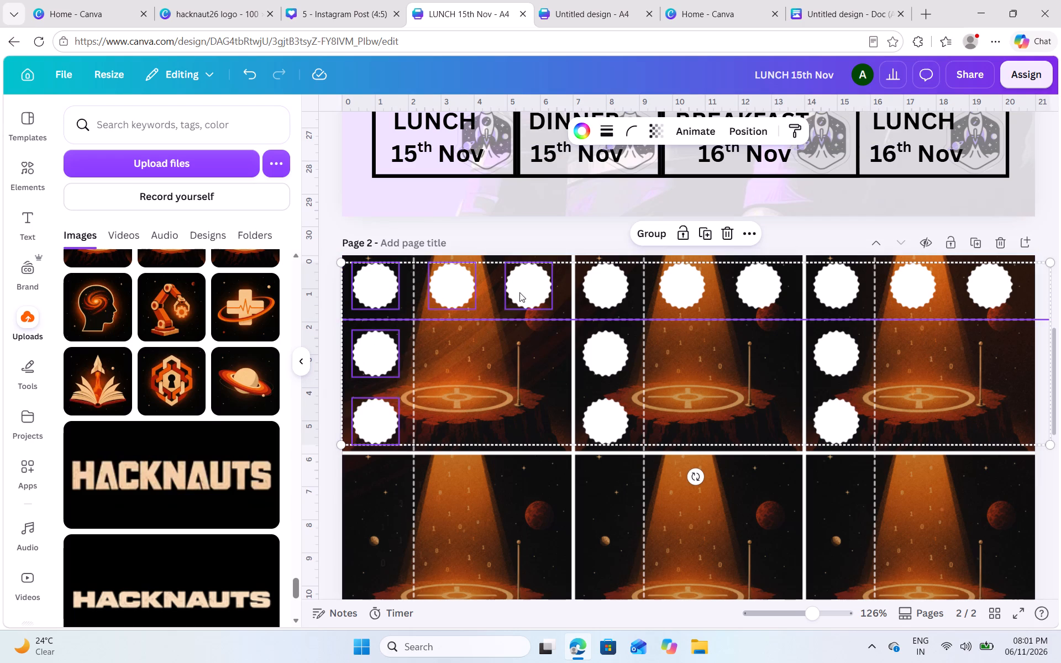
{"action": "left_click", "coordinate": [616, 298], "text": "shift"}
{"action": "left_click", "coordinate": [679, 298], "text": "shift"}
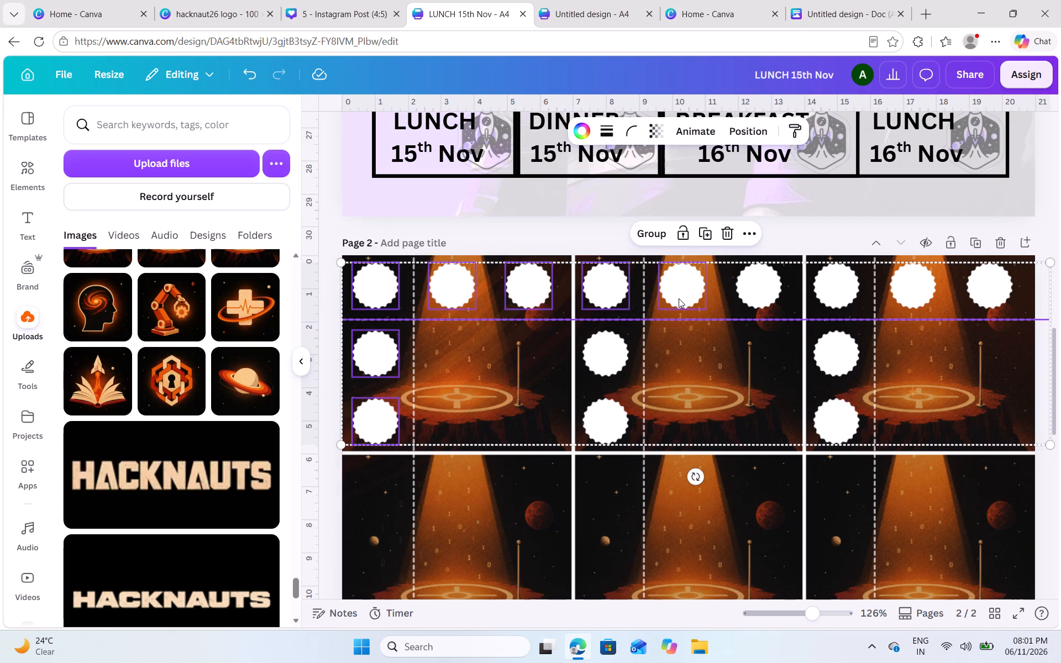
{"action": "left_click", "coordinate": [751, 291], "text": "shift"}
{"action": "left_click", "coordinate": [854, 300], "text": "shift"}
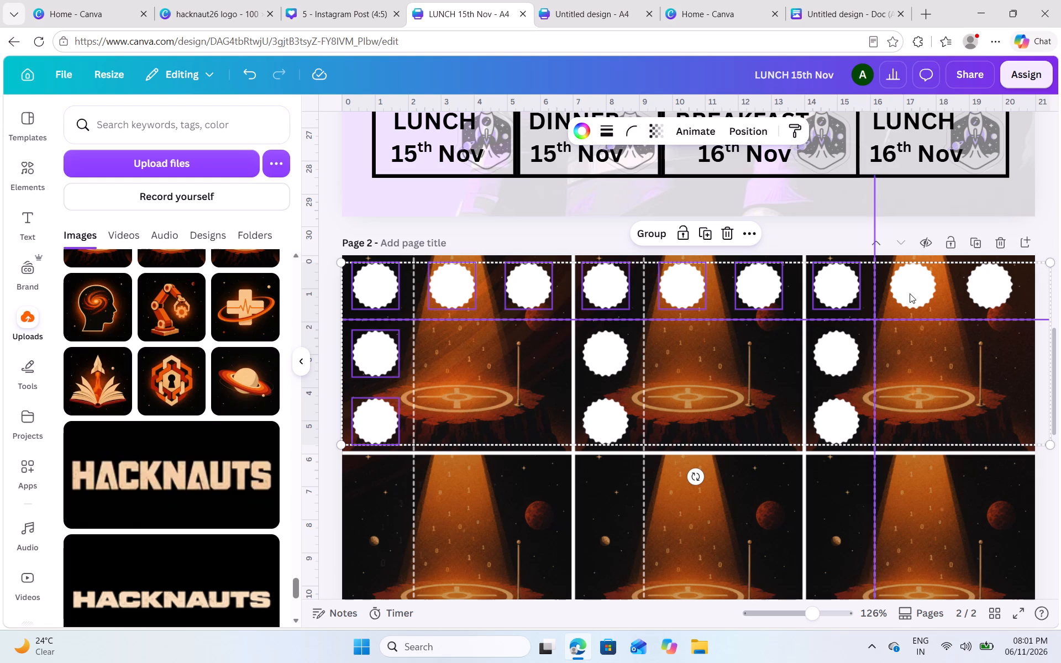
{"action": "left_click", "coordinate": [910, 293], "text": "shift"}
{"action": "left_click", "coordinate": [971, 288], "text": "shift"}
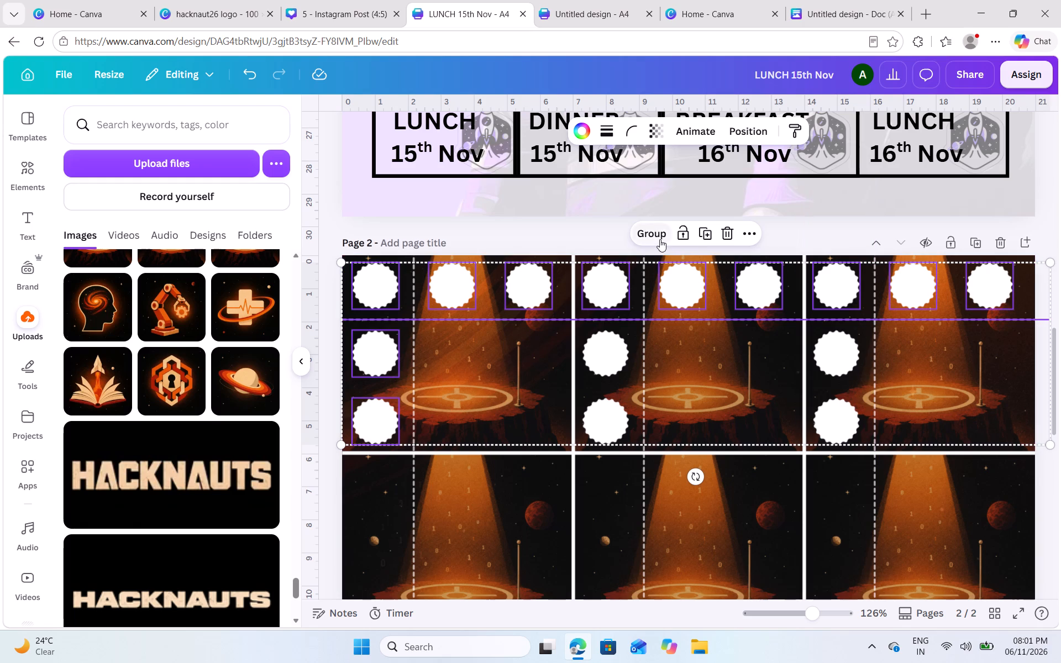
{"action": "left_click", "coordinate": [660, 239]}
Copy the first-row badge and horizontal divider group into the second row, aligned with the badges above.
{"action": "scroll", "coordinate": [673, 314], "scroll_direction": "down", "scroll_amount": 1}
{"action": "key", "text": "ctrl+c"}
{"action": "key", "text": "ctrl+v"}
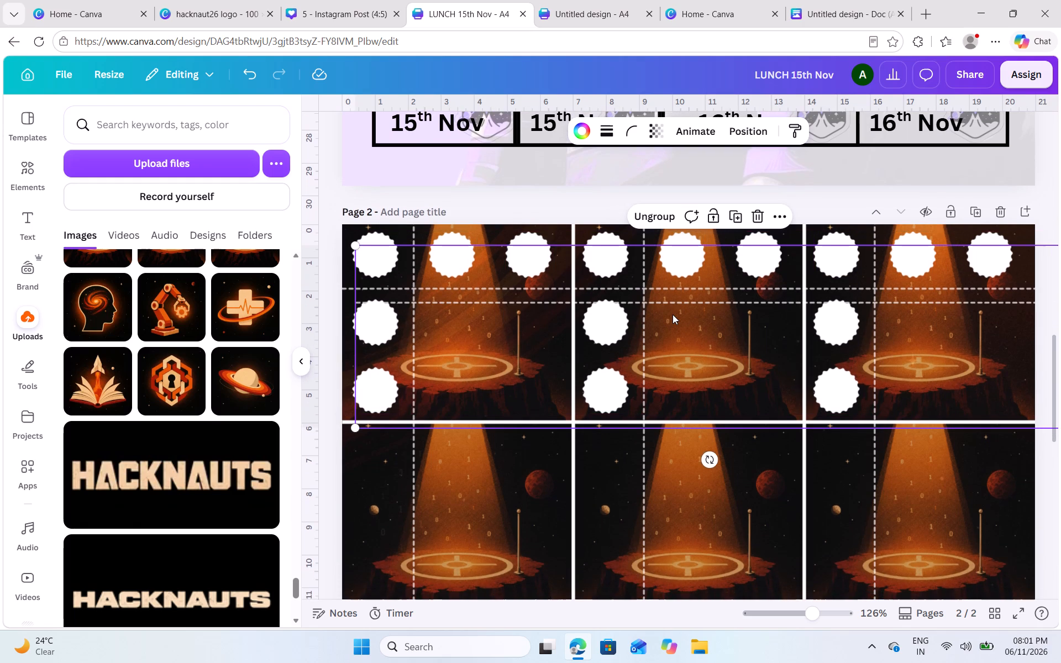
{"action": "left_click_drag", "start_coordinate": [717, 354], "coordinate": [719, 488]}
{"action": "scroll", "coordinate": [719, 488], "scroll_direction": "down", "scroll_amount": 1}
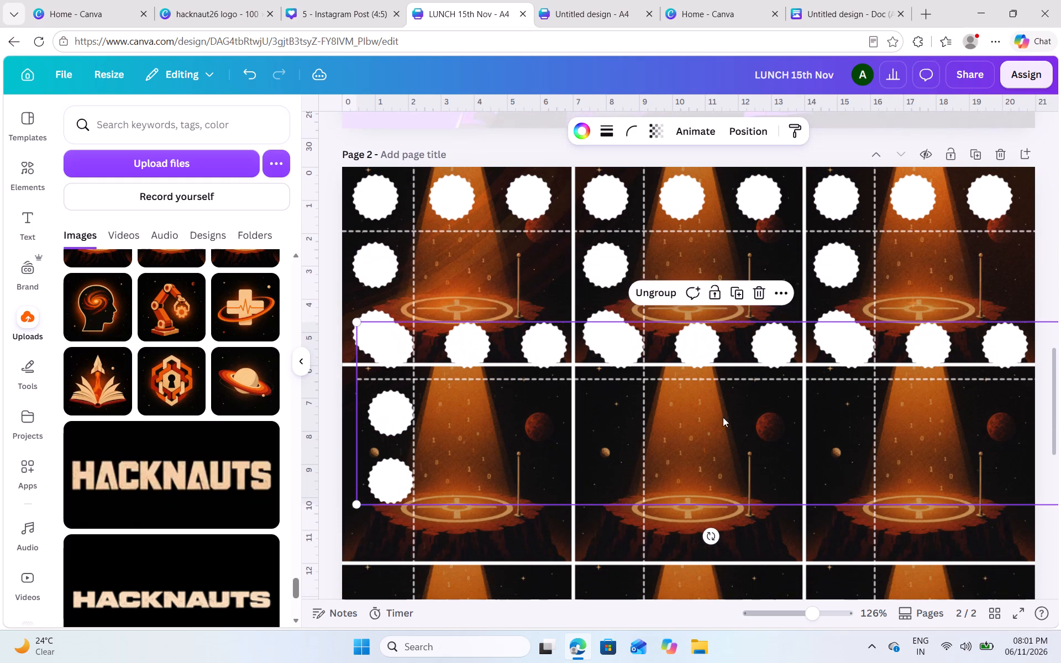
{"action": "left_click_drag", "start_coordinate": [720, 401], "coordinate": [705, 454]}
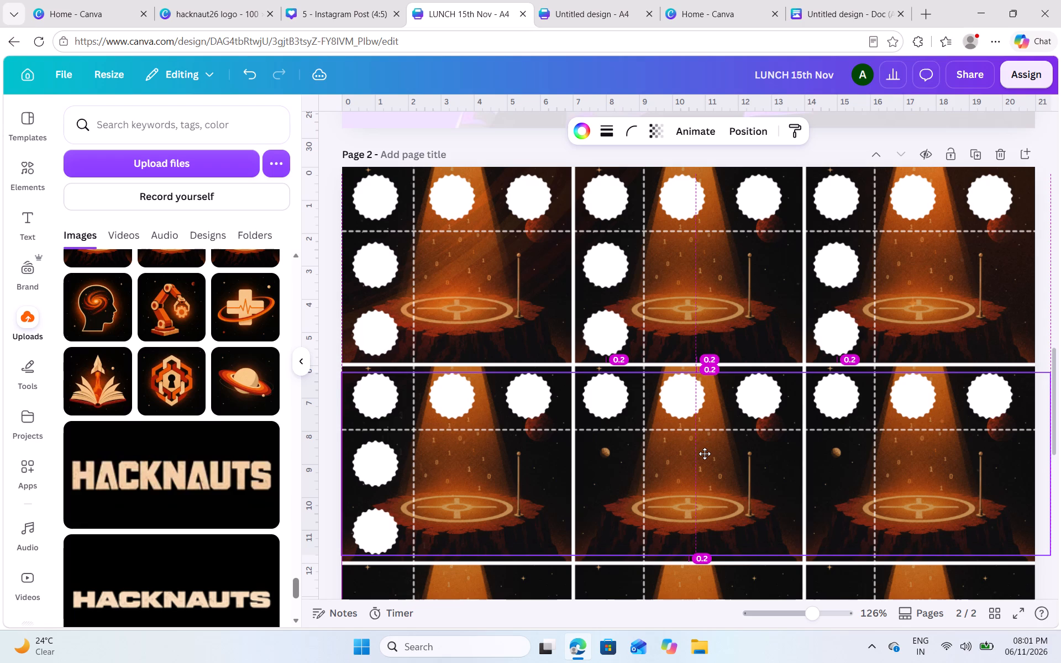
{"action": "left_click_drag", "start_coordinate": [705, 454], "coordinate": [705, 454]}
Copy the second row's badge and divider group into the third row, matching the cell positions above.
{"action": "scroll", "coordinate": [705, 454], "scroll_direction": "down", "scroll_amount": 3}
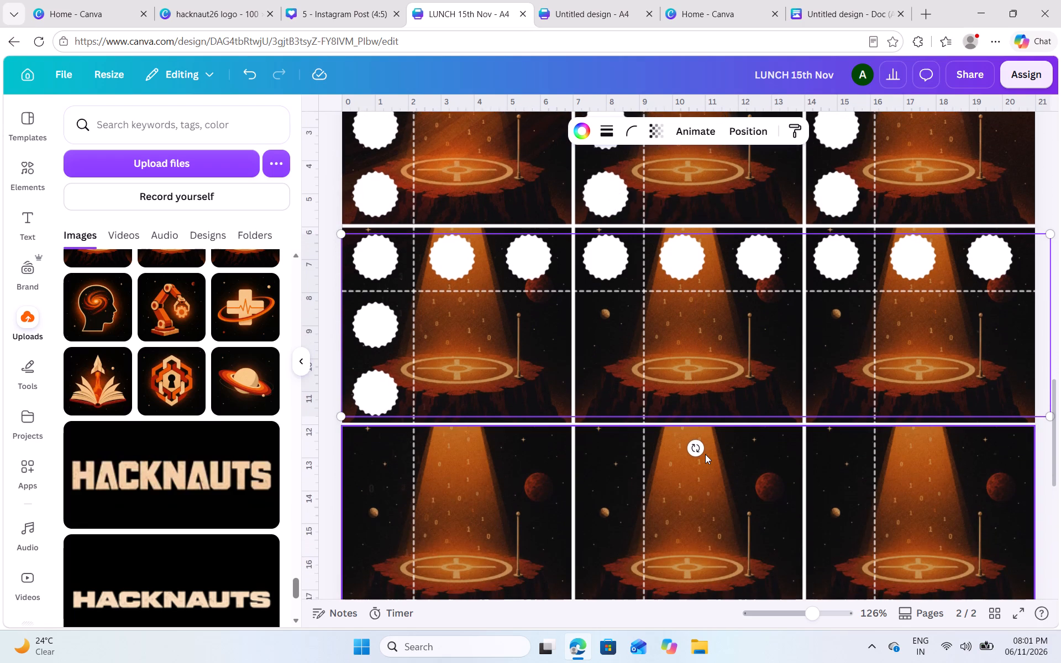
{"action": "key", "text": "ctrl+c"}
{"action": "key", "text": "ctrl+v"}
{"action": "left_click_drag", "start_coordinate": [753, 359], "coordinate": [753, 362]}
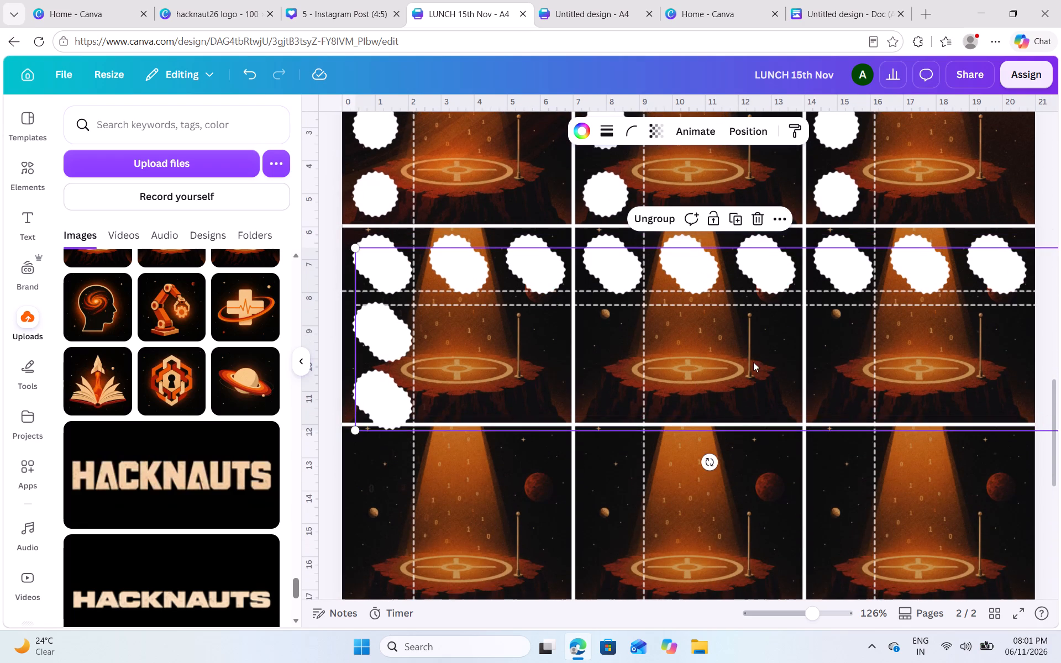
{"action": "left_click_drag", "start_coordinate": [753, 362], "coordinate": [741, 545]}
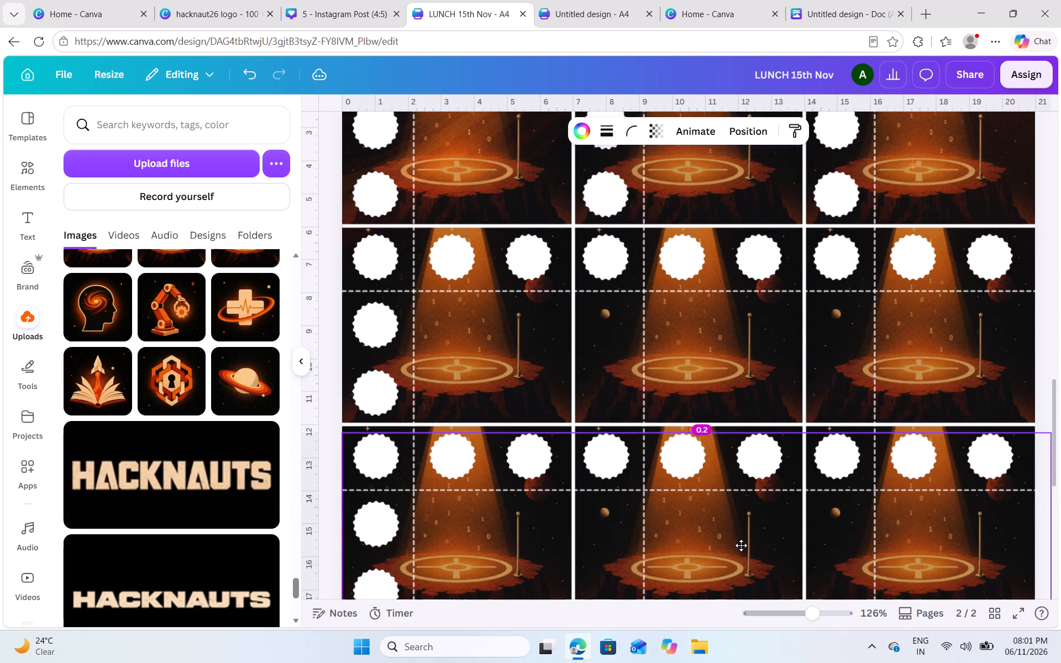
{"action": "left_click_drag", "start_coordinate": [741, 545], "coordinate": [742, 545]}
{"action": "left_click_drag", "start_coordinate": [742, 545], "coordinate": [741, 545]}
Copy the third row's badge and divider group into the fourth row, aligned with the badges above.
{"action": "scroll", "coordinate": [741, 545], "scroll_direction": "down", "scroll_amount": 1}
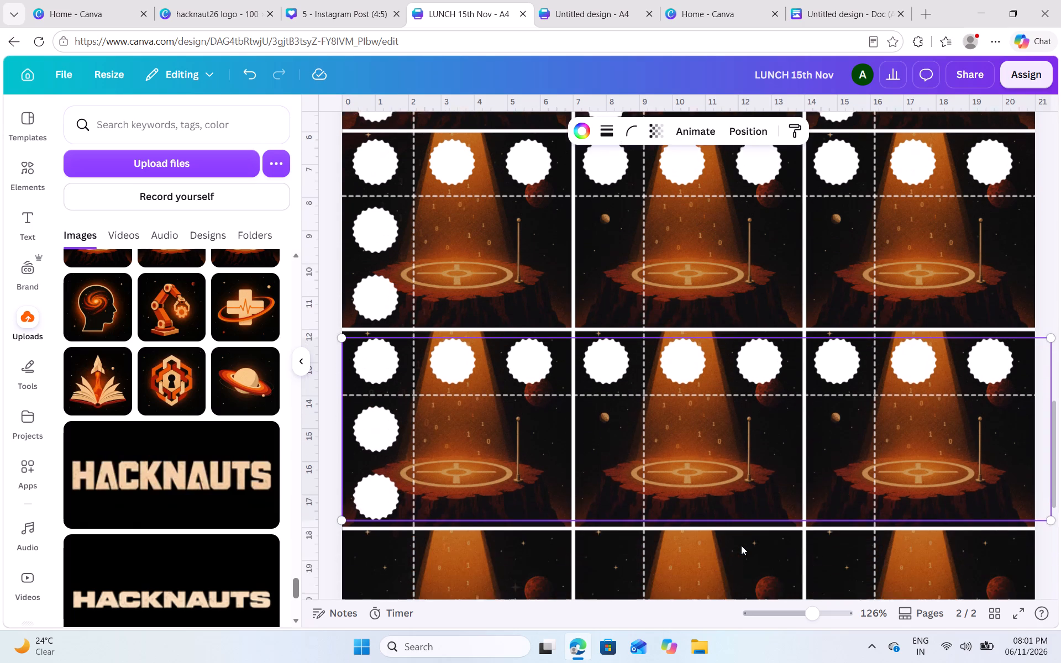
{"action": "scroll", "coordinate": [741, 545], "scroll_direction": "down", "scroll_amount": 1}
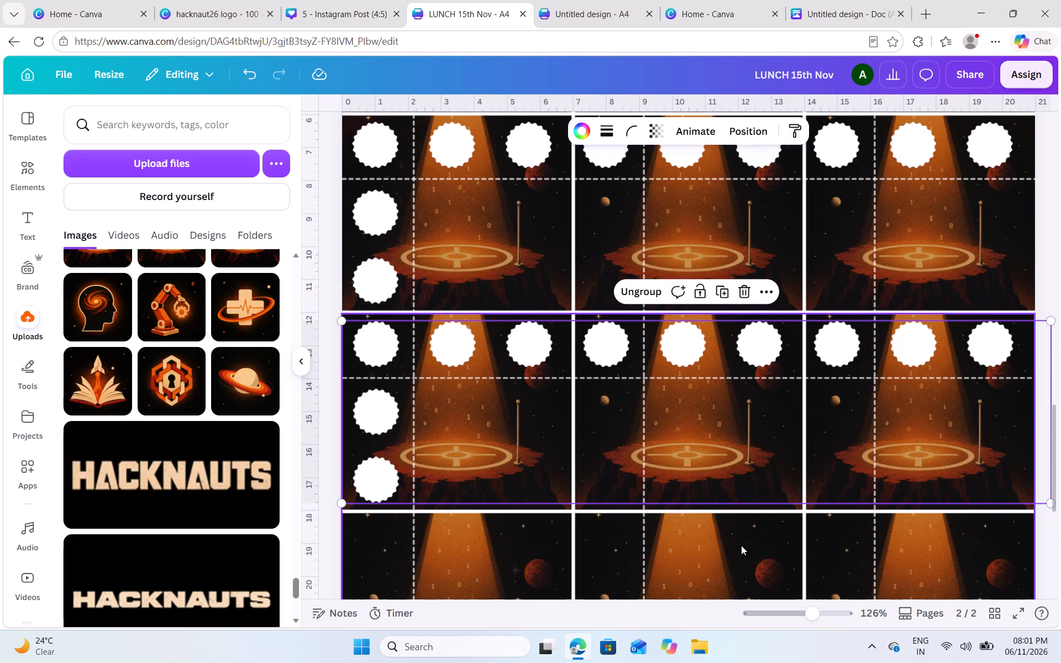
{"action": "key", "text": "ctrl+c"}
{"action": "key", "text": "ctrl+v"}
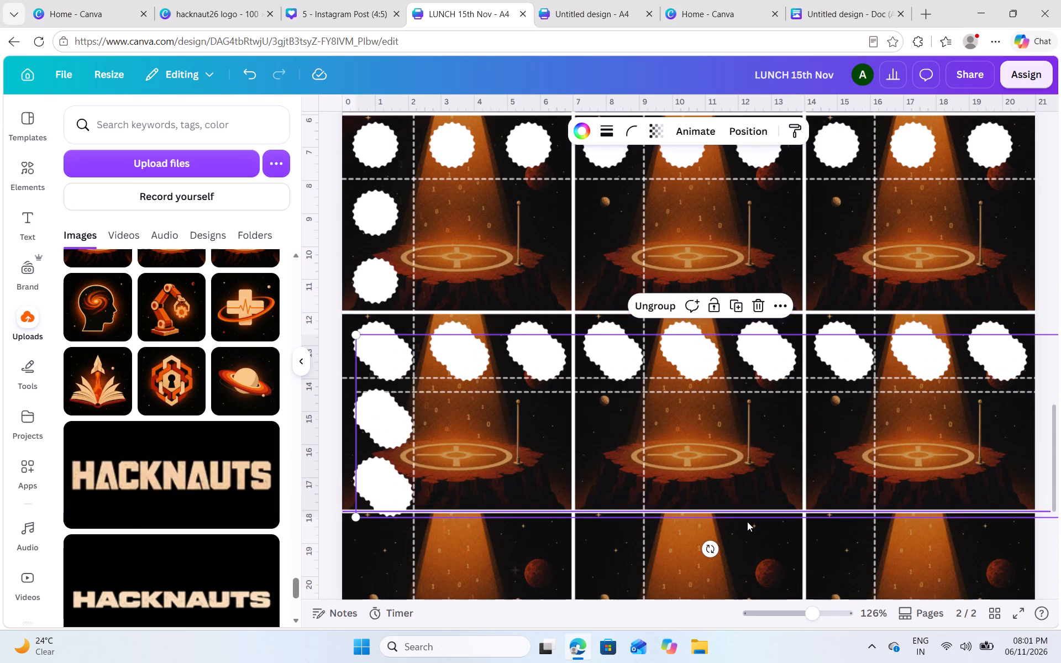
{"action": "scroll", "coordinate": [747, 522], "scroll_direction": "down", "scroll_amount": 4}
{"action": "left_click_drag", "start_coordinate": [723, 228], "coordinate": [726, 419]}
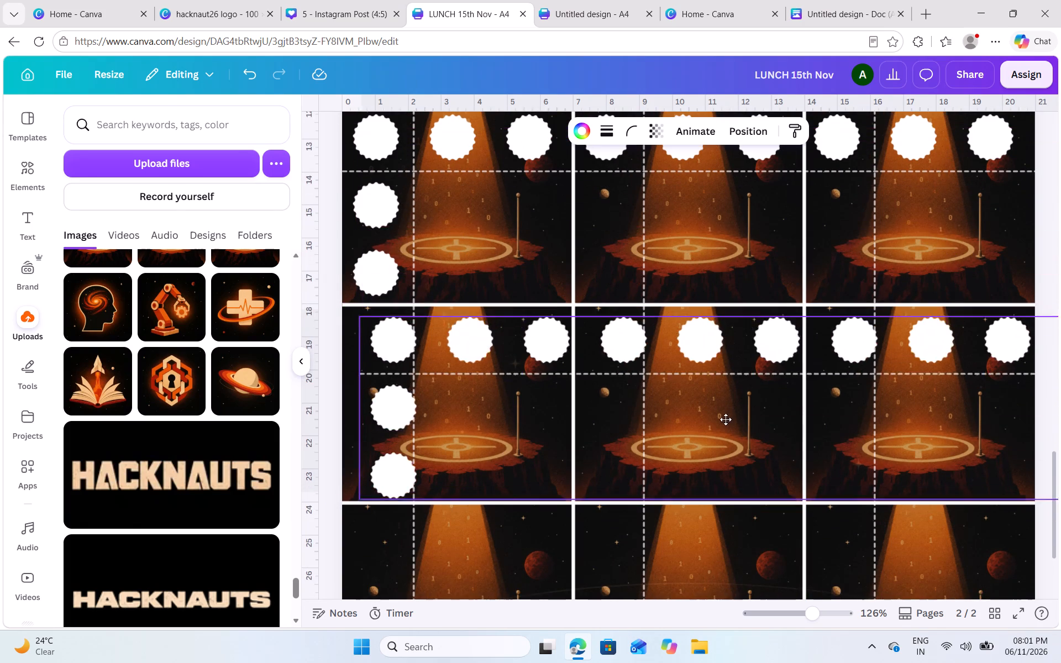
{"action": "left_click_drag", "start_coordinate": [726, 419], "coordinate": [713, 412]}
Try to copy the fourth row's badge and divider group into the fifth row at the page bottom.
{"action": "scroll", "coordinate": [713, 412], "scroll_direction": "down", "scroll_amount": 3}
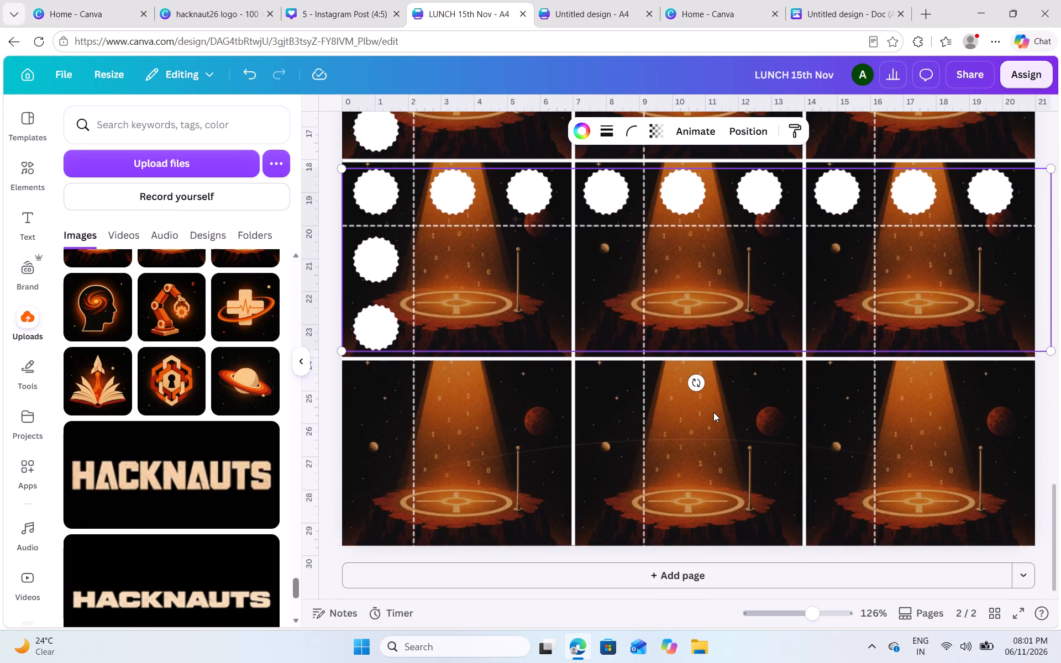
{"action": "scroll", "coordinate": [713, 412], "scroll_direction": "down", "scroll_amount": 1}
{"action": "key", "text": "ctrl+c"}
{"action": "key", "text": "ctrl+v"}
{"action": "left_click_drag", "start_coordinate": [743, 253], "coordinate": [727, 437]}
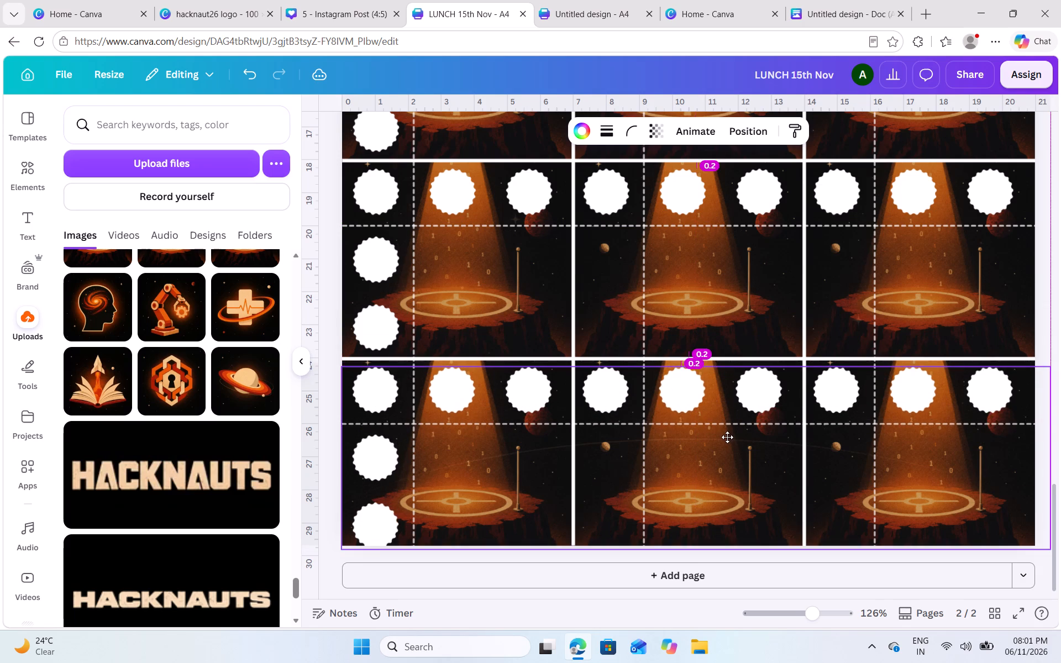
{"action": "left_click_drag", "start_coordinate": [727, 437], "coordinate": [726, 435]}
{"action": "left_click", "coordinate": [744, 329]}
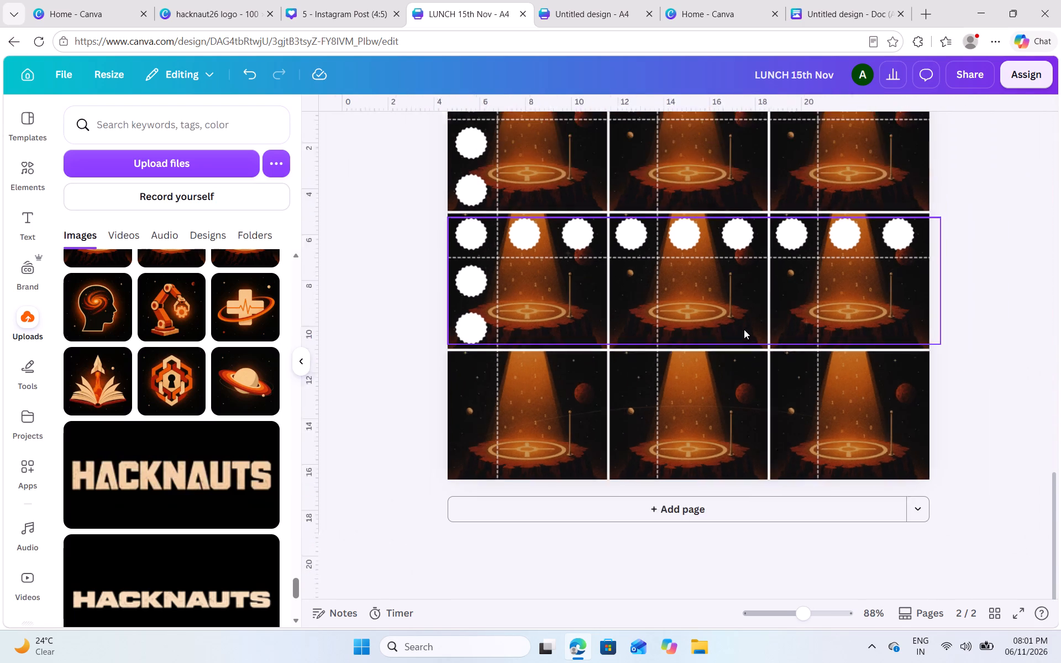
Add a rectangle over page 2's middle column, stretch it to the full page height and narrow it to about half its width.
{"action": "scroll", "coordinate": [744, 329], "scroll_direction": "up", "scroll_amount": 4}
{"action": "left_click", "coordinate": [981, 275]}
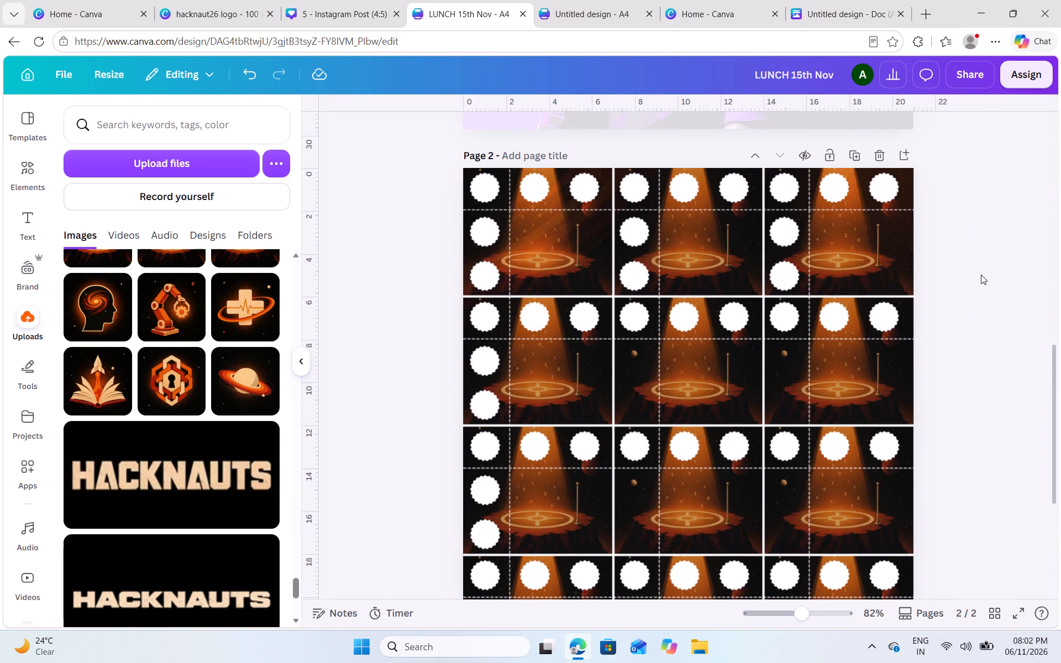
{"action": "scroll", "coordinate": [981, 275], "scroll_direction": "up", "scroll_amount": 1}
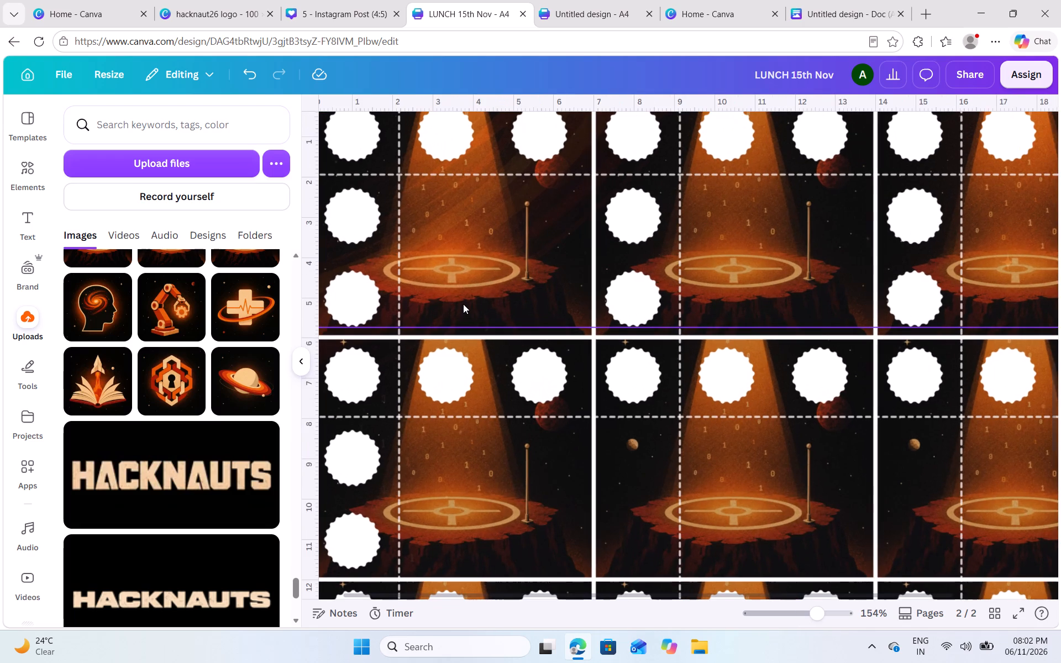
{"action": "scroll", "coordinate": [463, 304], "scroll_direction": "up", "scroll_amount": 1}
{"action": "scroll", "coordinate": [463, 304], "scroll_direction": "right", "scroll_amount": 3}
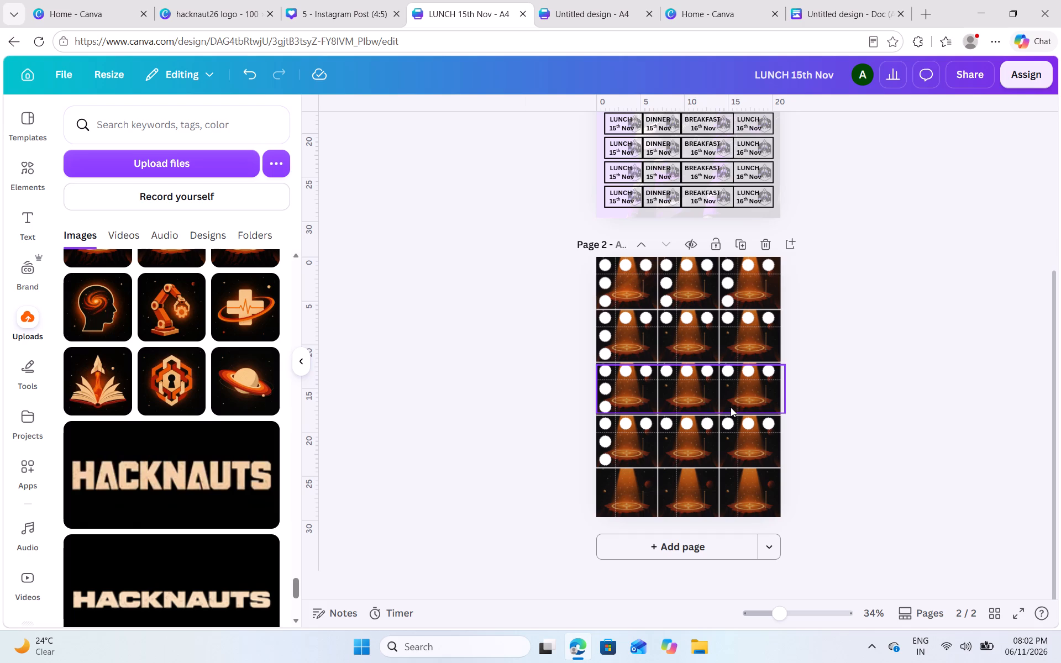
{"action": "key", "text": "r"}
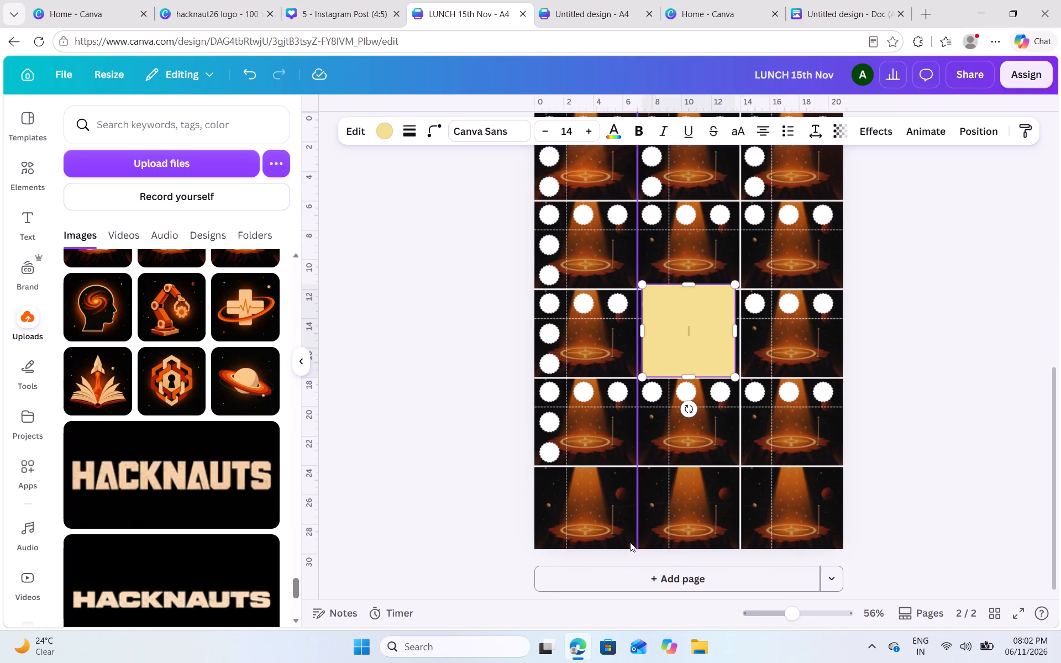
{"action": "left_click_drag", "start_coordinate": [690, 379], "coordinate": [709, 549]}
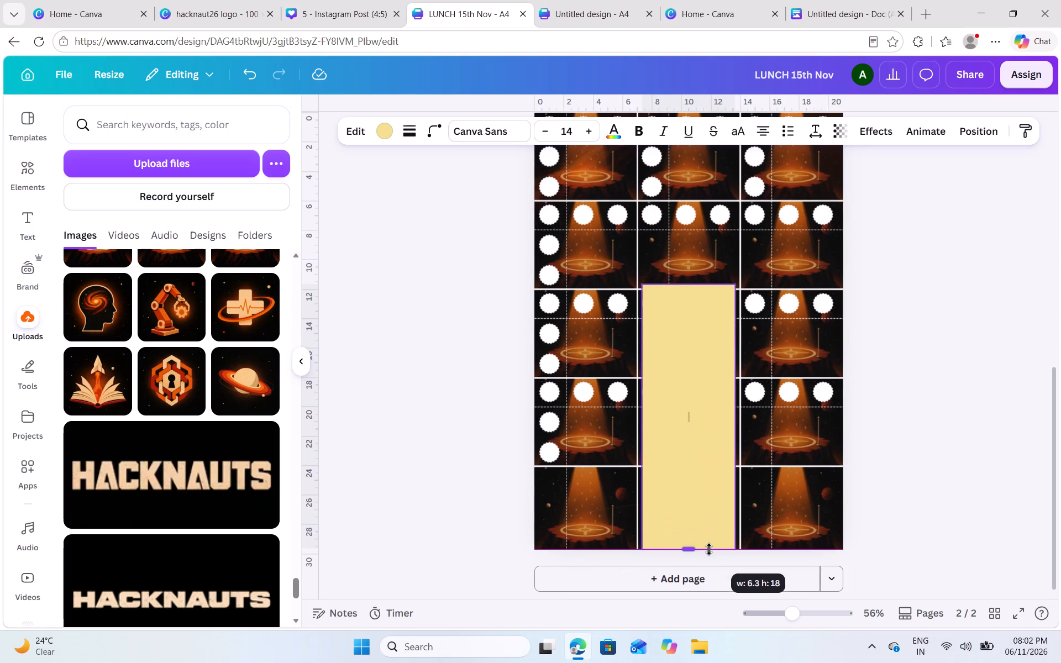
{"action": "left_click_drag", "start_coordinate": [709, 549], "coordinate": [709, 550]}
{"action": "left_click_drag", "start_coordinate": [689, 283], "coordinate": [646, 118]}
{"action": "scroll", "coordinate": [684, 212], "scroll_direction": "up", "scroll_amount": 1}
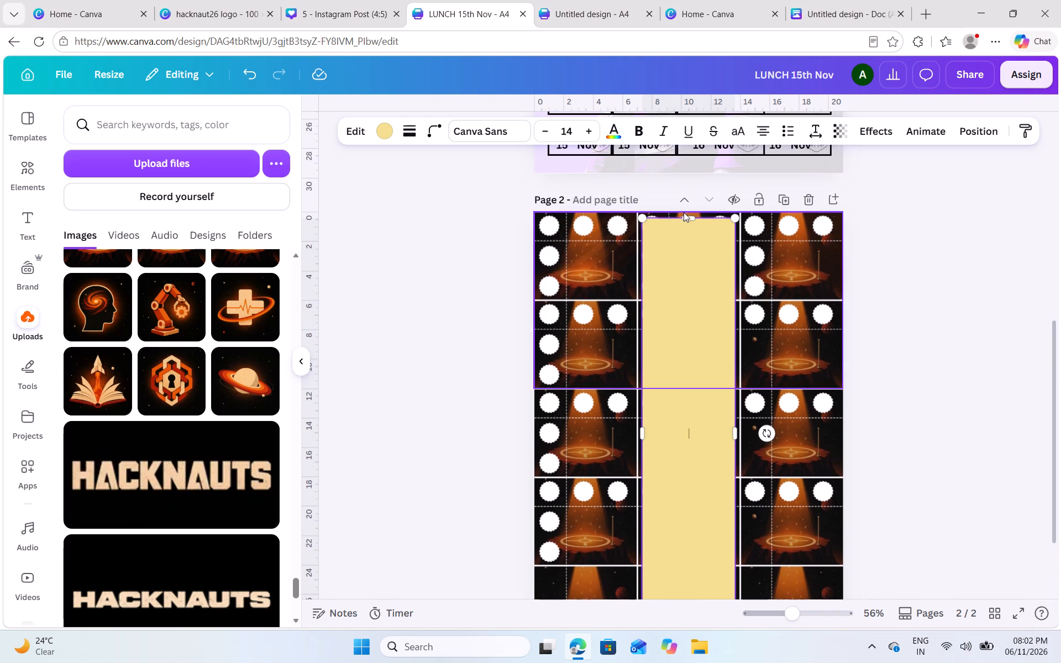
{"action": "left_click_drag", "start_coordinate": [687, 215], "coordinate": [688, 209]}
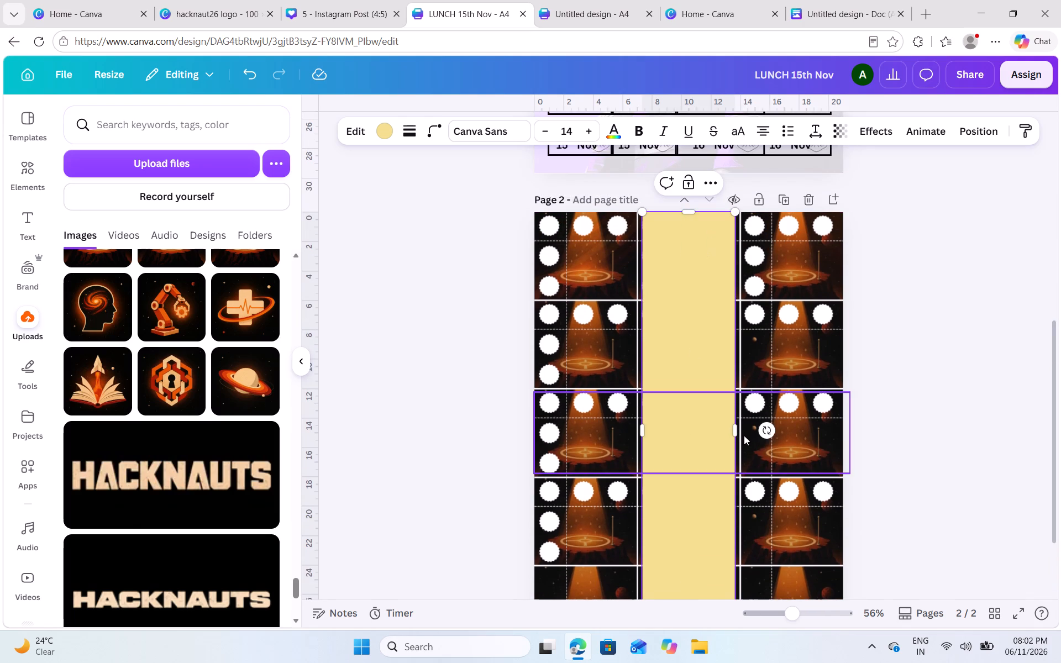
{"action": "left_click_drag", "start_coordinate": [738, 430], "coordinate": [692, 430]}
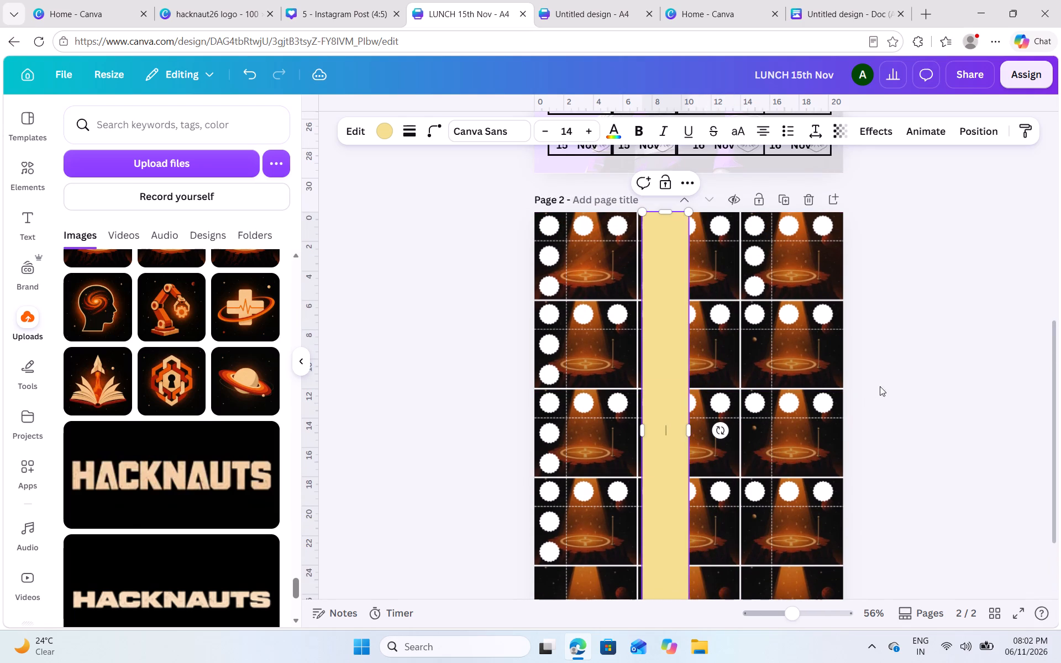
Move the tall rectangle to page 2's left edge so it covers the strip up to the first vertical dashed line.
{"action": "left_click", "coordinate": [928, 369]}
{"action": "left_click", "coordinate": [660, 425]}
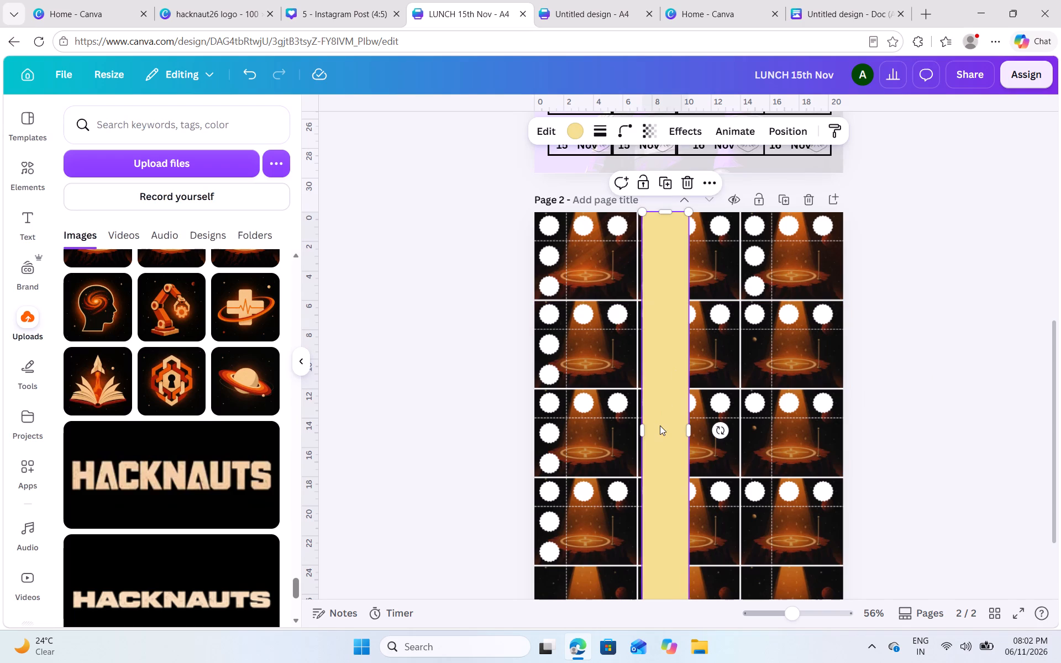
{"action": "left_click_drag", "start_coordinate": [668, 433], "coordinate": [538, 413]}
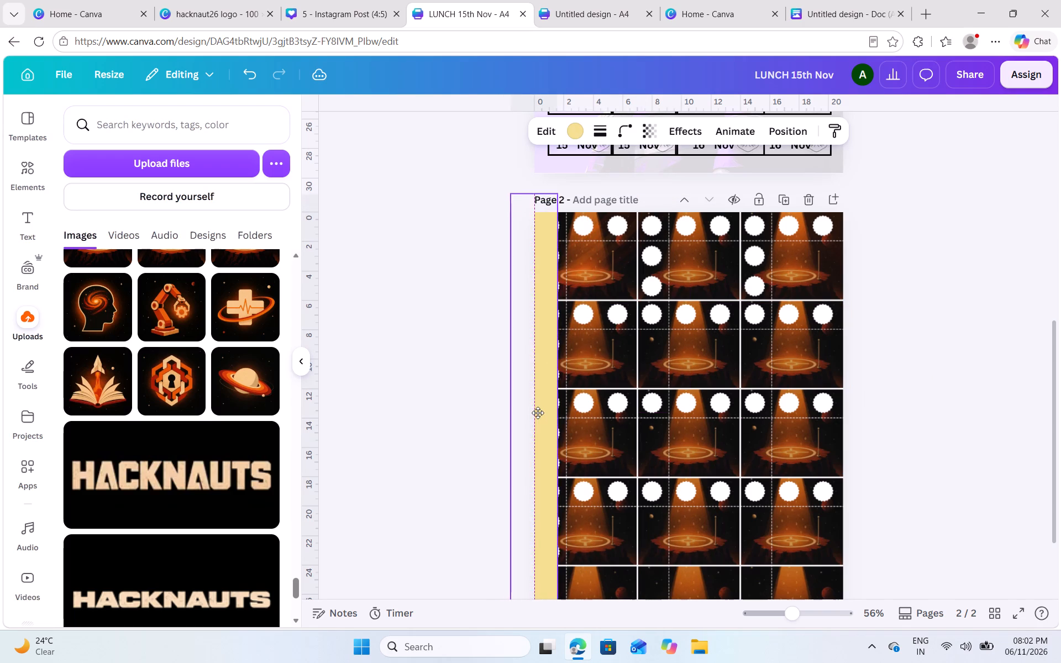
{"action": "left_click_drag", "start_coordinate": [538, 413], "coordinate": [545, 406]}
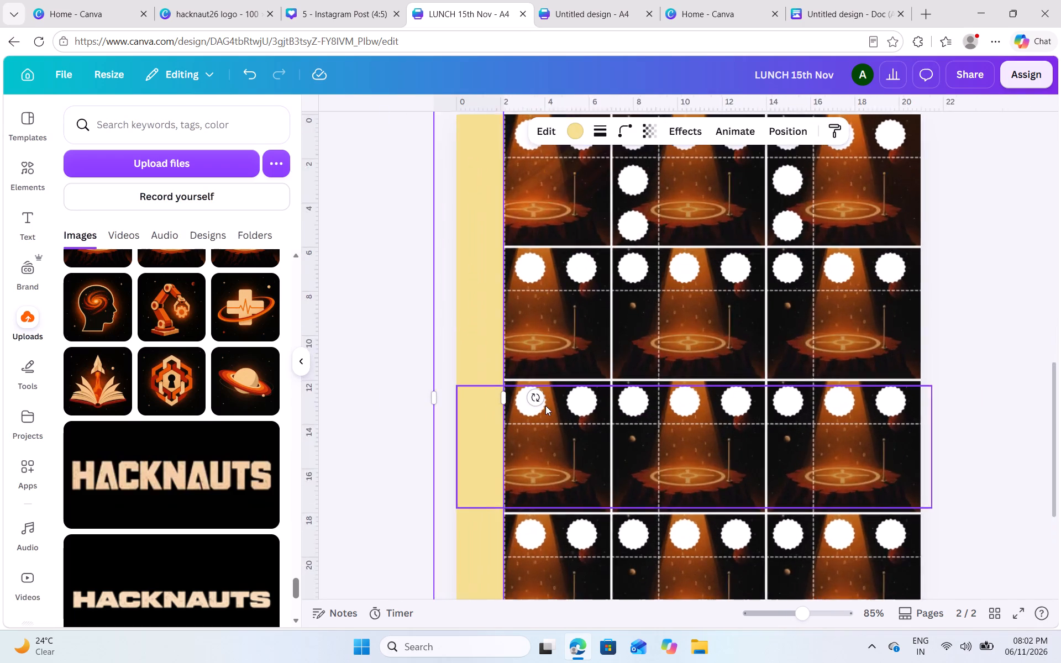
Change the tall rectangle's fill colour to white.
{"action": "scroll", "coordinate": [545, 406], "scroll_direction": "right", "scroll_amount": 7}
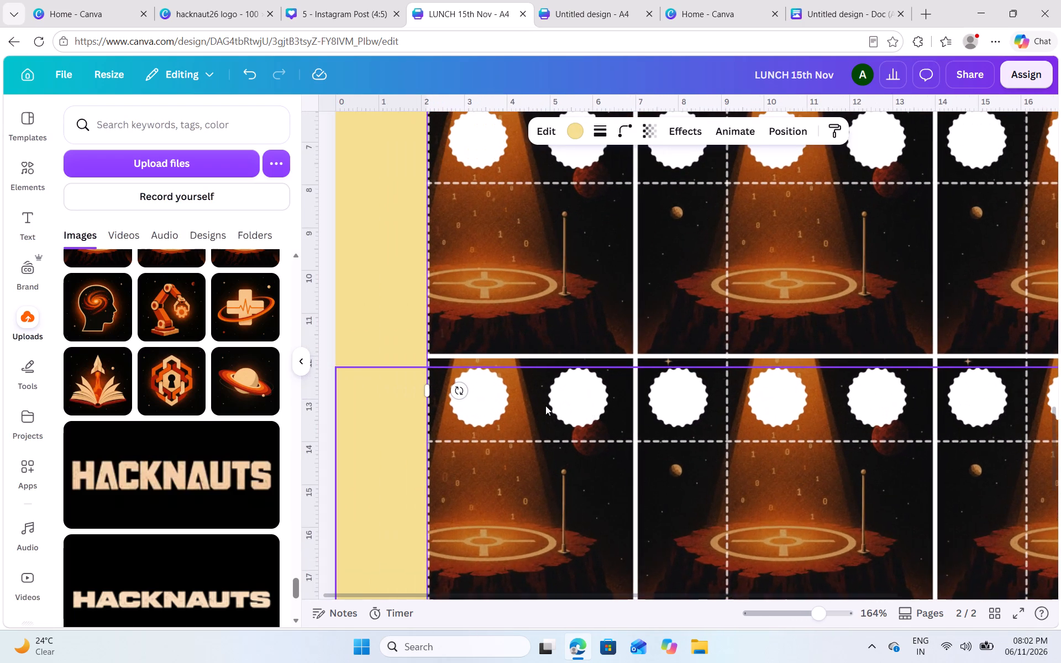
{"action": "scroll", "coordinate": [545, 406], "scroll_direction": "up", "scroll_amount": 5}
{"action": "left_click", "coordinate": [580, 127]}
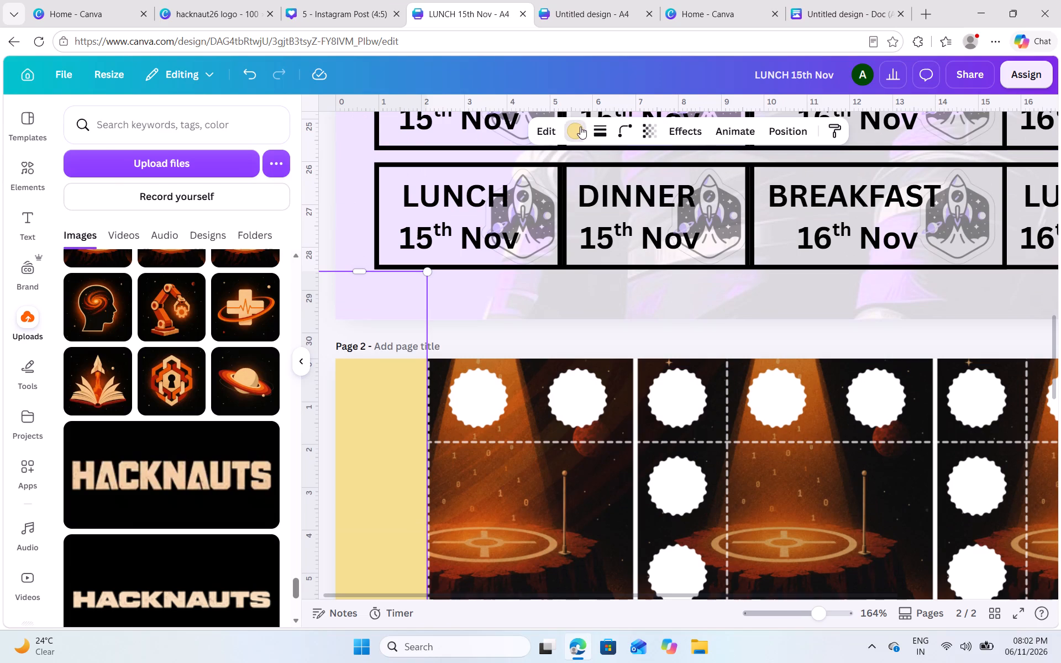
{"action": "left_click", "coordinate": [202, 214]}
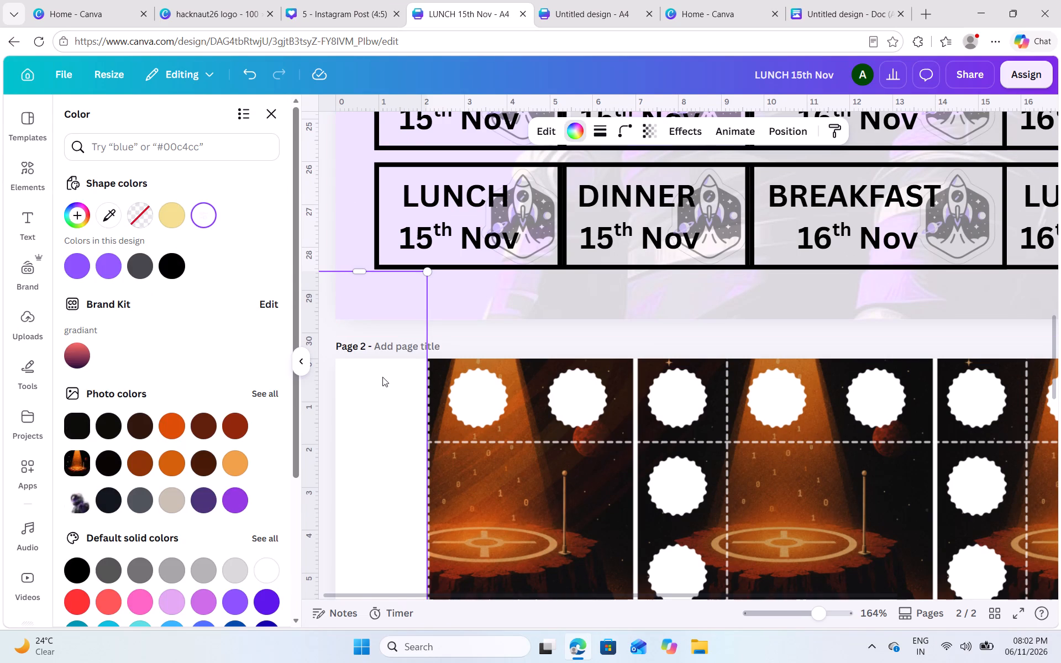
{"action": "scroll", "coordinate": [382, 377], "scroll_direction": "down", "scroll_amount": 1}
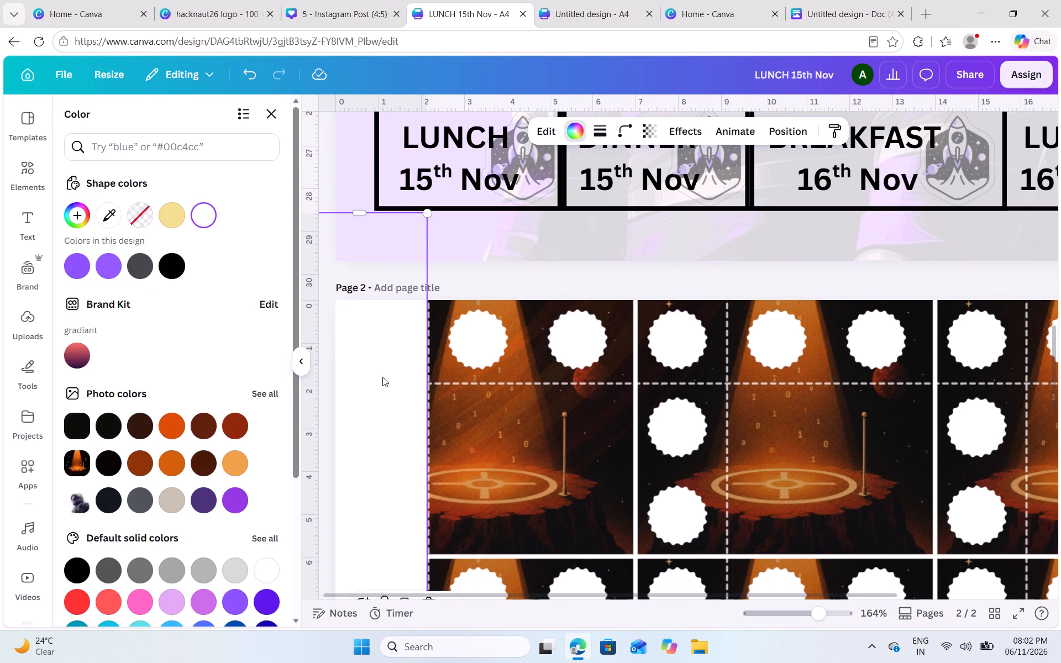
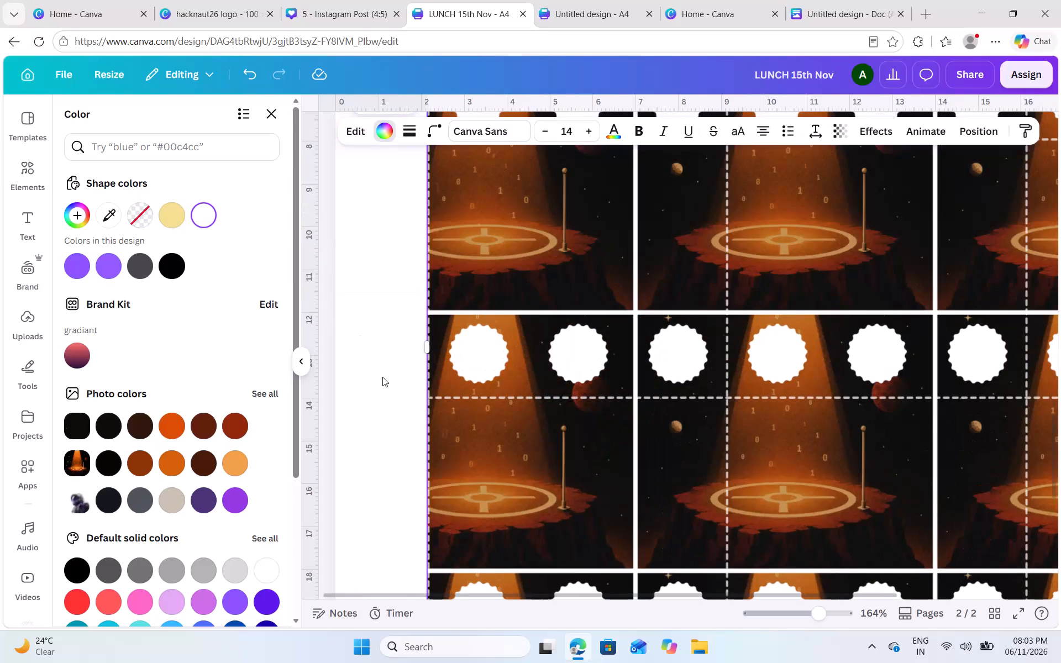
Narrow the white strip by bringing its outer side edge in to page 2's left edge.
{"action": "left_click", "coordinate": [382, 377]}
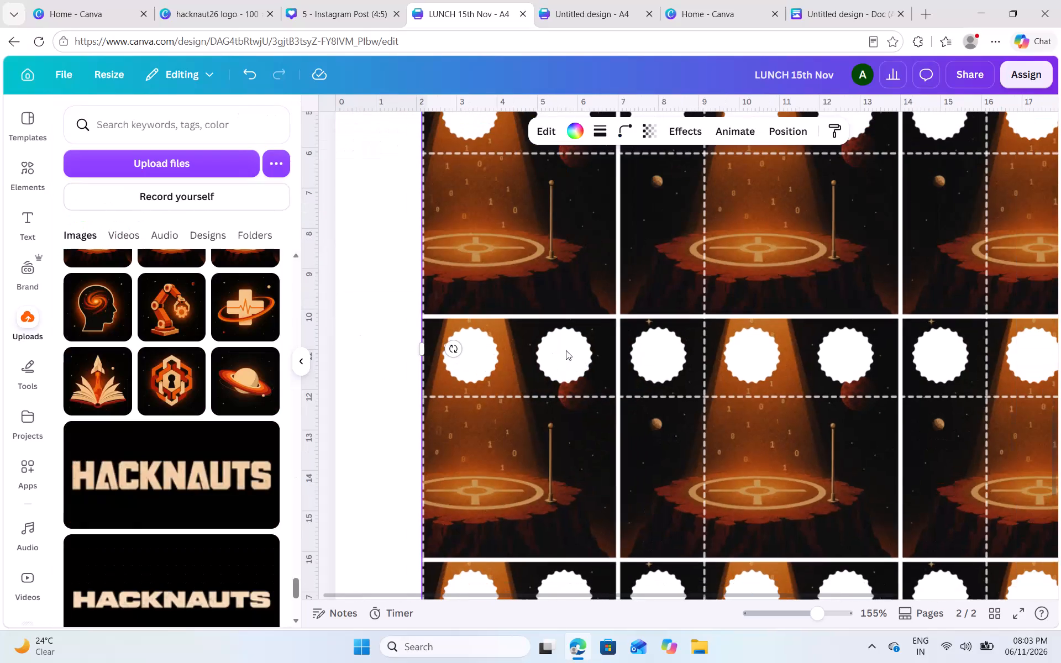
{"action": "scroll", "coordinate": [566, 350], "scroll_direction": "right", "scroll_amount": 2}
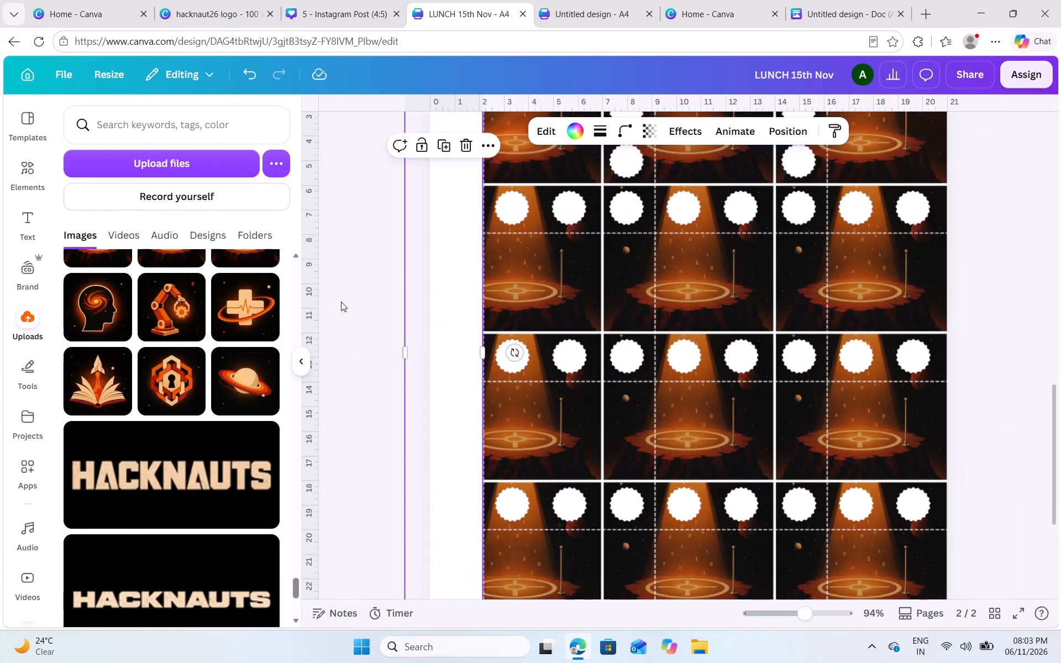
{"action": "left_click_drag", "start_coordinate": [406, 355], "coordinate": [424, 359]}
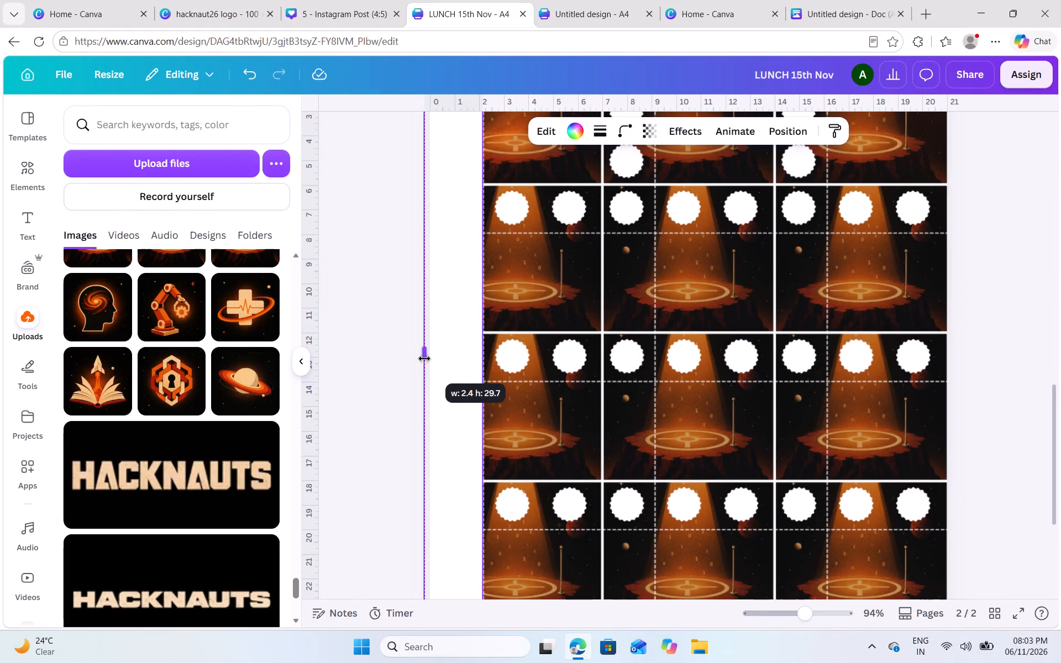
{"action": "left_click_drag", "start_coordinate": [424, 359], "coordinate": [429, 361]}
Nudge the white strip down until its lower edge meets the bottom edge of page 2.
{"action": "scroll", "coordinate": [429, 361], "scroll_direction": "down", "scroll_amount": 3}
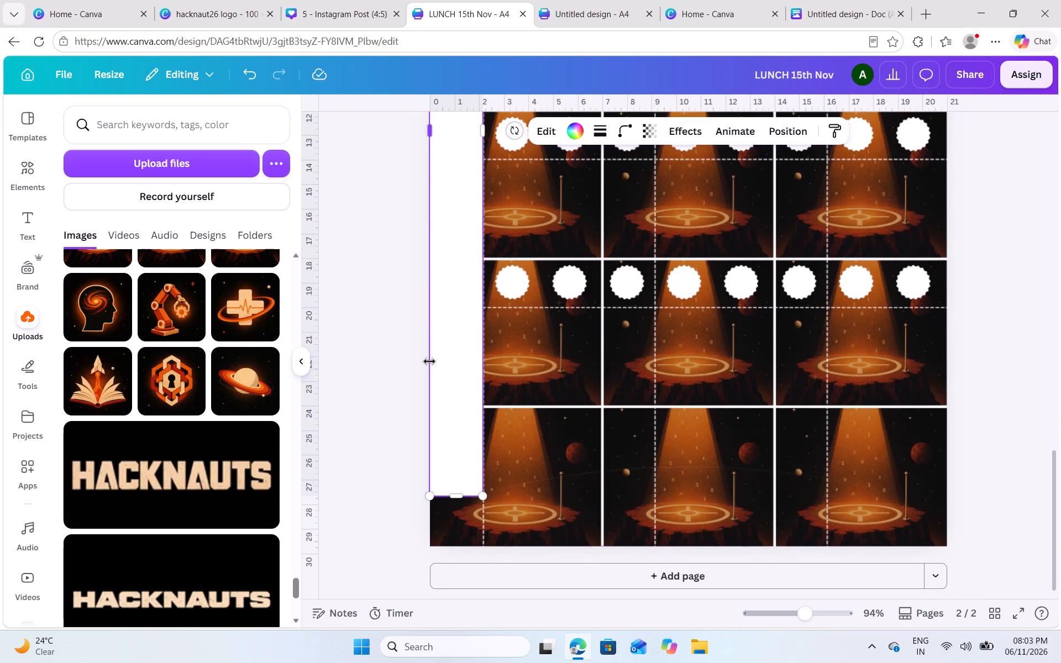
{"action": "scroll", "coordinate": [438, 383], "scroll_direction": "up", "scroll_amount": 6}
{"action": "scroll", "coordinate": [438, 383], "scroll_direction": "down", "scroll_amount": 1}
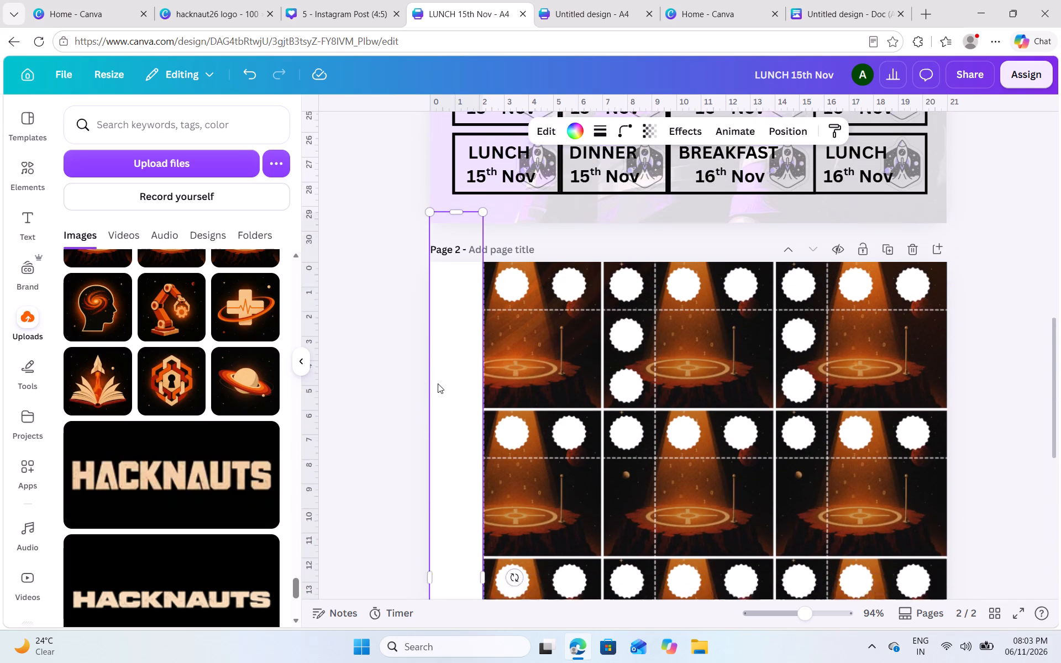
{"action": "scroll", "coordinate": [438, 383], "scroll_direction": "down", "scroll_amount": 3}
{"action": "key", "text": "Down"}
{"action": "key", "text": "Down"}
{"action": "key", "text": "Down"}
{"action": "key", "text": "Down"}
{"action": "scroll", "coordinate": [438, 383], "scroll_direction": "down", "scroll_amount": 1}
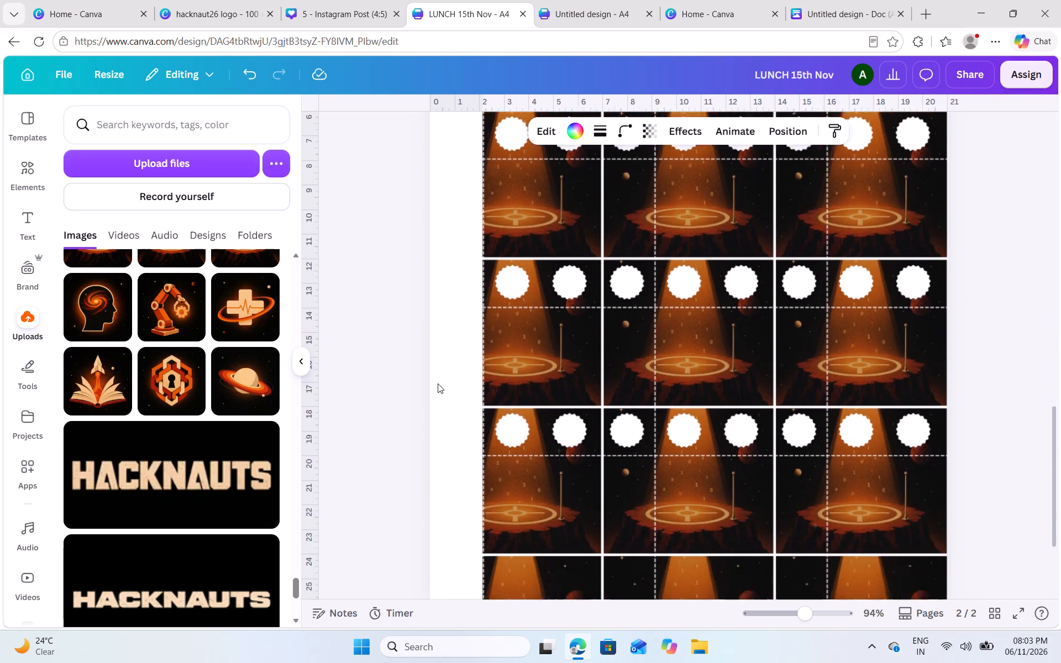
{"action": "scroll", "coordinate": [438, 383], "scroll_direction": "down", "scroll_amount": 2}
{"action": "key", "text": "Down"}
{"action": "key", "text": "Down"}
{"action": "key", "text": "Down"}
{"action": "key", "text": "Down"}
{"action": "key", "text": "Down"}
{"action": "key", "text": "Down"}
{"action": "key", "text": "Down"}
{"action": "key", "text": "Down"}
{"action": "key", "text": "Down"}
{"action": "key", "text": "Down"}
{"action": "key", "text": "Down"}
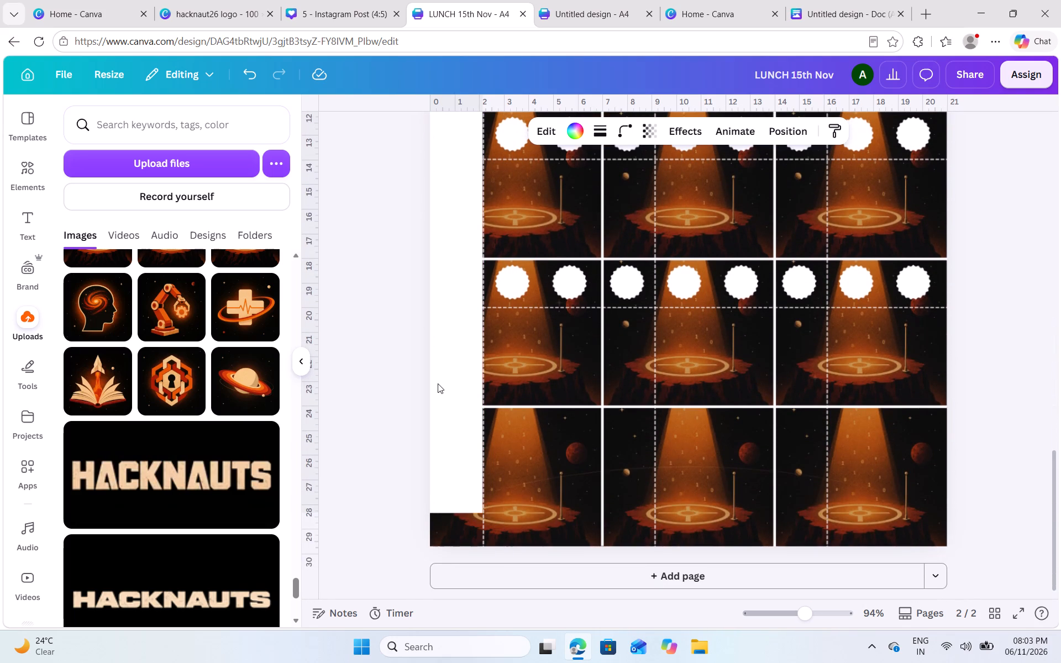
{"action": "key", "text": "Down"}
{"action": "key", "text": "Down"}
{"action": "key", "text": "Down"}
{"action": "key", "text": "Down"}
{"action": "key", "text": "Down"}
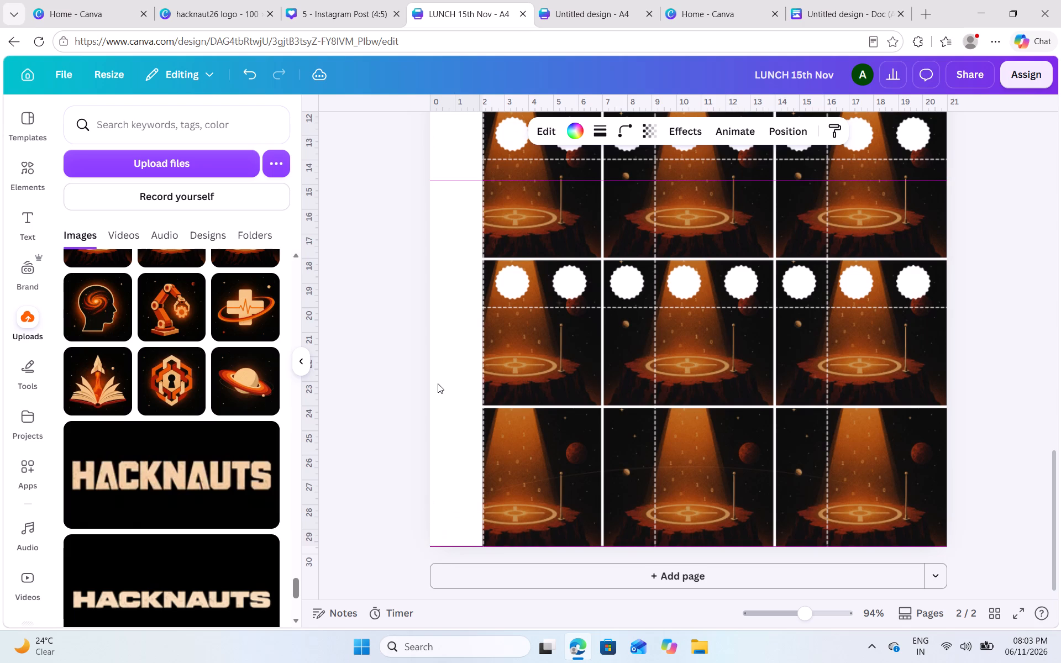
{"action": "key", "text": "Down"}
{"action": "key", "text": "Up"}
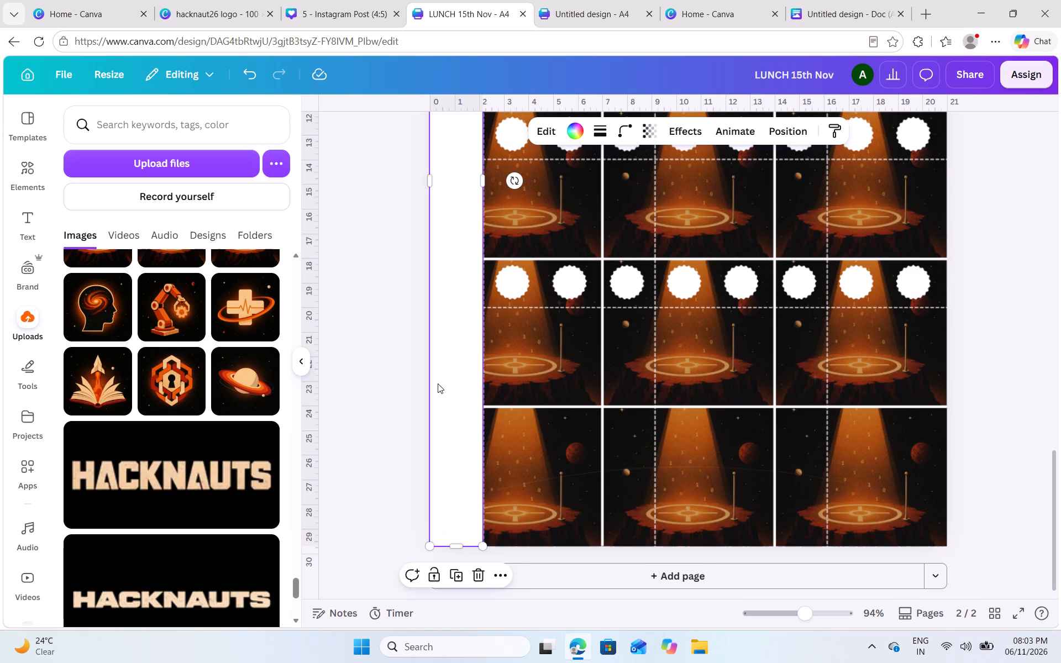
{"action": "key", "text": "Down"}
Extend the white strip's upper edge to page 2's top edge so it spans the full page height.
{"action": "scroll", "coordinate": [438, 383], "scroll_direction": "up", "scroll_amount": 6}
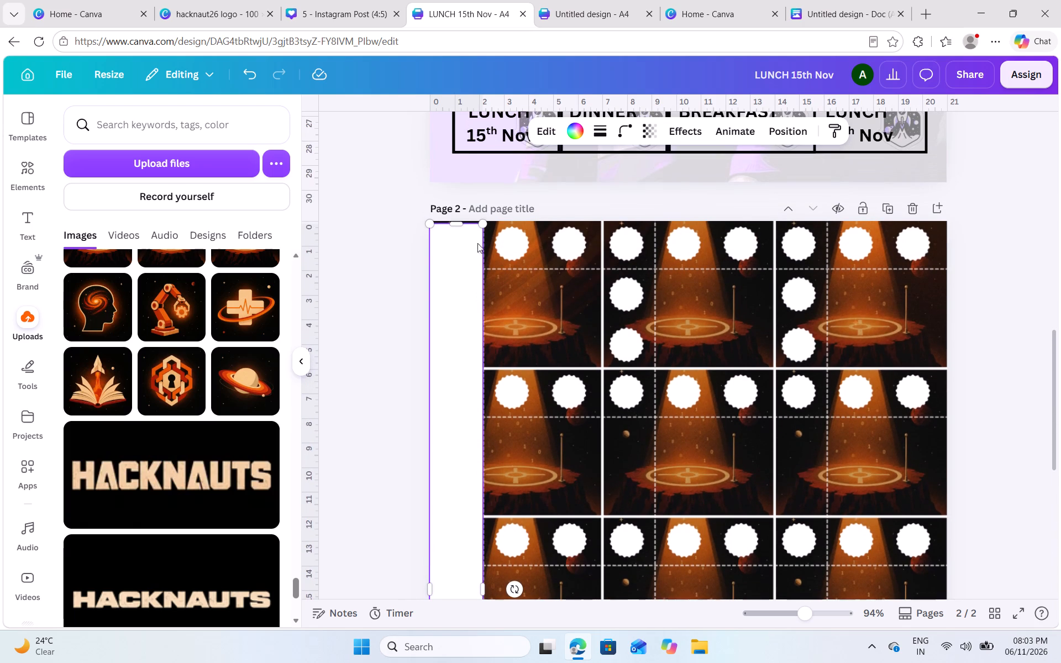
{"action": "left_click", "coordinate": [459, 224]}
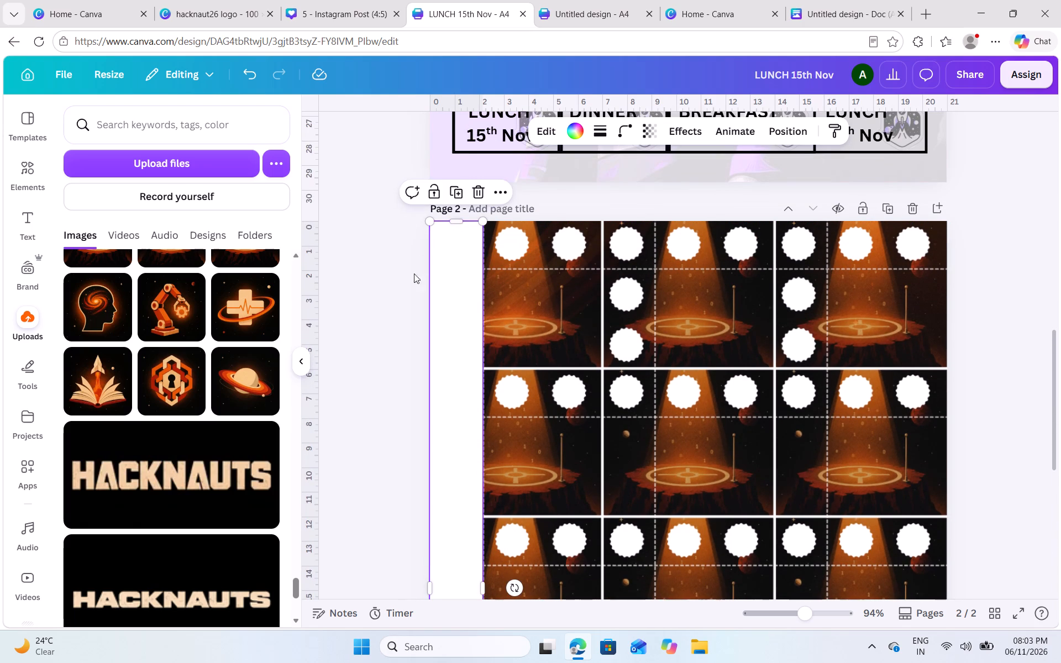
{"action": "left_click", "coordinate": [410, 286]}
Send the white strip to the back, and bring it forward until it sits above the cell images but beneath the badge groups.
{"action": "left_click", "coordinate": [471, 356]}
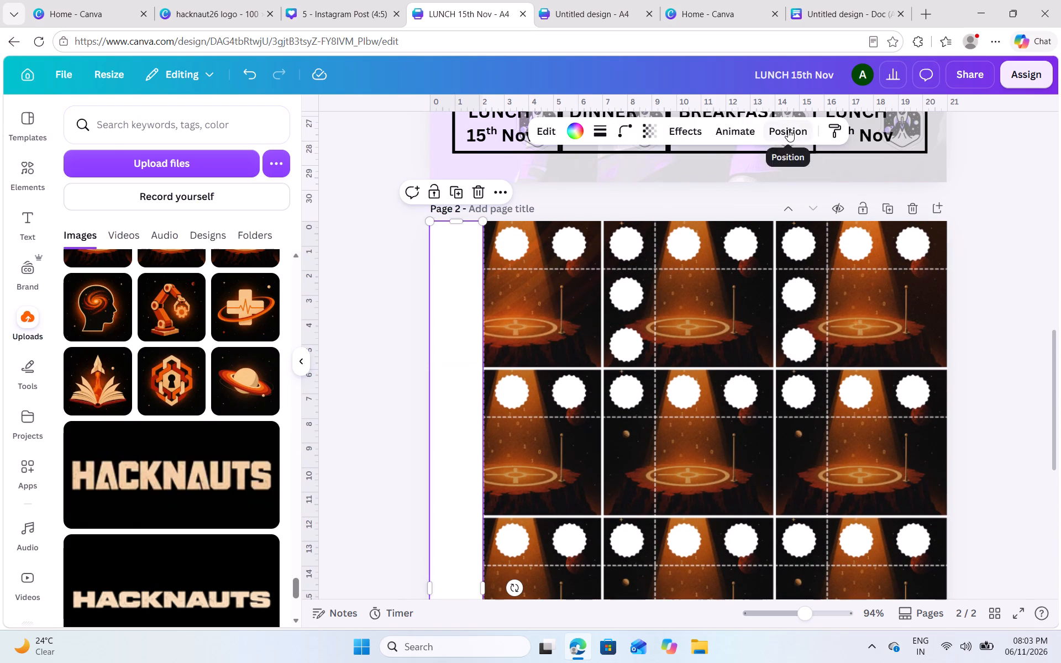
{"action": "left_click", "coordinate": [788, 129]}
{"action": "left_click", "coordinate": [231, 216]}
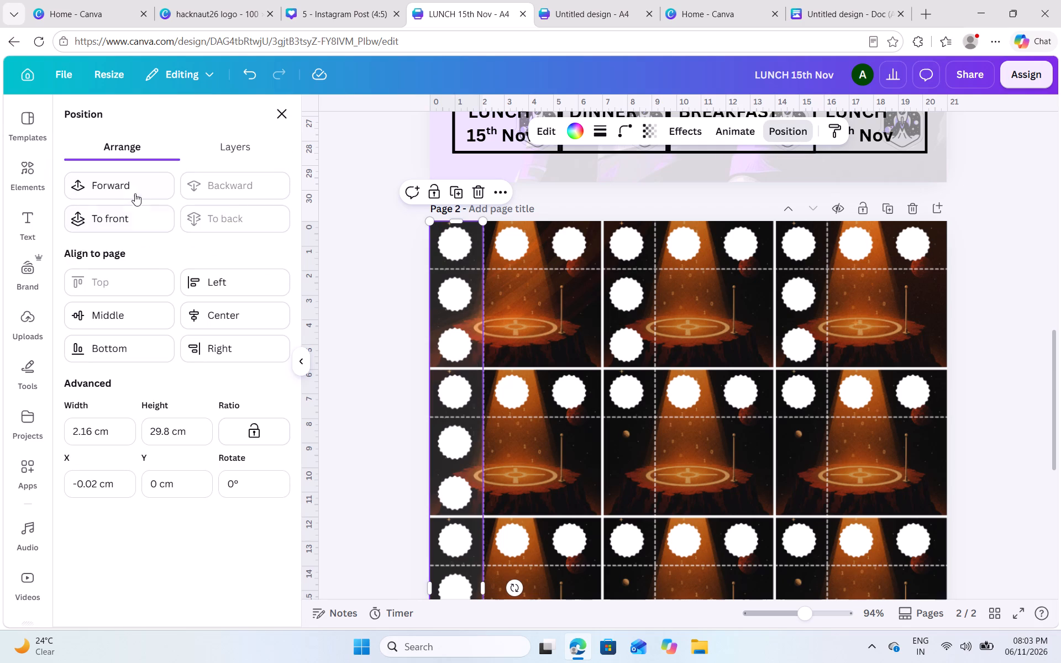
{"action": "left_click", "coordinate": [129, 186]}
{"action": "left_click", "coordinate": [129, 186]}
{"action": "double_click", "coordinate": [134, 184]}
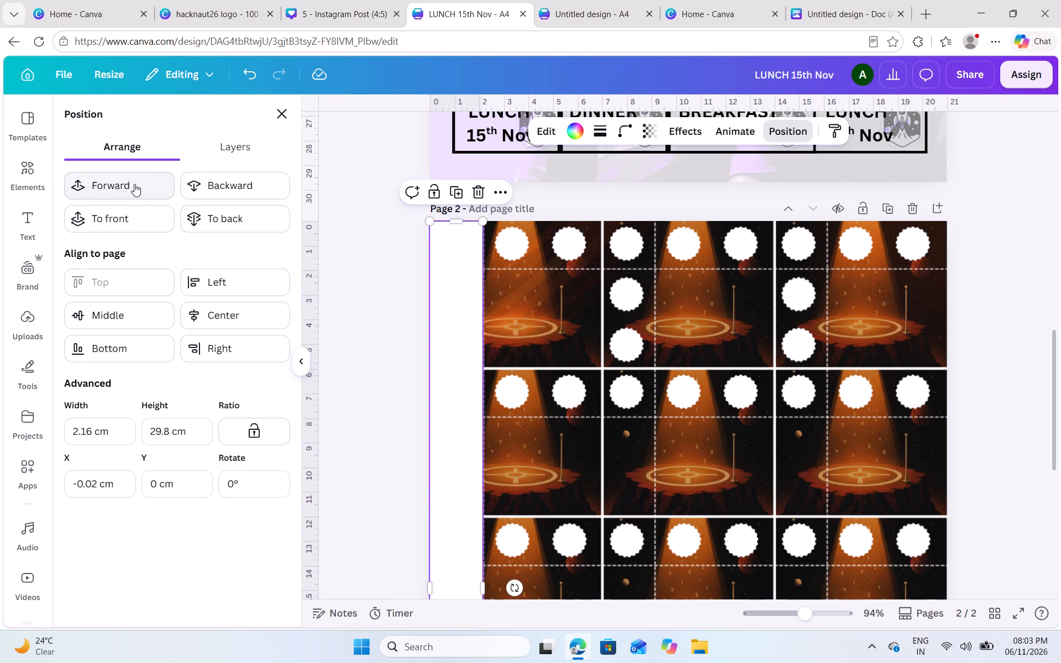
Select the first badge inside the first row's group, over the top of the white strip.
{"action": "left_click", "coordinate": [457, 252]}
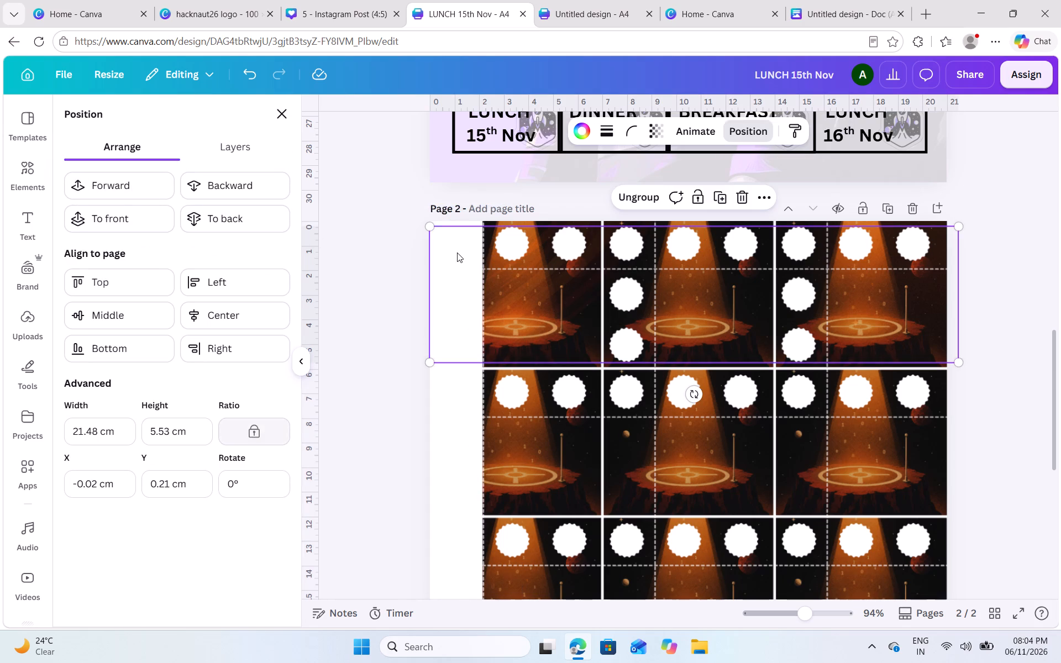
{"action": "left_click", "coordinate": [457, 252]}
{"action": "left_click", "coordinate": [321, 350]}
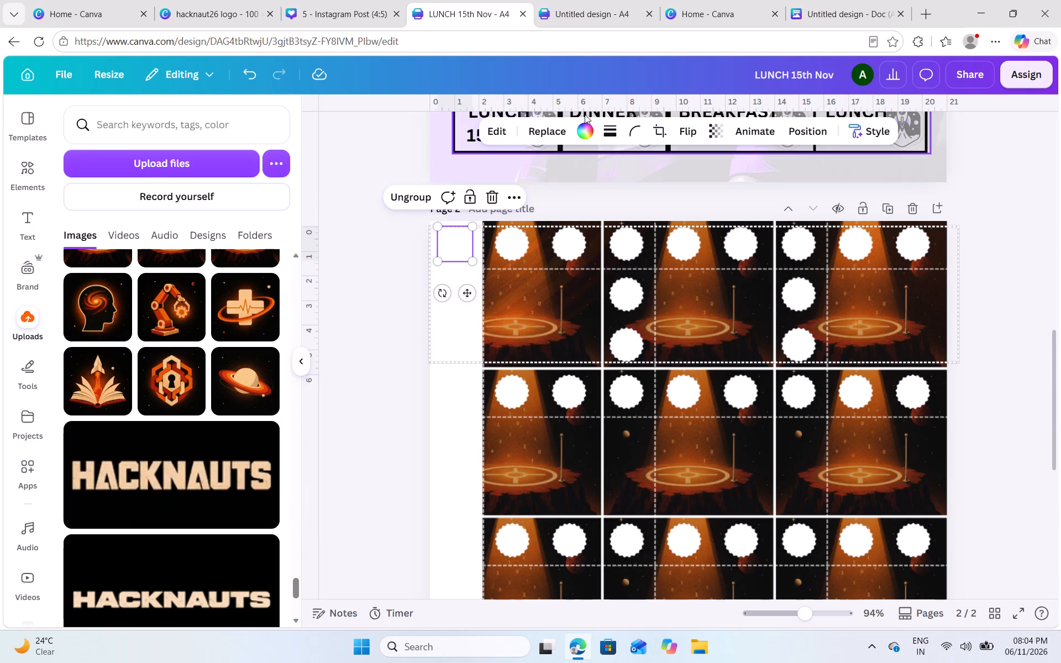
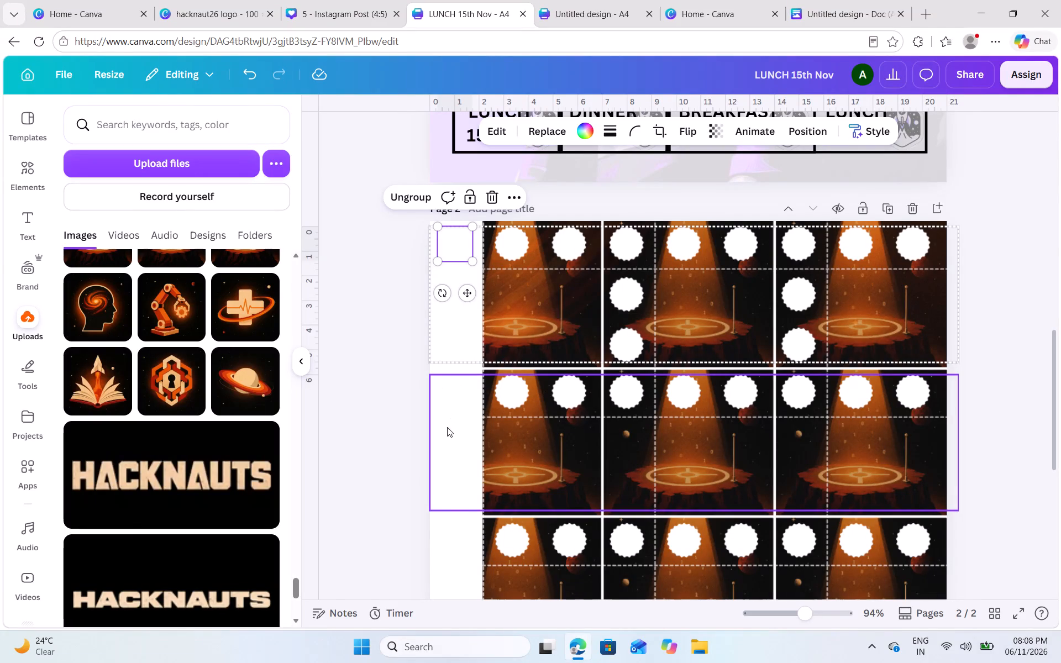
Recolour a badge in the first row's group black and apply that white-to-black change to everything on page 2.
{"action": "left_click", "coordinate": [444, 325]}
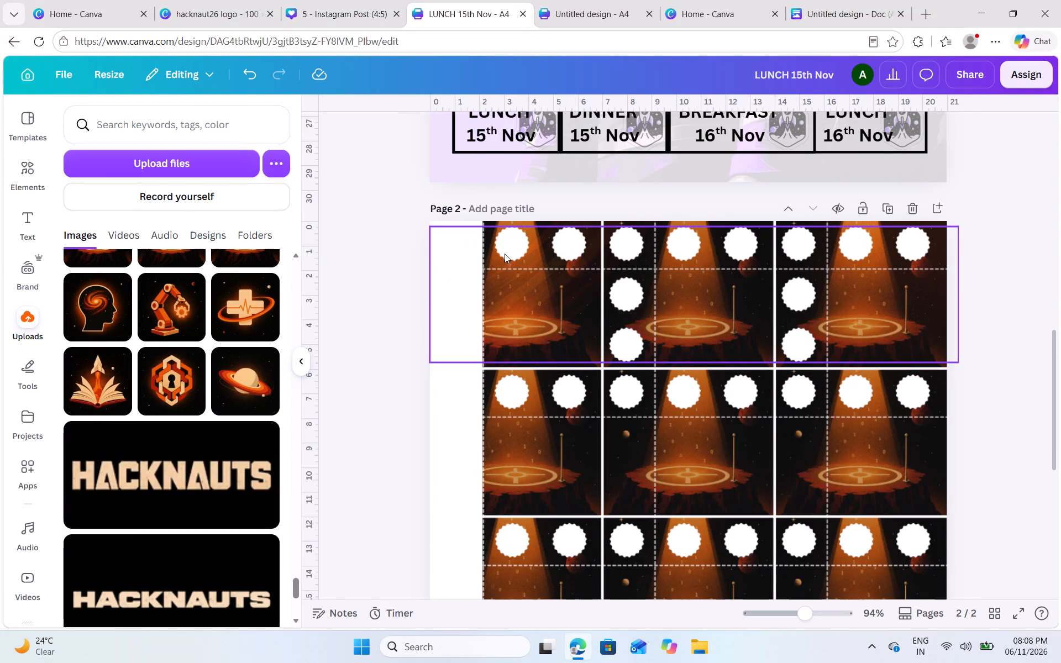
{"action": "left_click", "coordinate": [490, 251]}
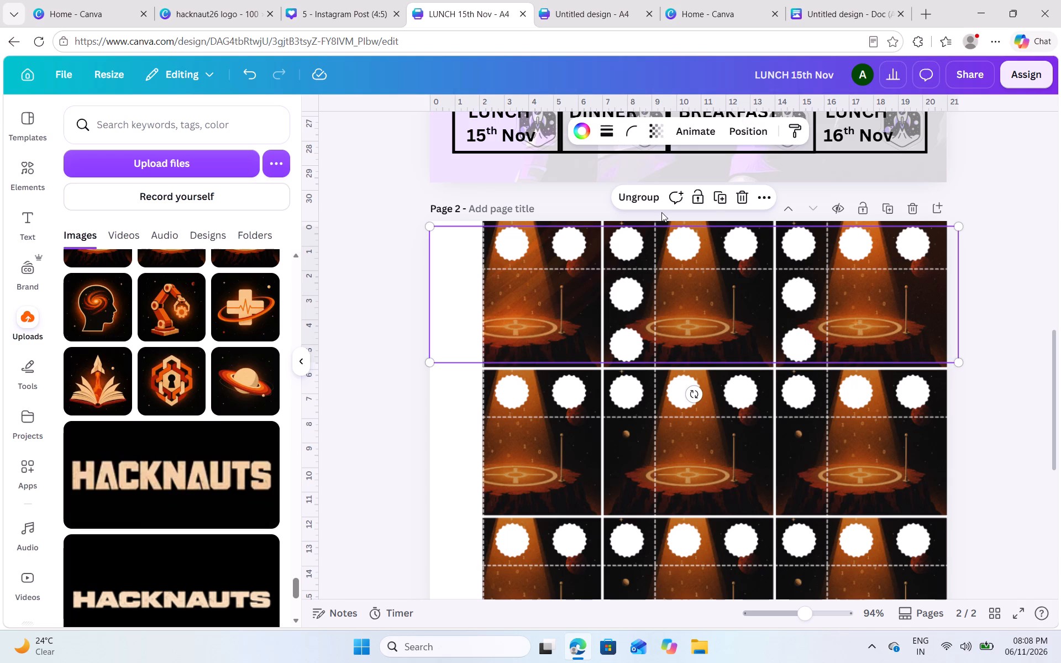
{"action": "left_click", "coordinate": [518, 252]}
{"action": "left_click", "coordinate": [584, 133]}
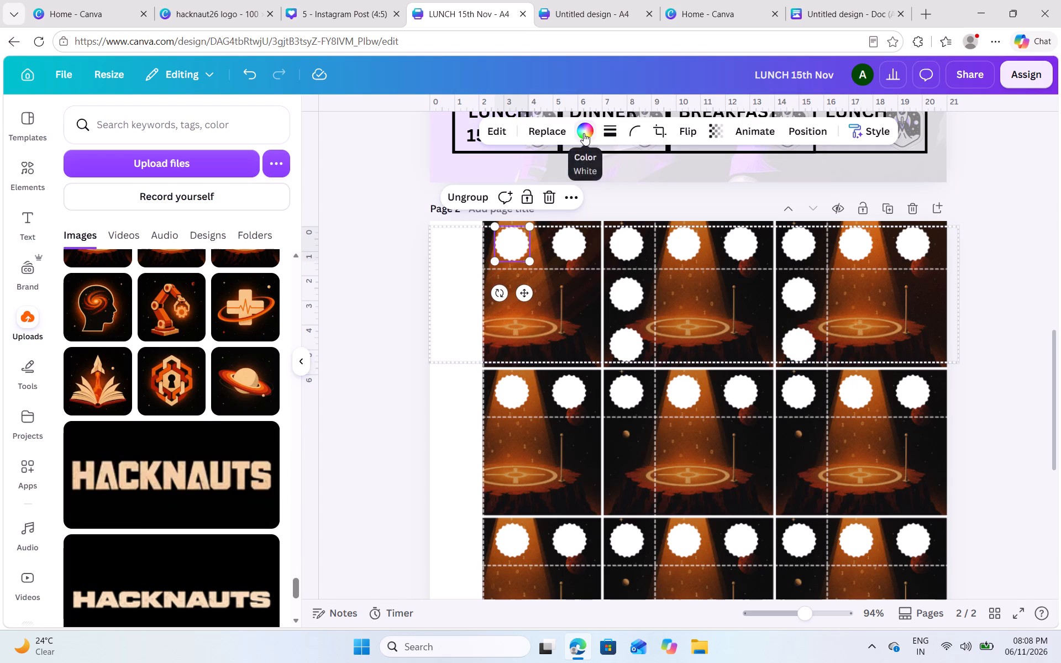
{"action": "left_click", "coordinate": [193, 262]}
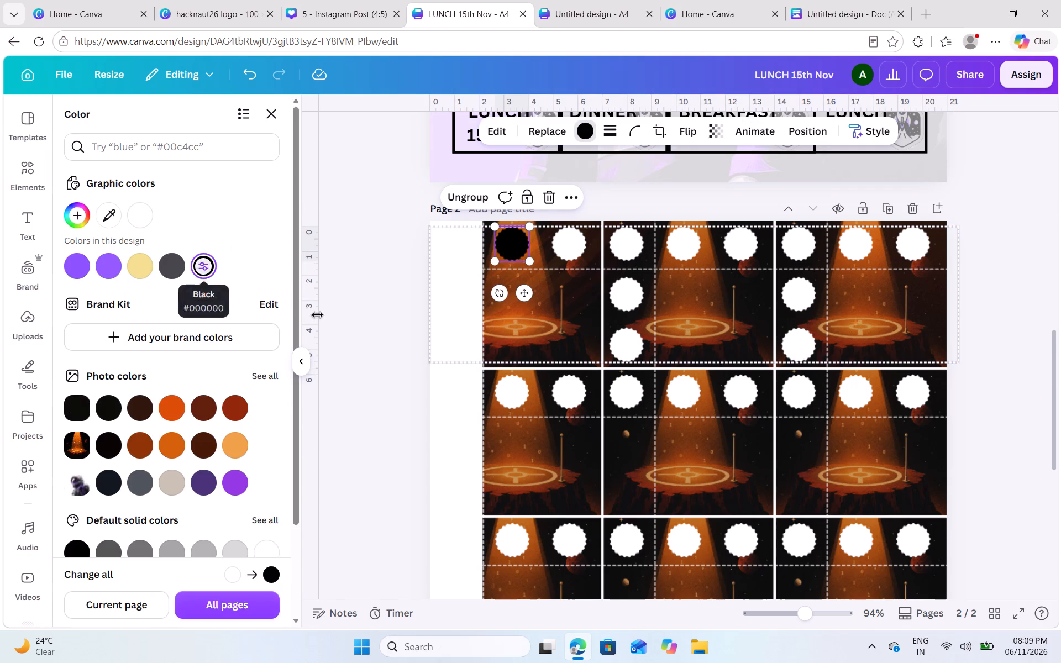
{"action": "left_click", "coordinate": [149, 602]}
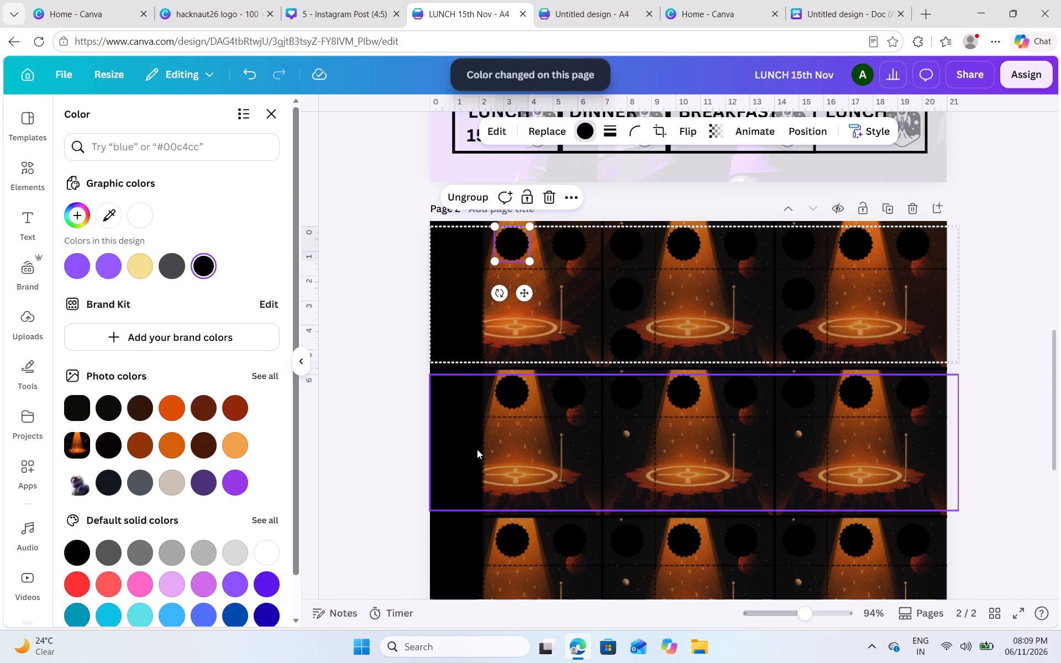
Select the full-height strip at page 2's first column in the layer order and recolour it white.
{"action": "left_click", "coordinate": [464, 435]}
{"action": "left_click", "coordinate": [756, 129]}
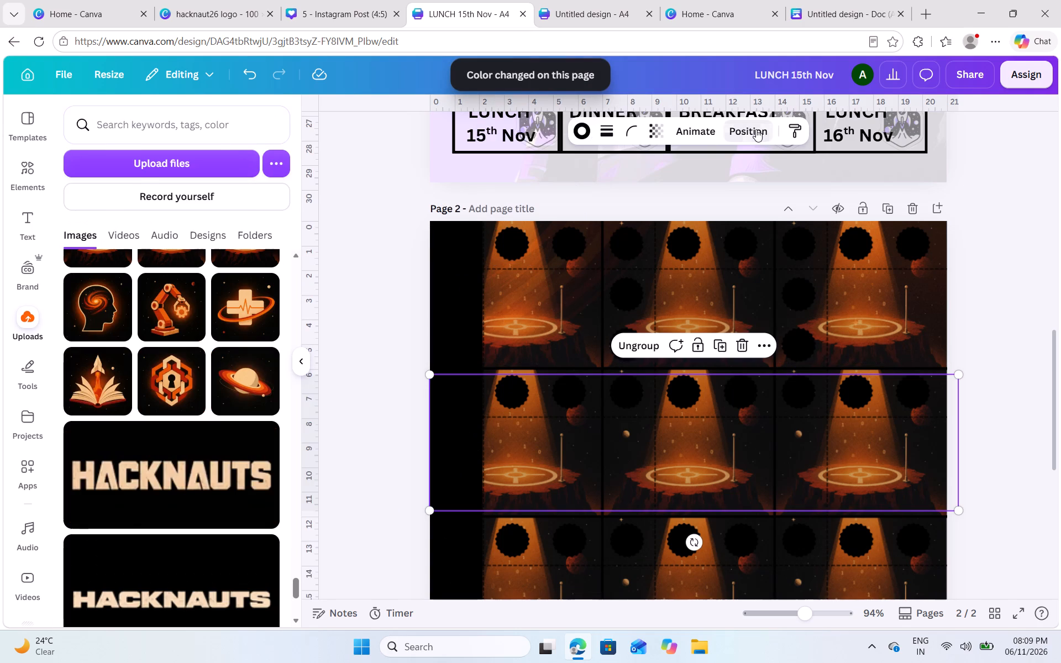
{"action": "left_click", "coordinate": [253, 148]}
{"action": "scroll", "coordinate": [167, 462], "scroll_direction": "down", "scroll_amount": 7}
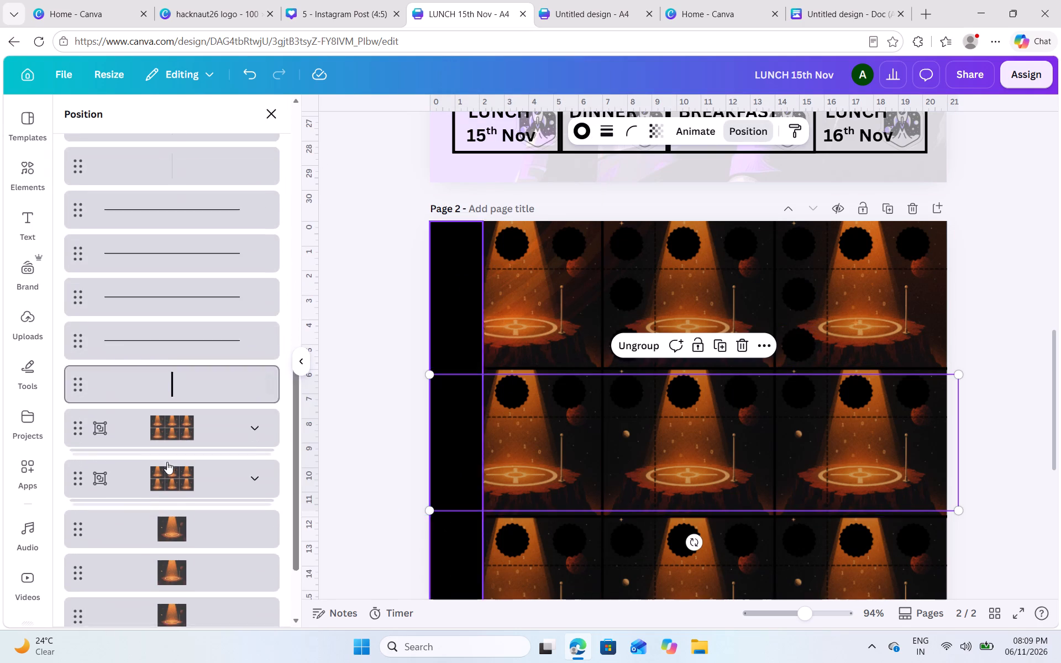
{"action": "left_click", "coordinate": [202, 327]}
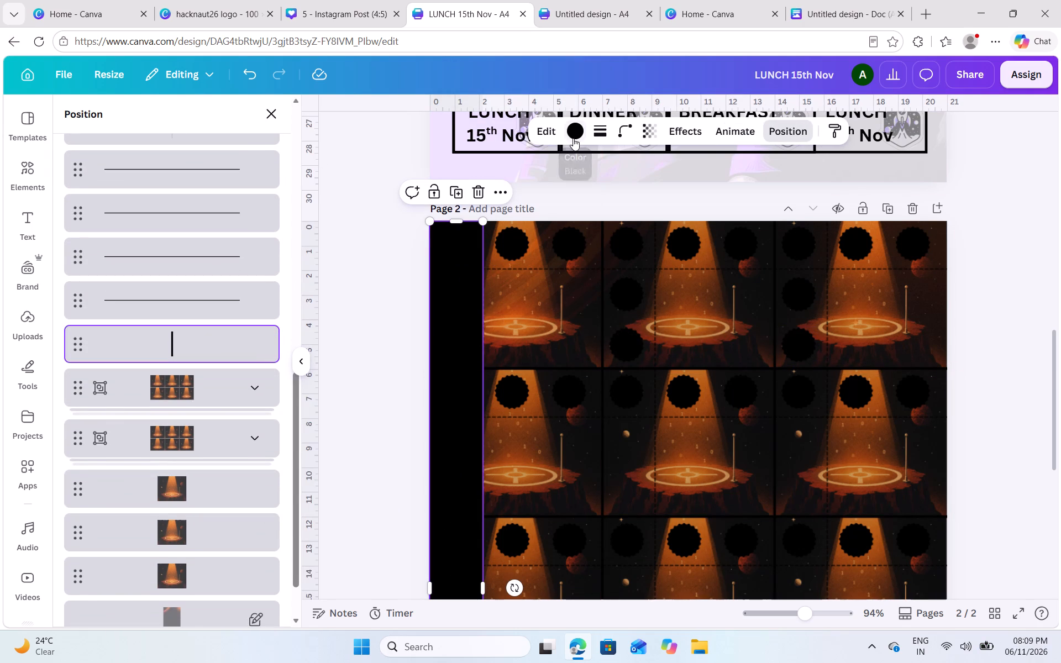
{"action": "left_click", "coordinate": [573, 138]}
{"action": "left_click", "coordinate": [168, 216]}
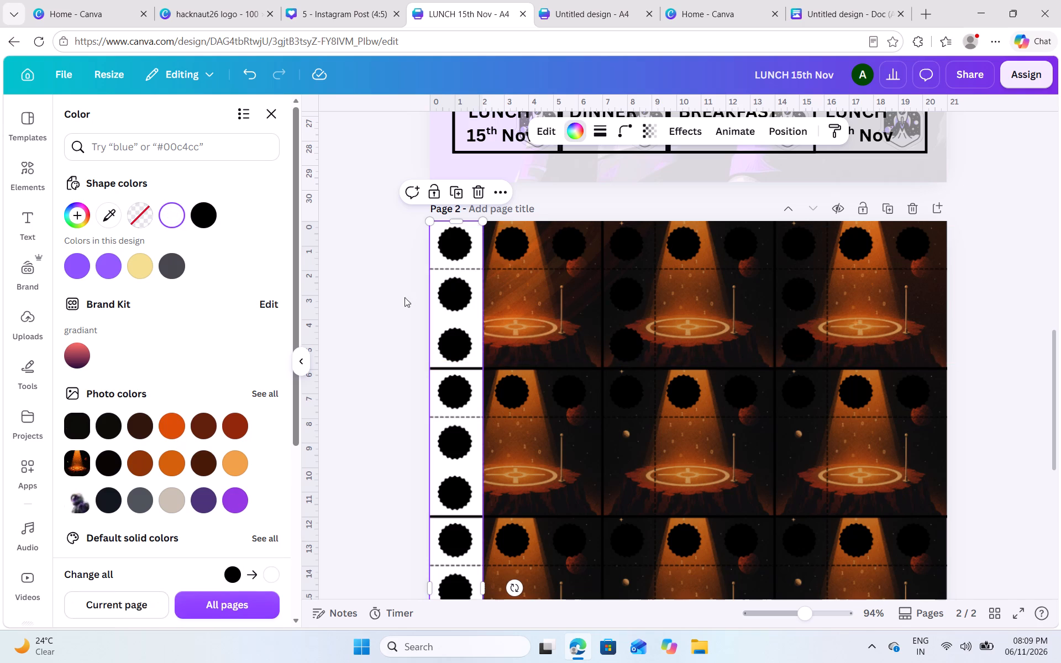
{"action": "double_click", "coordinate": [393, 301]}
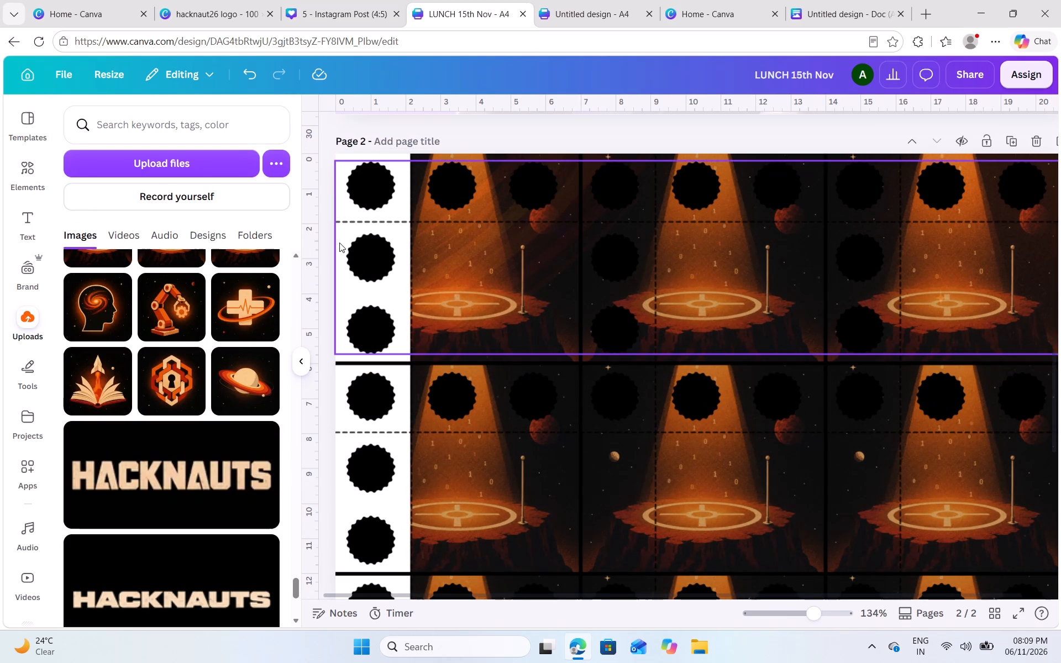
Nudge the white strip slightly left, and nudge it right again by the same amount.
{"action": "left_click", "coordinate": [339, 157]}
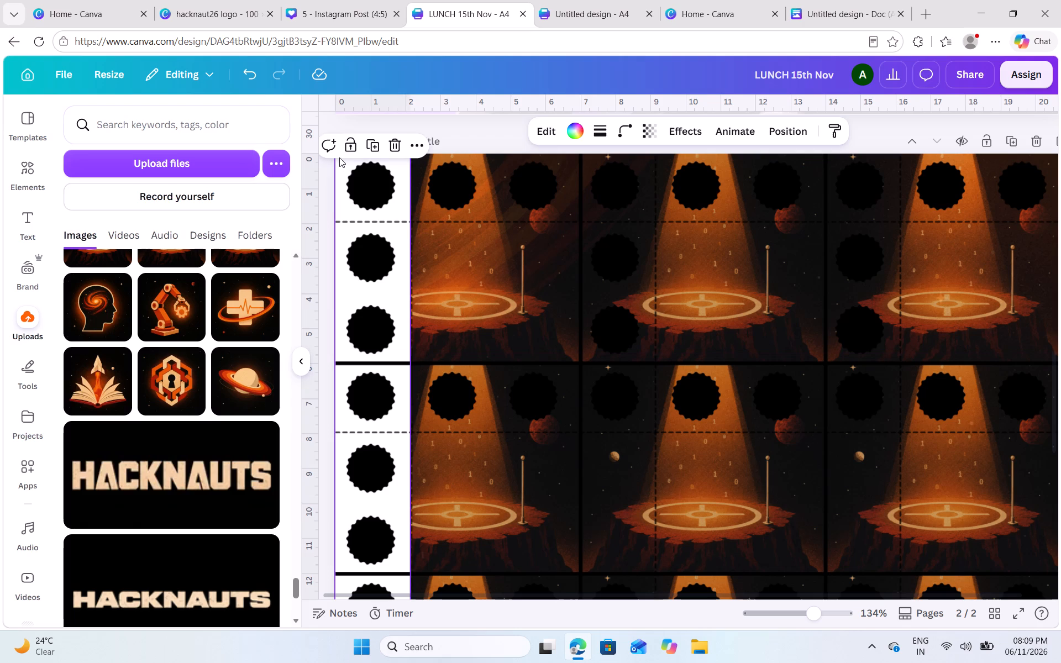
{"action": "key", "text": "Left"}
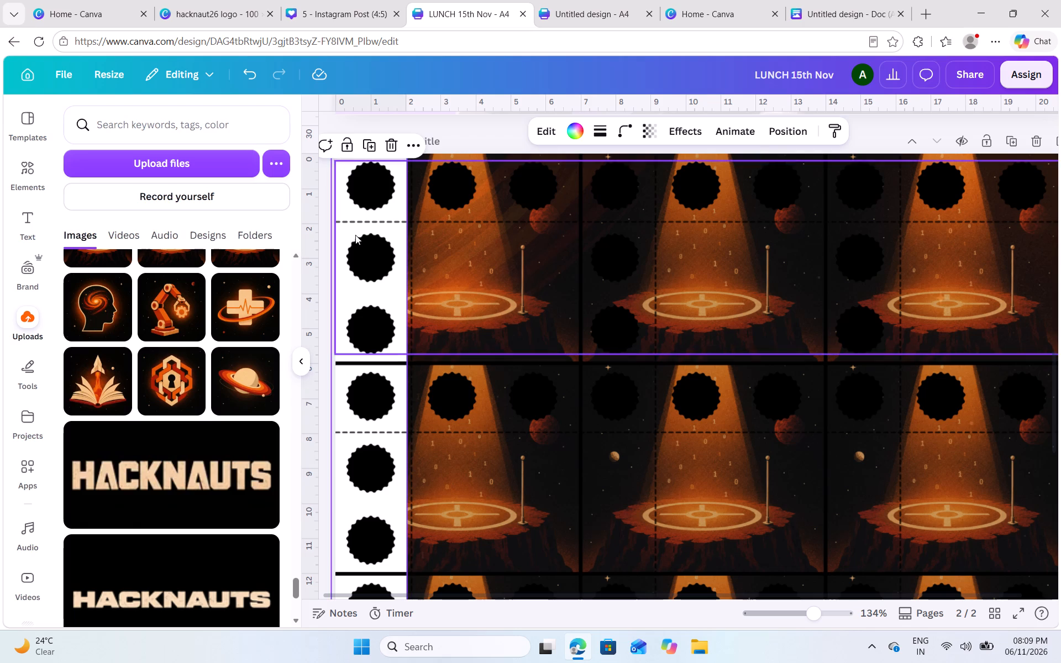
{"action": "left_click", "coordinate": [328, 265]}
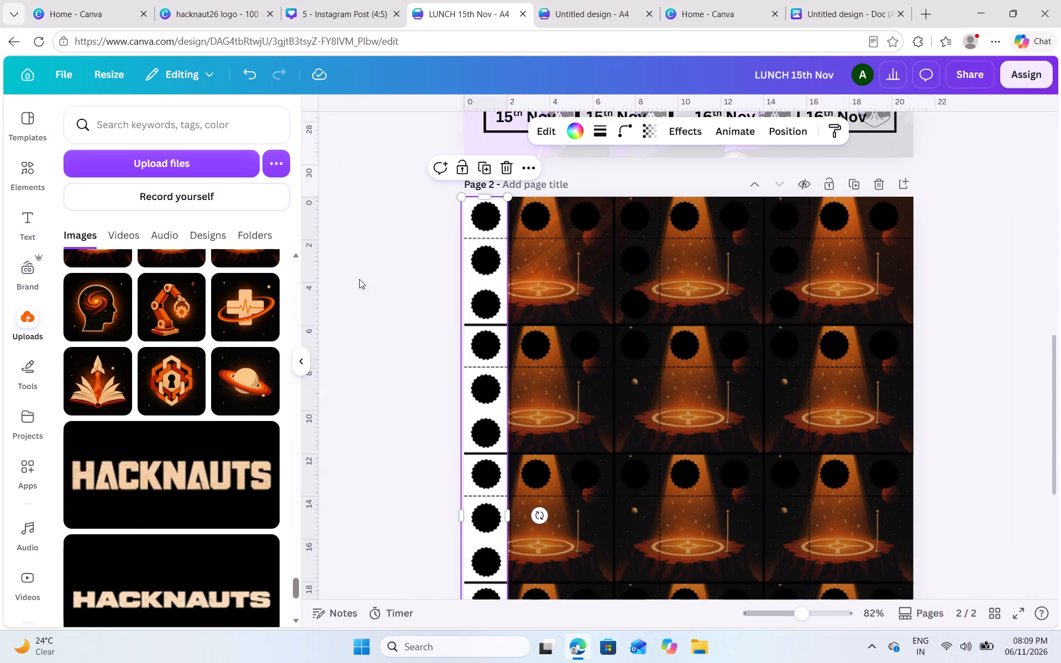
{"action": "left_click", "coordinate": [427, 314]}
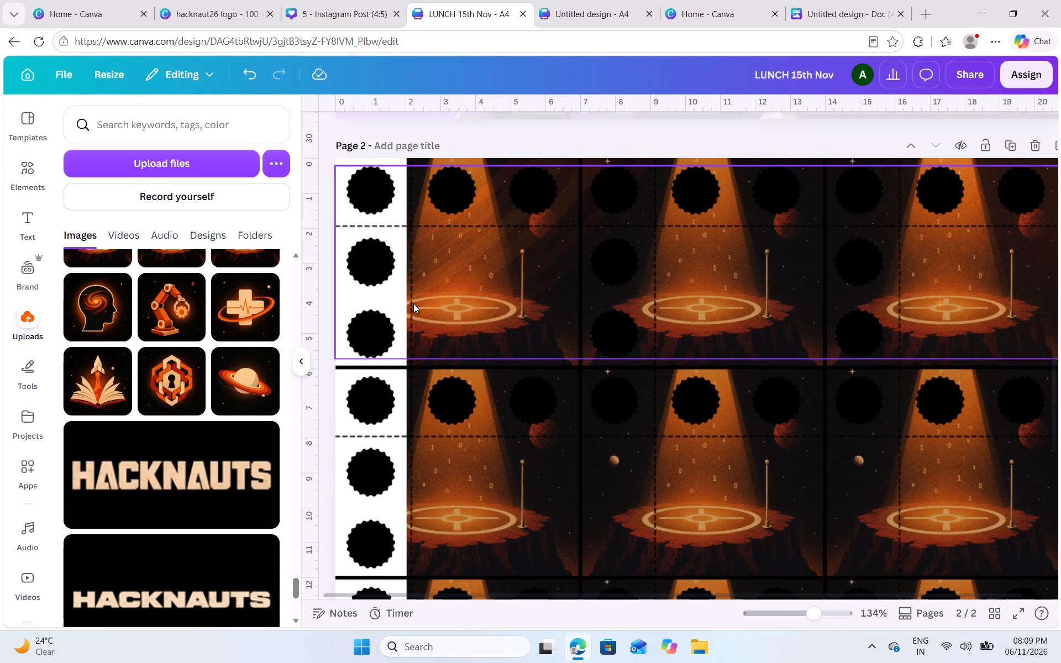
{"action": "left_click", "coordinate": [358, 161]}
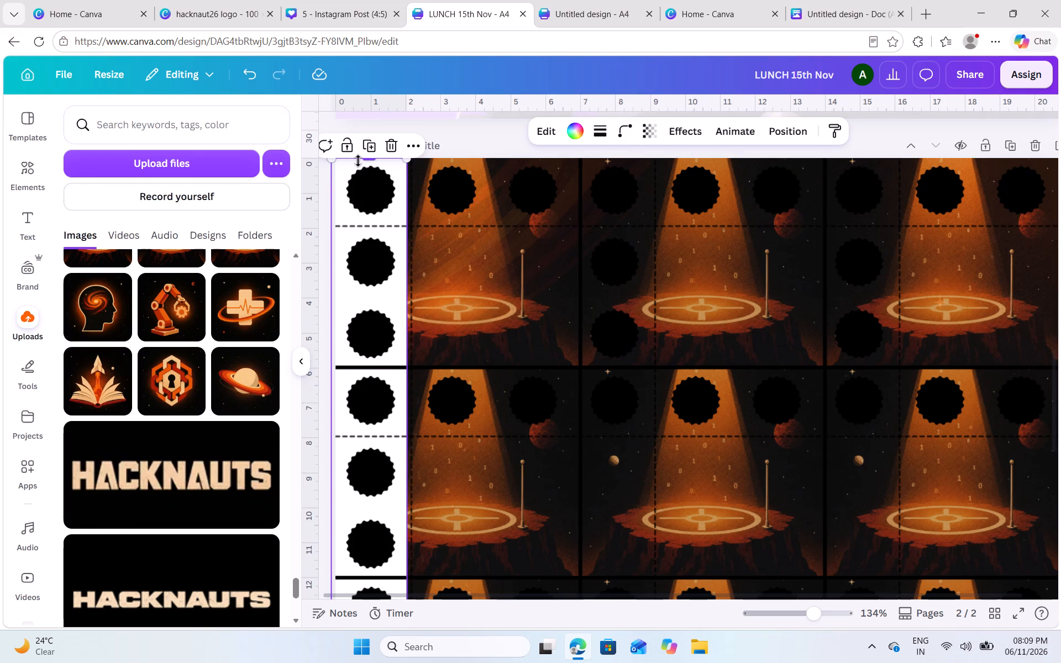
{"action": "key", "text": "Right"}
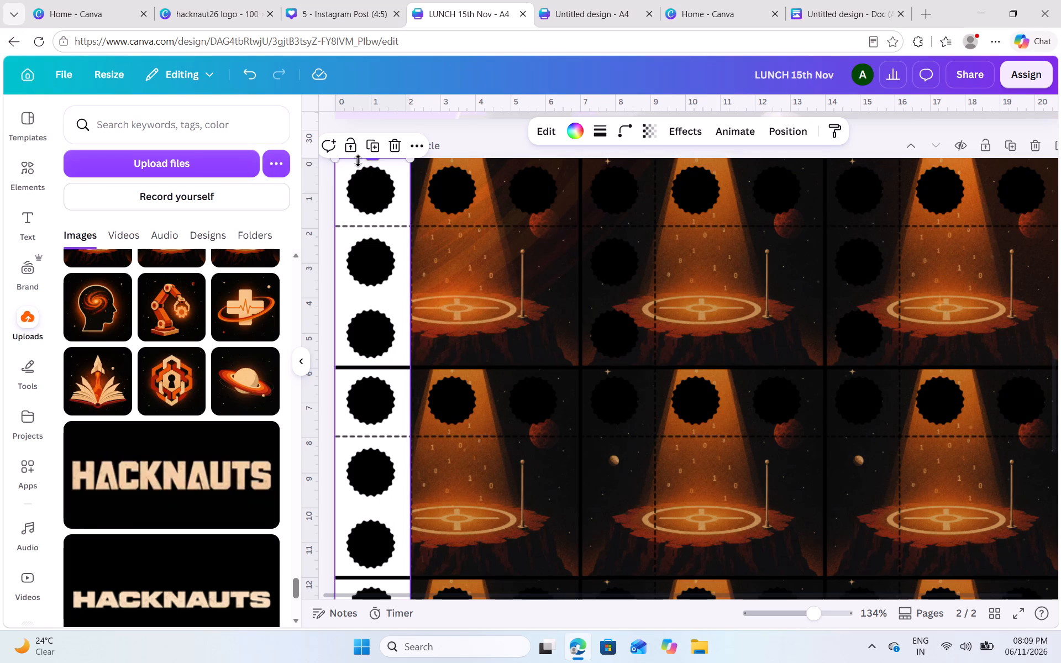
Duplicate the white strip and place the copy behind the second block's first badge column, at X 6.99 cm and Y 0 cm.
{"action": "scroll", "coordinate": [355, 291], "scroll_direction": "up", "scroll_amount": 1}
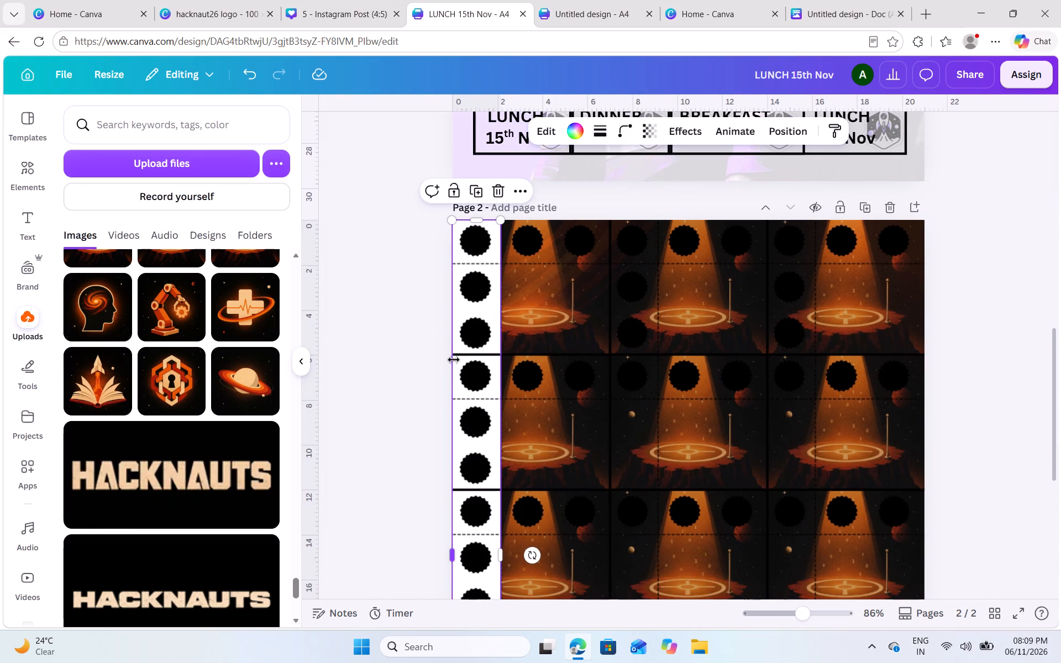
{"action": "key", "text": "ctrl+c"}
{"action": "key", "text": "ctrl+v"}
{"action": "left_click_drag", "start_coordinate": [492, 398], "coordinate": [634, 408]}
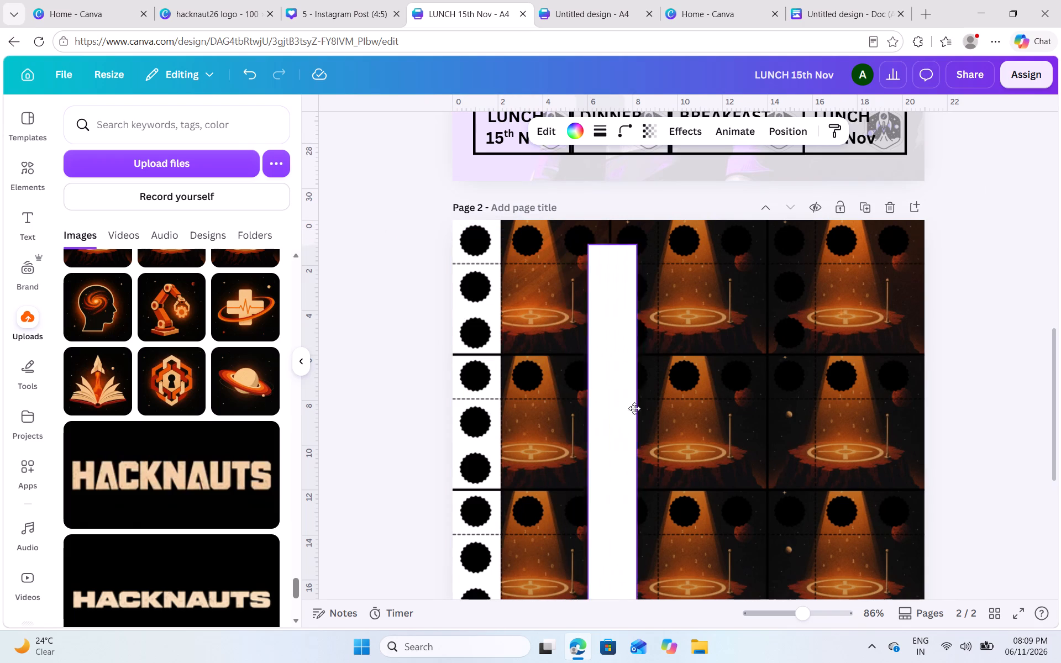
{"action": "left_click_drag", "start_coordinate": [634, 408], "coordinate": [643, 380]}
{"action": "scroll", "coordinate": [643, 380], "scroll_direction": "down", "scroll_amount": 4}
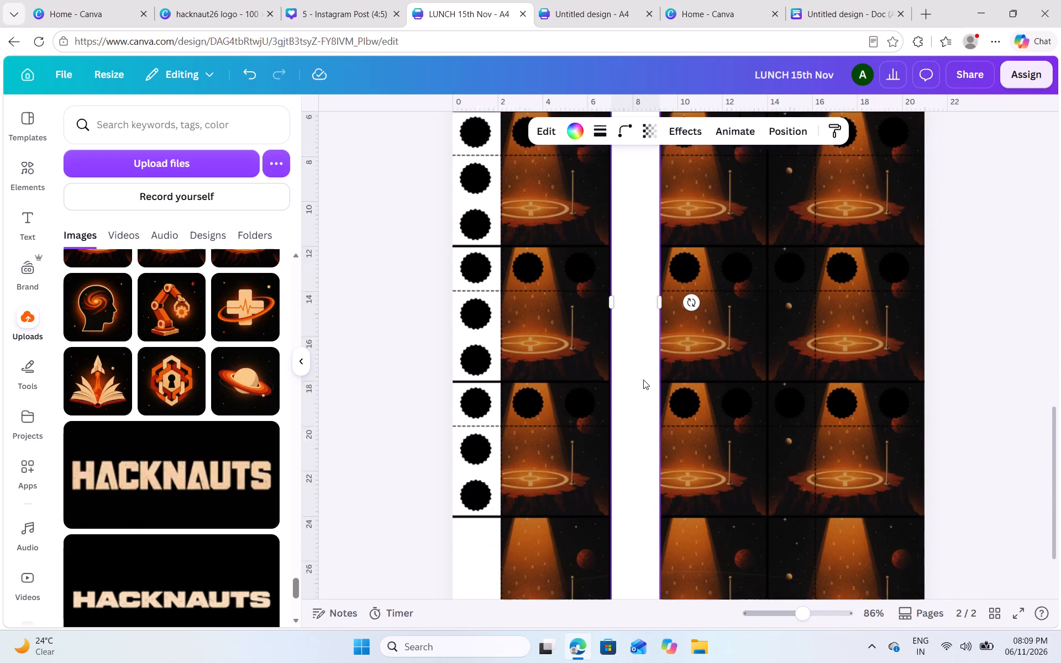
{"action": "scroll", "coordinate": [643, 380], "scroll_direction": "down", "scroll_amount": 3}
{"action": "key", "text": "Down"}
{"action": "key", "text": "Down"}
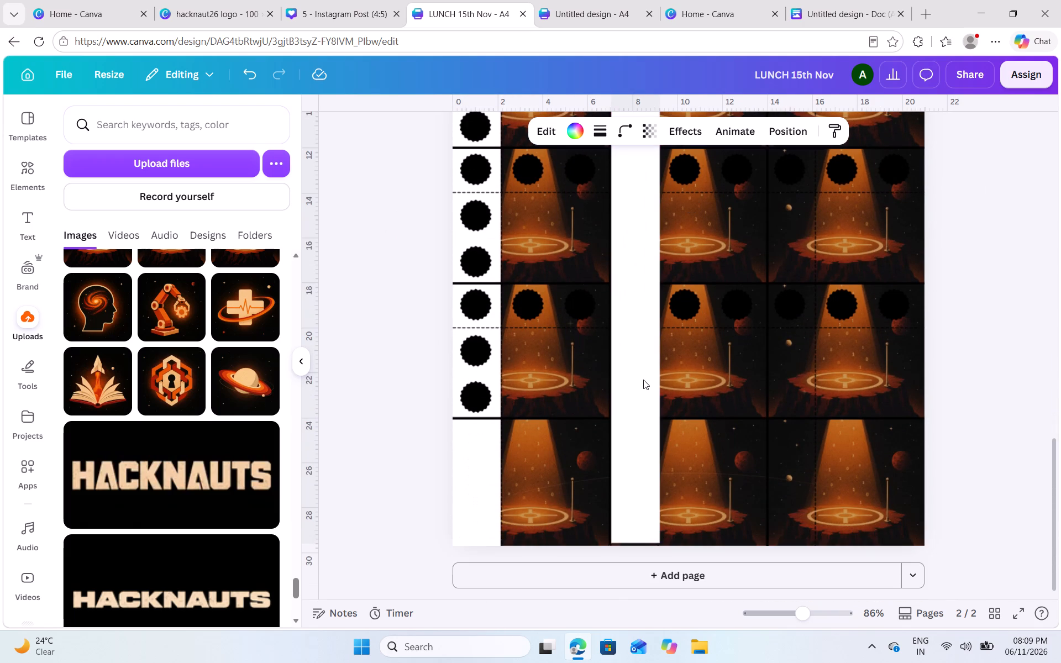
{"action": "key", "text": "Down"}
{"action": "key", "text": "Down"}
{"action": "key", "text": "Left"}
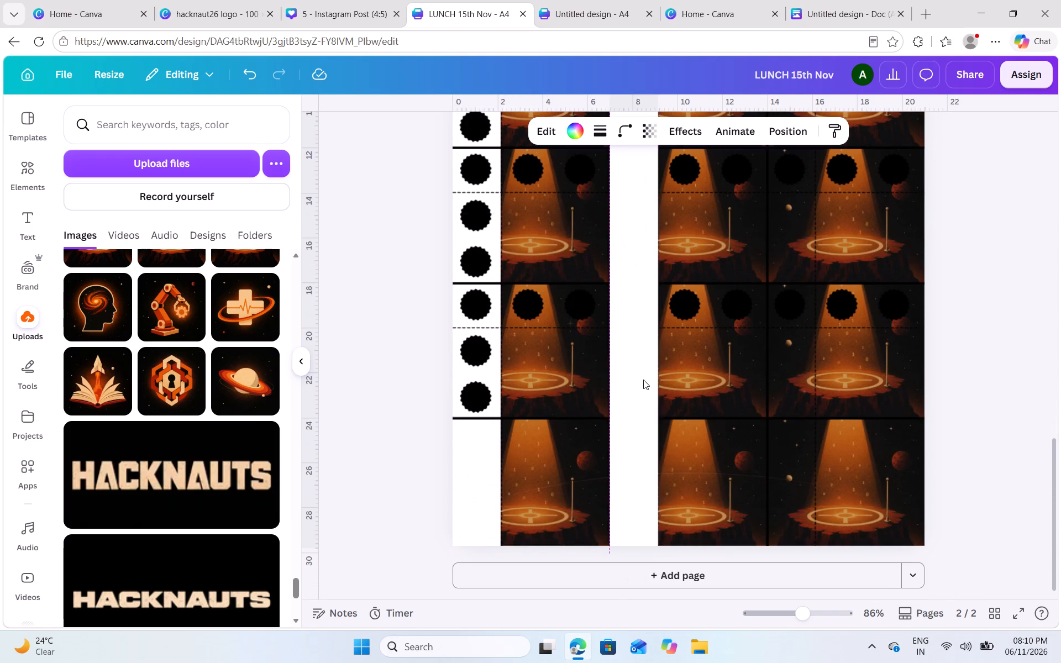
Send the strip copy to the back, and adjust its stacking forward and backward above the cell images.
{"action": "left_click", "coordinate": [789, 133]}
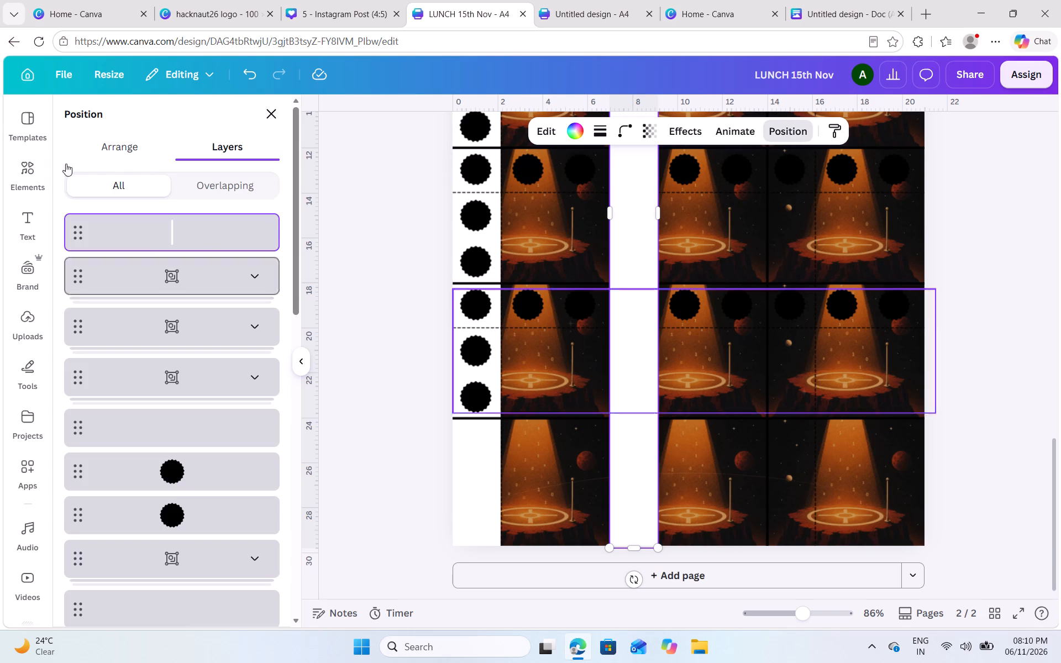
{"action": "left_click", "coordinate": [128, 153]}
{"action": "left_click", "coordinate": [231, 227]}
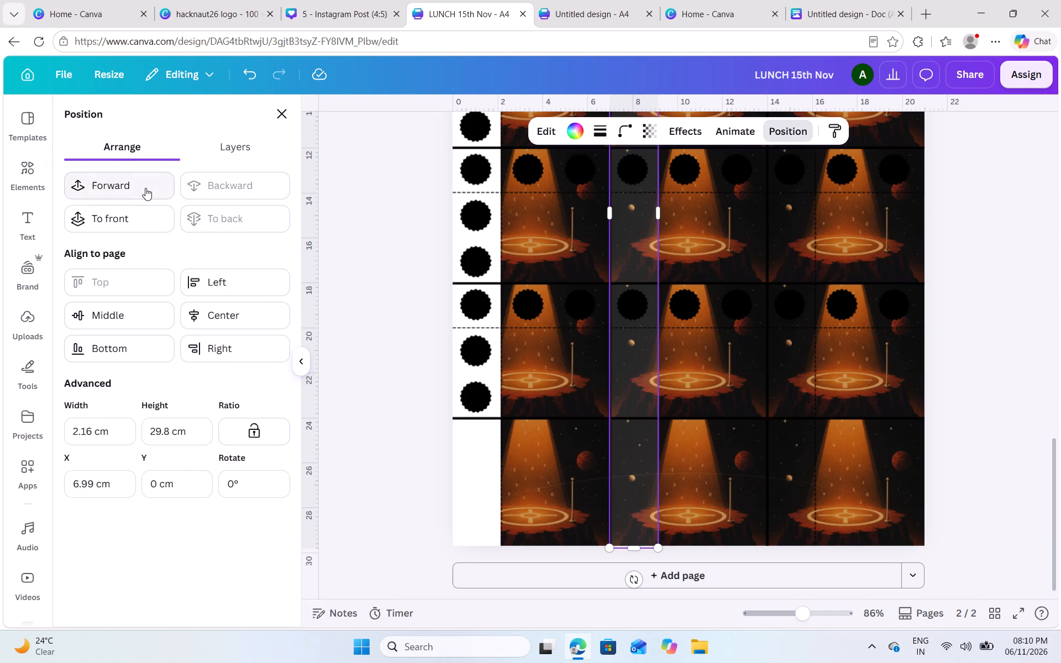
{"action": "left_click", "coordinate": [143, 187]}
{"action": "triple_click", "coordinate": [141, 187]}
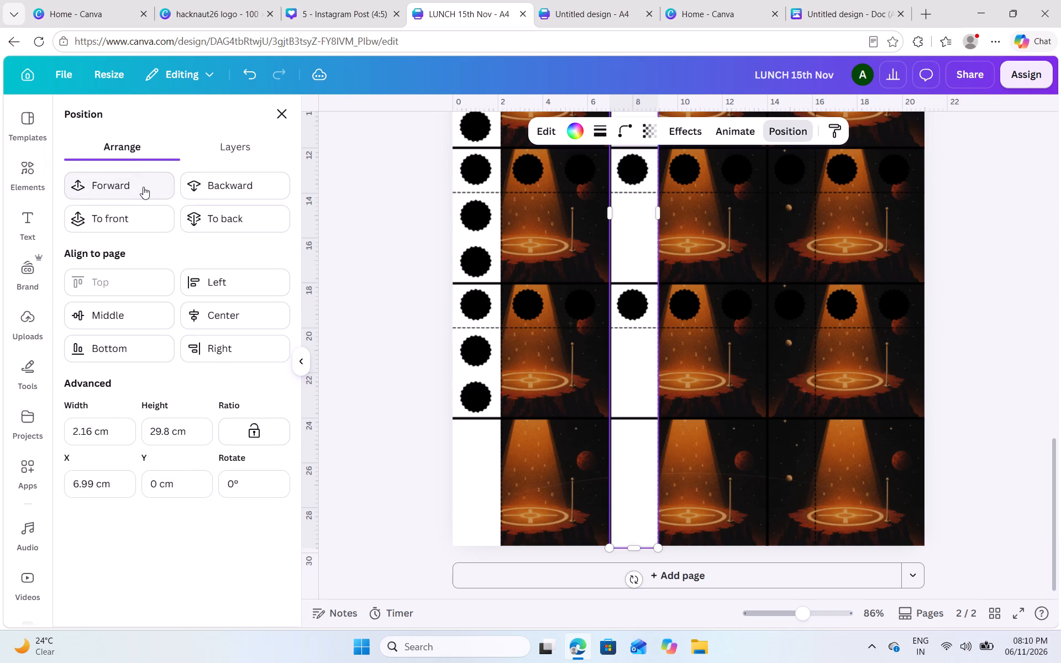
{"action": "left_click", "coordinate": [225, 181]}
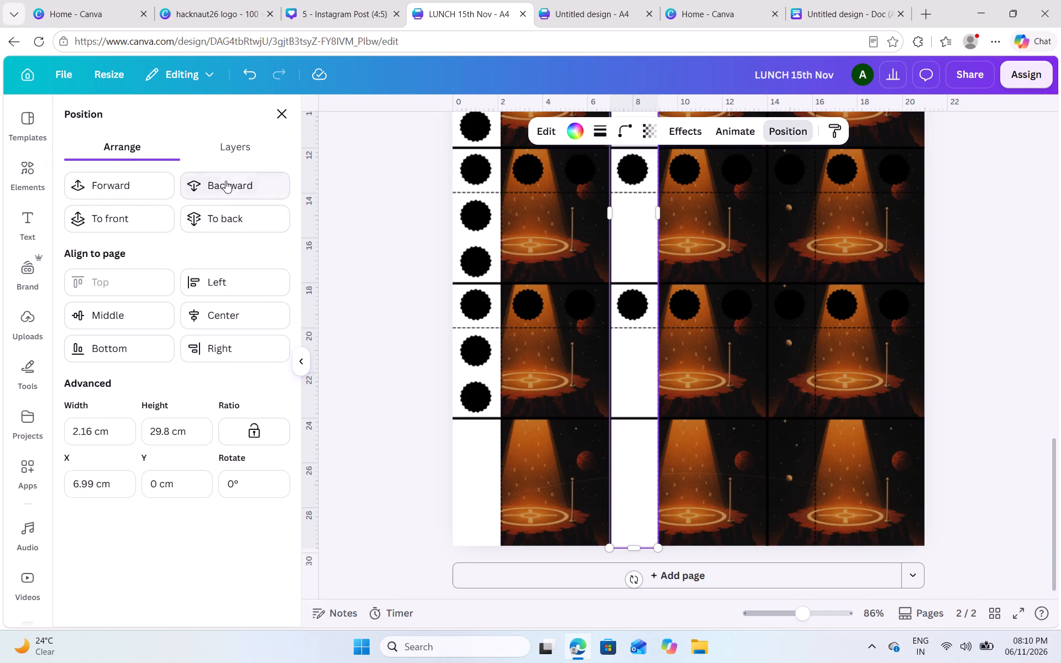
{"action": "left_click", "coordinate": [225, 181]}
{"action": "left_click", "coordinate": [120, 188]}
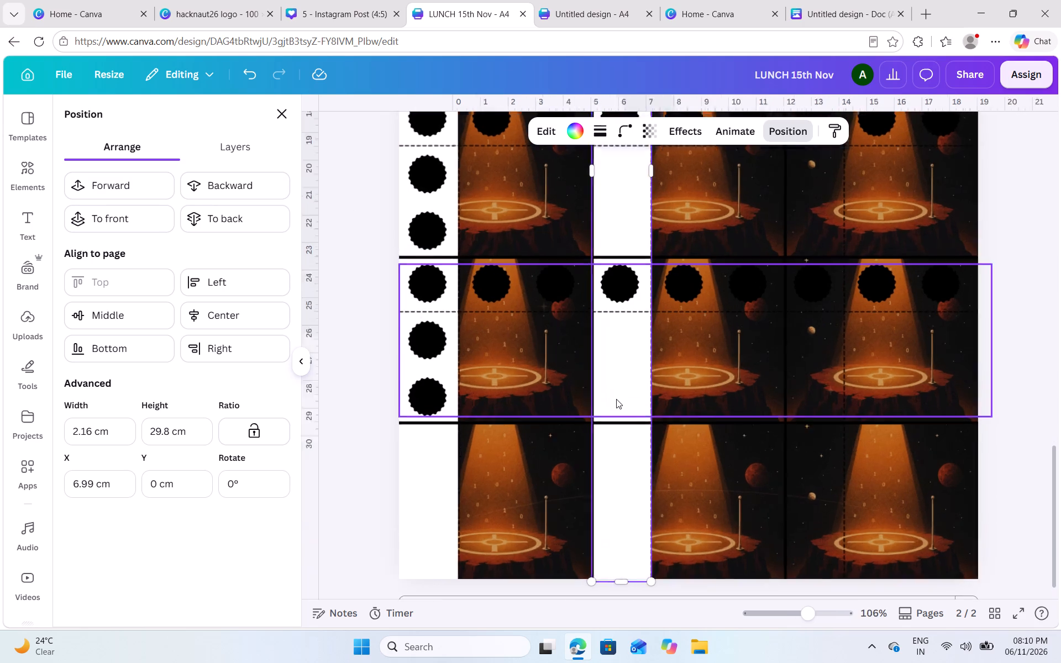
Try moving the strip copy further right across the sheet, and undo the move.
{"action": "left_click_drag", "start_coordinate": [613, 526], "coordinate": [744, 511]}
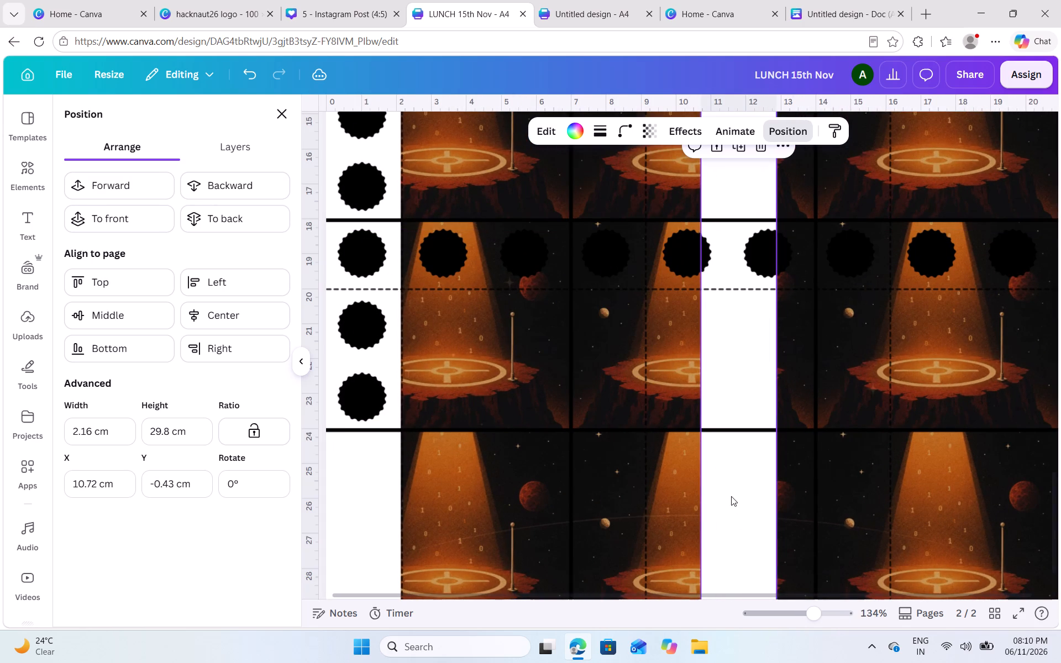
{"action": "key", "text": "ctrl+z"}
Bring the strip copy to the front, and send it backward step by step until it sits beneath the first-column badges in each row.
{"action": "scroll", "coordinate": [787, 373], "scroll_direction": "up", "scroll_amount": 2}
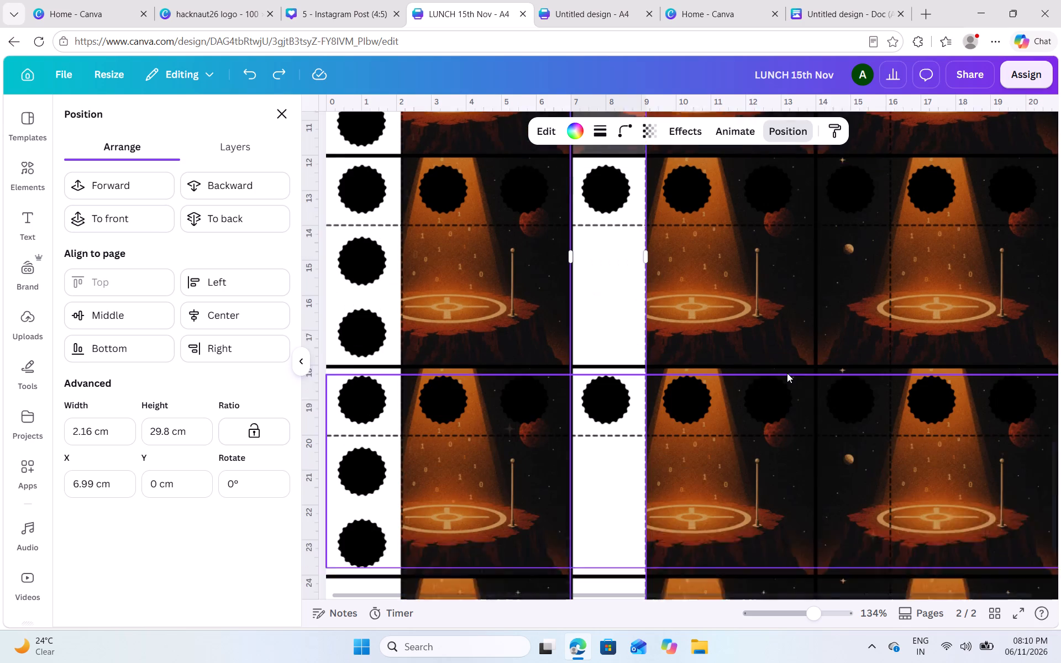
{"action": "scroll", "coordinate": [787, 373], "scroll_direction": "up", "scroll_amount": 1}
{"action": "scroll", "coordinate": [404, 411], "scroll_direction": "up", "scroll_amount": 3}
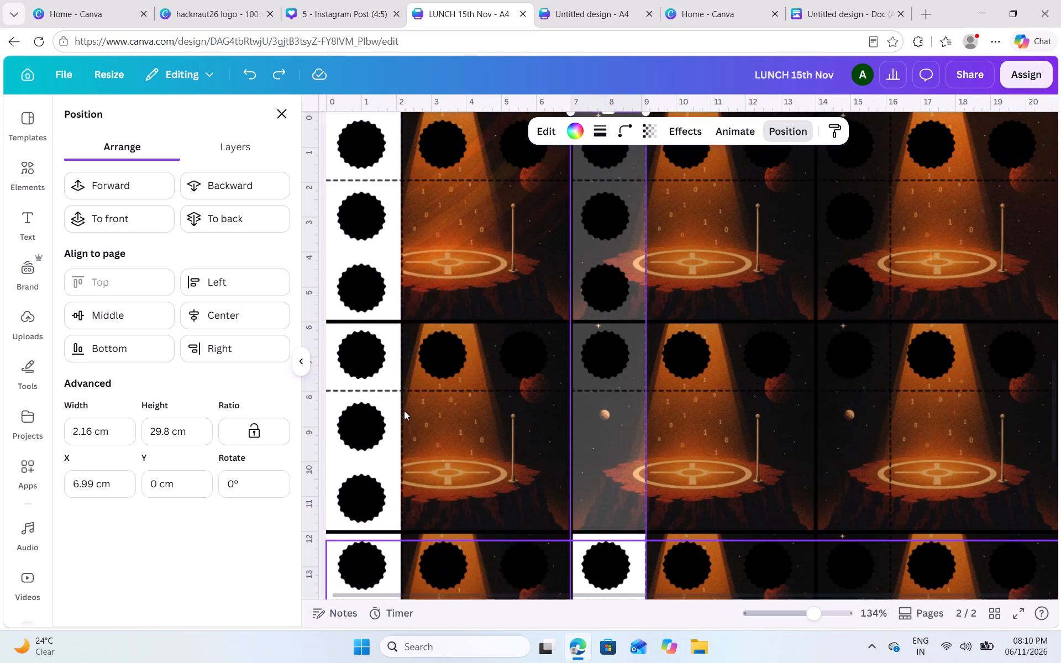
{"action": "left_click", "coordinate": [119, 219]}
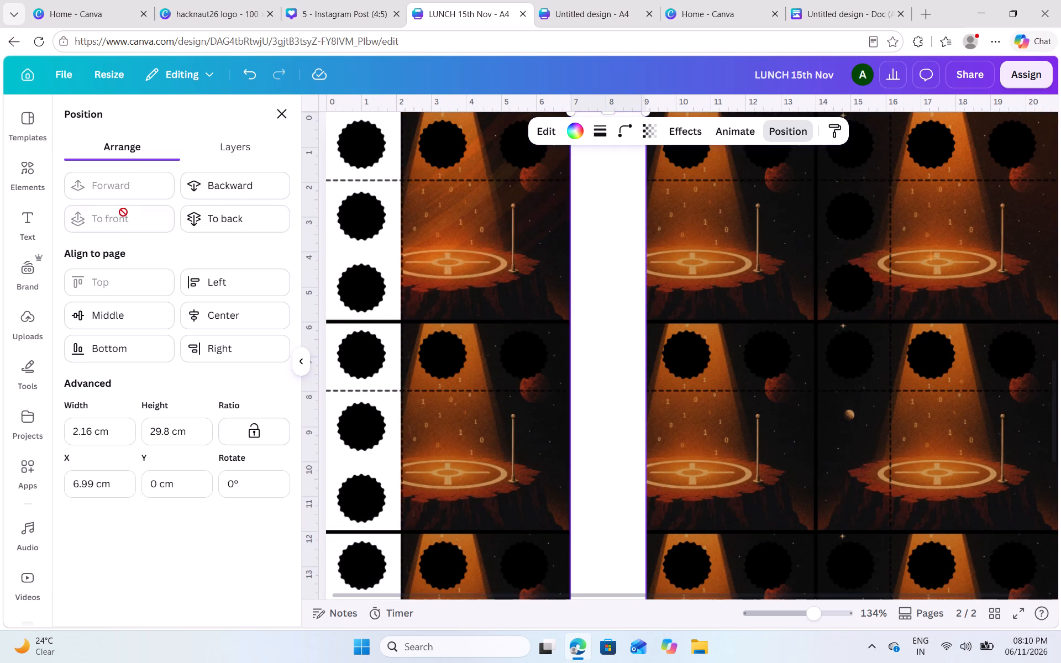
{"action": "left_click", "coordinate": [207, 192]}
{"action": "left_click", "coordinate": [207, 192]}
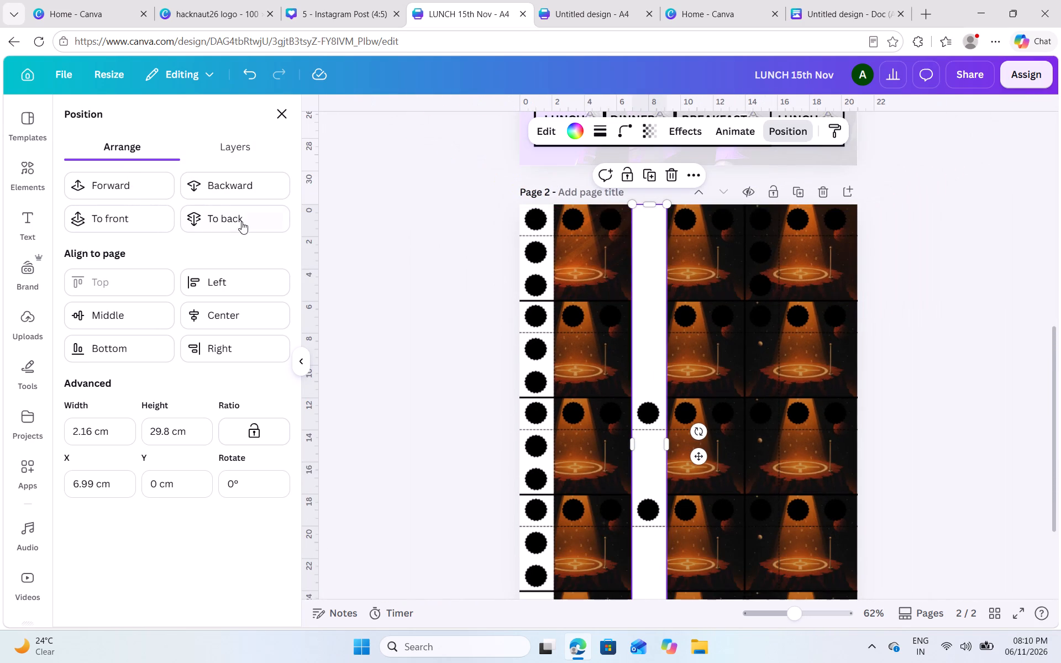
{"action": "left_click", "coordinate": [237, 182]}
{"action": "left_click", "coordinate": [237, 182]}
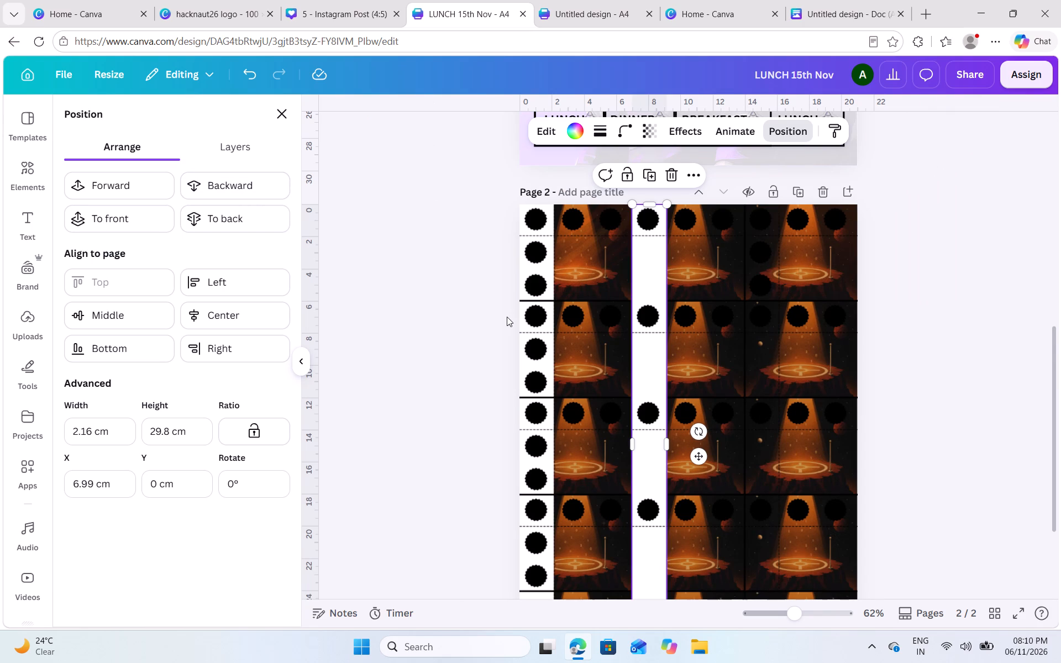
Reorder the second block's white strip in the layer stack to just above the original white strip, below the divider lines.
{"action": "scroll", "coordinate": [507, 317], "scroll_direction": "down", "scroll_amount": 3}
{"action": "double_click", "coordinate": [889, 372]}
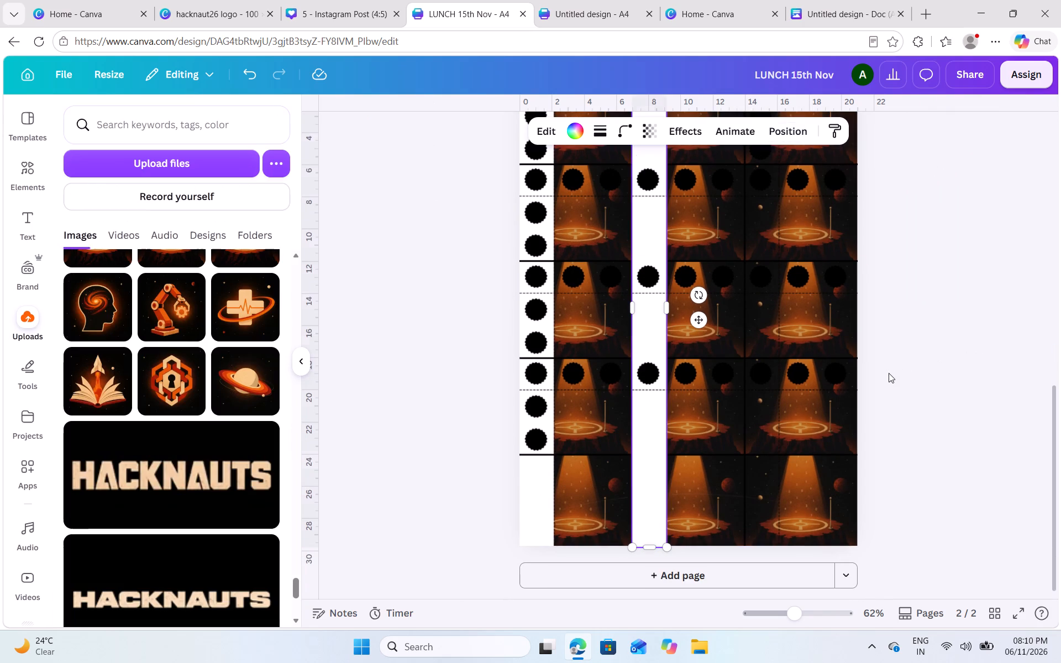
{"action": "left_click", "coordinate": [651, 525]}
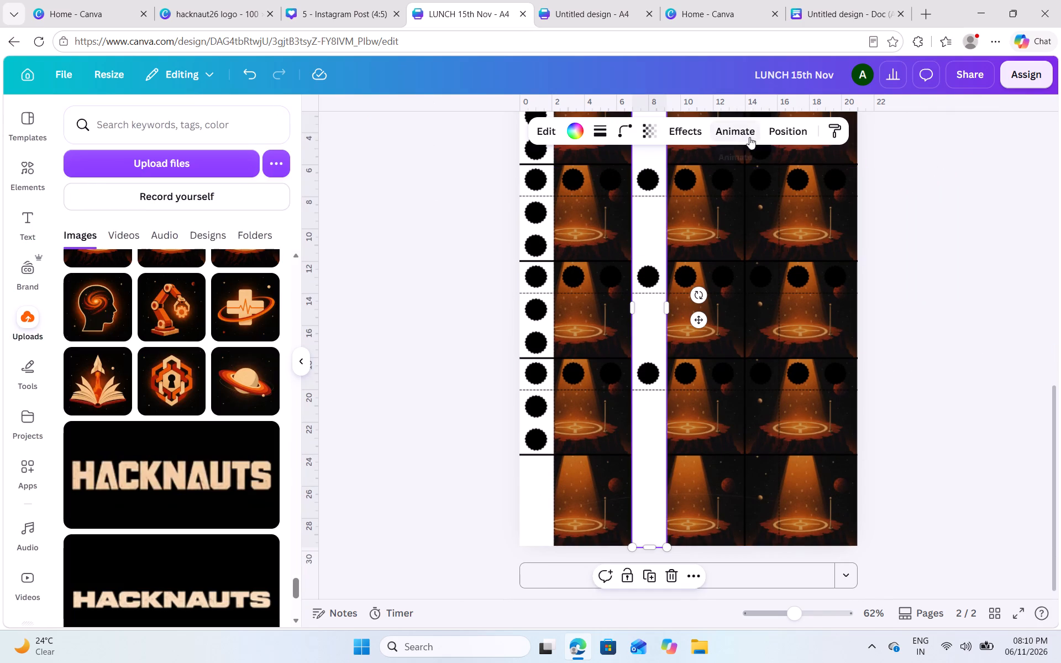
{"action": "left_click", "coordinate": [775, 132]}
{"action": "left_click", "coordinate": [274, 154]}
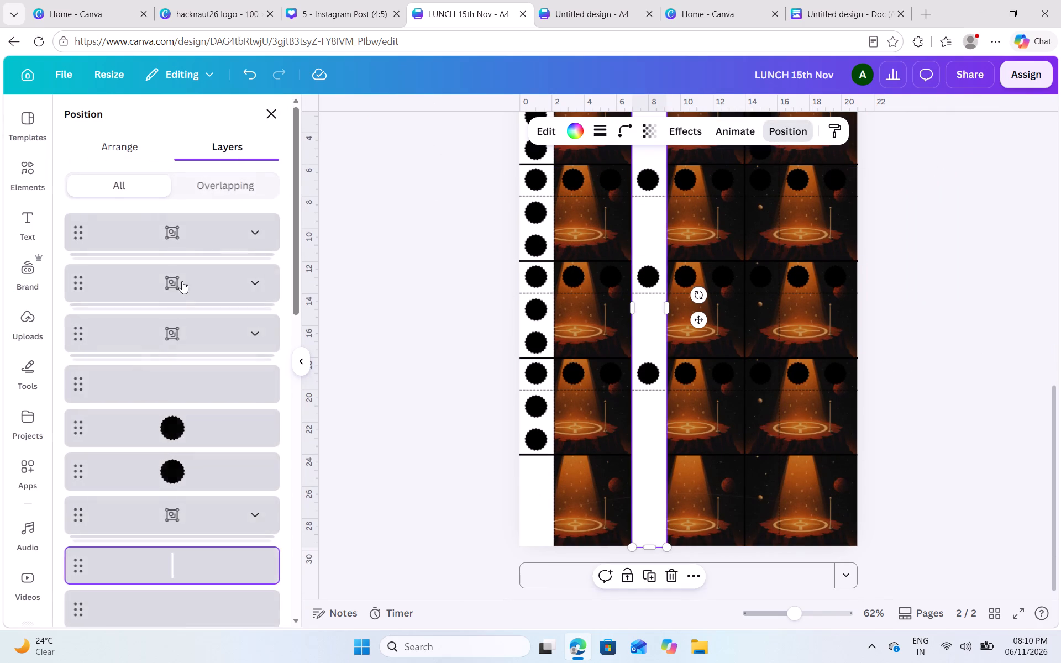
{"action": "scroll", "coordinate": [126, 426], "scroll_direction": "down", "scroll_amount": 3}
{"action": "left_click_drag", "start_coordinate": [77, 424], "coordinate": [78, 539]}
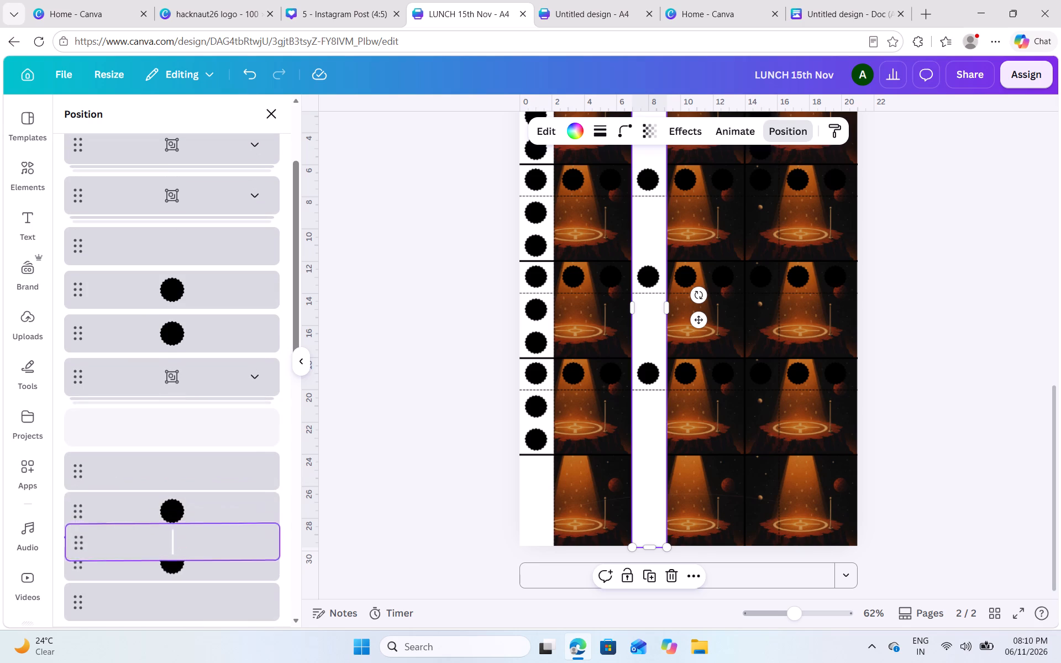
{"action": "left_click_drag", "start_coordinate": [78, 539], "coordinate": [55, 475]}
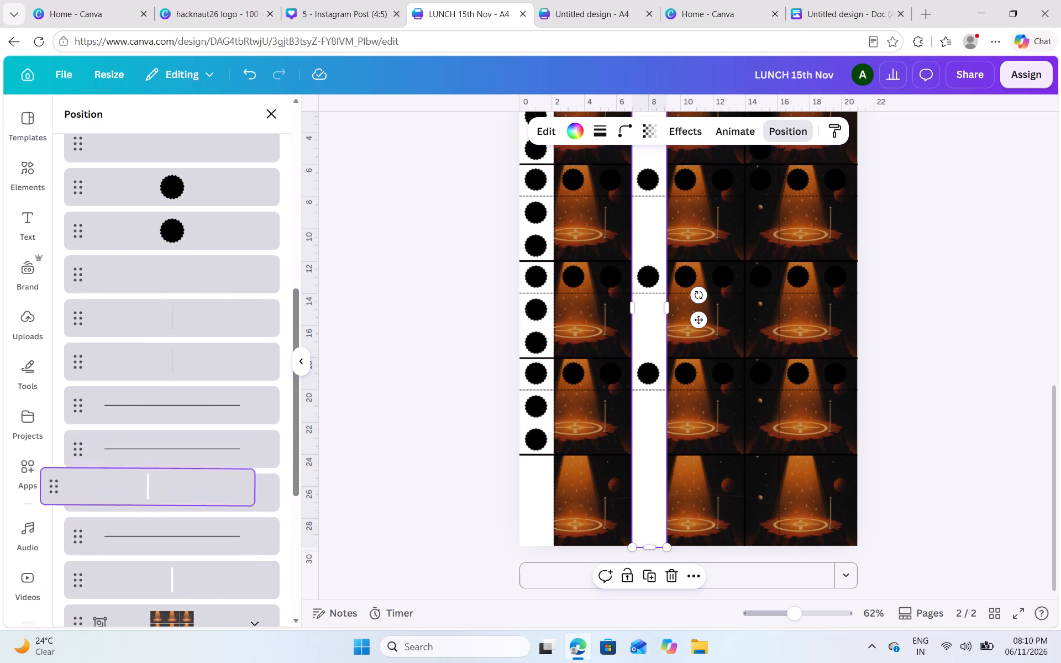
{"action": "left_click_drag", "start_coordinate": [55, 475], "coordinate": [69, 364]}
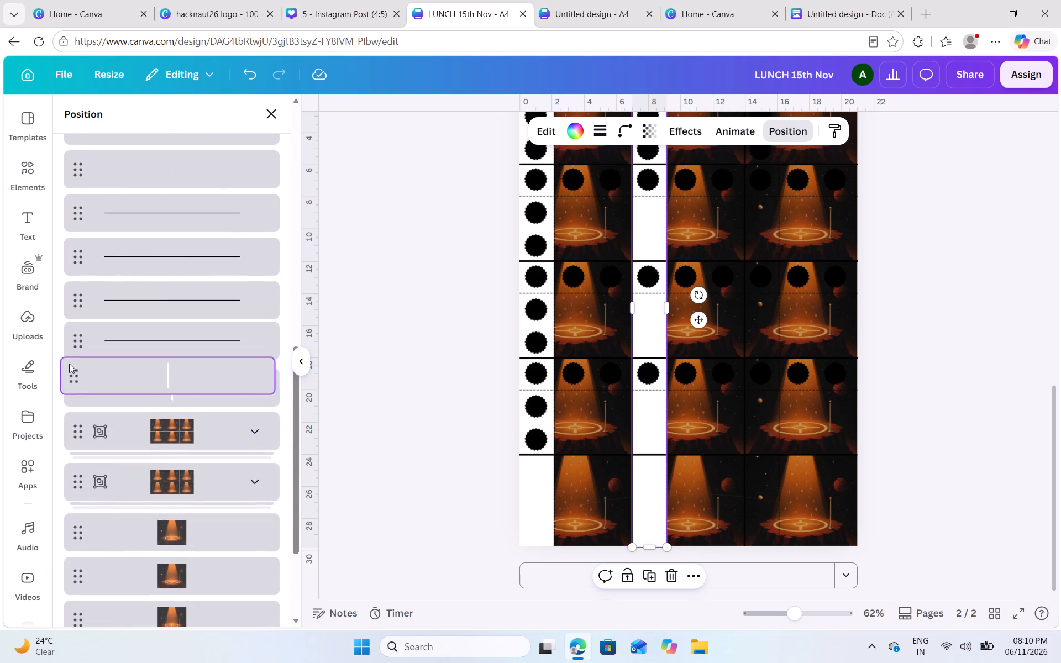
{"action": "double_click", "coordinate": [946, 314]}
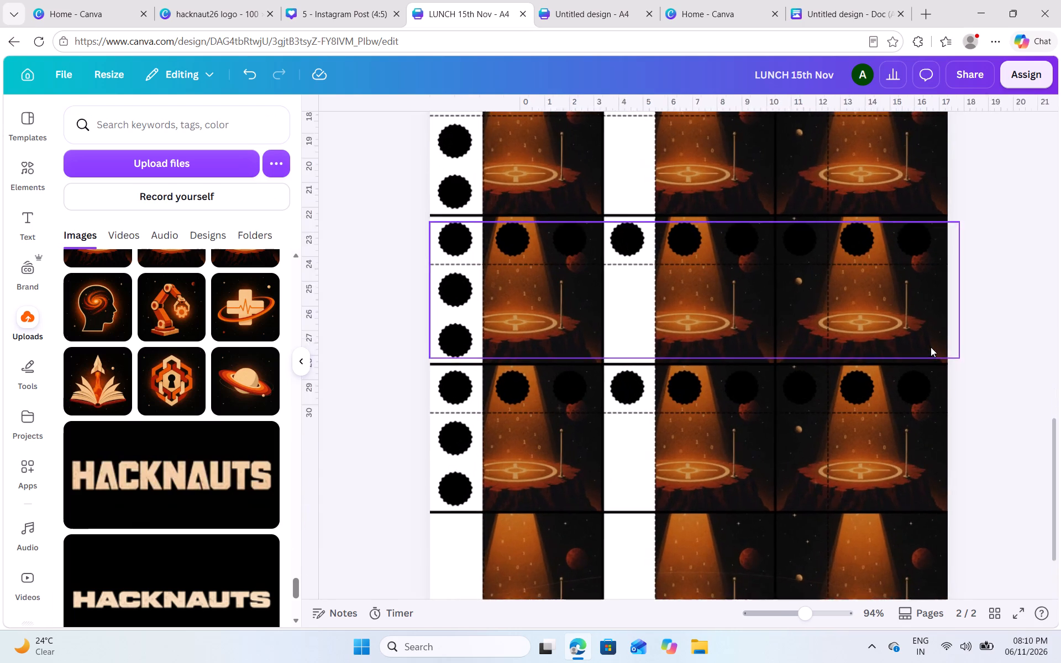
Duplicate the second block's white strip and place the copy over the third block's first badge column, at X 14.04 cm and Y -0.1 cm.
{"action": "scroll", "coordinate": [931, 347], "scroll_direction": "up", "scroll_amount": 3}
{"action": "scroll", "coordinate": [870, 355], "scroll_direction": "up", "scroll_amount": 1}
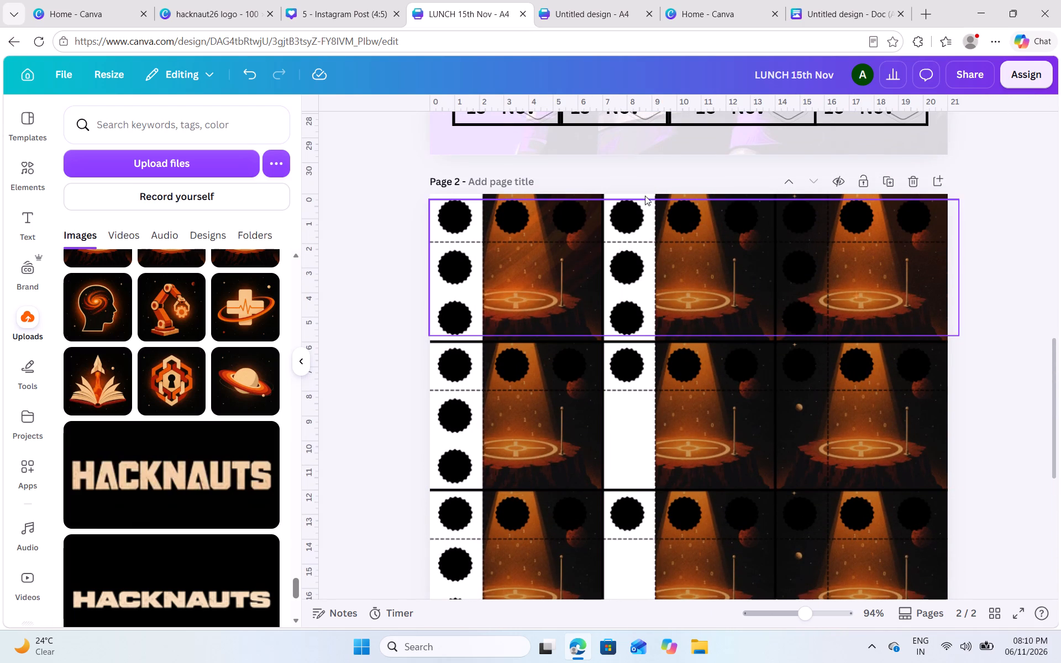
{"action": "left_click", "coordinate": [645, 199]}
{"action": "left_click", "coordinate": [644, 196]}
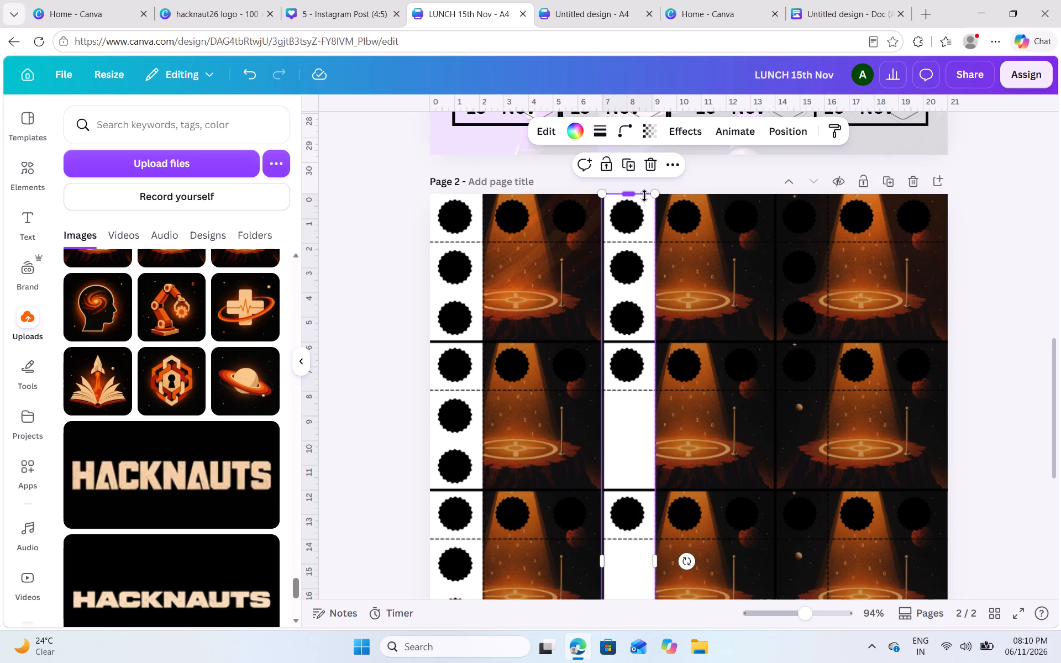
{"action": "key", "text": "ctrl+c"}
{"action": "key", "text": "ctrl+v"}
{"action": "left_click_drag", "start_coordinate": [638, 290], "coordinate": [670, 290]}
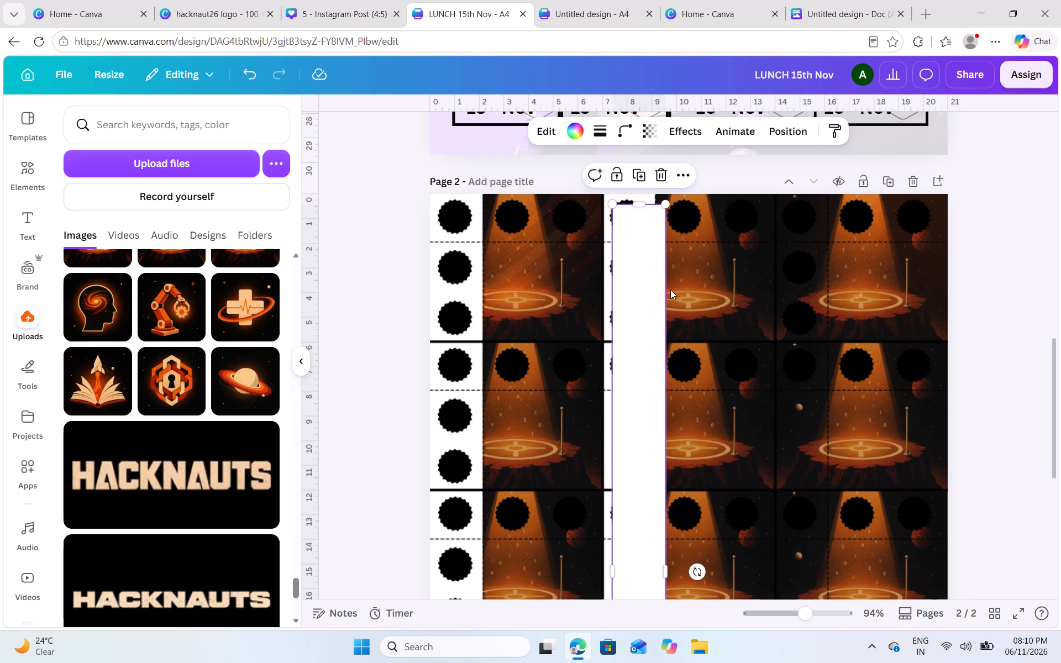
{"action": "left_click_drag", "start_coordinate": [670, 290], "coordinate": [802, 276]}
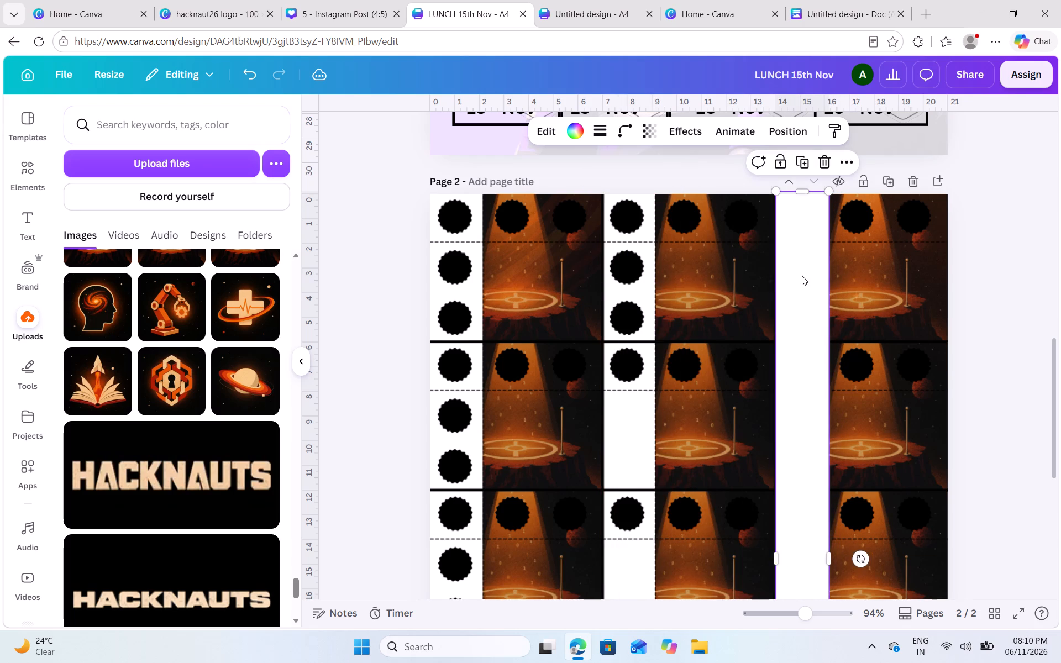
Send the third block's strip to the back, and bring it forward until it sits above the cell images but beneath the badges.
{"action": "scroll", "coordinate": [802, 276], "scroll_direction": "down", "scroll_amount": 5}
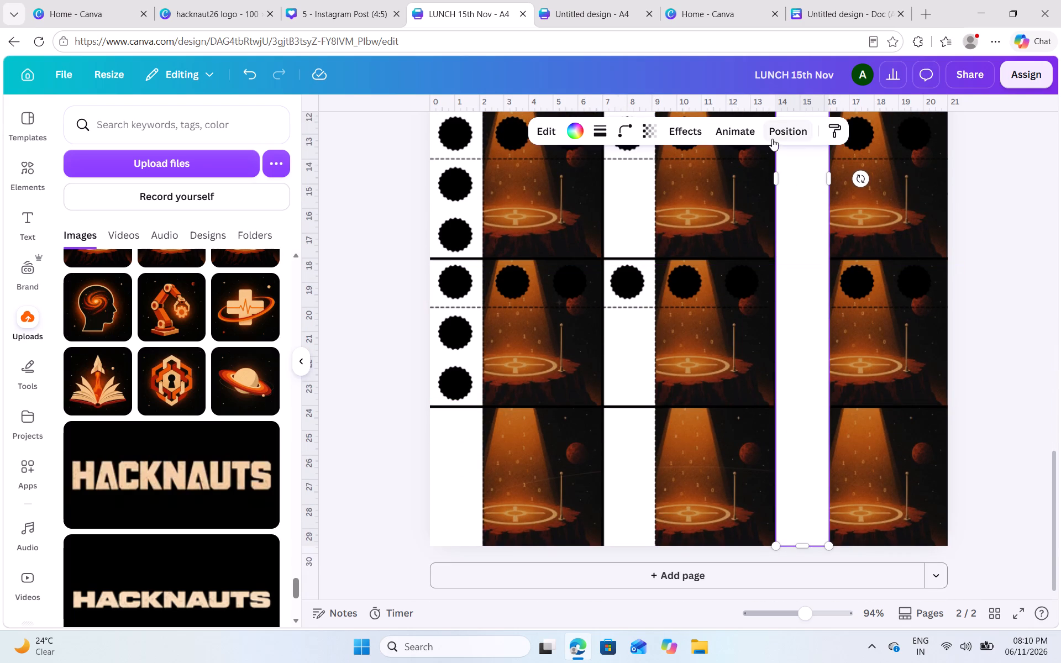
{"action": "left_click", "coordinate": [780, 135]}
{"action": "left_click", "coordinate": [162, 149]}
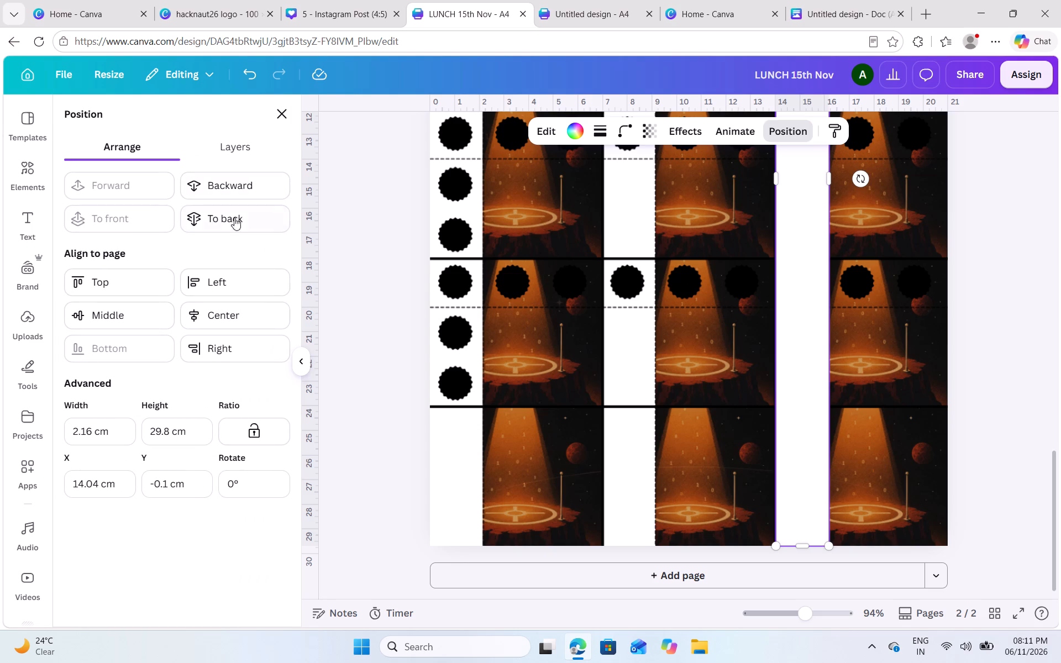
{"action": "left_click", "coordinate": [231, 214]}
{"action": "triple_click", "coordinate": [145, 185]}
{"action": "left_click", "coordinate": [145, 185]}
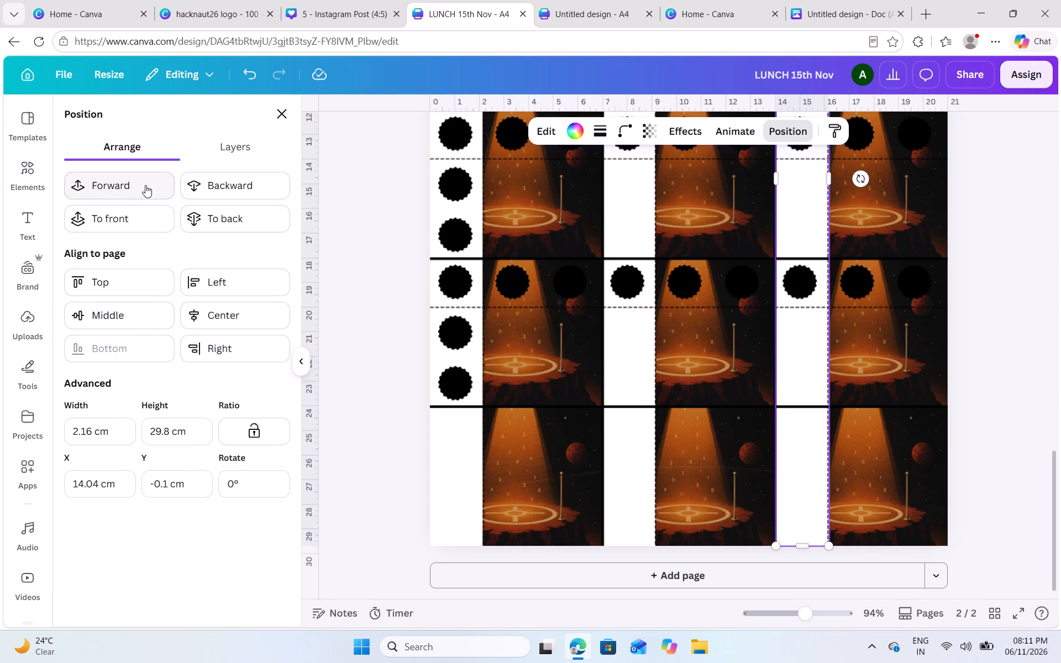
{"action": "scroll", "coordinate": [769, 324], "scroll_direction": "up", "scroll_amount": 5}
{"action": "scroll", "coordinate": [1029, 467], "scroll_direction": "down", "scroll_amount": 1}
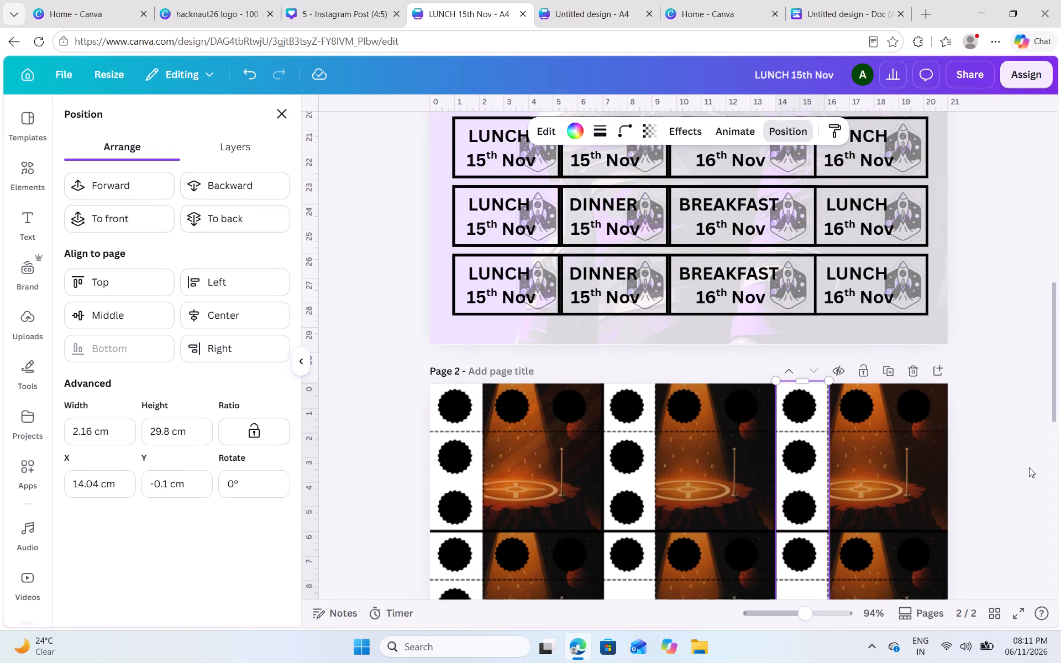
{"action": "scroll", "coordinate": [1029, 467], "scroll_direction": "down", "scroll_amount": 2}
{"action": "double_click", "coordinate": [1007, 465]}
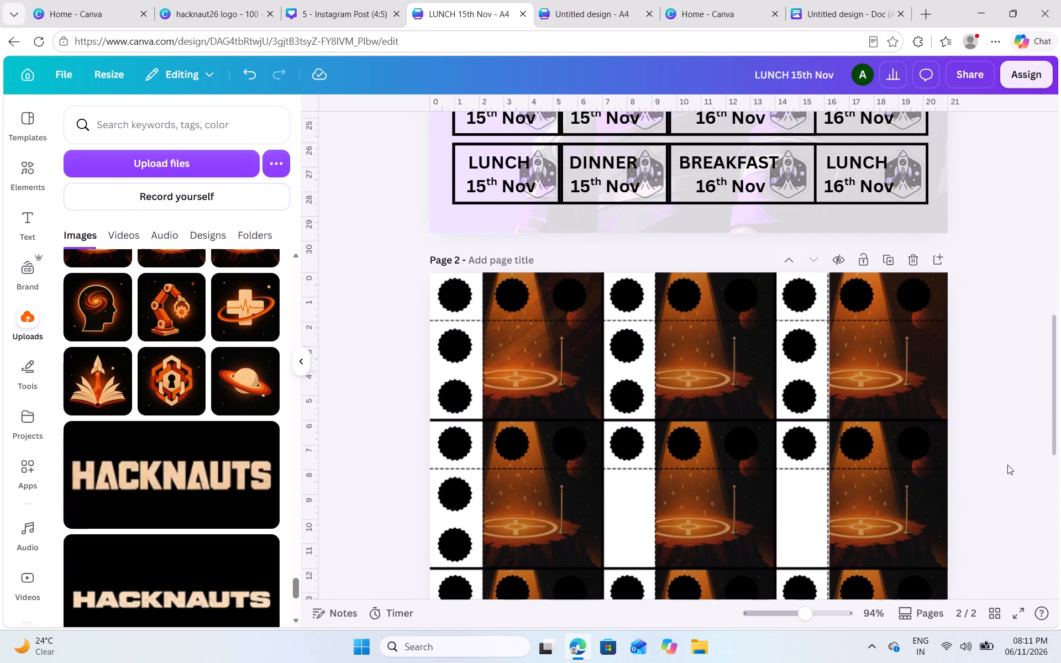
Narrow the third block's white strip to about 2.1 cm so its inner edge meets the dashed vertical line.
{"action": "left_click", "coordinate": [847, 528]}
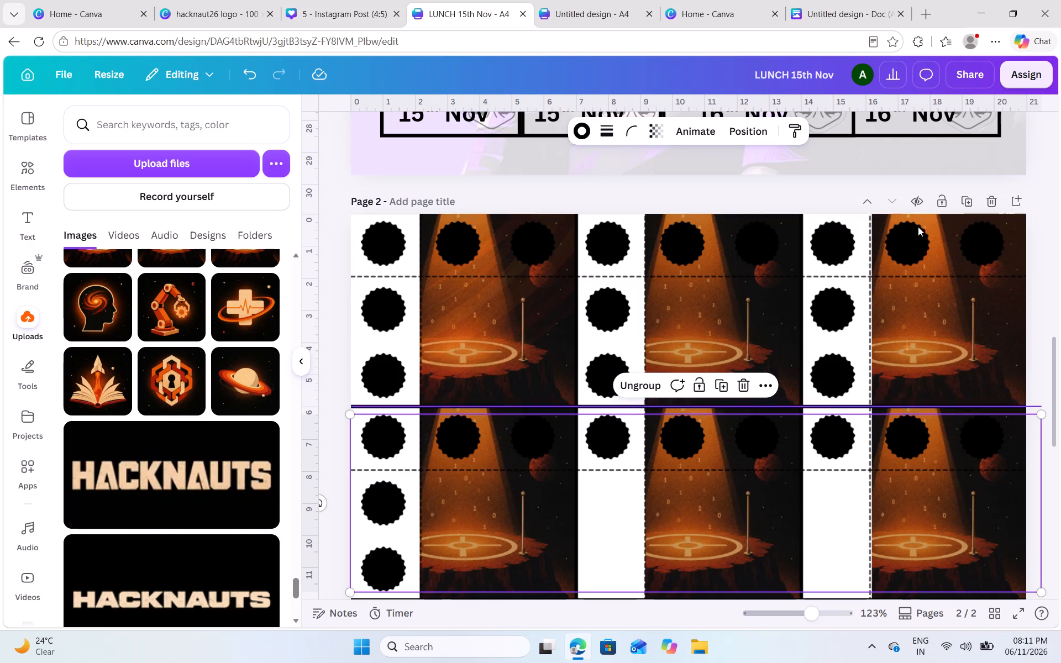
{"action": "left_click", "coordinate": [859, 217]}
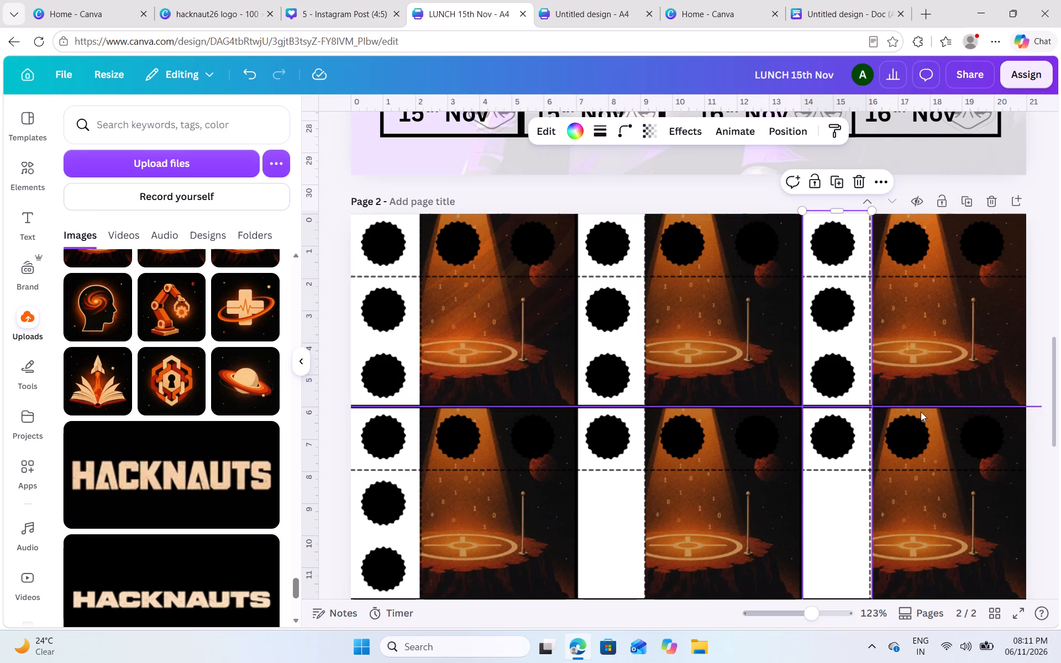
{"action": "scroll", "coordinate": [921, 412], "scroll_direction": "down", "scroll_amount": 2}
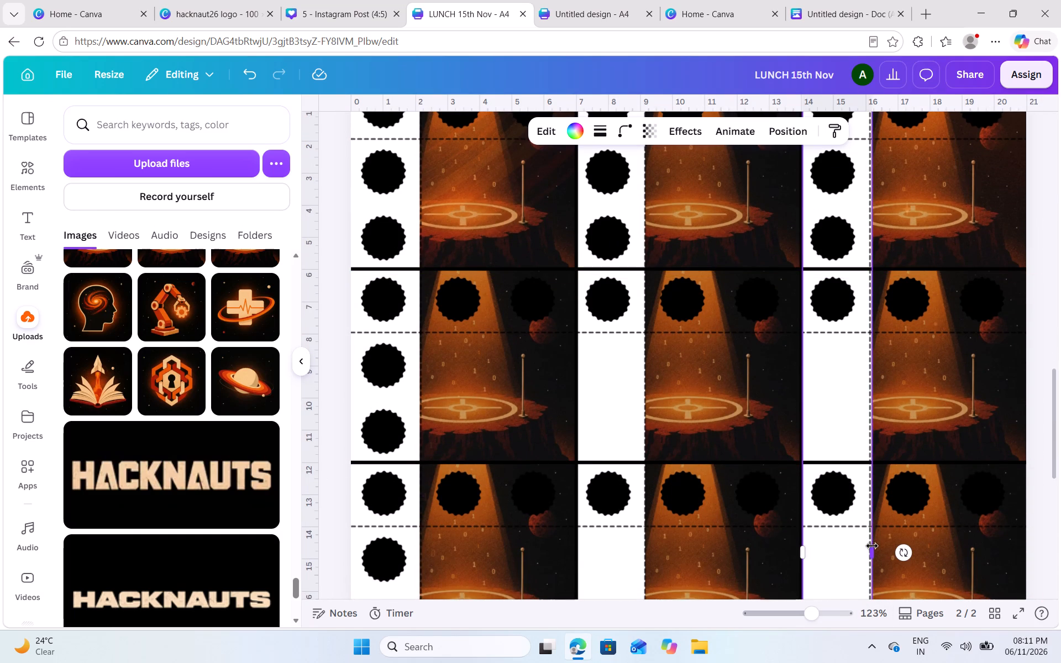
{"action": "left_click", "coordinate": [872, 554]}
{"action": "left_click", "coordinate": [1038, 455]}
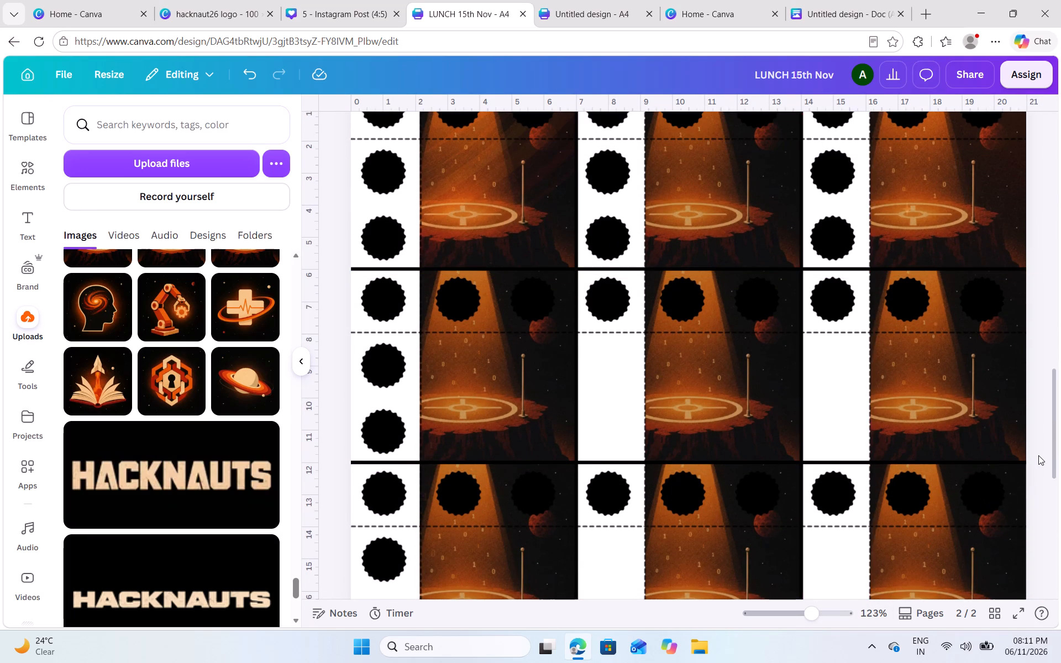
Duplicate the third block's white strip and rotate the copy to 90° to make a horizontal band.
{"action": "scroll", "coordinate": [879, 455], "scroll_direction": "down", "scroll_amount": 1}
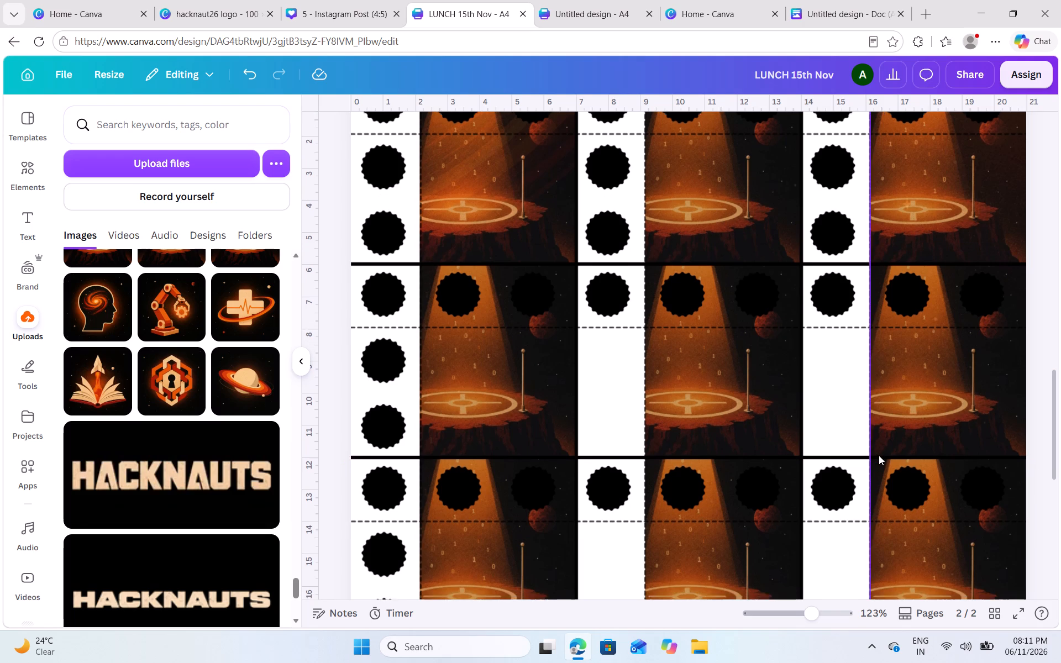
{"action": "scroll", "coordinate": [879, 455], "scroll_direction": "down", "scroll_amount": 6}
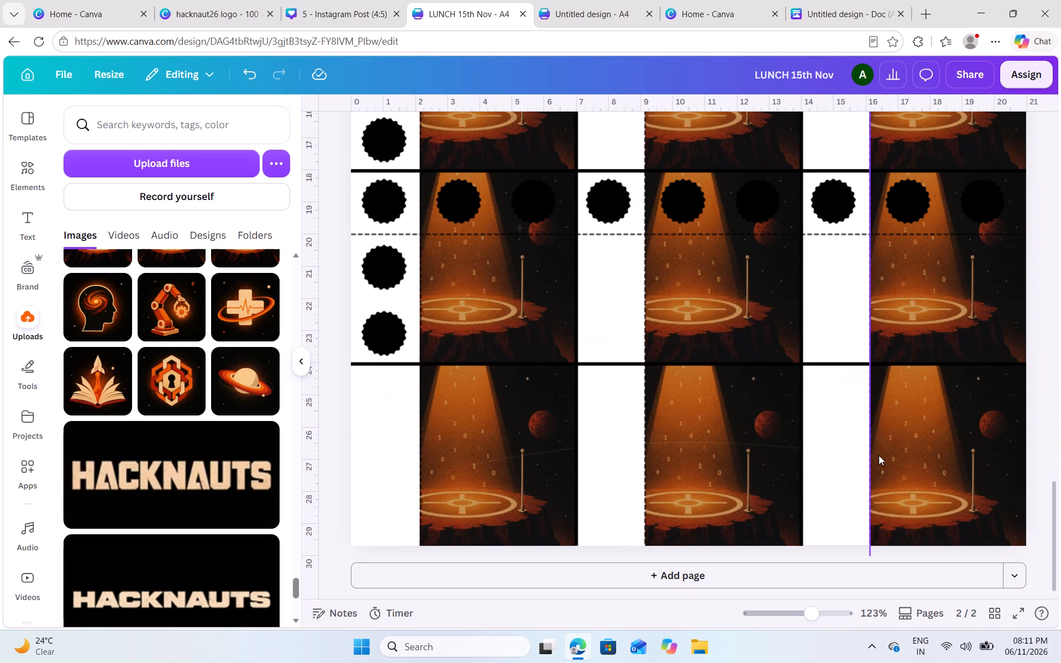
{"action": "left_click", "coordinate": [826, 506]}
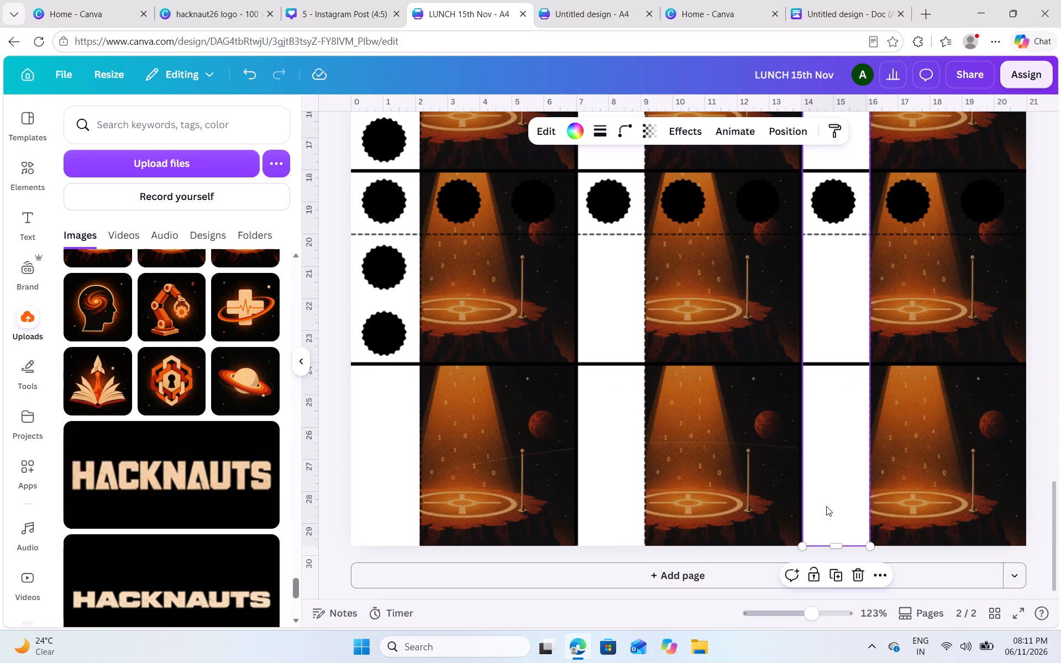
{"action": "key", "text": "ctrl+c"}
{"action": "key", "text": "ctrl+v"}
{"action": "scroll", "coordinate": [870, 430], "scroll_direction": "up", "scroll_amount": 2}
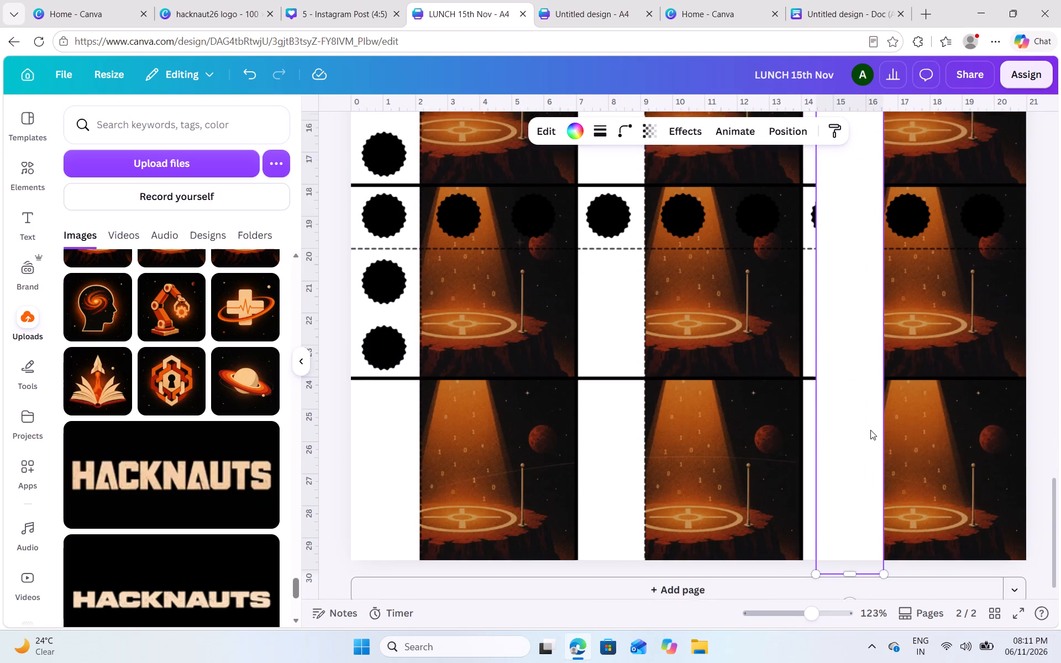
{"action": "scroll", "coordinate": [870, 430], "scroll_direction": "up", "scroll_amount": 3}
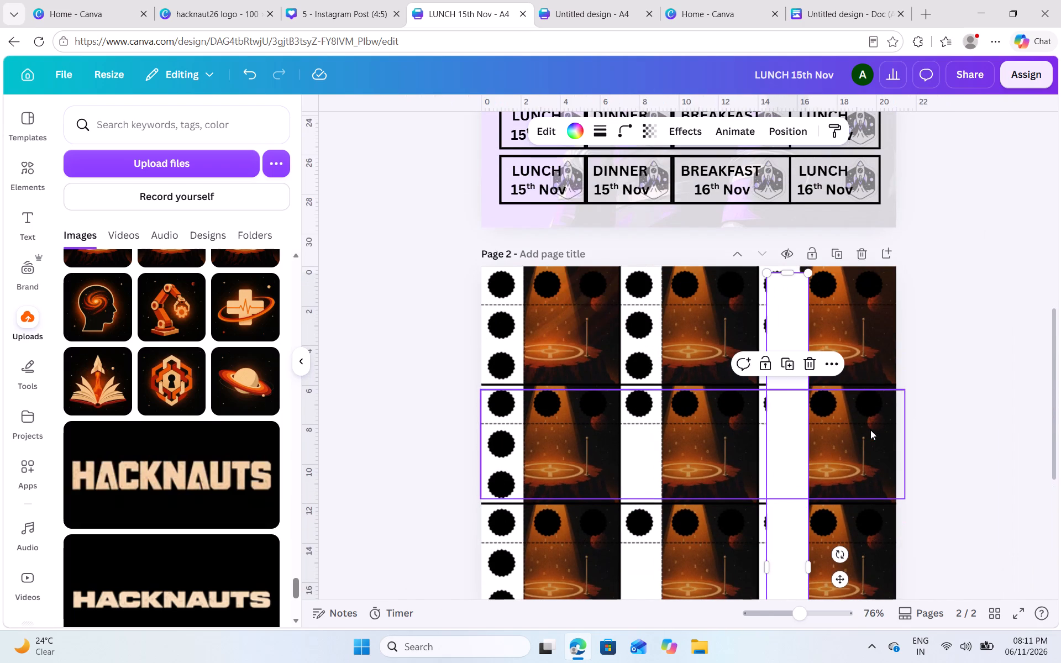
{"action": "left_click", "coordinate": [778, 126]}
{"action": "left_click", "coordinate": [259, 482]}
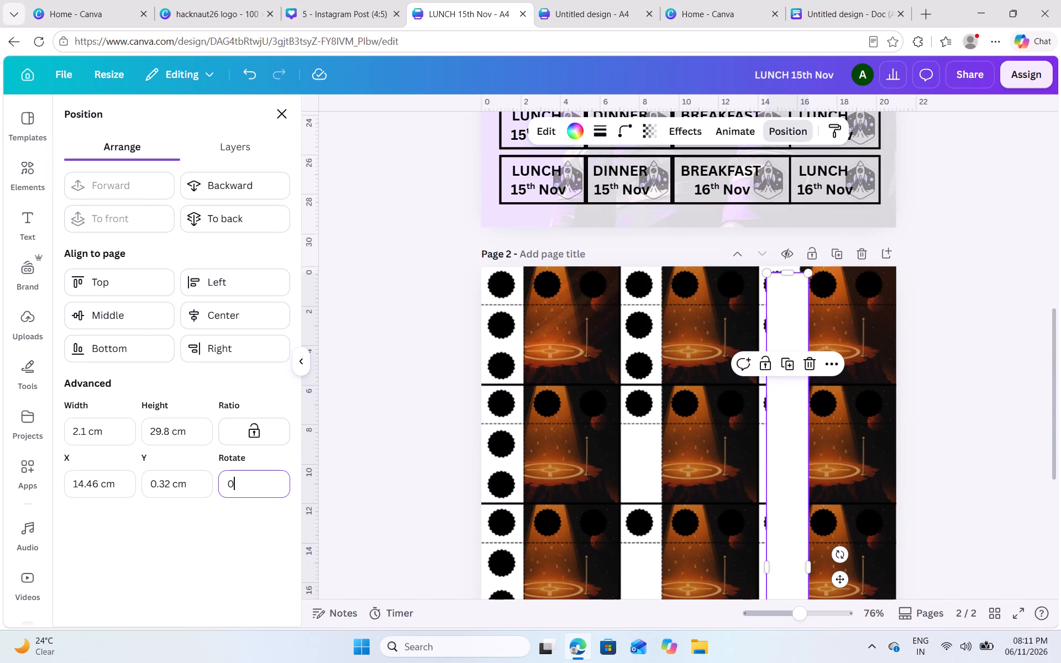
{"action": "key", "text": "Left"}
{"action": "key", "text": "9"}
{"action": "key", "text": "Return"}
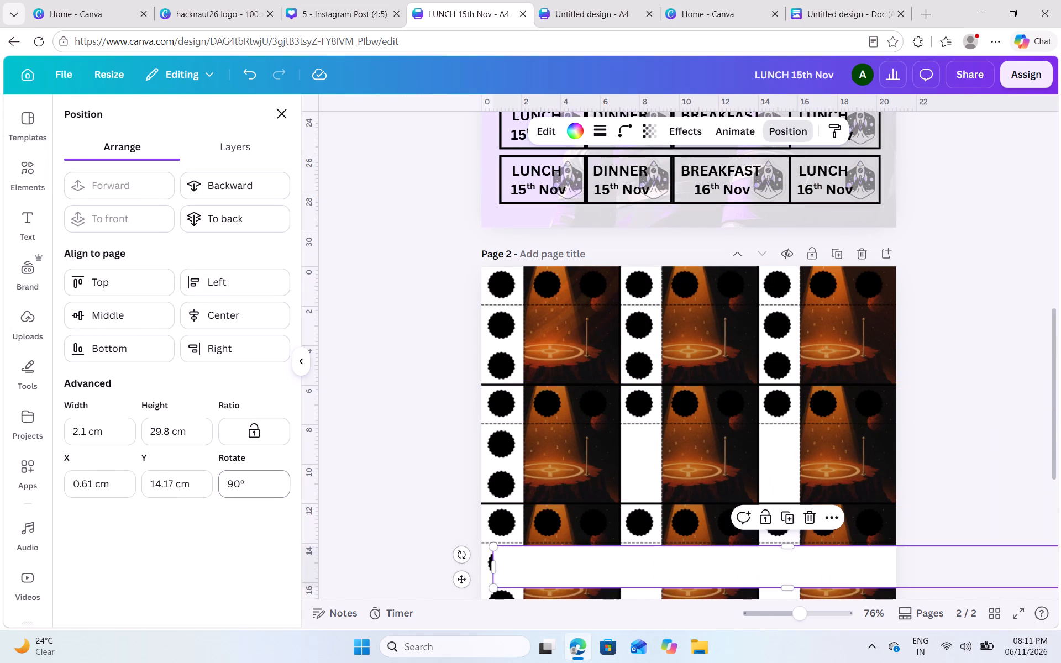
Shorten the horizontal strip to 20.98 cm and lay it across the first badge row from the page's left edge, at X 0 cm.
{"action": "scroll", "coordinate": [259, 482], "scroll_direction": "down", "scroll_amount": 2}
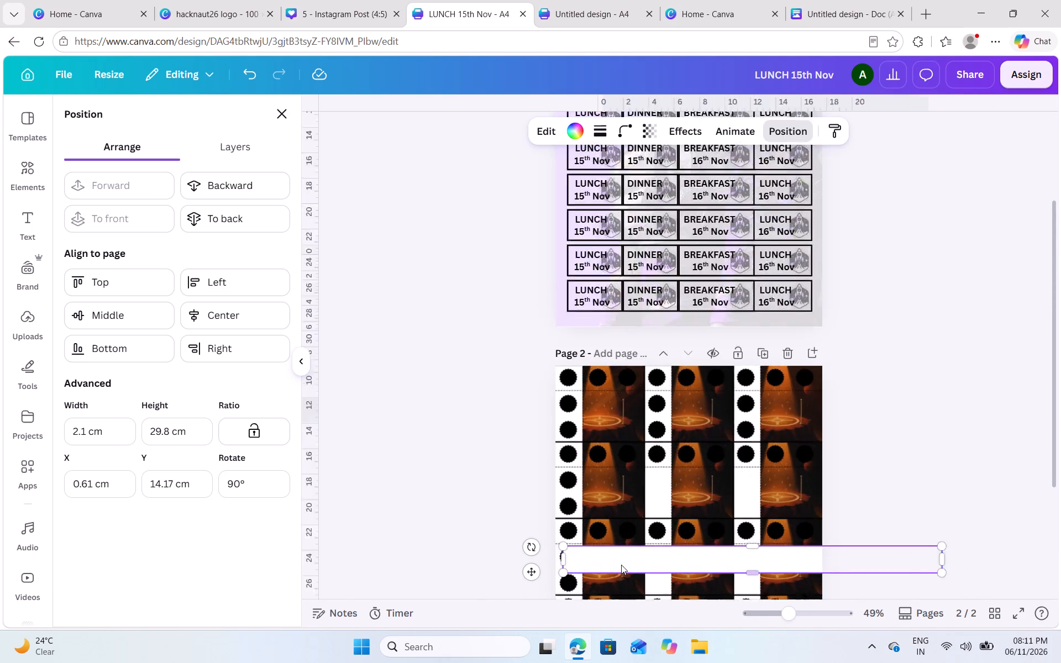
{"action": "left_click_drag", "start_coordinate": [434, 555], "coordinate": [681, 568]}
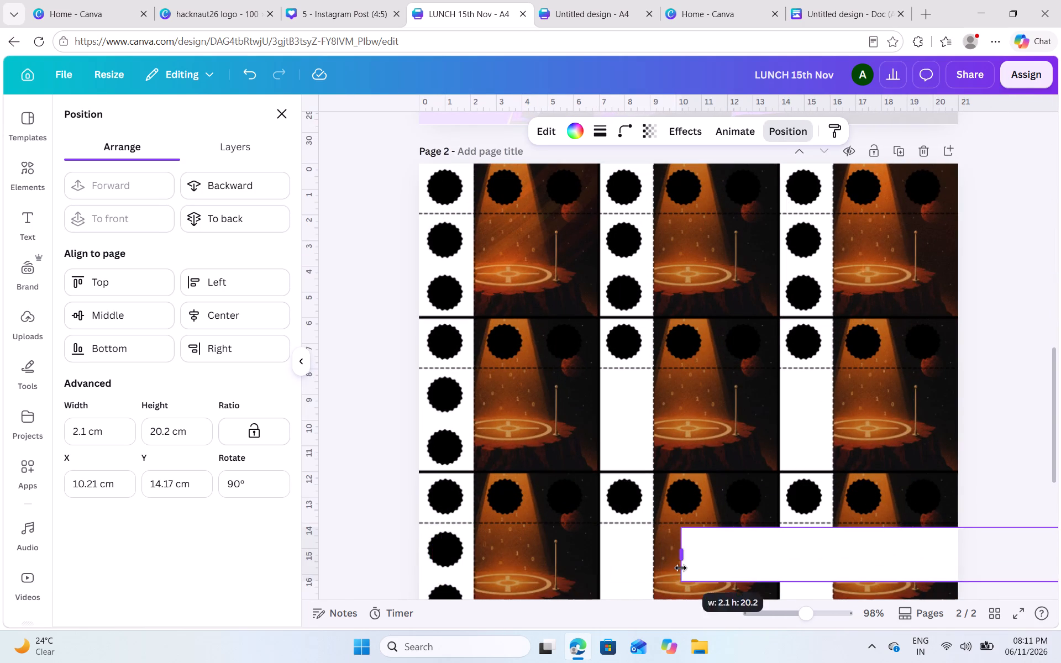
{"action": "left_click_drag", "start_coordinate": [887, 555], "coordinate": [649, 175]}
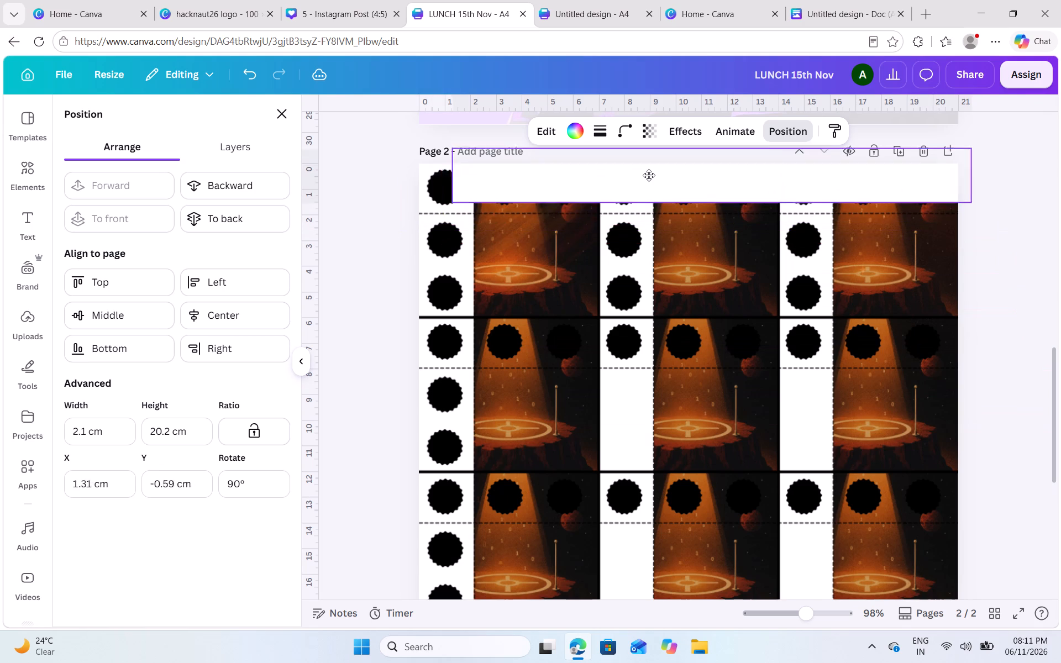
{"action": "left_click_drag", "start_coordinate": [649, 175], "coordinate": [625, 188]}
{"action": "left_click_drag", "start_coordinate": [937, 186], "coordinate": [954, 186]}
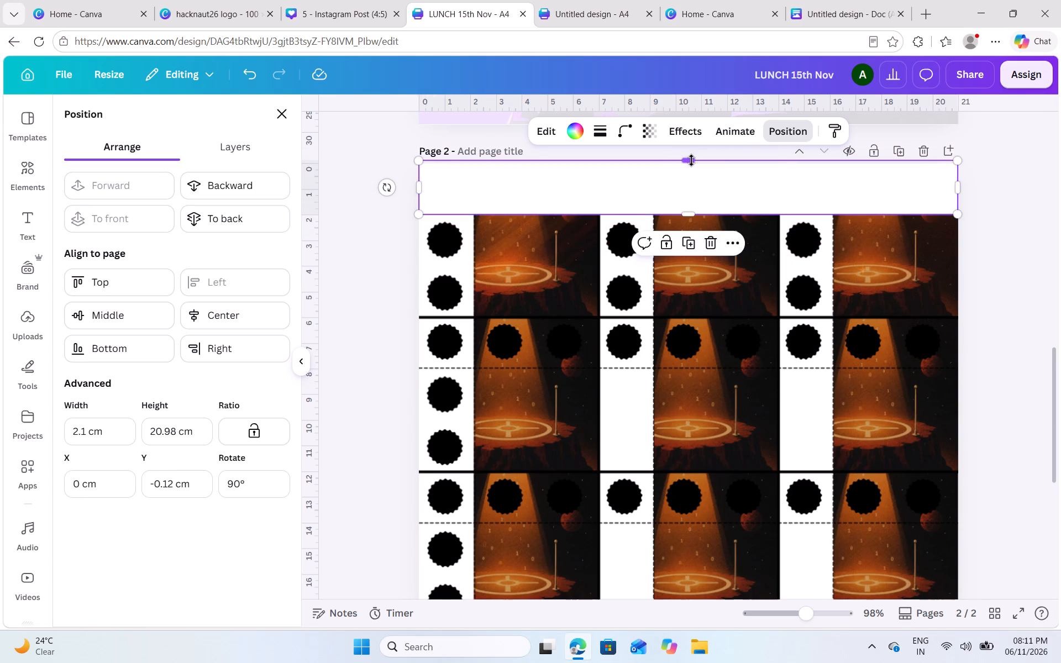
Trim the horizontal strip's thickness to 1.98 cm so it starts at the page's top edge, and nudge it up and back down.
{"action": "left_click", "coordinate": [691, 160]}
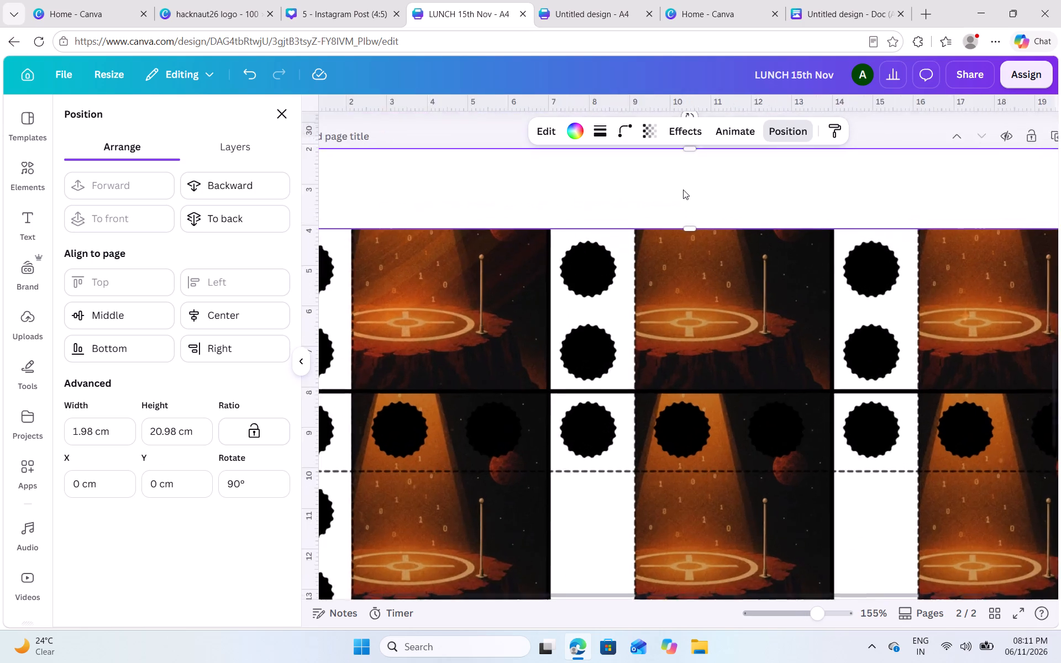
{"action": "scroll", "coordinate": [683, 190], "scroll_direction": "right", "scroll_amount": 5}
{"action": "left_click", "coordinate": [643, 330]}
{"action": "left_click", "coordinate": [651, 219]}
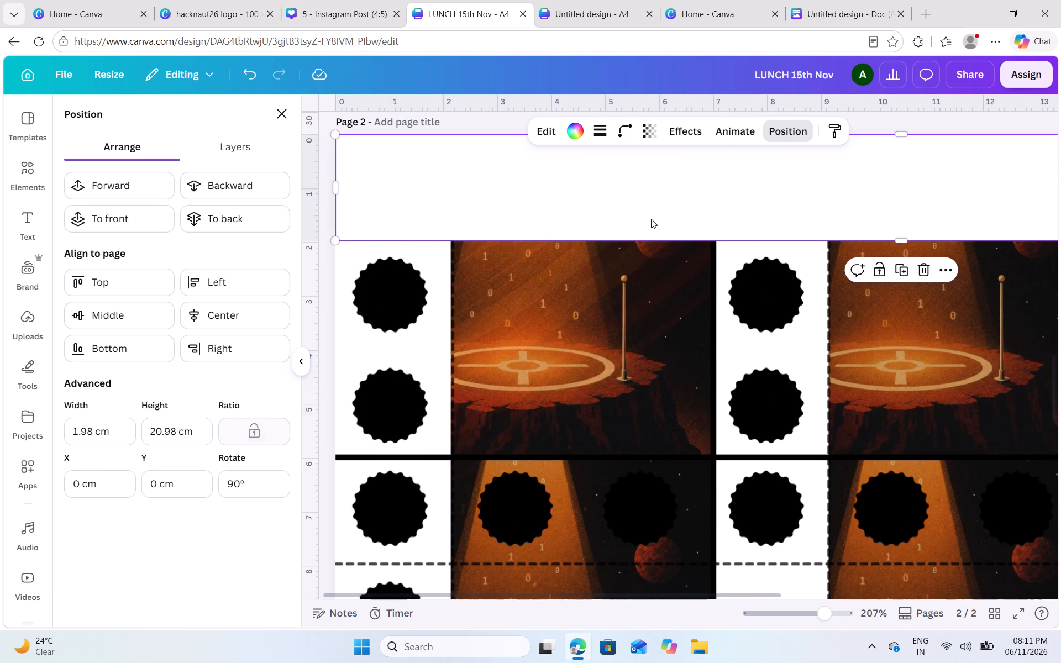
{"action": "key", "text": "Up"}
{"action": "key", "text": "Down"}
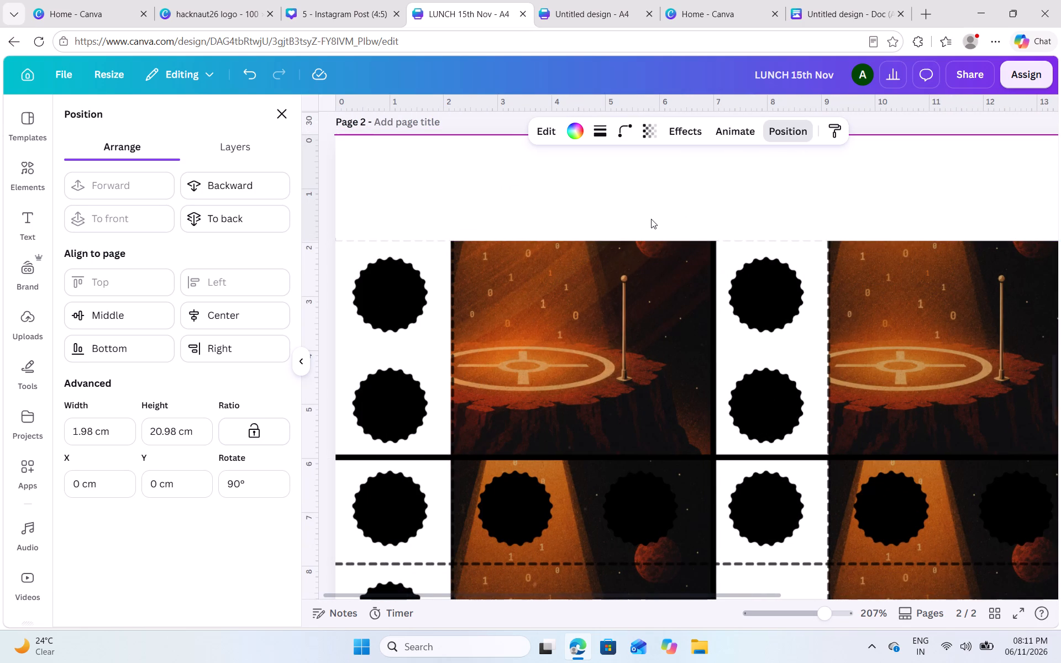
Send the horizontal white strip backward until it lies behind the first row of black badges.
{"action": "left_click", "coordinate": [207, 190]}
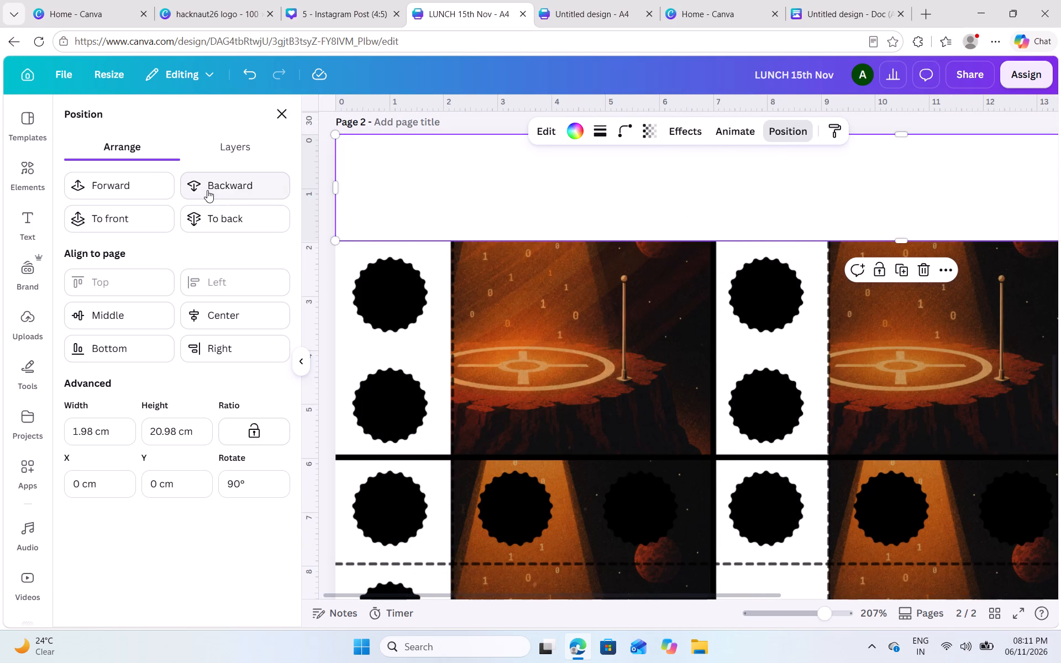
{"action": "left_click", "coordinate": [215, 190]}
{"action": "scroll", "coordinate": [359, 216], "scroll_direction": "up", "scroll_amount": 1}
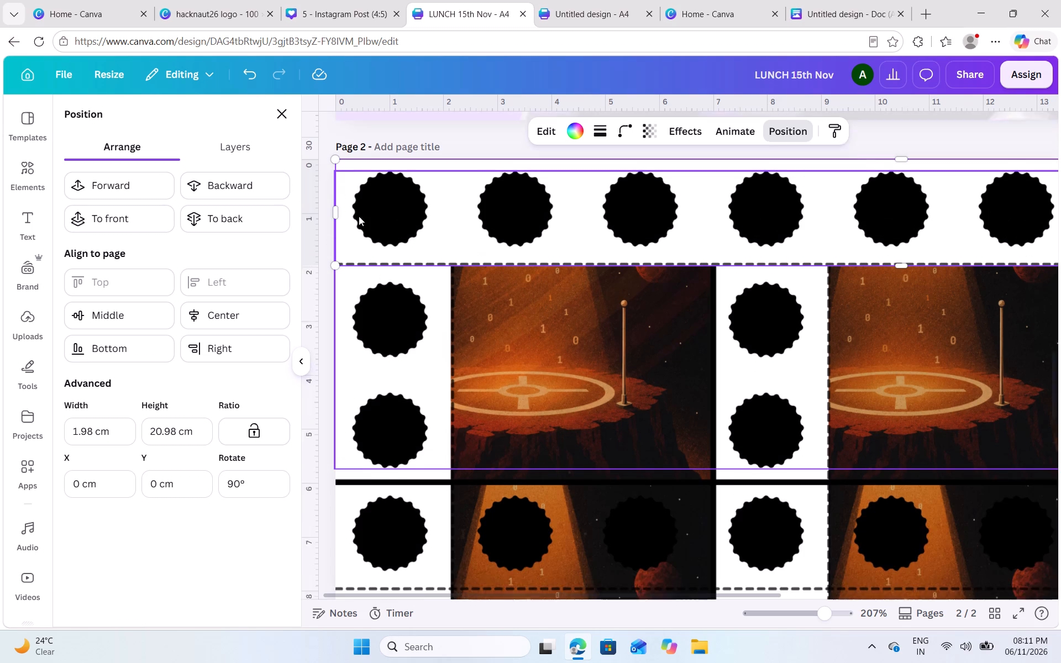
{"action": "scroll", "coordinate": [359, 216], "scroll_direction": "up", "scroll_amount": 1}
Shift the first-row white strip so it reaches the page's right edge, placing it at X 0.08 cm and Y 0 cm.
{"action": "left_click_drag", "start_coordinate": [591, 209], "coordinate": [593, 204]}
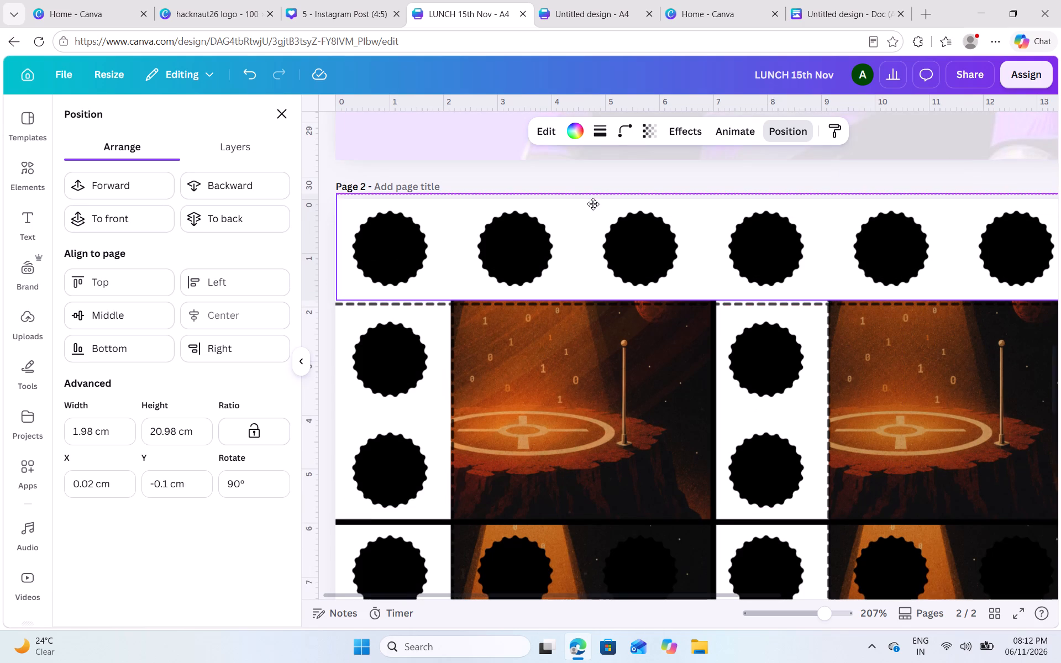
{"action": "left_click_drag", "start_coordinate": [593, 204], "coordinate": [585, 207]}
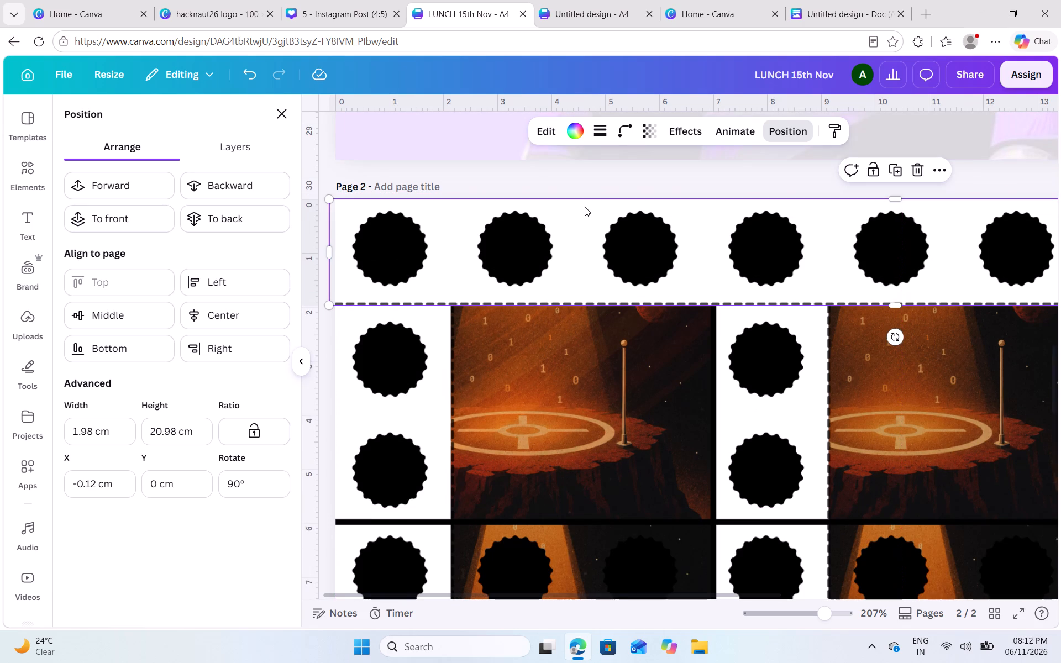
{"action": "left_click", "coordinate": [548, 173]}
{"action": "left_click", "coordinate": [568, 177]}
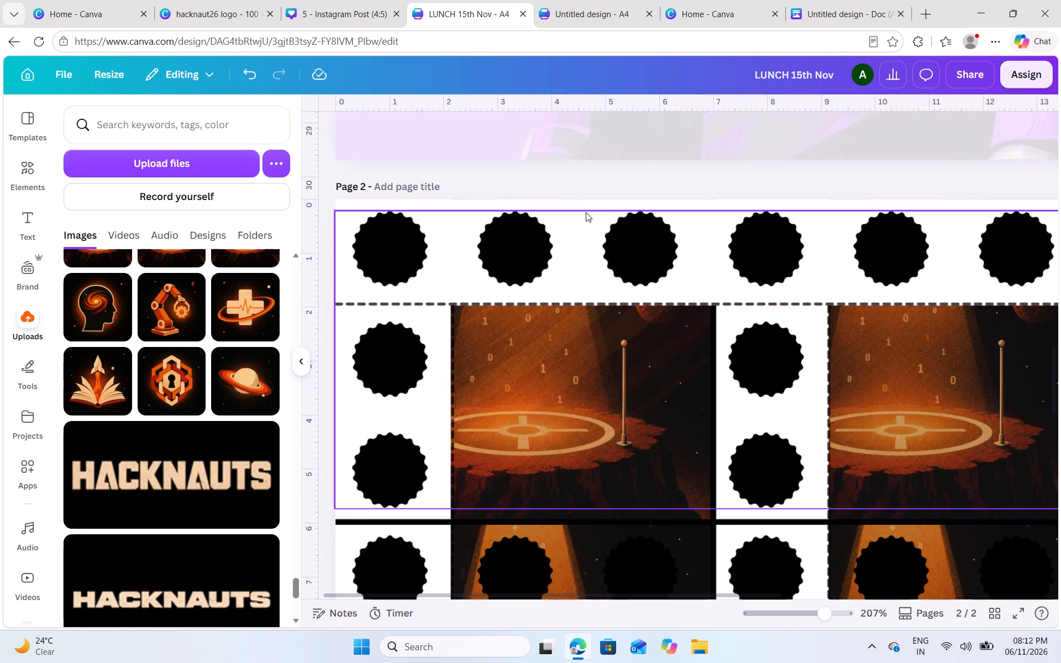
{"action": "left_click", "coordinate": [586, 215]}
{"action": "left_click", "coordinate": [576, 204]}
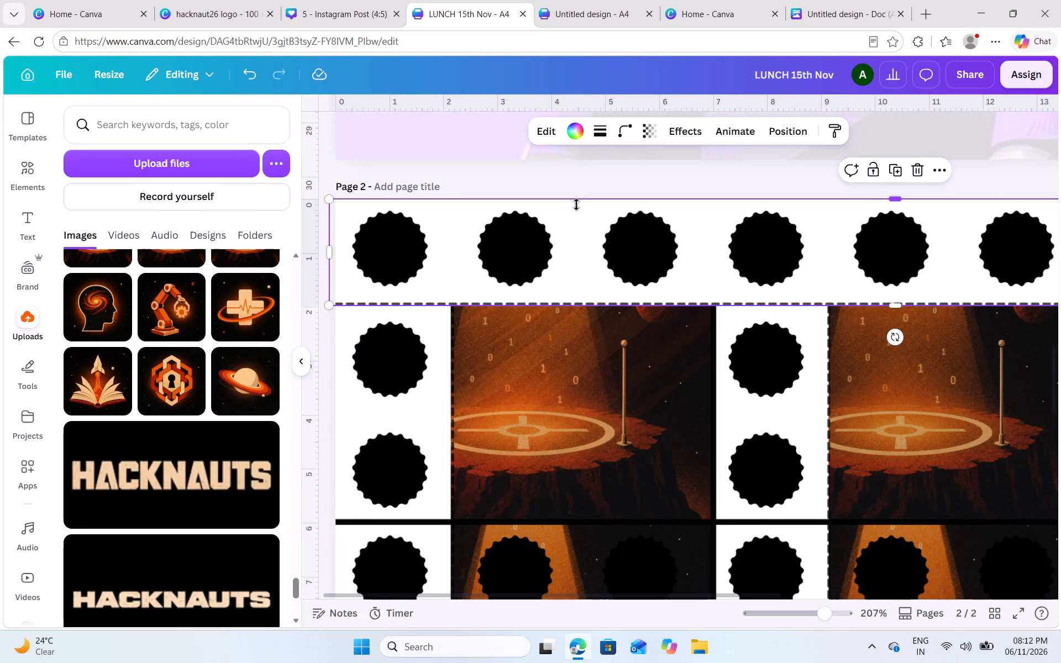
{"action": "key", "text": "Up"}
{"action": "key", "text": "Down"}
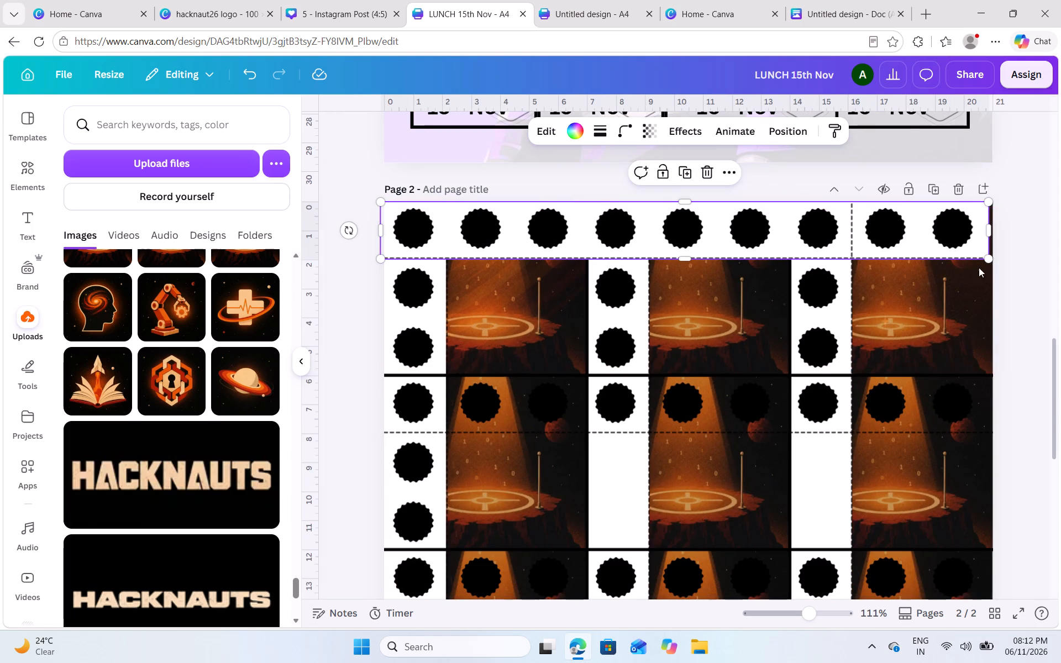
{"action": "key", "text": "Right"}
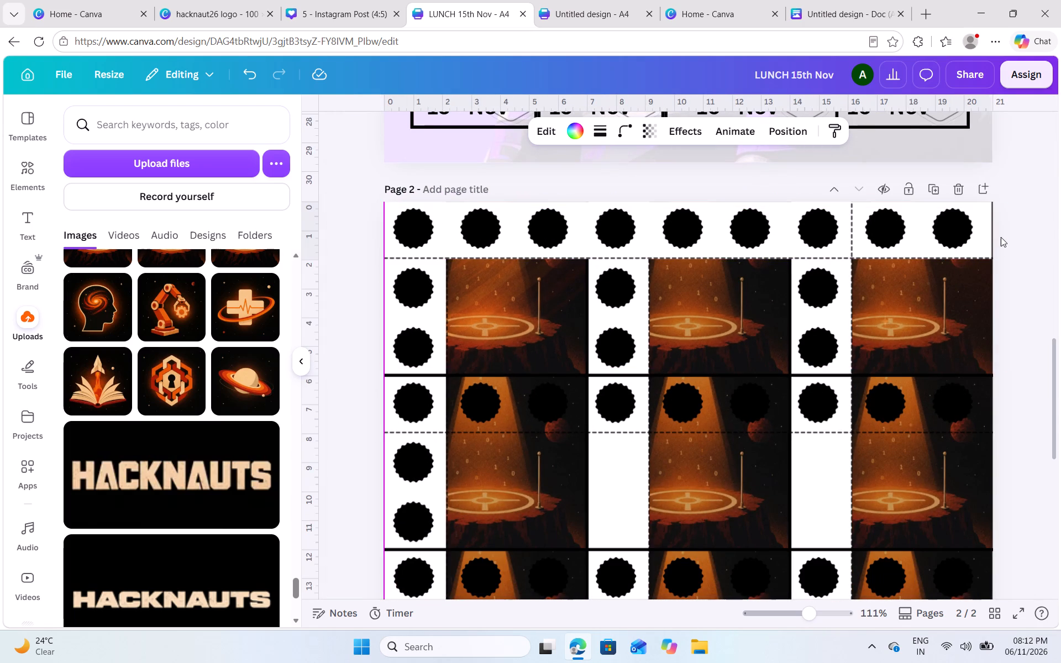
{"action": "key", "text": "Right"}
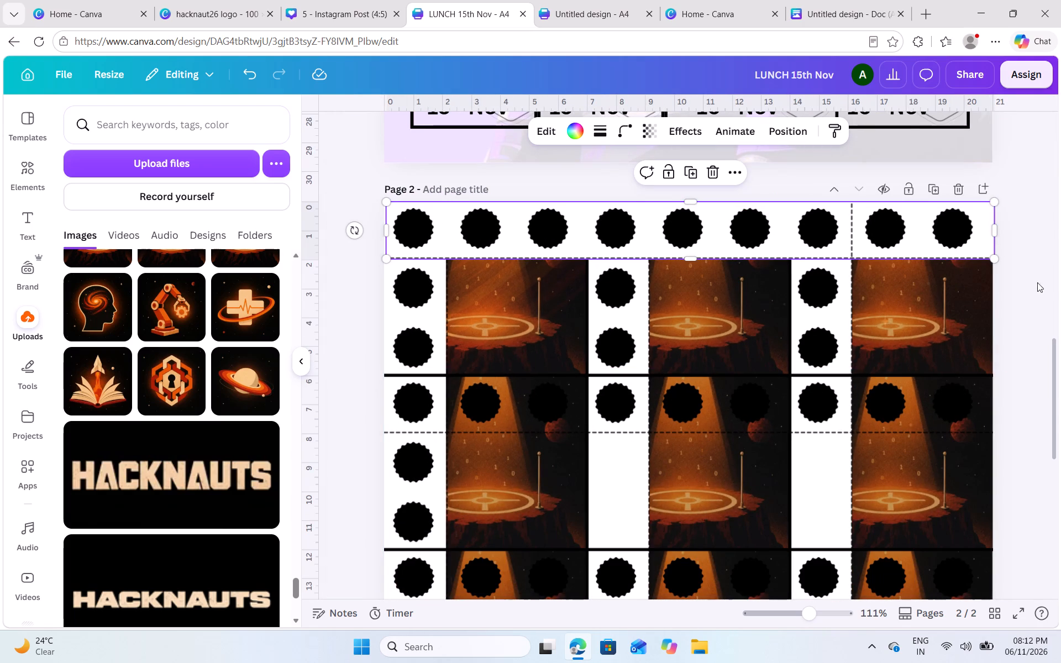
{"action": "left_click", "coordinate": [1037, 291]}
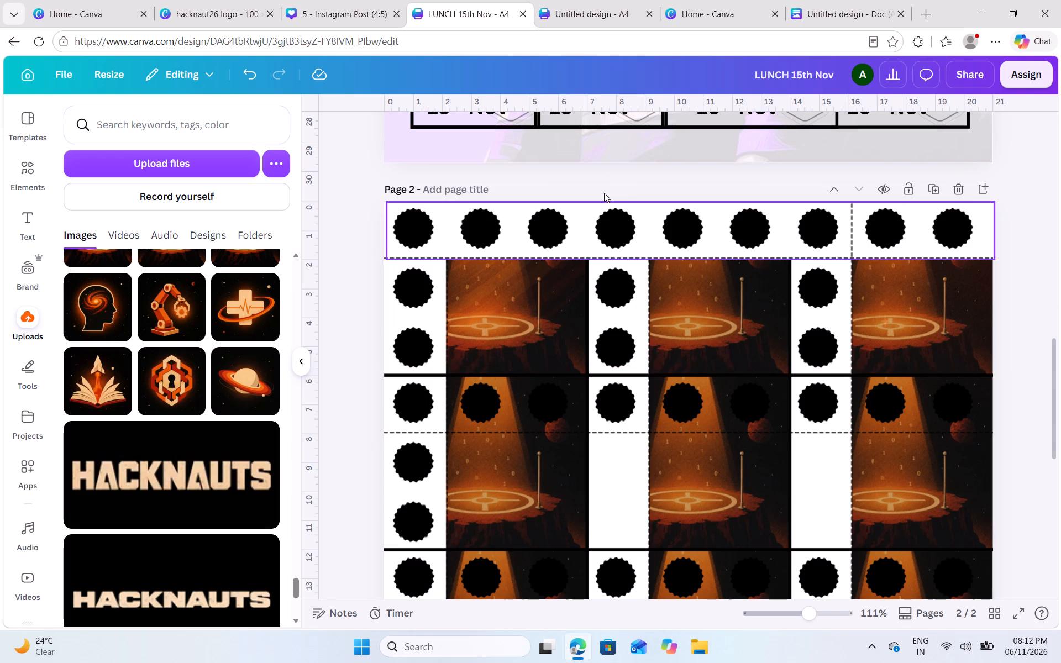
Reorder the first-row white strip in the layer stack to sit below the vertical white strips and just above the image groups.
{"action": "left_click", "coordinate": [773, 204]}
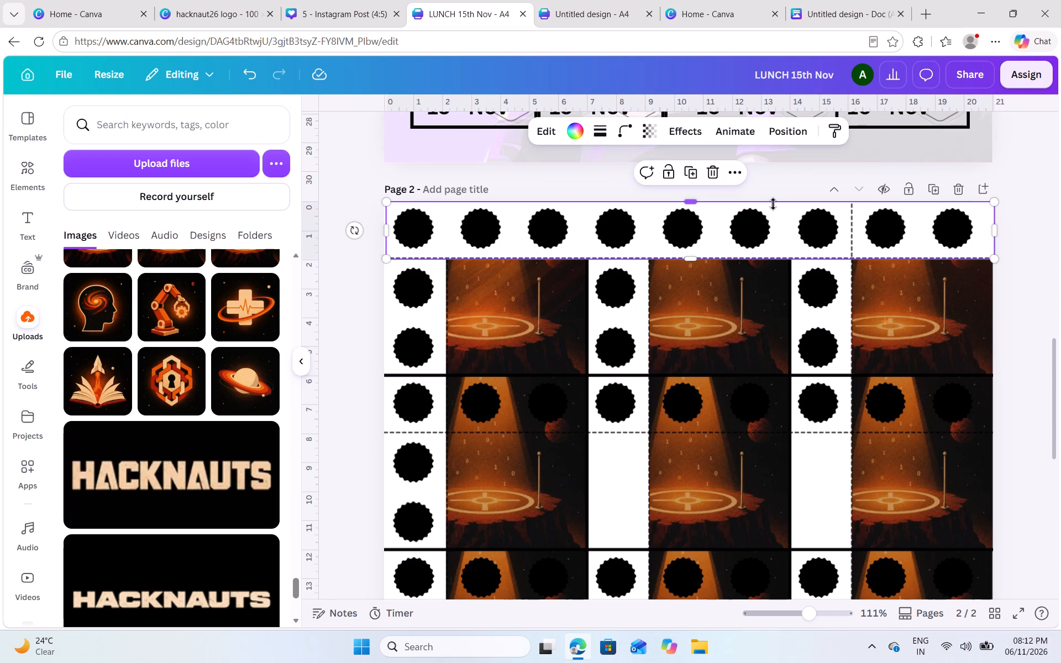
{"action": "left_click", "coordinate": [778, 133]}
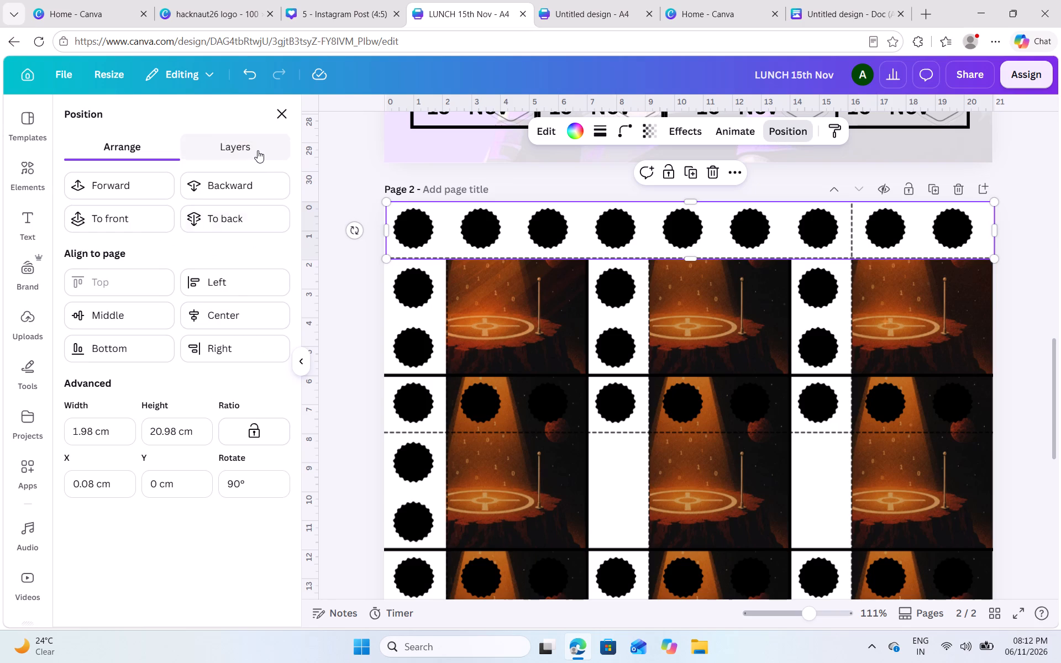
{"action": "left_click", "coordinate": [256, 151]}
{"action": "scroll", "coordinate": [177, 419], "scroll_direction": "down", "scroll_amount": 4}
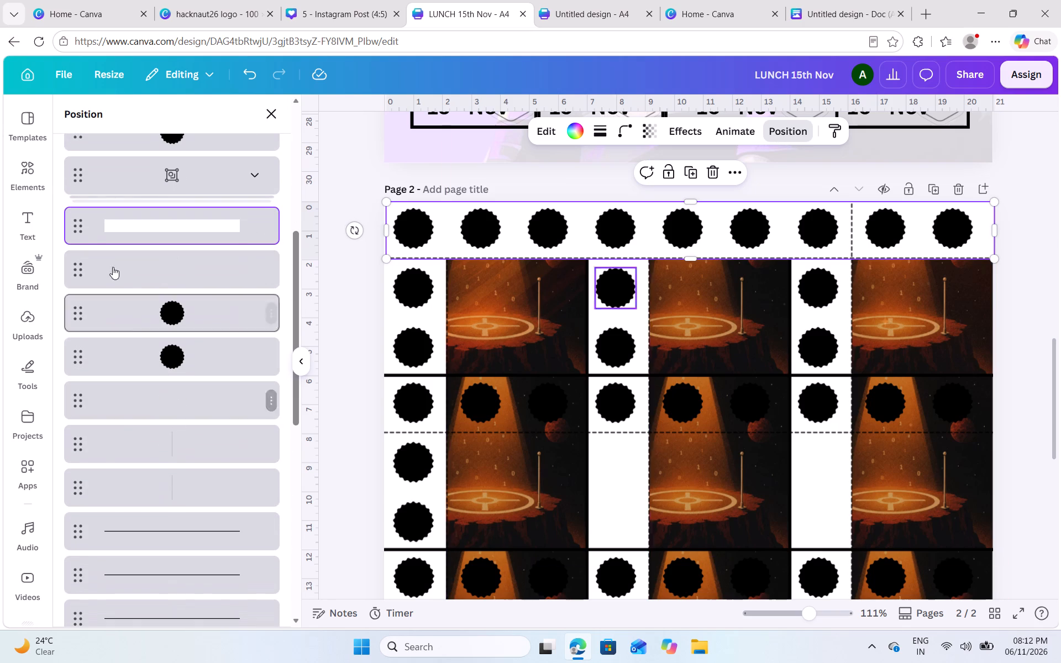
{"action": "left_click_drag", "start_coordinate": [75, 224], "coordinate": [76, 611]}
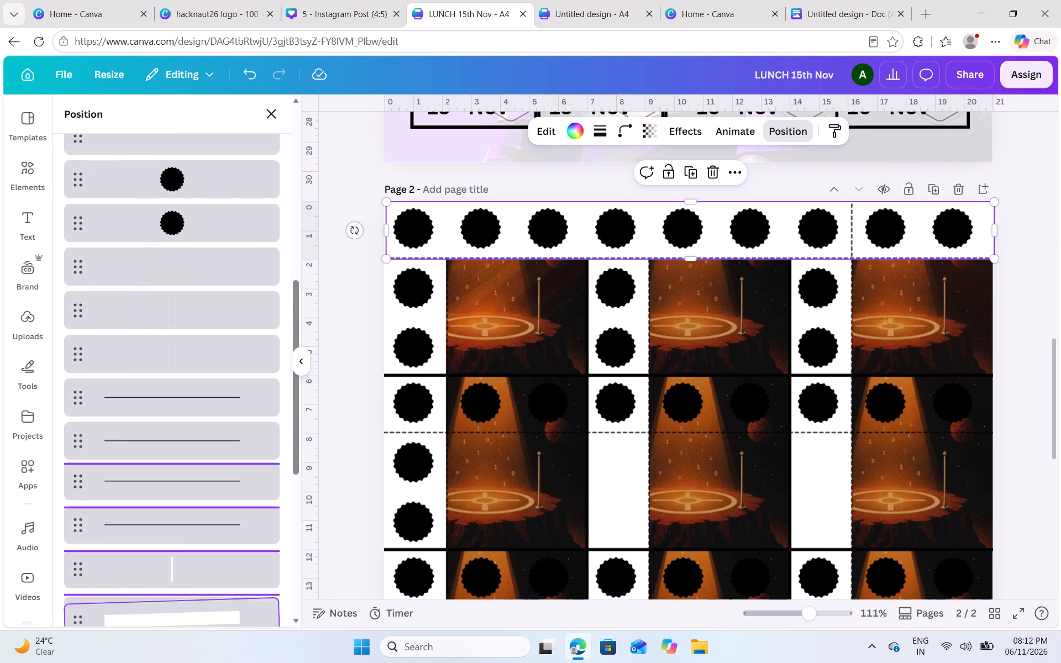
{"action": "left_click_drag", "start_coordinate": [76, 611], "coordinate": [75, 462]}
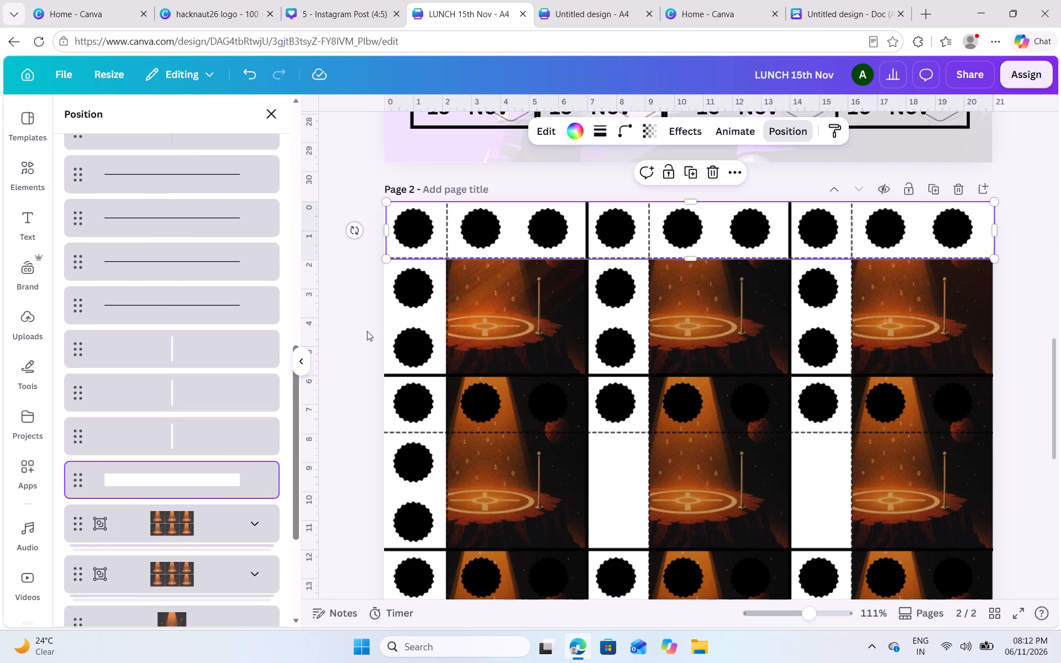
Copy the horizontal white strip and lay the copy over the second badge row, between the solid divider and the dashed line.
{"action": "key", "text": "ctrl+c"}
{"action": "key", "text": "ctrl+v"}
{"action": "left_click_drag", "start_coordinate": [605, 234], "coordinate": [566, 397]}
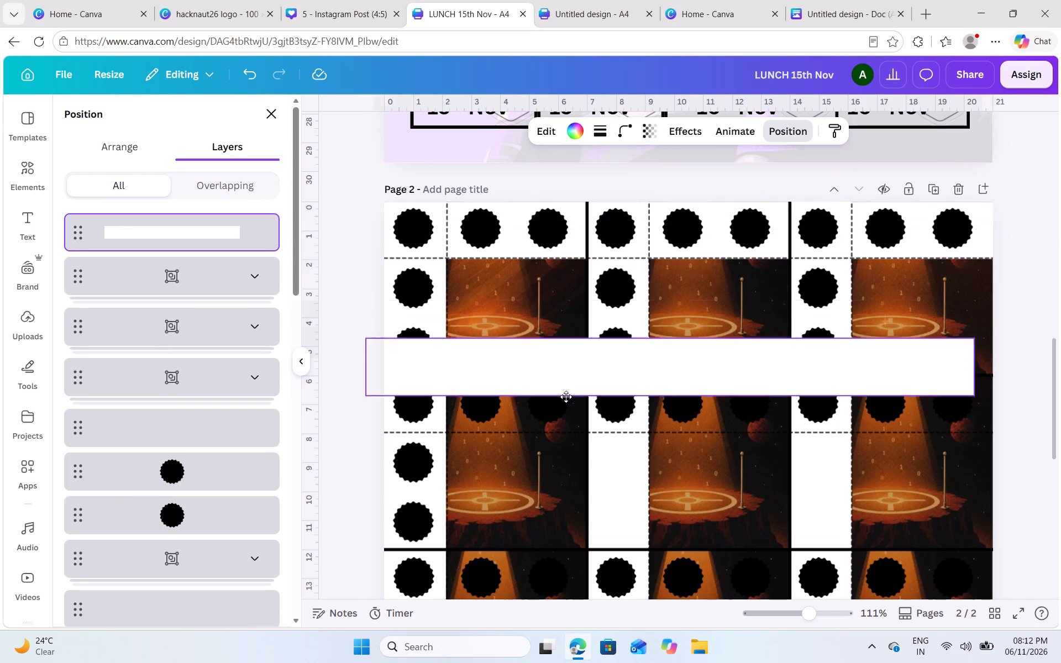
{"action": "left_click_drag", "start_coordinate": [566, 397], "coordinate": [589, 396]}
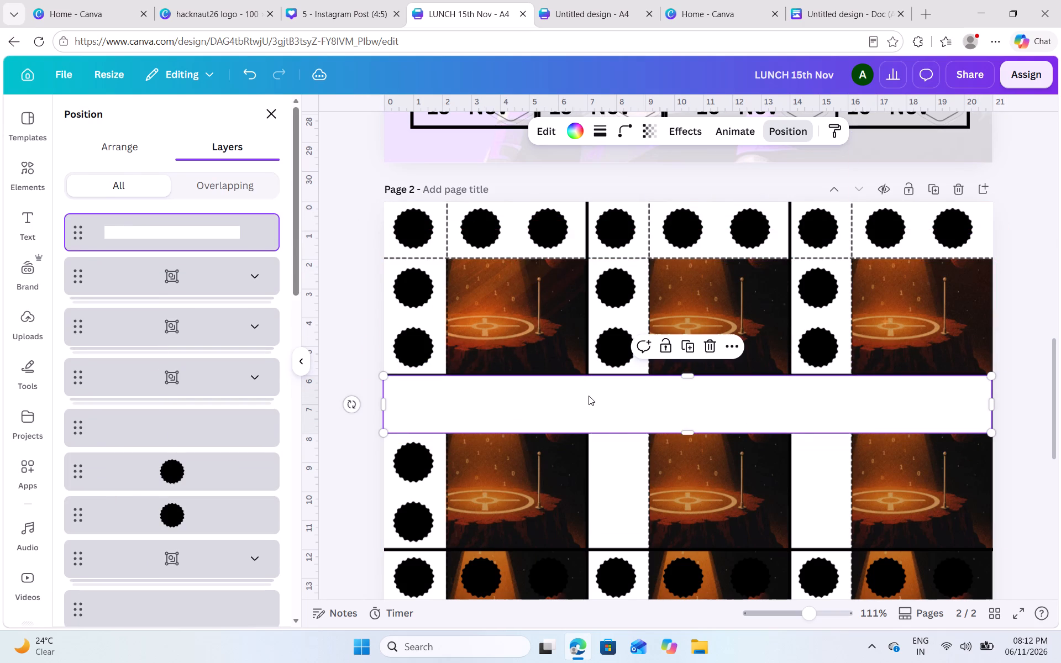
{"action": "key", "text": "Right"}
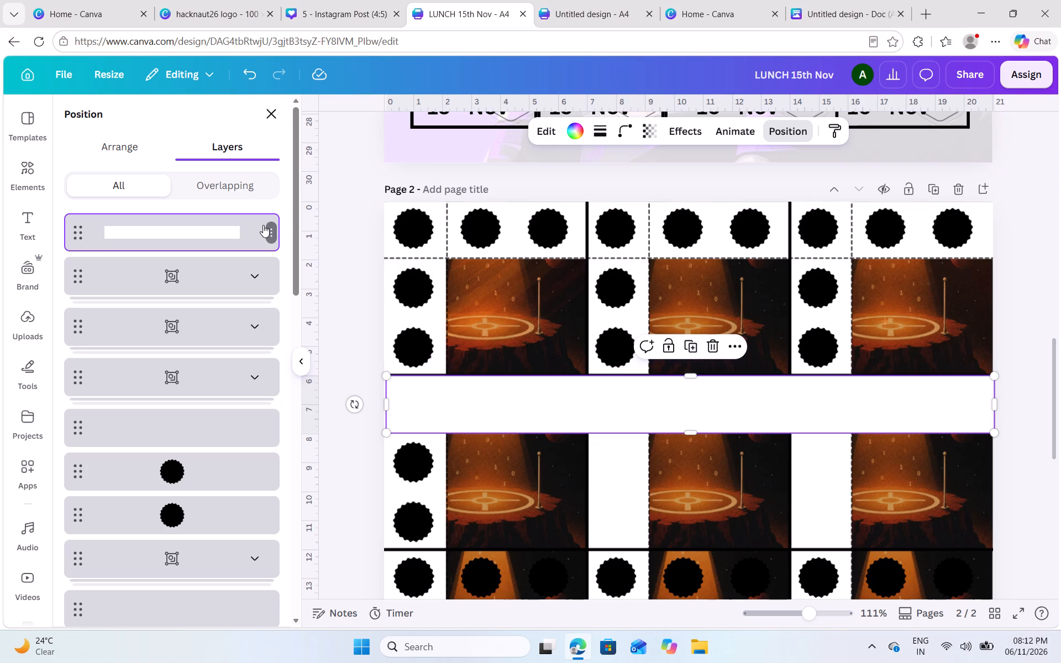
Move the second-row white strip down the layer stack to just above the first horizontal strip, behind the dividers and badges.
{"action": "left_click_drag", "start_coordinate": [114, 237], "coordinate": [123, 622]}
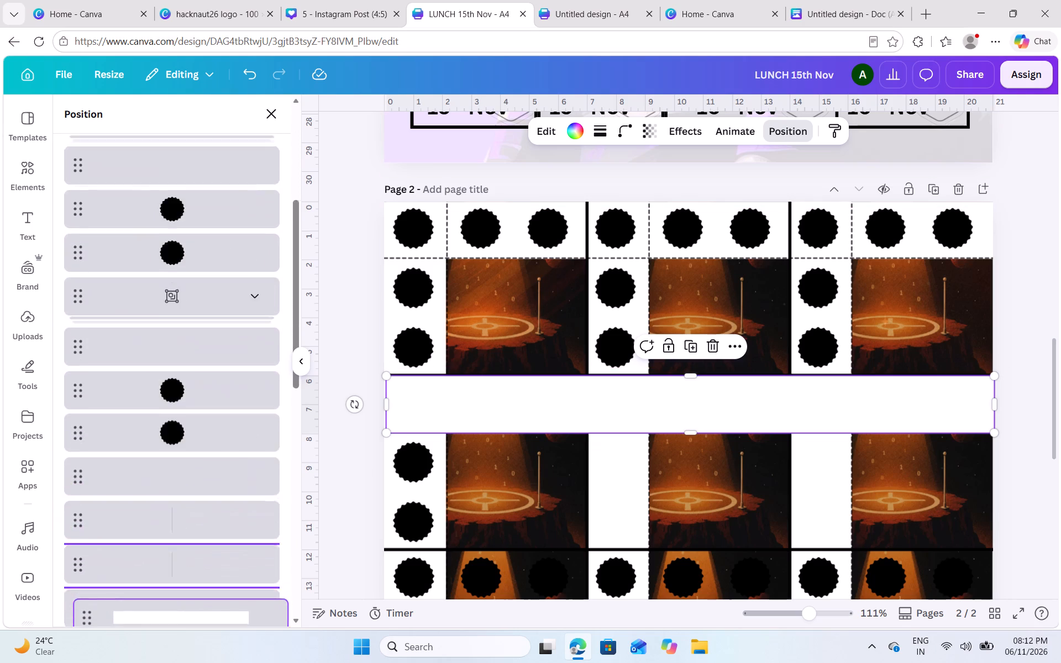
{"action": "left_click_drag", "start_coordinate": [123, 622], "coordinate": [95, 314]}
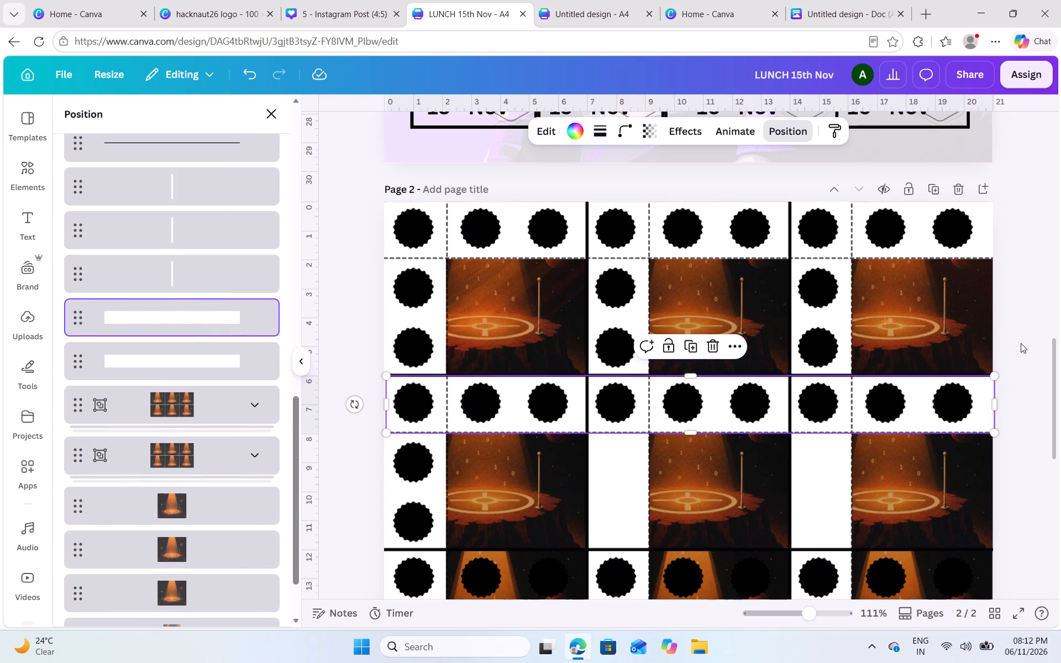
{"action": "left_click", "coordinate": [1023, 348]}
{"action": "left_click", "coordinate": [1023, 348]}
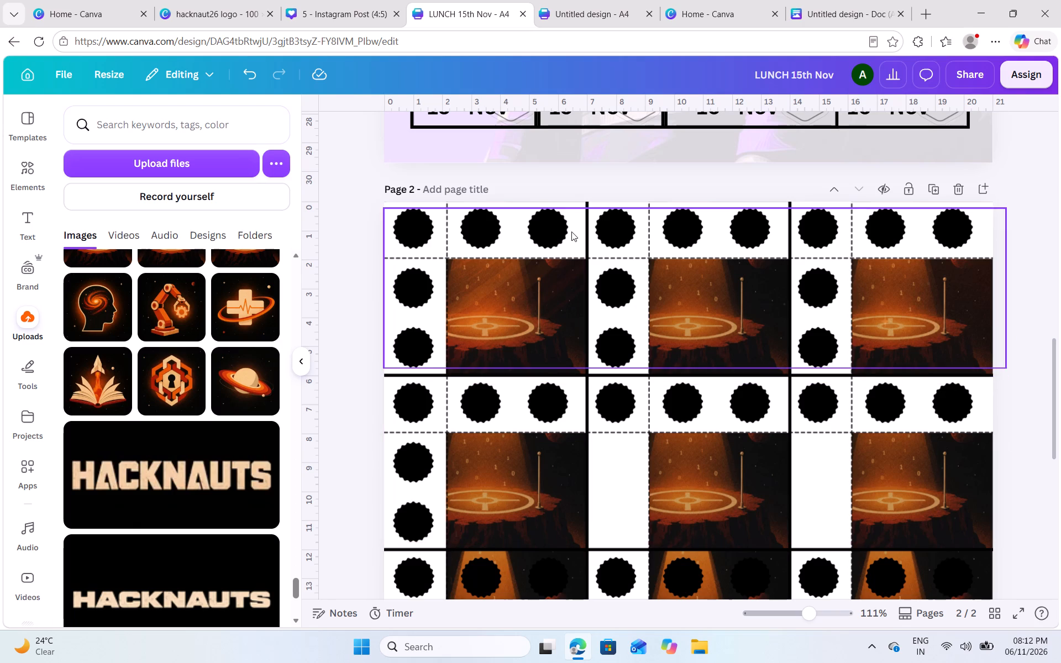
Copy the first-row horizontal white strip and lay the copy over the third badge row, below the solid divider.
{"action": "left_click", "coordinate": [824, 401]}
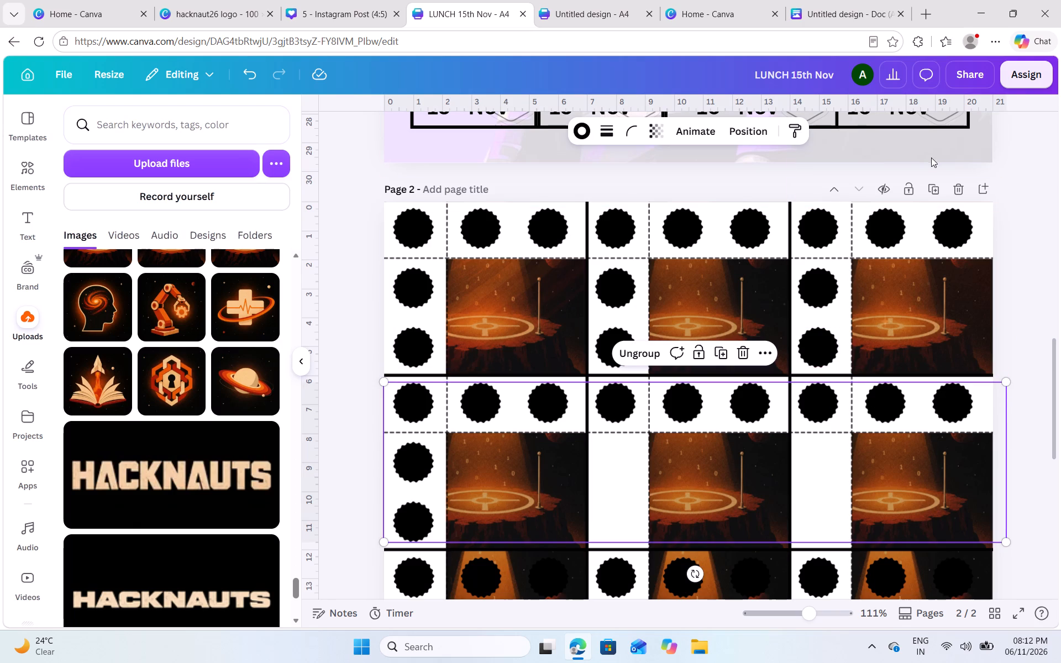
{"action": "left_click", "coordinate": [754, 131]}
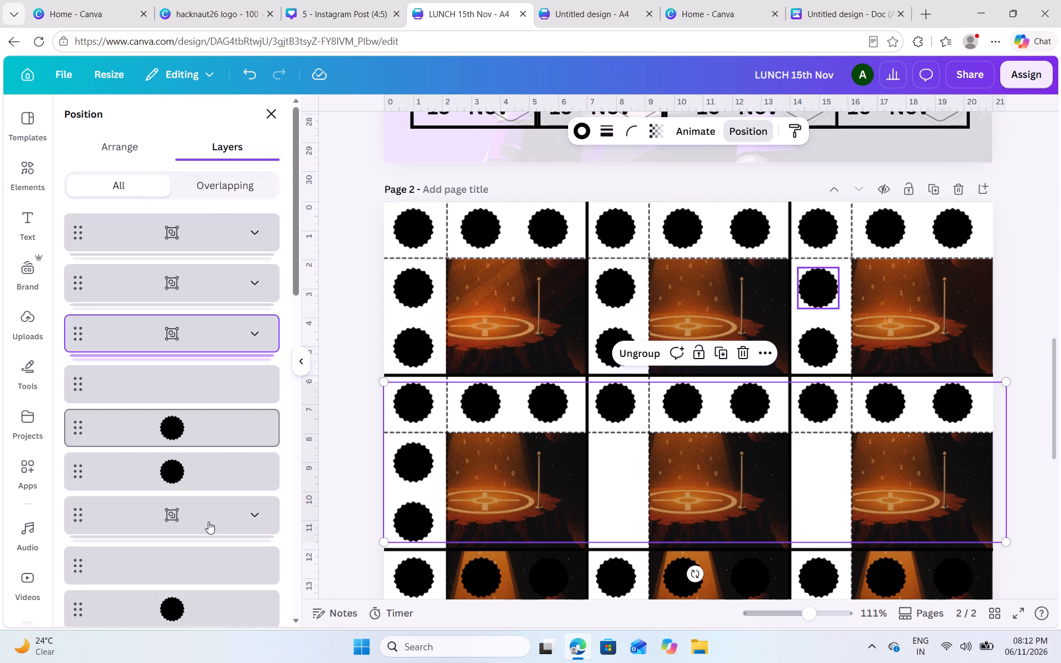
{"action": "scroll", "coordinate": [208, 522], "scroll_direction": "down", "scroll_amount": 8}
{"action": "left_click", "coordinate": [206, 400]}
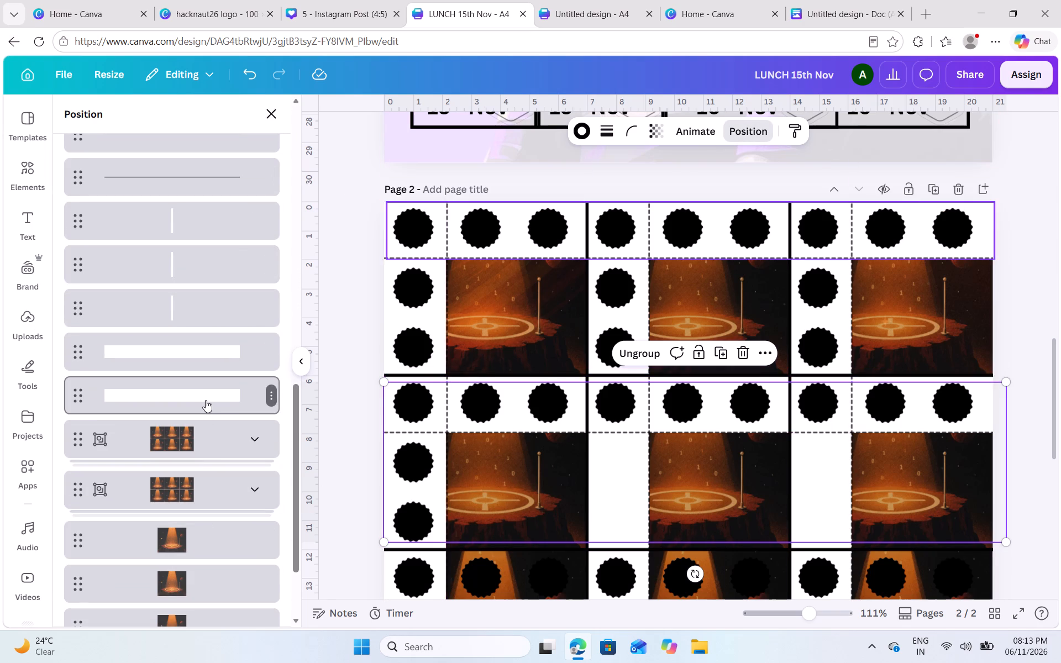
{"action": "key", "text": "ctrl+c"}
{"action": "key", "text": "ctrl+v"}
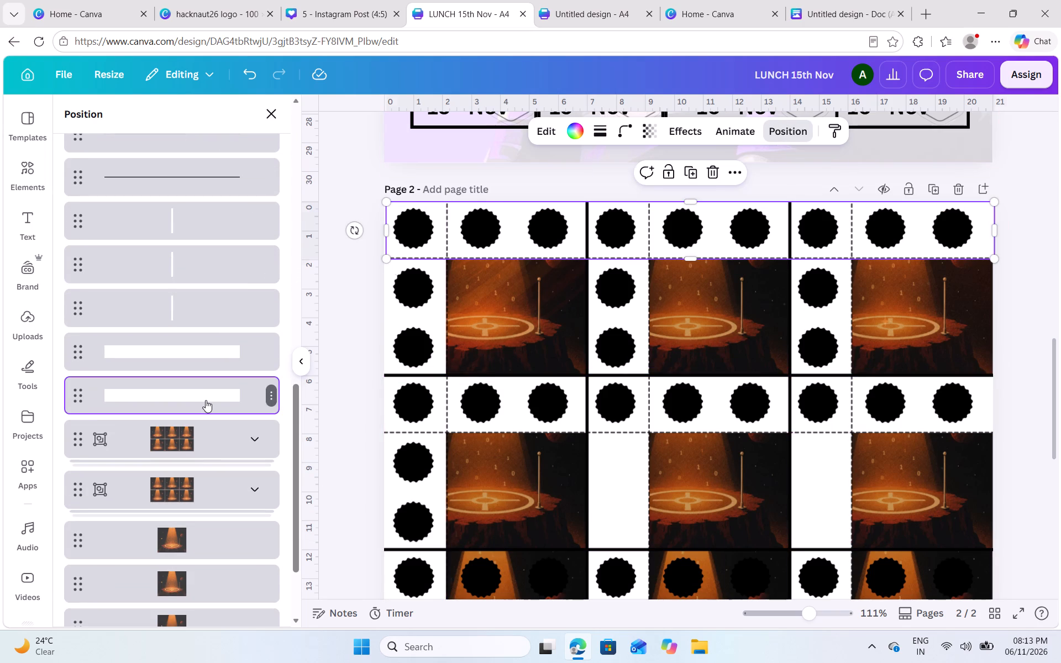
{"action": "left_click_drag", "start_coordinate": [616, 239], "coordinate": [572, 456]}
{"action": "scroll", "coordinate": [572, 456], "scroll_direction": "down", "scroll_amount": 2}
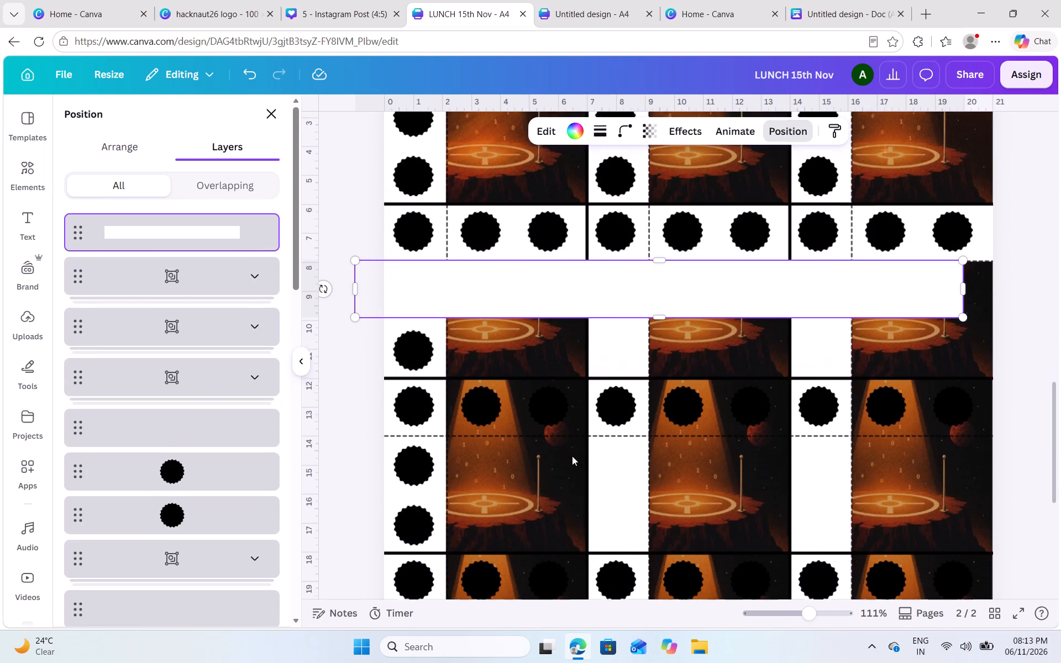
{"action": "scroll", "coordinate": [572, 456], "scroll_direction": "down", "scroll_amount": 1}
{"action": "left_click_drag", "start_coordinate": [684, 260], "coordinate": [718, 379]}
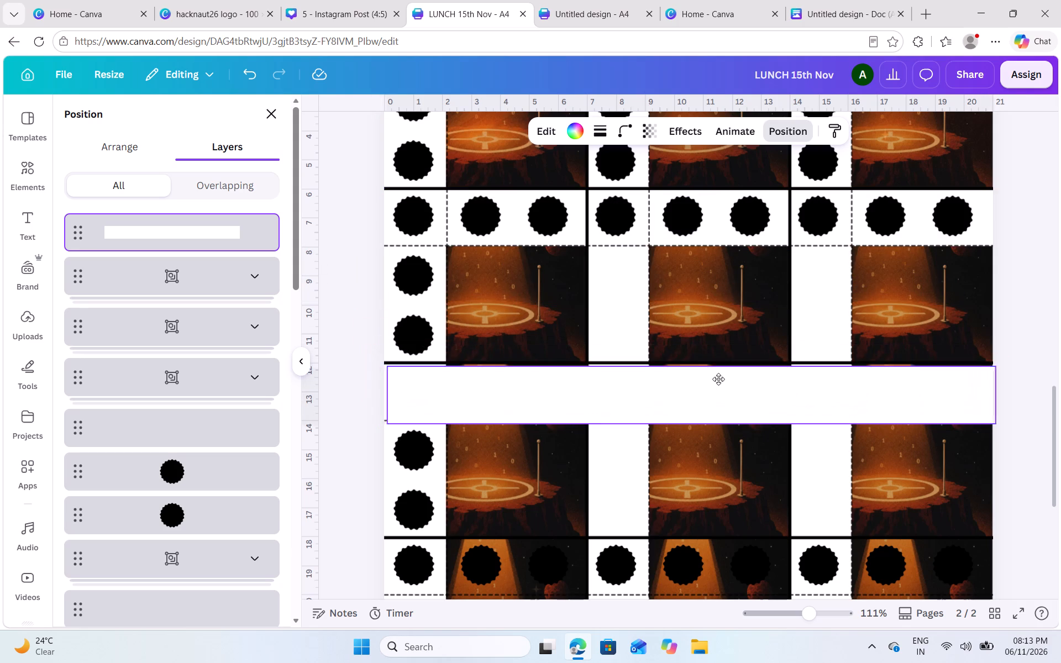
{"action": "left_click_drag", "start_coordinate": [718, 379], "coordinate": [711, 378]}
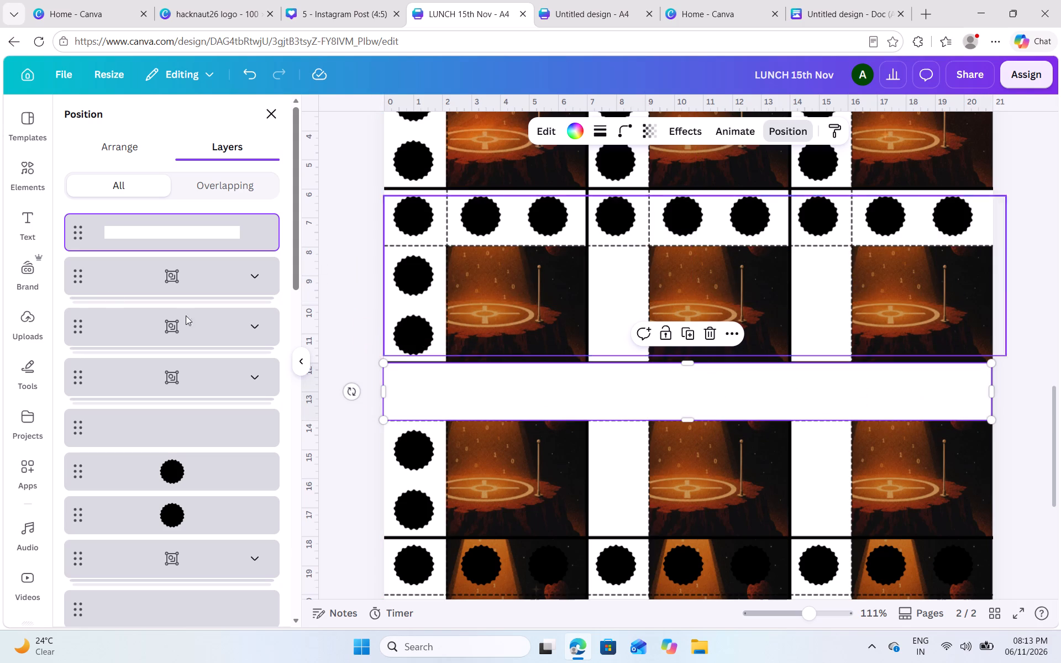
Move the third-row white strip down the layer stack to sit between the other two horizontal strips.
{"action": "left_click_drag", "start_coordinate": [80, 235], "coordinate": [102, 569]}
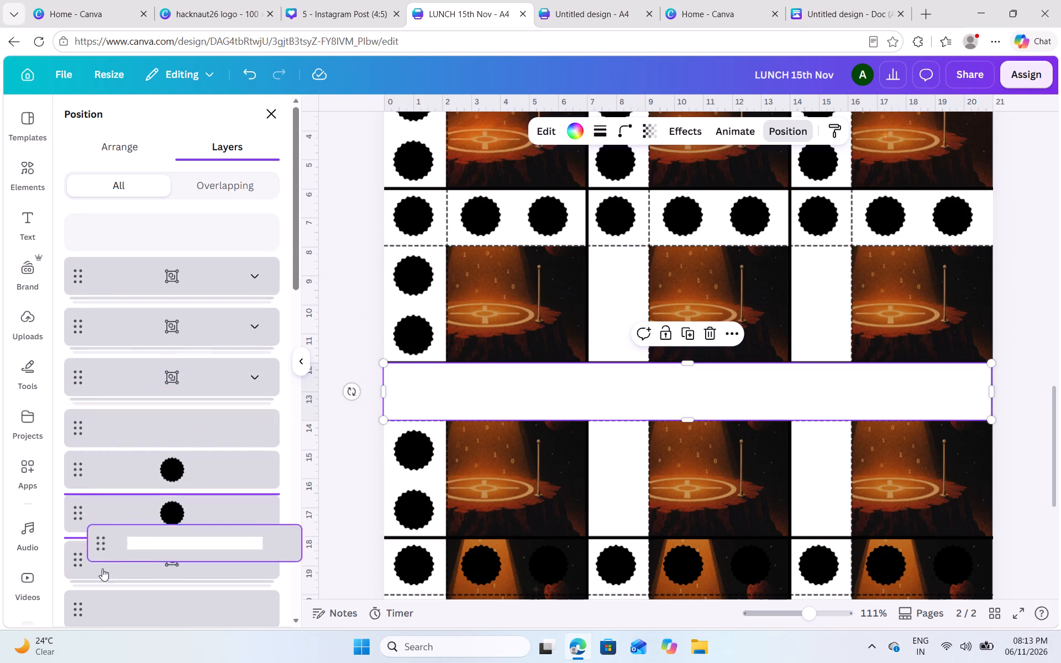
{"action": "left_click_drag", "start_coordinate": [102, 569], "coordinate": [102, 421]}
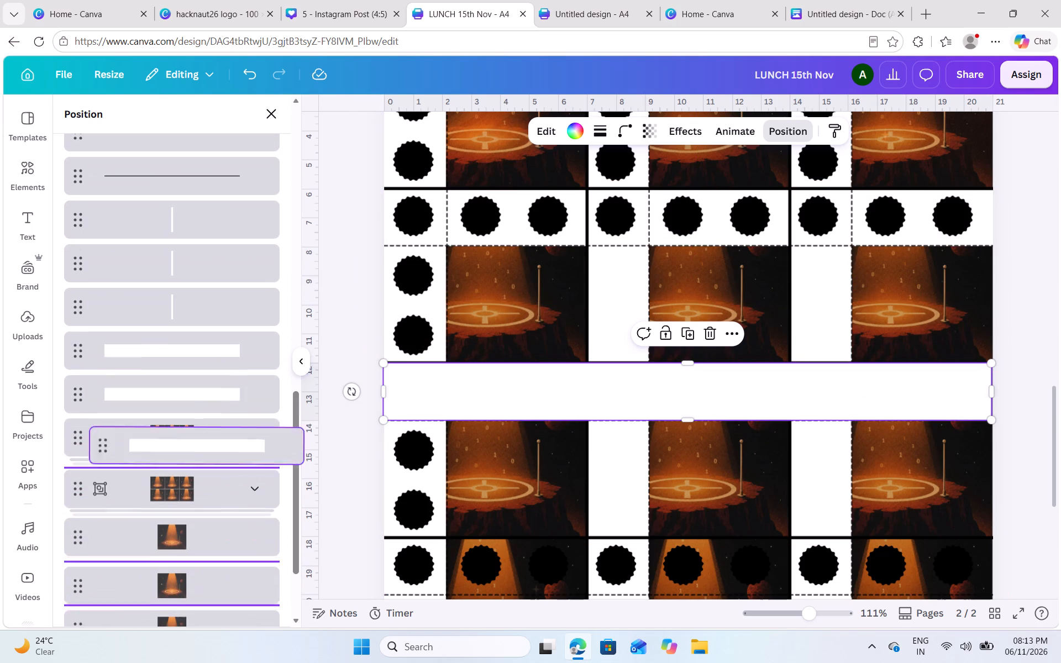
{"action": "left_click_drag", "start_coordinate": [102, 421], "coordinate": [89, 362]}
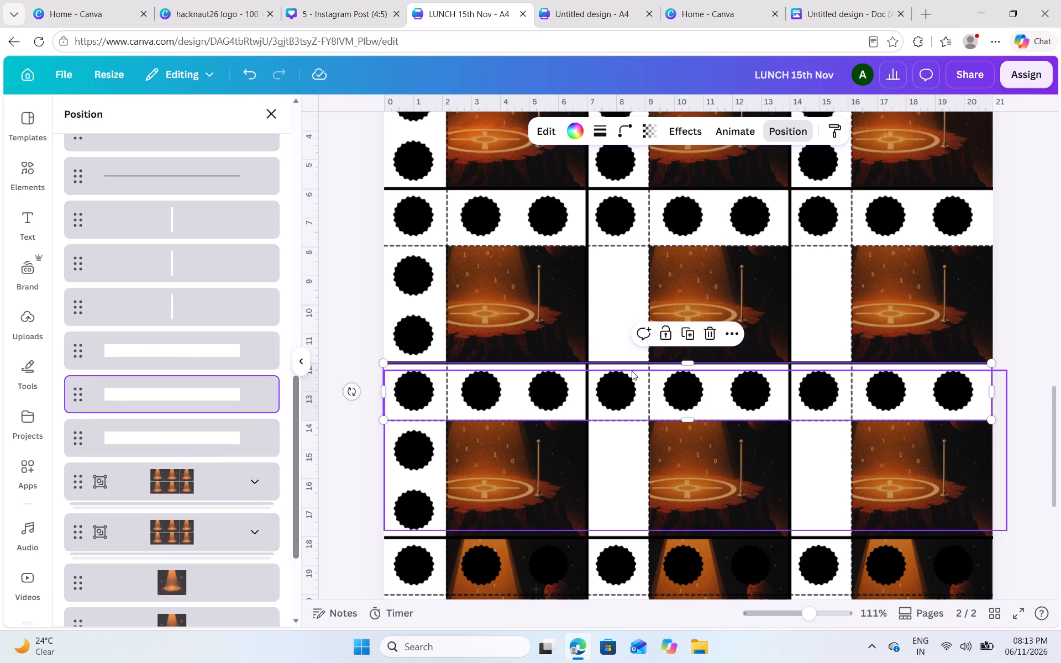
Duplicate the third-row horizontal white strip and lay the copy over the fourth badge row, just below the solid divider.
{"action": "scroll", "coordinate": [632, 371], "scroll_direction": "down", "scroll_amount": 3}
{"action": "scroll", "coordinate": [1041, 259], "scroll_direction": "up", "scroll_amount": 2}
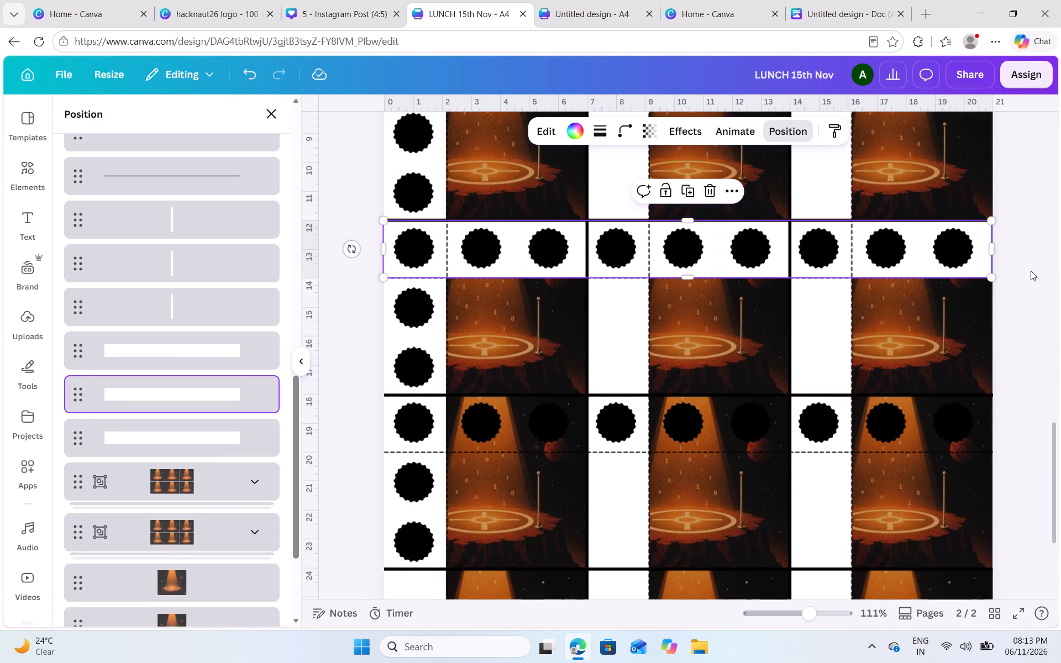
{"action": "left_click", "coordinate": [689, 191]}
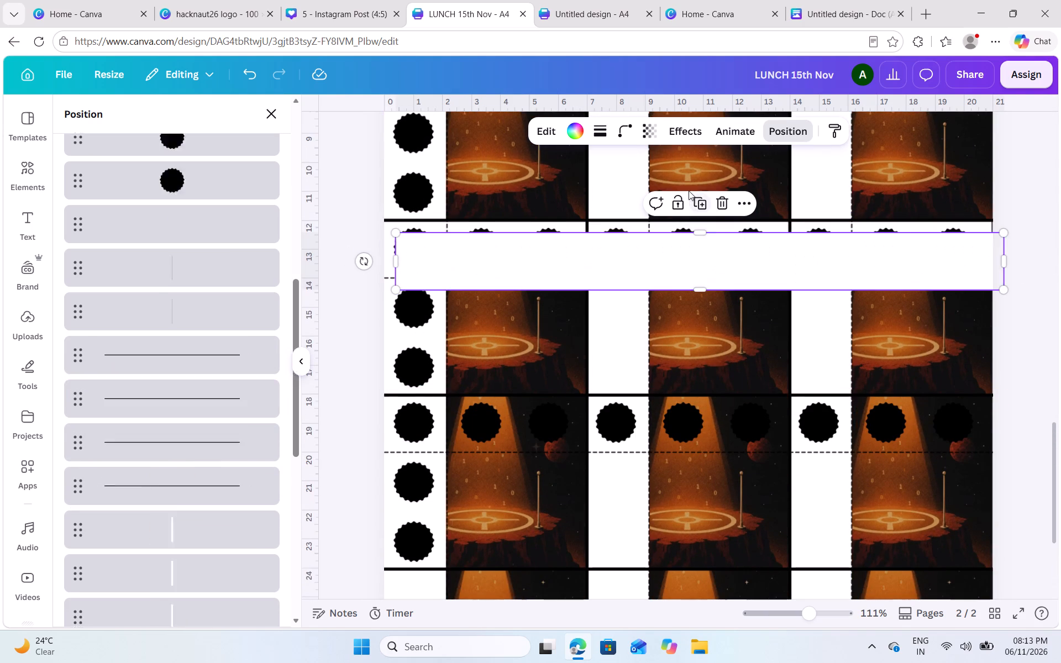
{"action": "left_click_drag", "start_coordinate": [748, 275], "coordinate": [734, 433]}
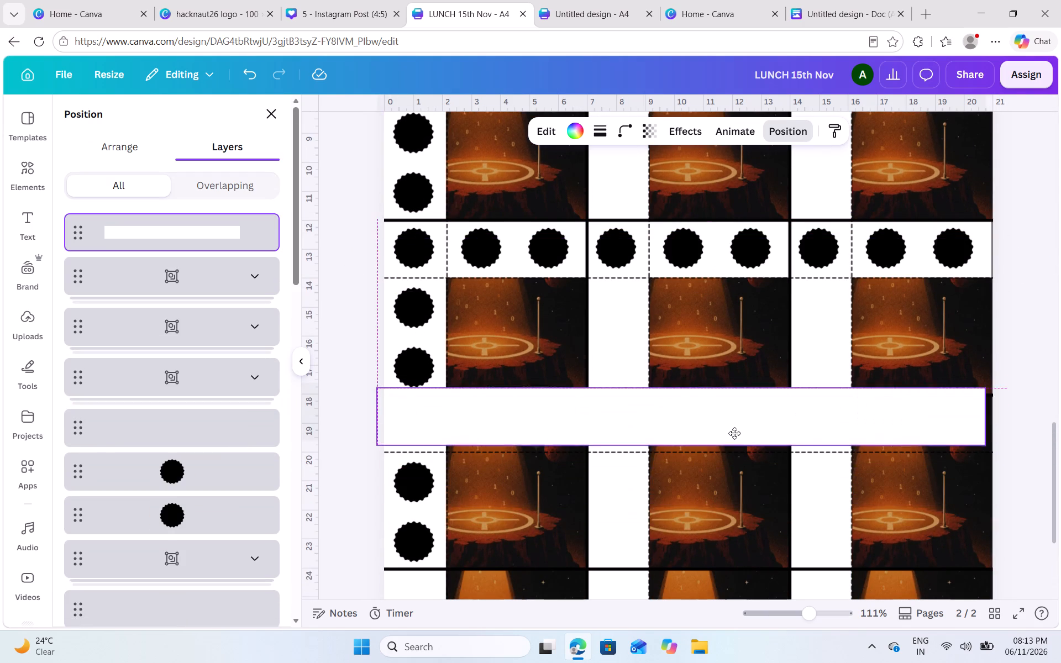
{"action": "left_click_drag", "start_coordinate": [734, 433], "coordinate": [738, 437]}
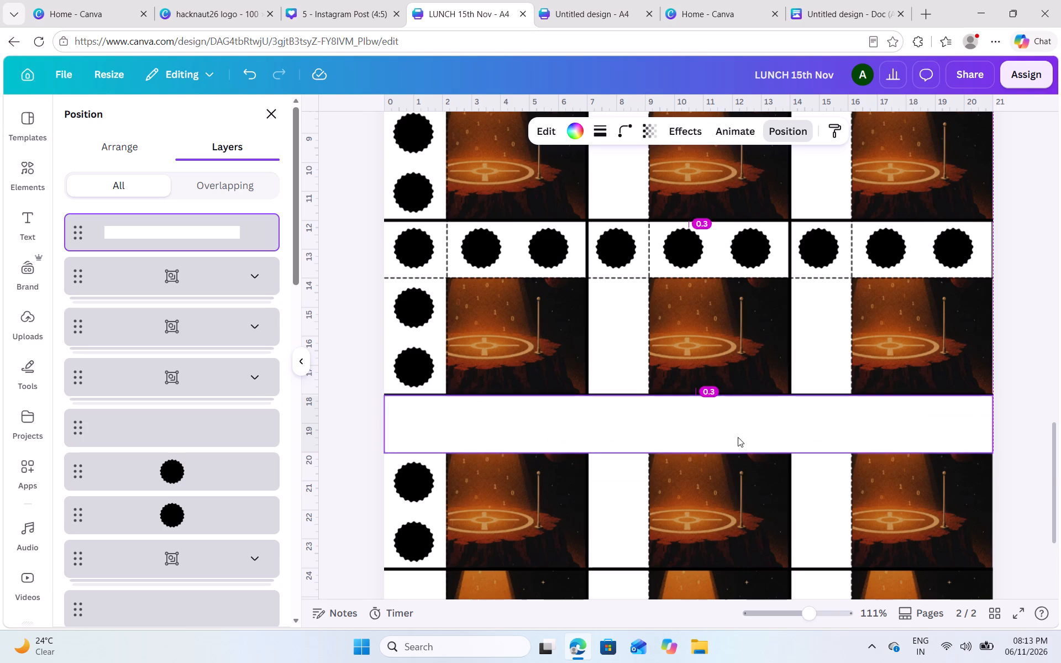
Move the fourth-row white strip down the layer stack to just above the other three horizontal white strips.
{"action": "left_click_drag", "start_coordinate": [74, 236], "coordinate": [85, 314]}
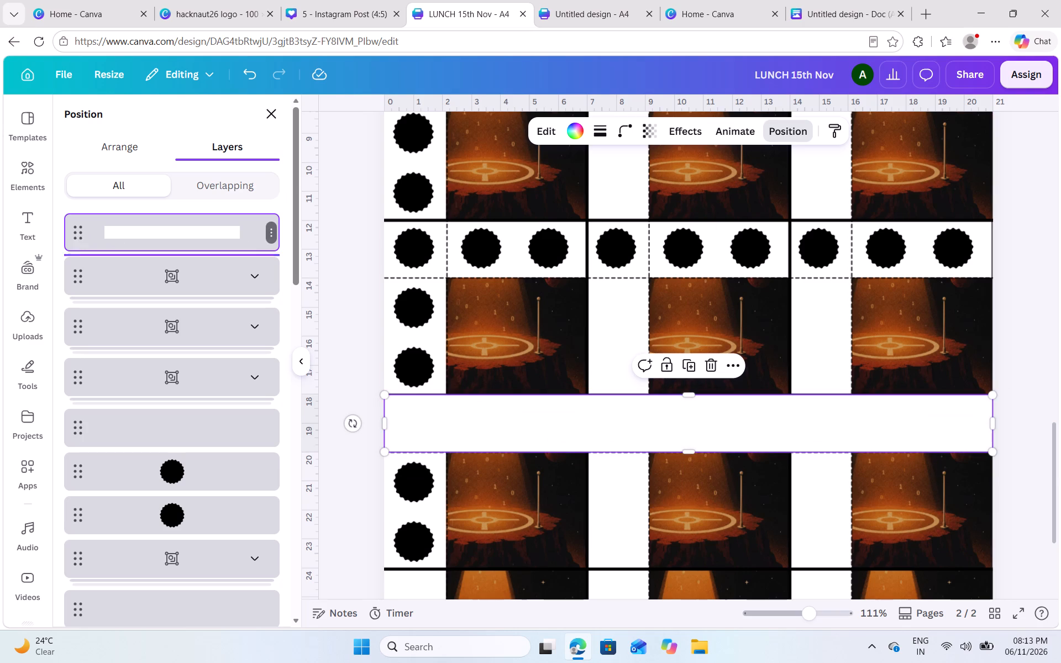
{"action": "left_click_drag", "start_coordinate": [85, 314], "coordinate": [119, 627]}
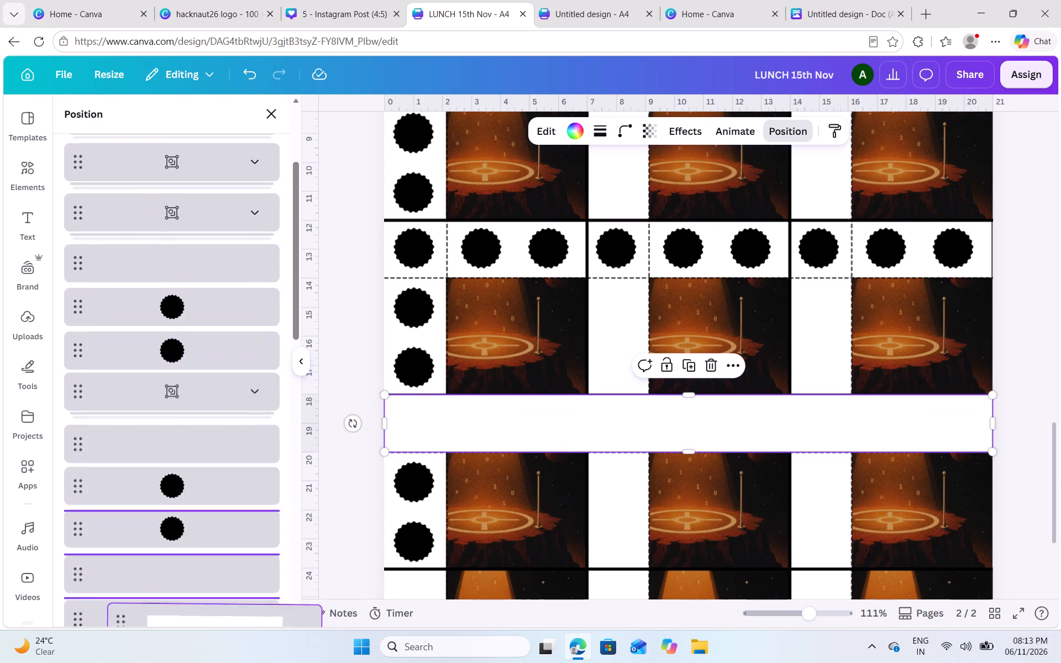
{"action": "left_click_drag", "start_coordinate": [119, 627], "coordinate": [117, 439]}
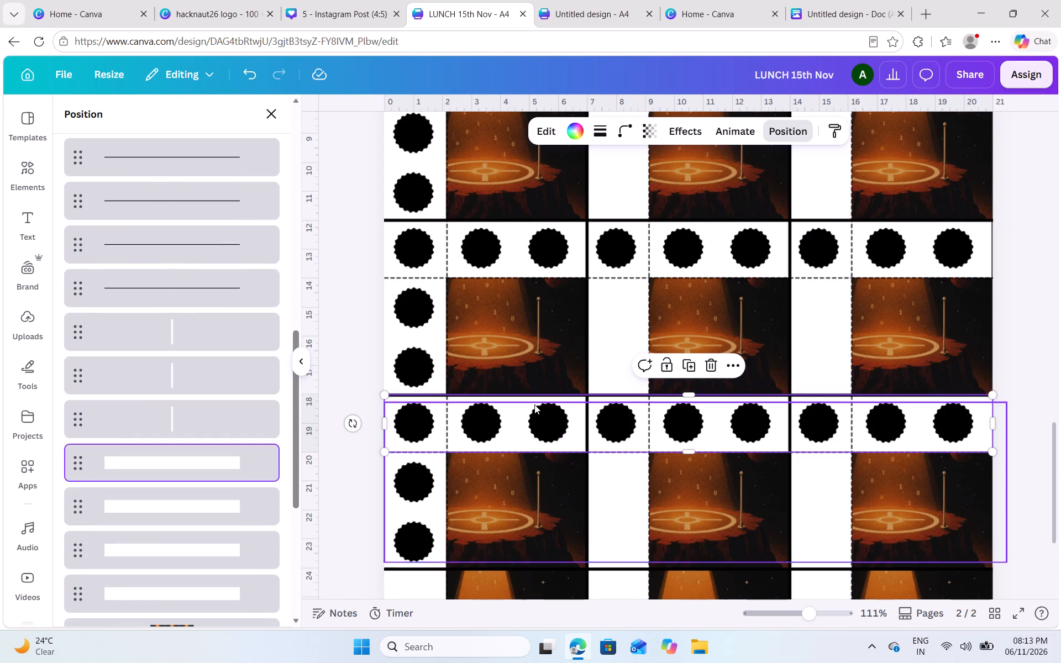
{"action": "scroll", "coordinate": [534, 404], "scroll_direction": "down", "scroll_amount": 1}
{"action": "double_click", "coordinate": [1022, 311]}
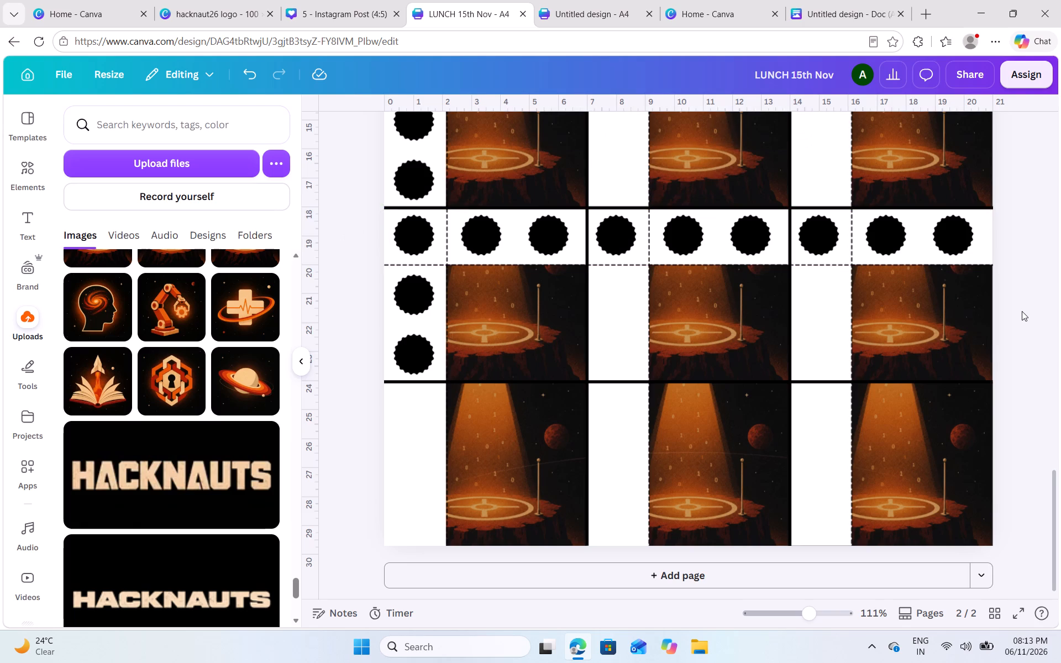
Copy the fourth-row horizontal white strip and lay the copy over the top of the fifth row, against the last solid divider.
{"action": "scroll", "coordinate": [1022, 311], "scroll_direction": "up", "scroll_amount": 4}
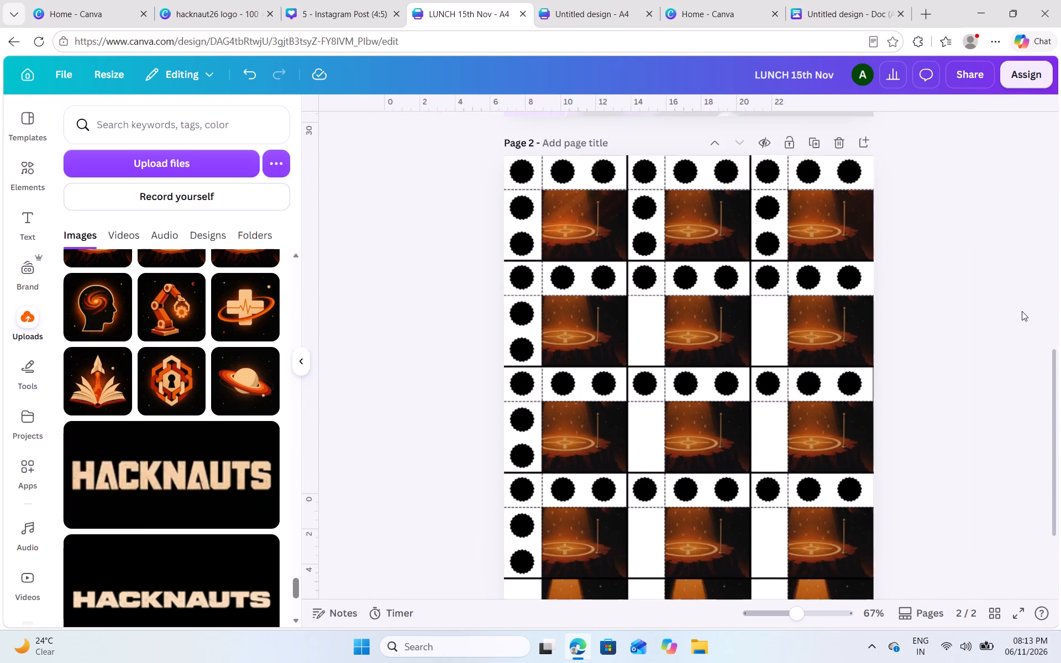
{"action": "scroll", "coordinate": [1022, 311], "scroll_direction": "up", "scroll_amount": 1}
{"action": "scroll", "coordinate": [1022, 311], "scroll_direction": "down", "scroll_amount": 1}
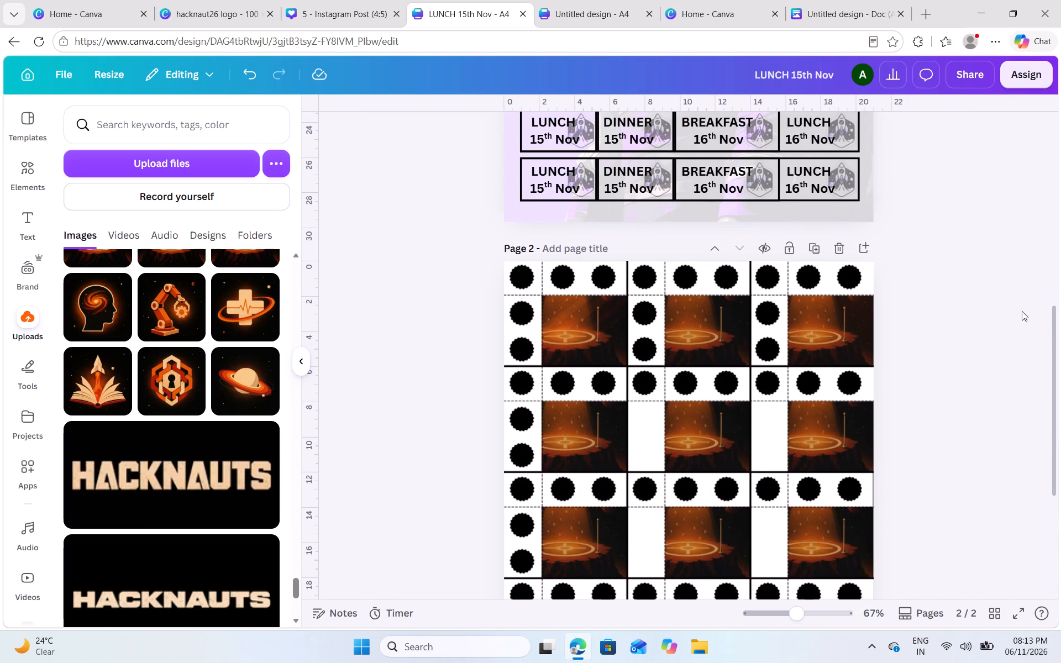
{"action": "scroll", "coordinate": [1022, 311], "scroll_direction": "down", "scroll_amount": 2}
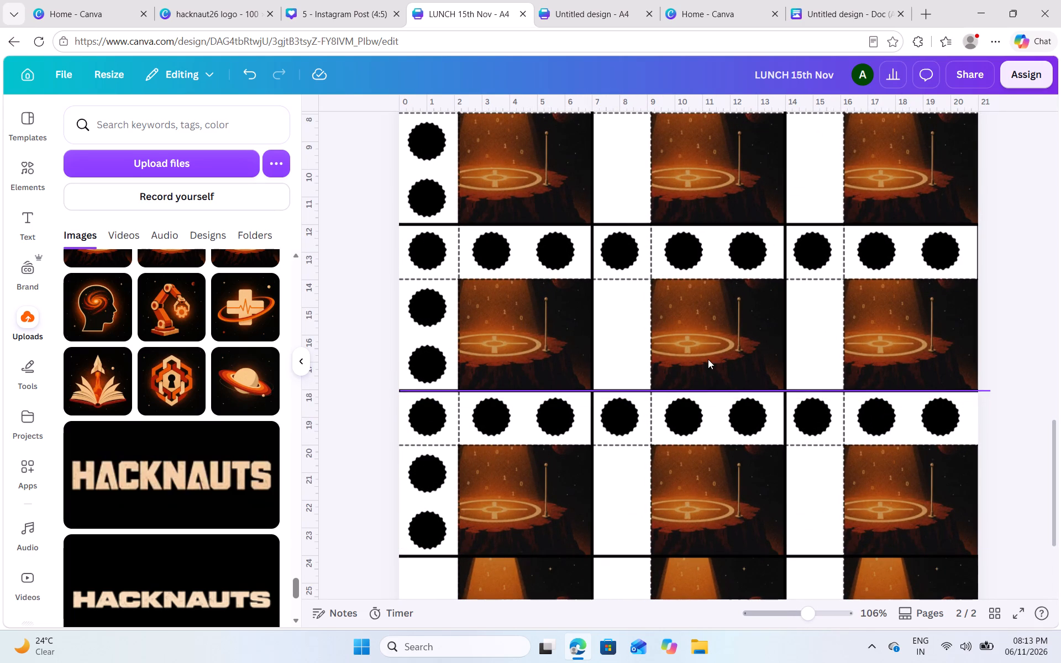
{"action": "left_click", "coordinate": [711, 254]}
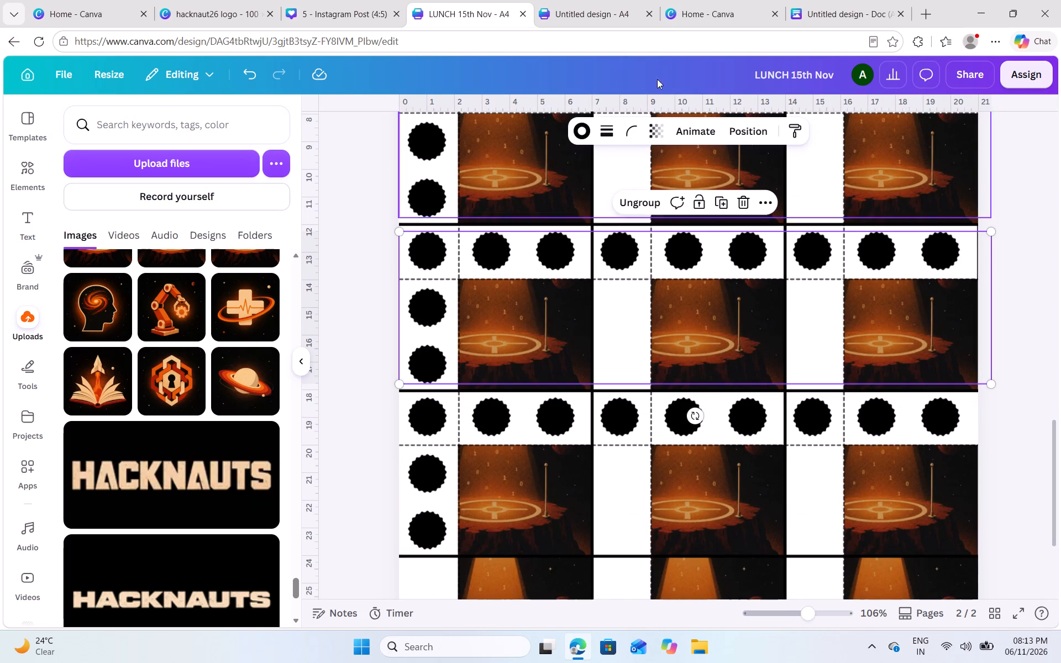
{"action": "left_click", "coordinate": [747, 136]}
{"action": "scroll", "coordinate": [157, 376], "scroll_direction": "down", "scroll_amount": 13}
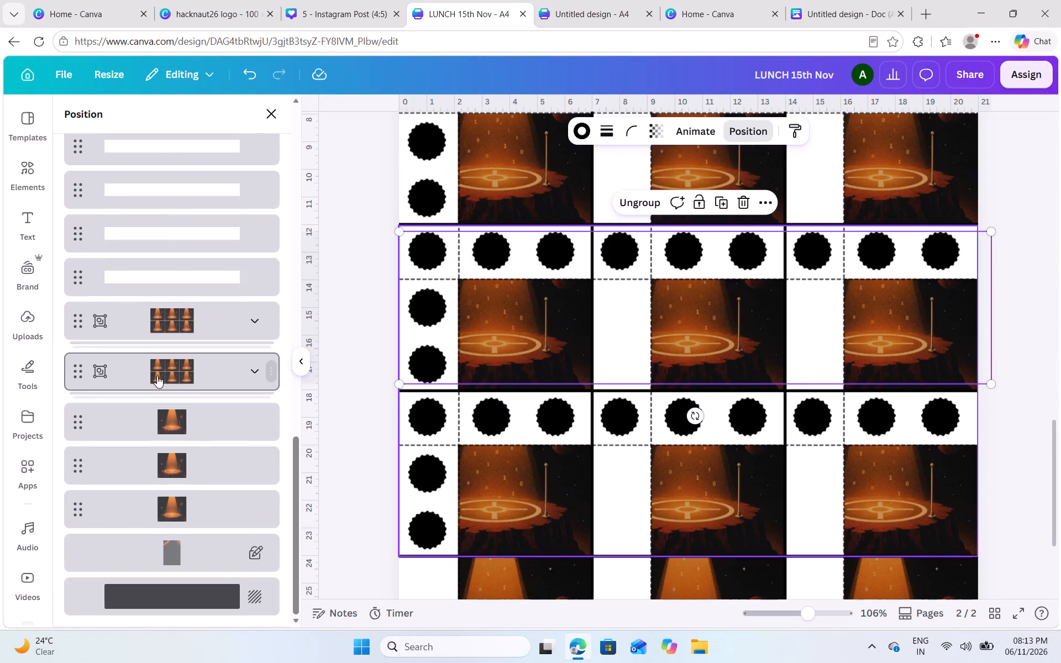
{"action": "left_click", "coordinate": [234, 281]}
{"action": "scroll", "coordinate": [234, 281], "scroll_direction": "up", "scroll_amount": 1}
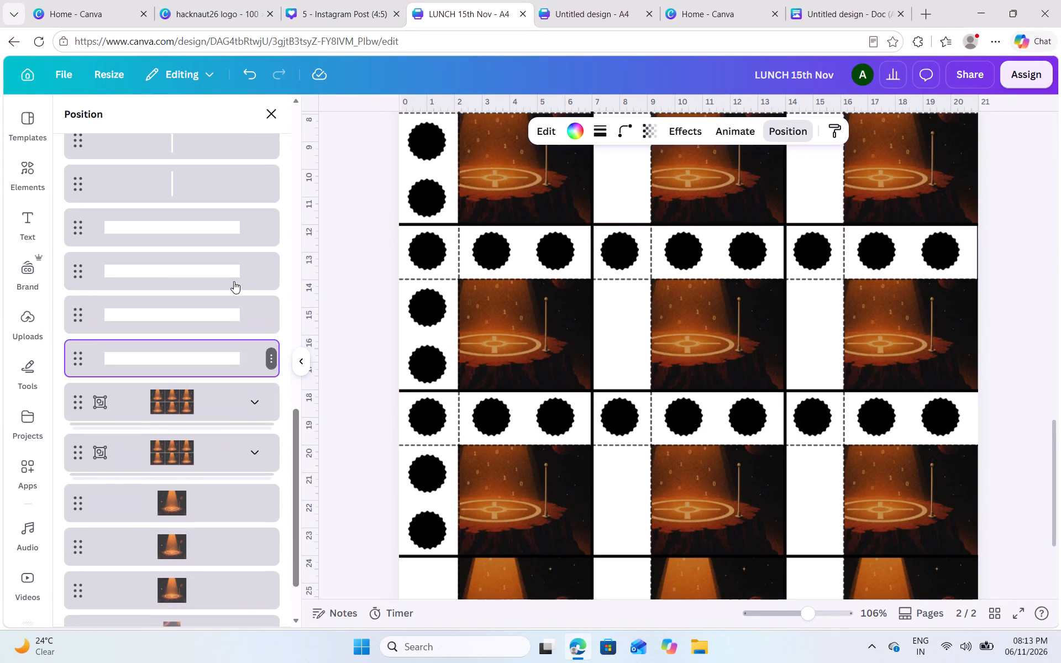
{"action": "left_click", "coordinate": [180, 239]}
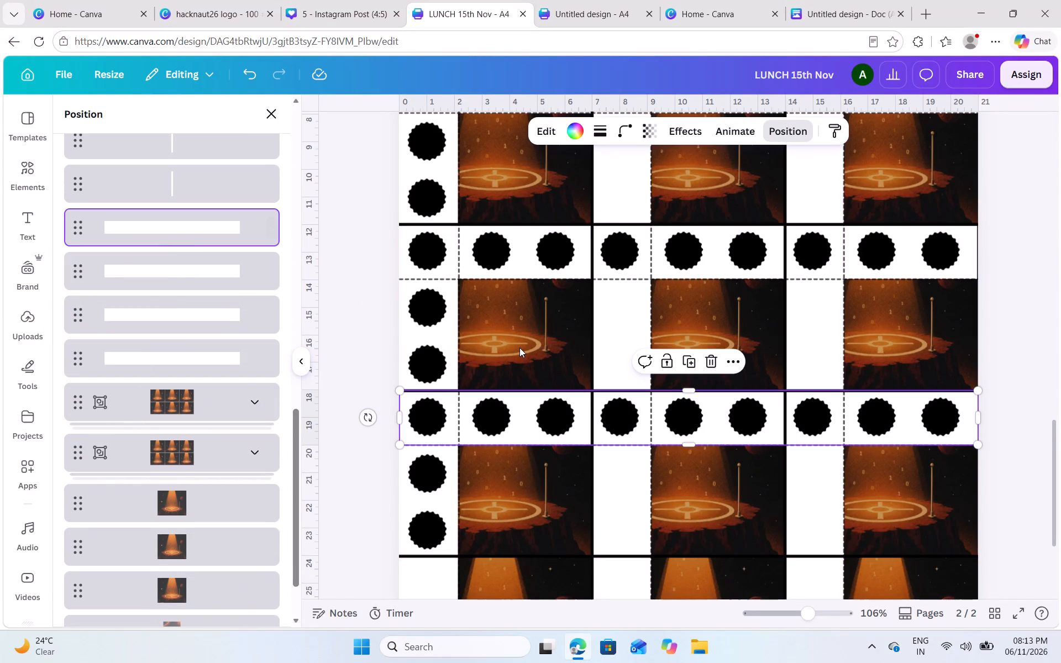
{"action": "key", "text": "ctrl+c"}
{"action": "key", "text": "ctrl+v"}
{"action": "left_click_drag", "start_coordinate": [799, 425], "coordinate": [795, 485]}
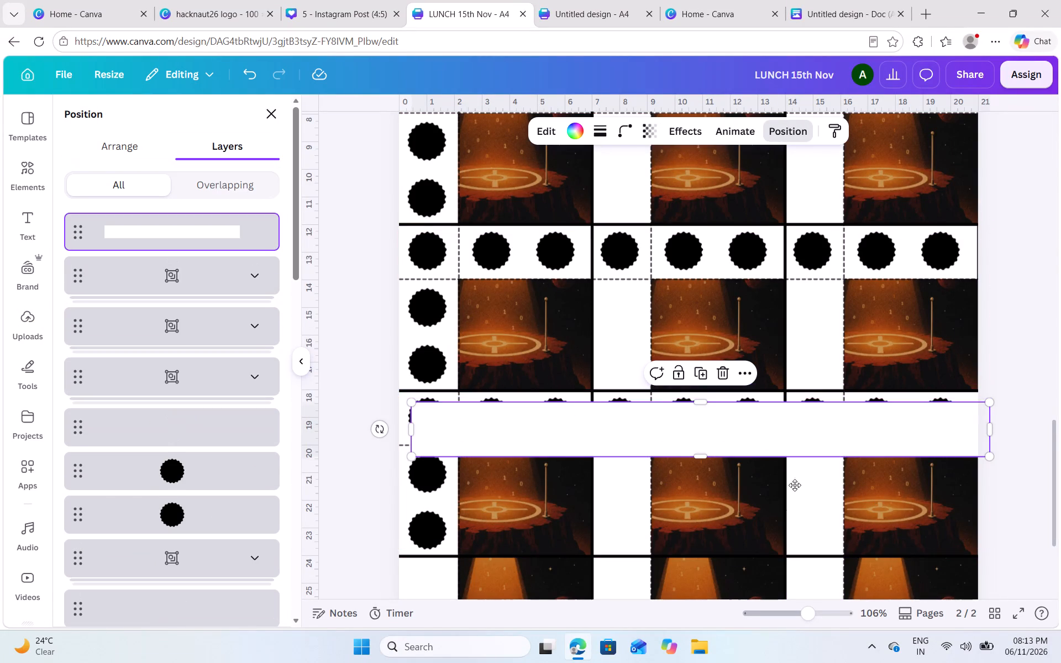
{"action": "left_click_drag", "start_coordinate": [795, 485], "coordinate": [789, 596]}
{"action": "scroll", "coordinate": [789, 596], "scroll_direction": "down", "scroll_amount": 3}
{"action": "left_click_drag", "start_coordinate": [810, 444], "coordinate": [805, 433]}
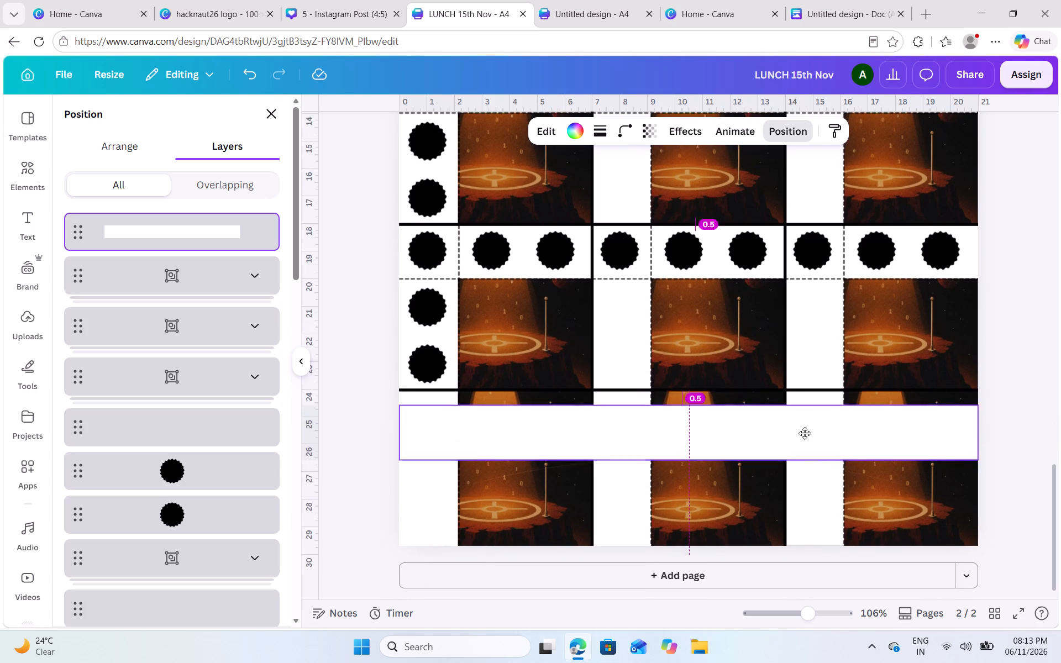
{"action": "left_click_drag", "start_coordinate": [805, 433], "coordinate": [808, 426]}
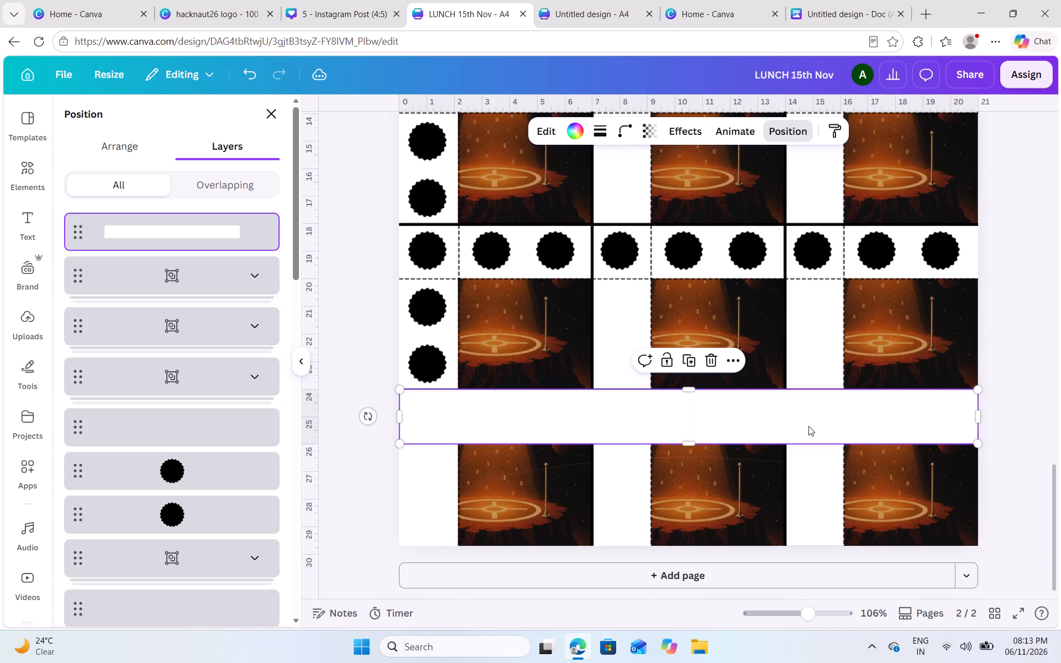
Move the fifth-row white strip down the layer stack so it sits behind the solid and dashed dividers.
{"action": "left_click_drag", "start_coordinate": [77, 235], "coordinate": [113, 461]}
{"action": "double_click", "coordinate": [989, 386]}
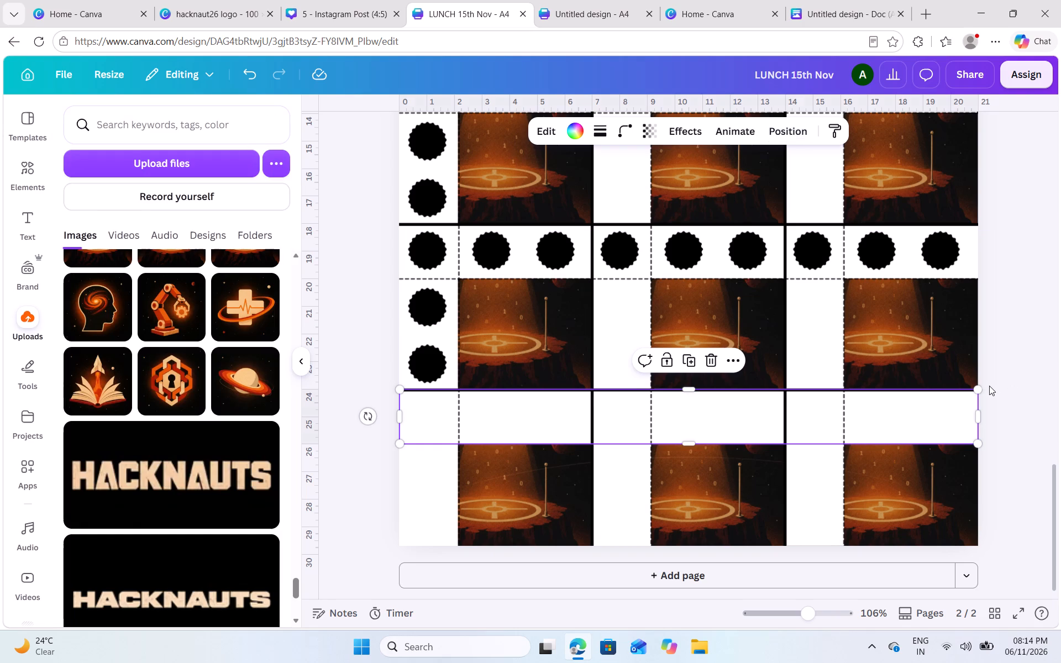
Copy the fourth row's dashed horizontal line and align the copy with the lower edge of the fifth-row white strip.
{"action": "scroll", "coordinate": [989, 386], "scroll_direction": "up", "scroll_amount": 1}
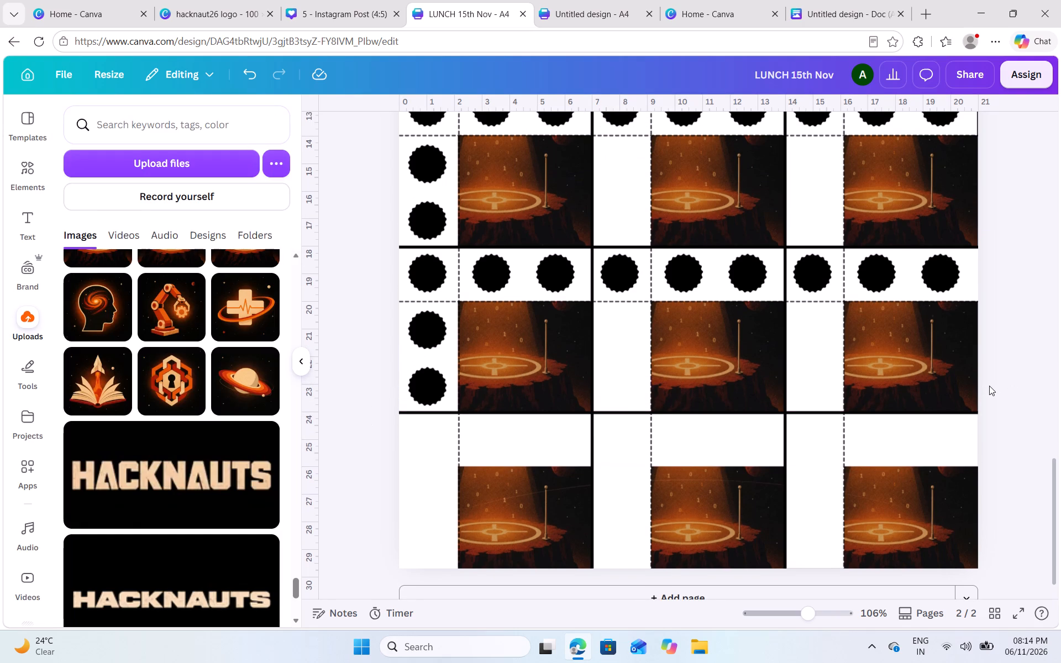
{"action": "left_click", "coordinate": [815, 303]}
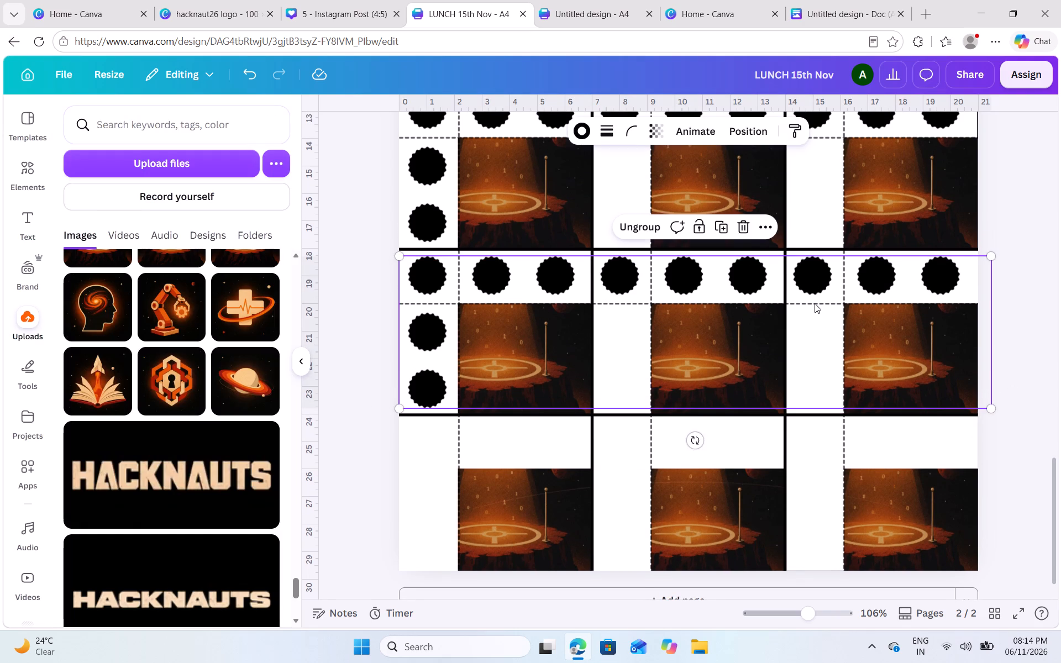
{"action": "left_click", "coordinate": [815, 303]}
{"action": "key", "text": "ctrl+c"}
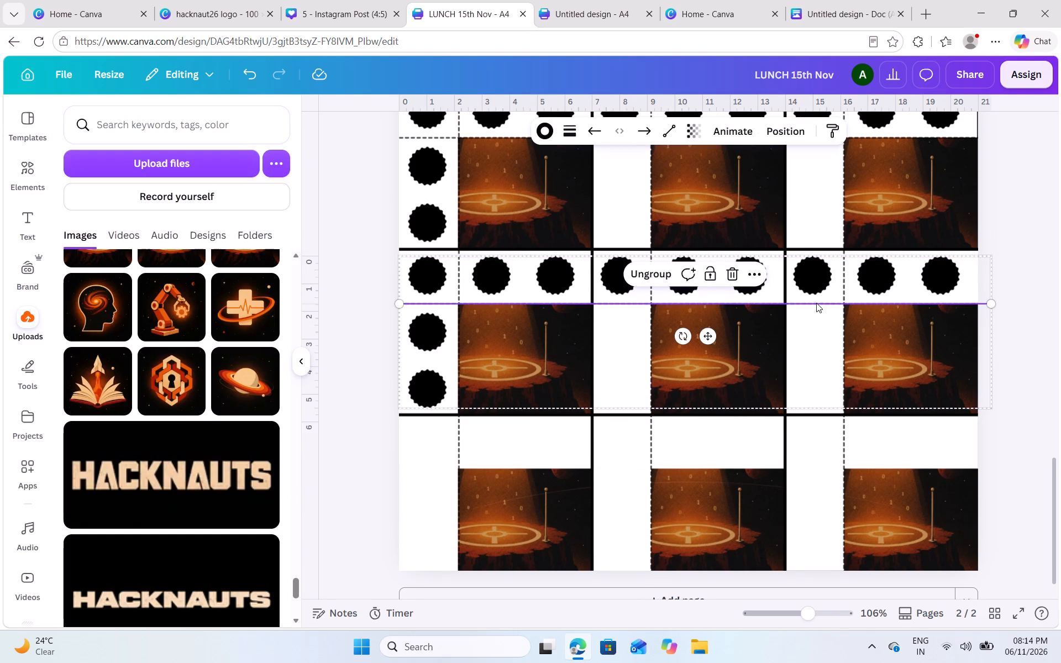
{"action": "key", "text": "ctrl+v"}
{"action": "left_click_drag", "start_coordinate": [811, 317], "coordinate": [819, 361]}
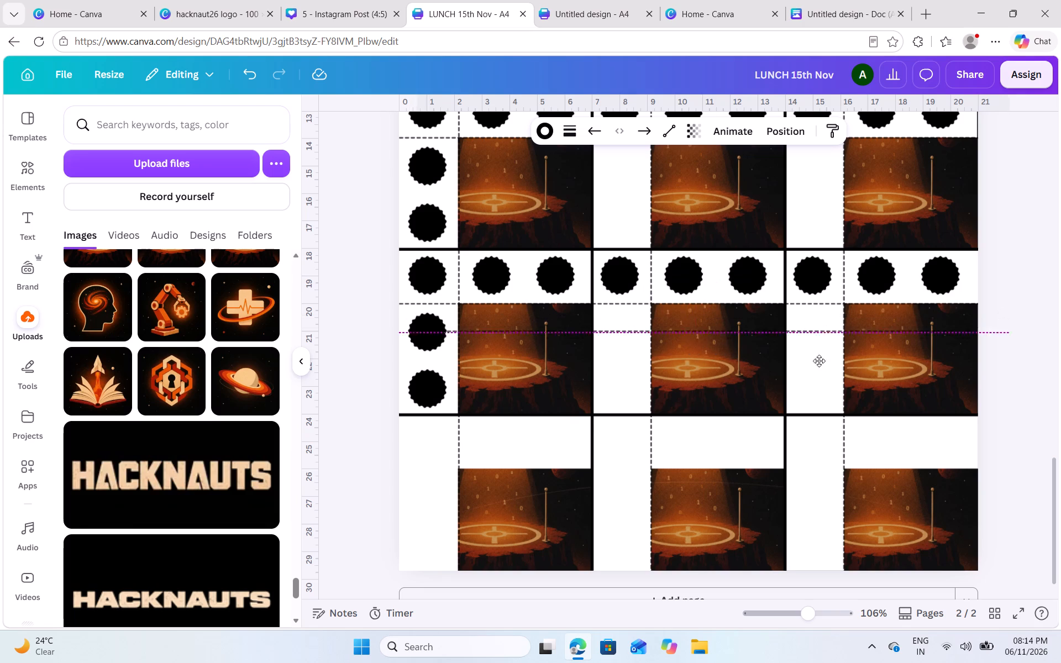
{"action": "left_click_drag", "start_coordinate": [819, 361], "coordinate": [799, 473]}
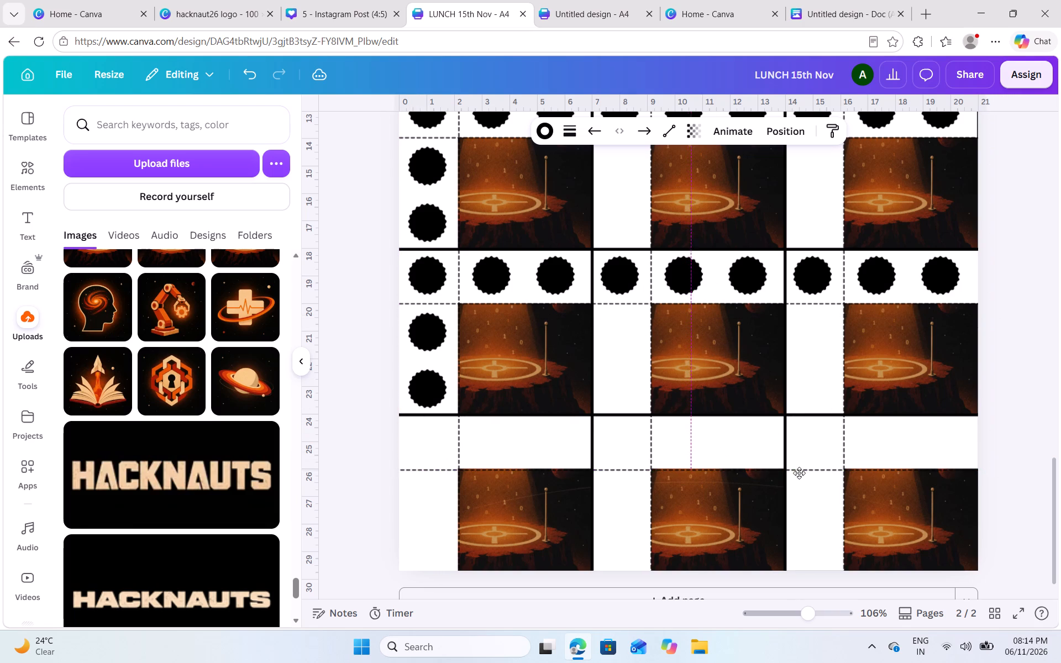
{"action": "left_click_drag", "start_coordinate": [799, 473], "coordinate": [802, 472]}
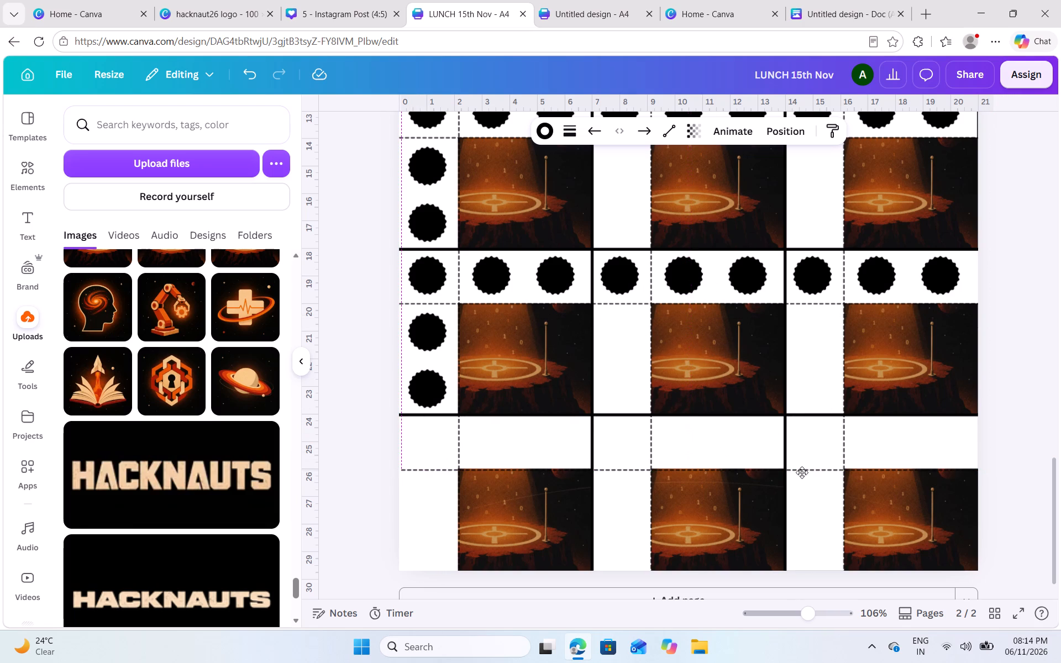
{"action": "left_click_drag", "start_coordinate": [802, 472], "coordinate": [799, 471]}
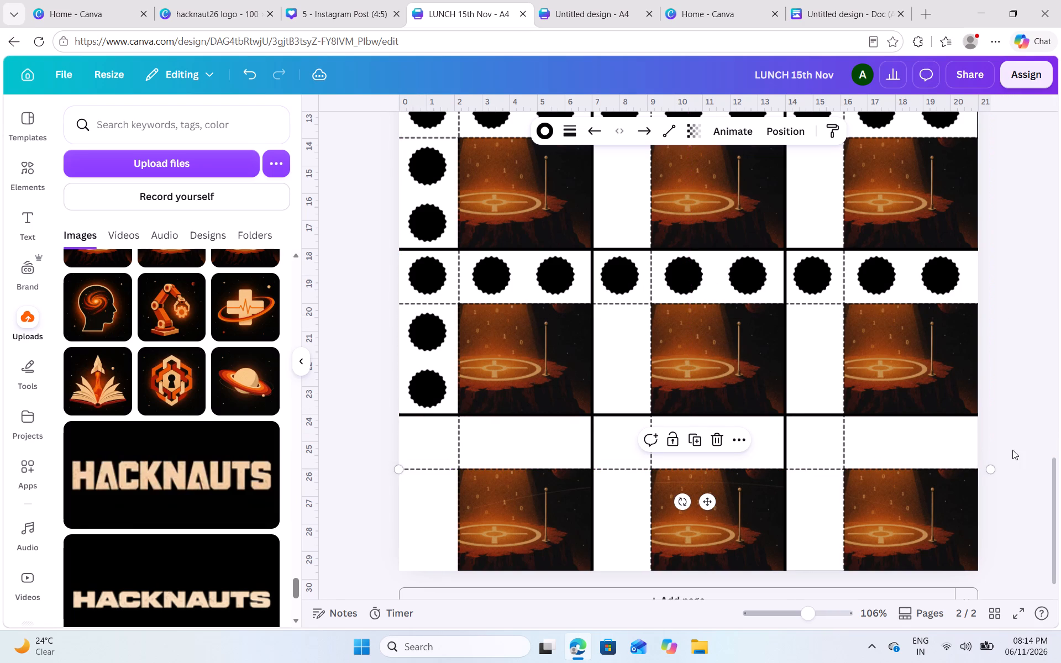
{"action": "key", "text": "Up"}
{"action": "key", "text": "Down"}
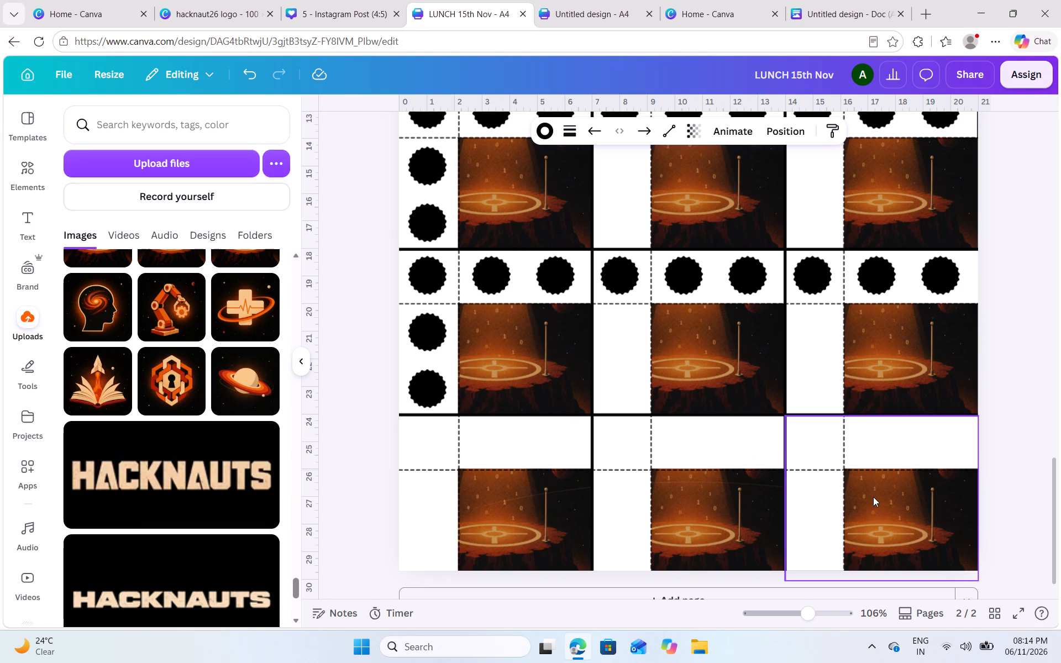
{"action": "key", "text": "Up"}
{"action": "double_click", "coordinate": [1009, 488]}
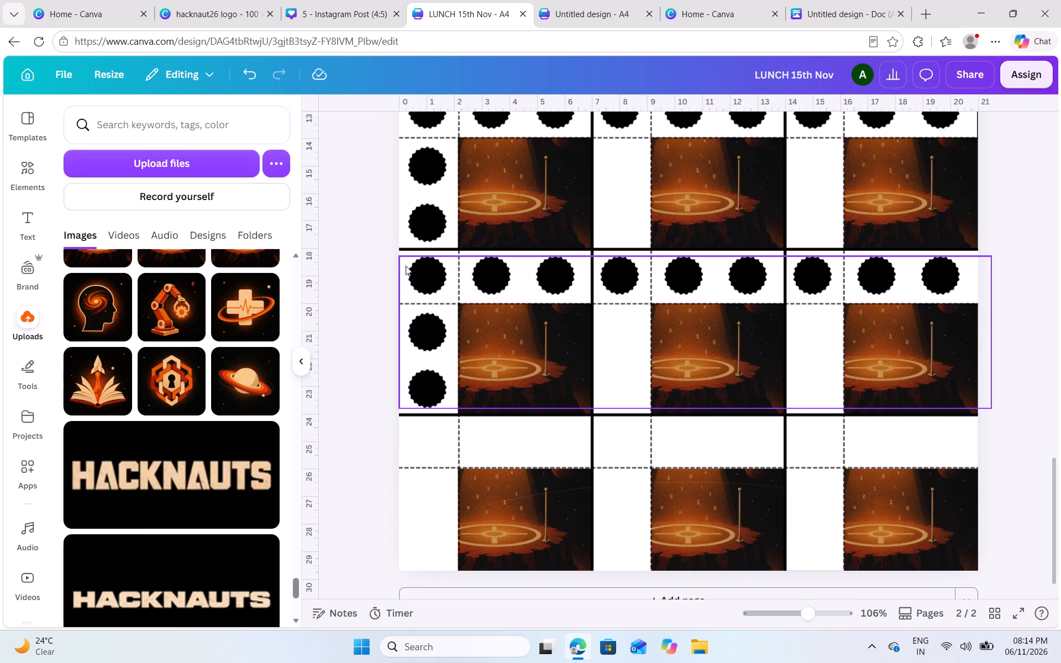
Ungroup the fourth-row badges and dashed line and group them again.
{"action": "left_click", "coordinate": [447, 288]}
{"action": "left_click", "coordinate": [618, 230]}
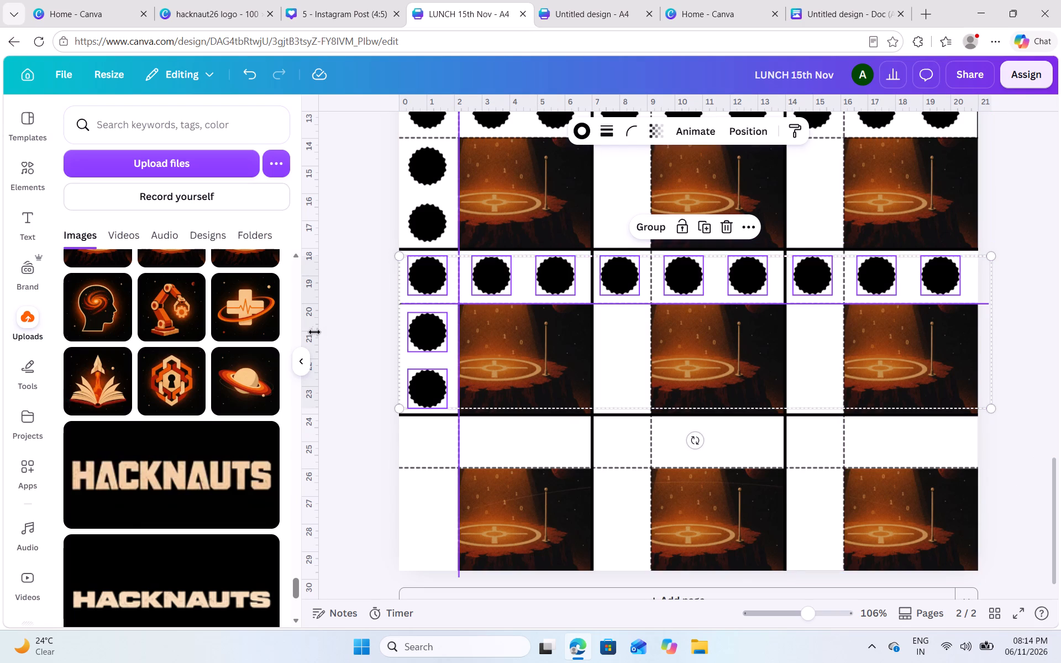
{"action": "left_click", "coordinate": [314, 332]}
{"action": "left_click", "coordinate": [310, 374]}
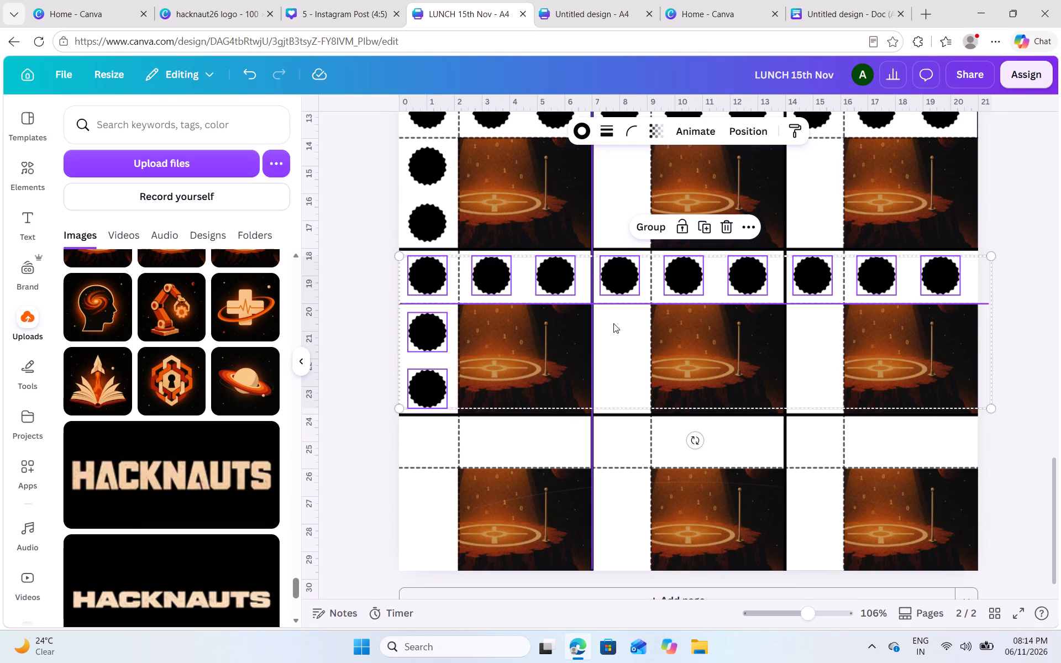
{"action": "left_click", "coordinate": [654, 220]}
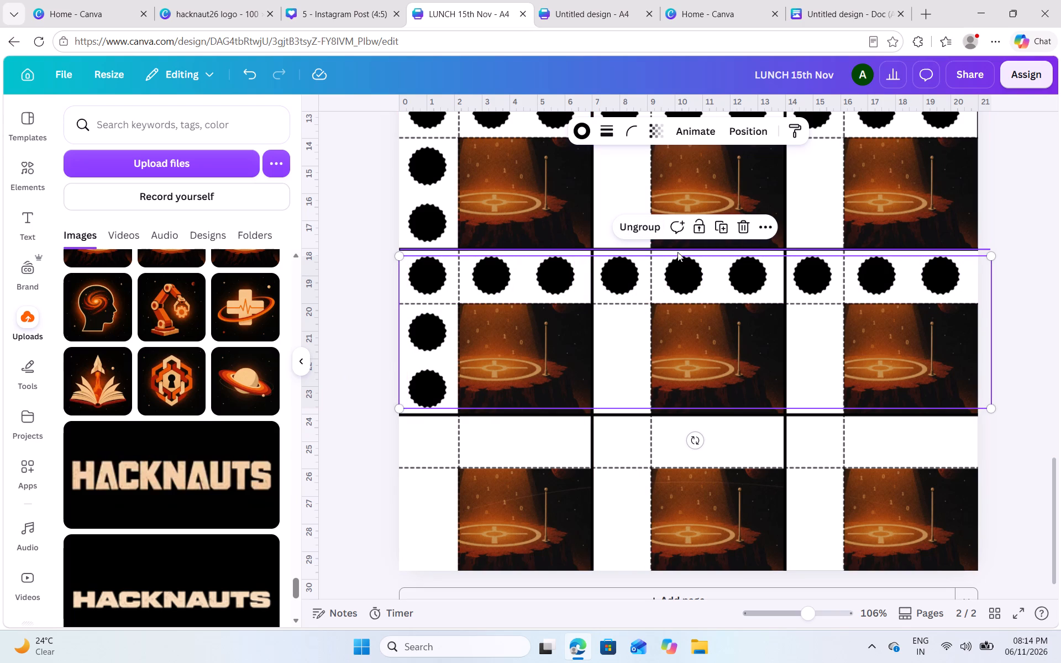
Copy the fourth-row group of badges and dashed line and place the copy in the fifth row, aligned with the dashed line there.
{"action": "key", "text": "ctrl+c"}
{"action": "key", "text": "ctrl+v"}
{"action": "left_click_drag", "start_coordinate": [702, 292], "coordinate": [685, 469]}
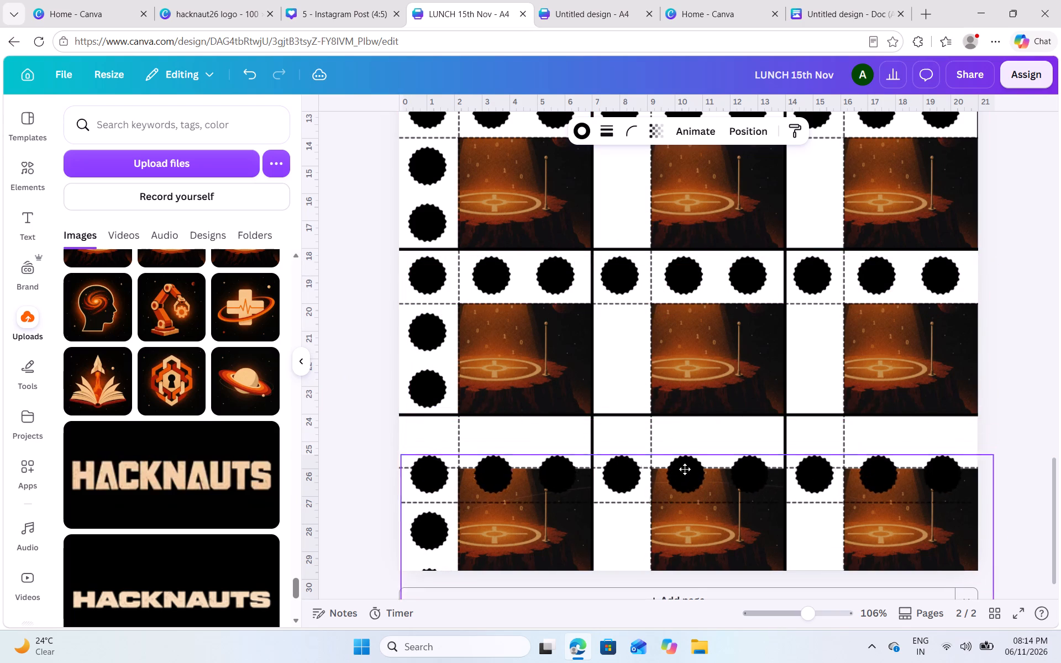
{"action": "left_click_drag", "start_coordinate": [685, 469], "coordinate": [691, 445]}
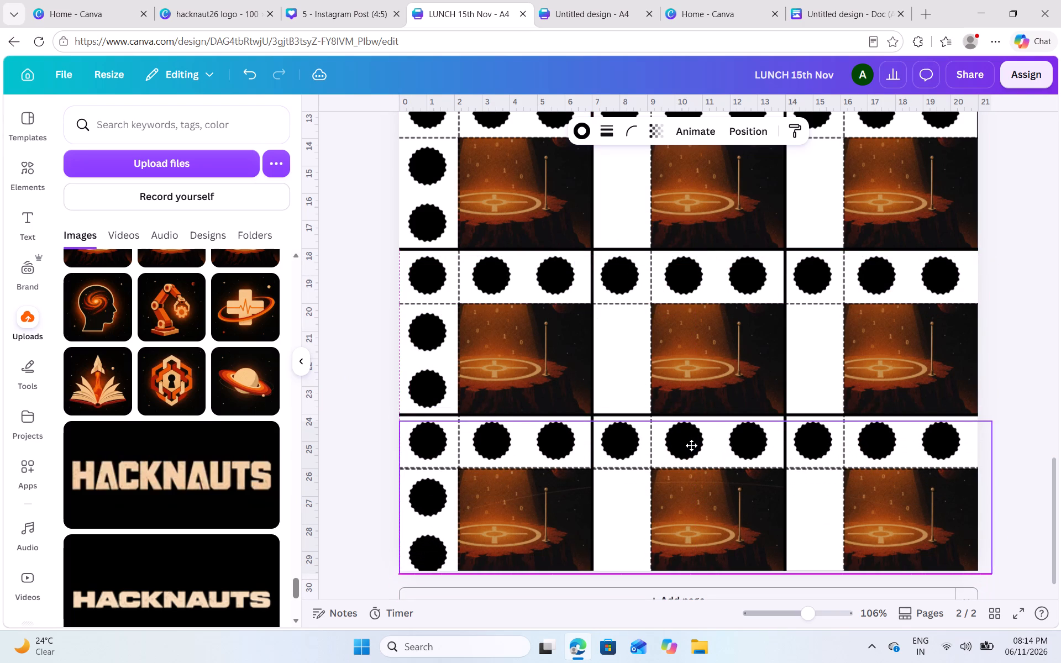
{"action": "left_click_drag", "start_coordinate": [691, 445], "coordinate": [691, 447]}
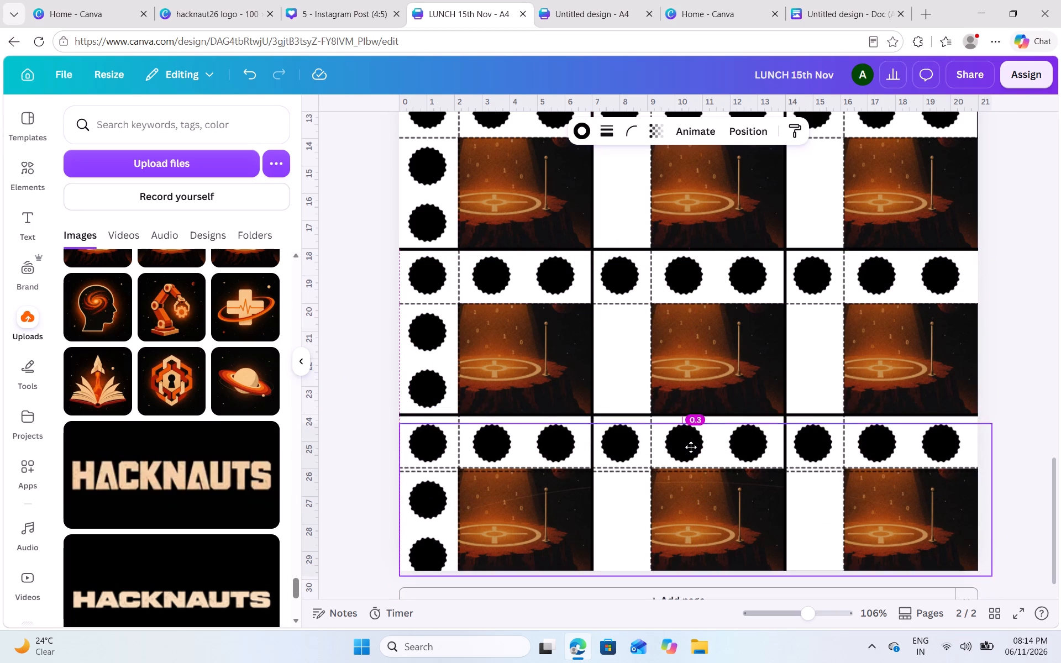
{"action": "left_click_drag", "start_coordinate": [691, 447], "coordinate": [691, 444]}
{"action": "left_click", "coordinate": [617, 467]}
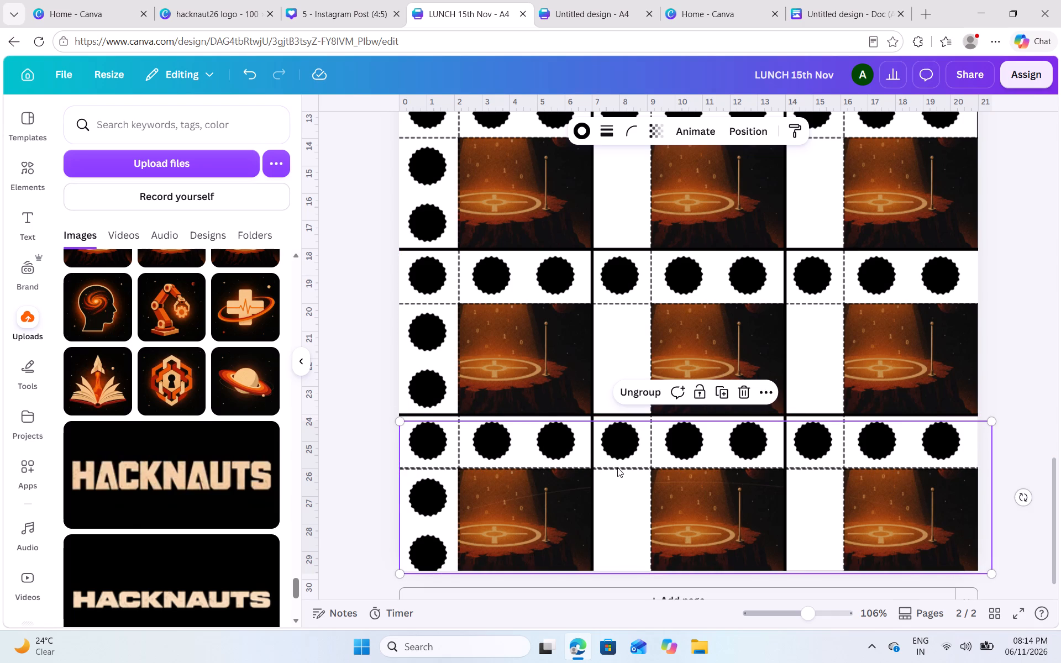
Fine-tune the horizontal position of the copied badge group in the fifth row so its badges sit between the vertical dividers.
{"action": "left_click", "coordinate": [736, 438]}
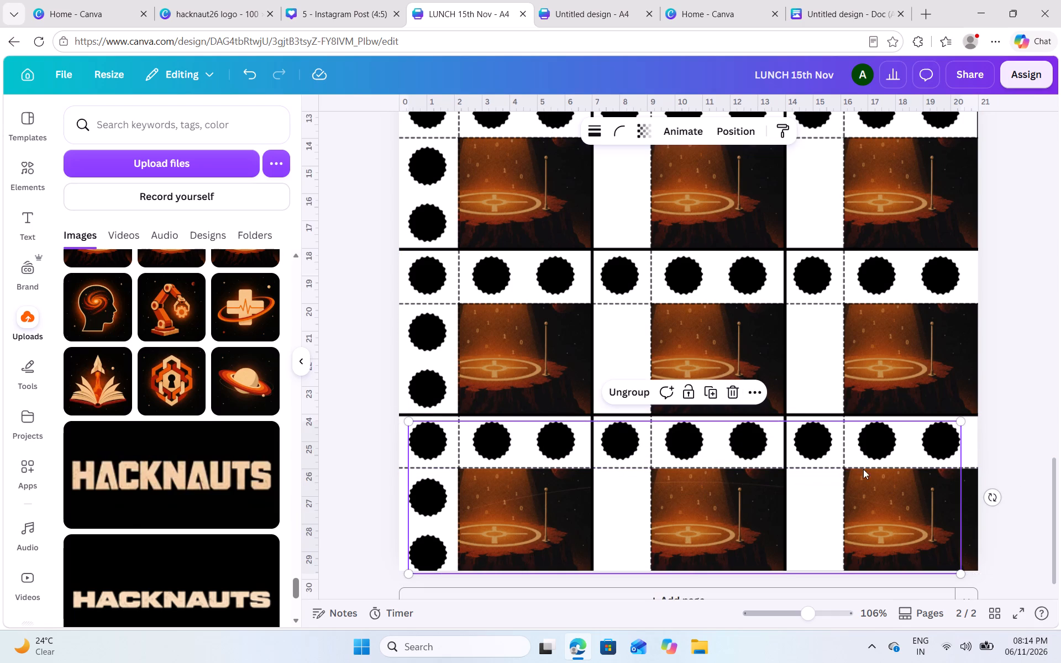
{"action": "left_click", "coordinate": [815, 450]}
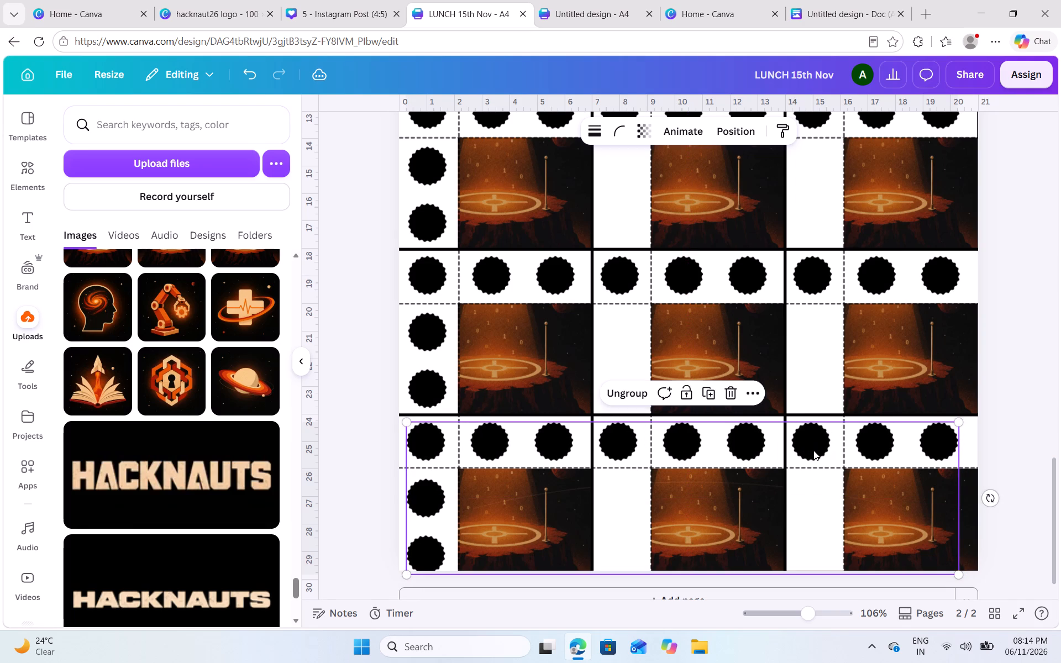
{"action": "key", "text": "Right"}
{"action": "key", "text": "Left"}
{"action": "key", "text": "Right"}
{"action": "key", "text": "Right"}
{"action": "key", "text": "Right"}
{"action": "left_click", "coordinate": [824, 502]}
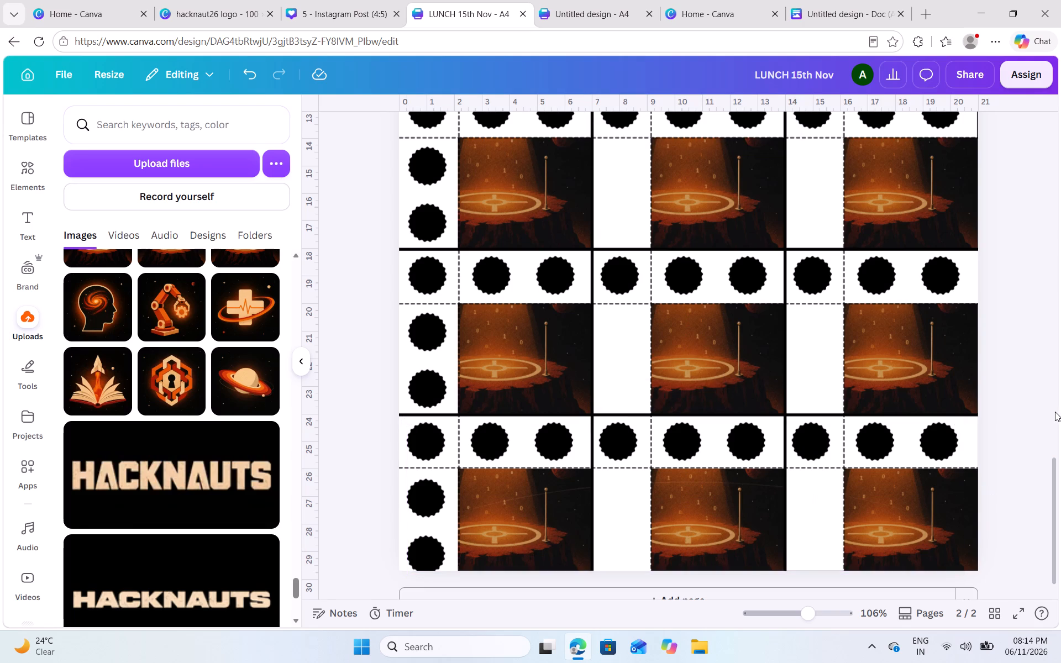
{"action": "left_click", "coordinate": [833, 470]}
{"action": "key", "text": "Right"}
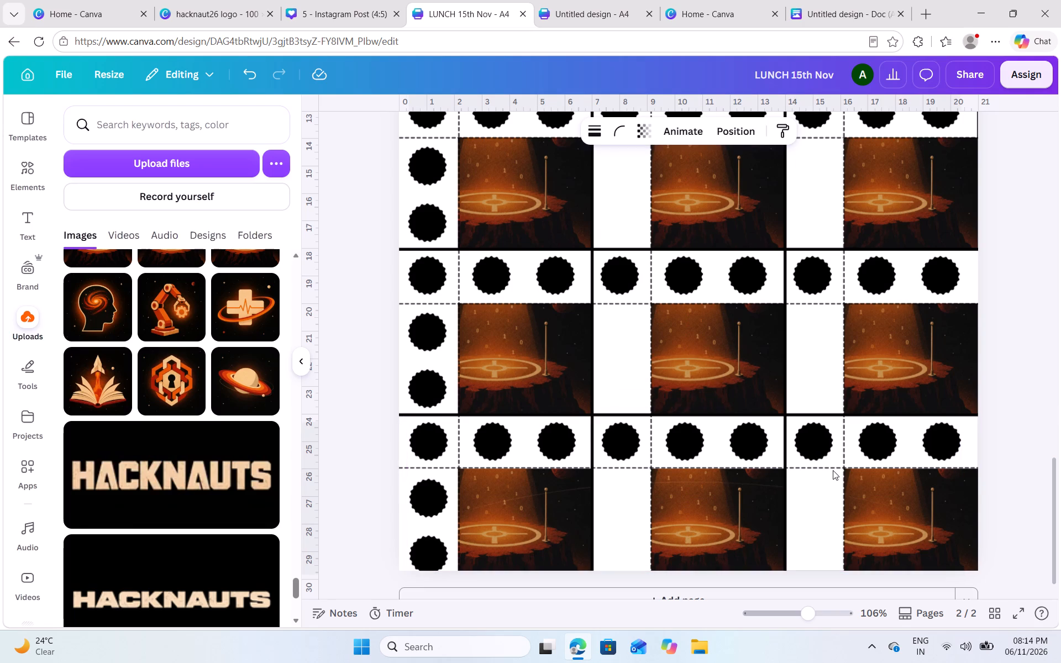
{"action": "key", "text": "Left"}
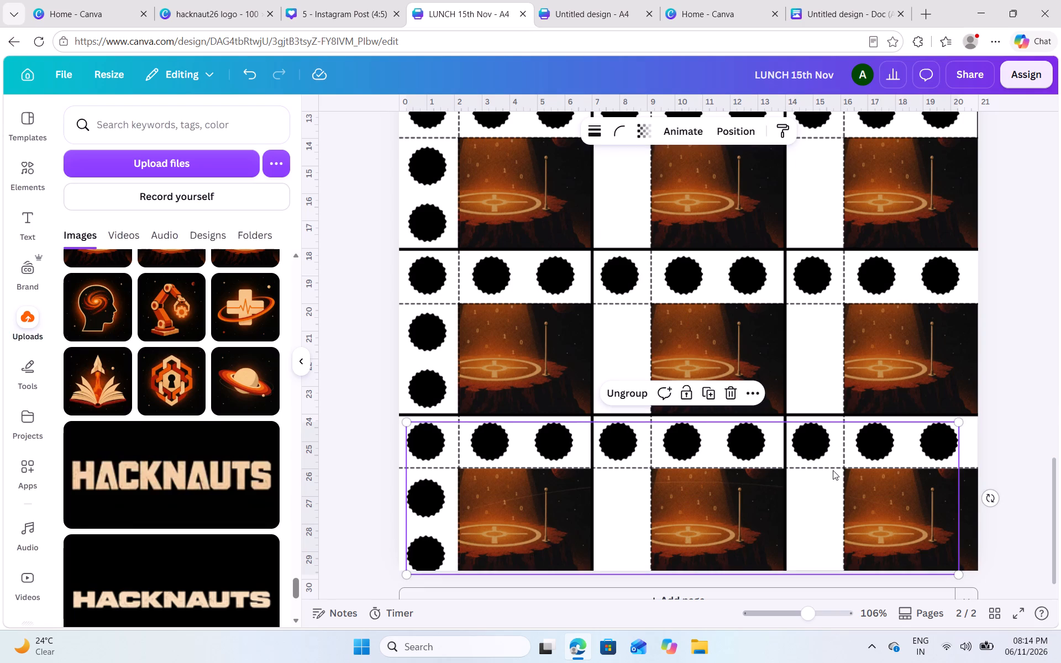
{"action": "left_click", "coordinate": [1019, 399]}
Ungroup the fifth-row badges so that individual badges can be moved.
{"action": "scroll", "coordinate": [1012, 403], "scroll_direction": "down", "scroll_amount": 1}
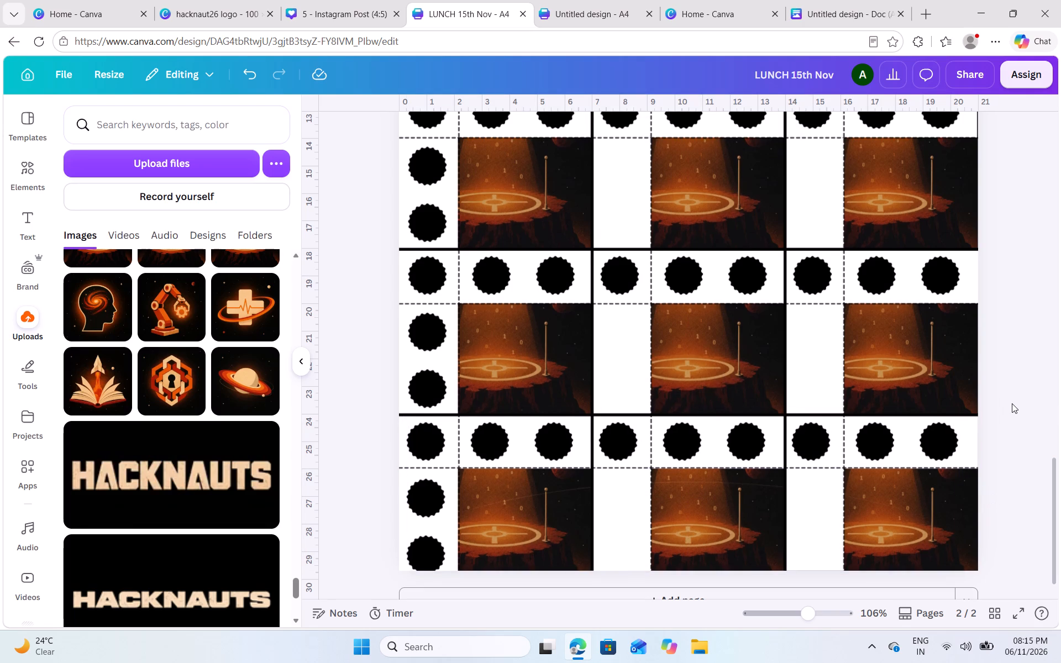
{"action": "scroll", "coordinate": [1012, 403], "scroll_direction": "down", "scroll_amount": 1}
{"action": "scroll", "coordinate": [492, 467], "scroll_direction": "right", "scroll_amount": 2}
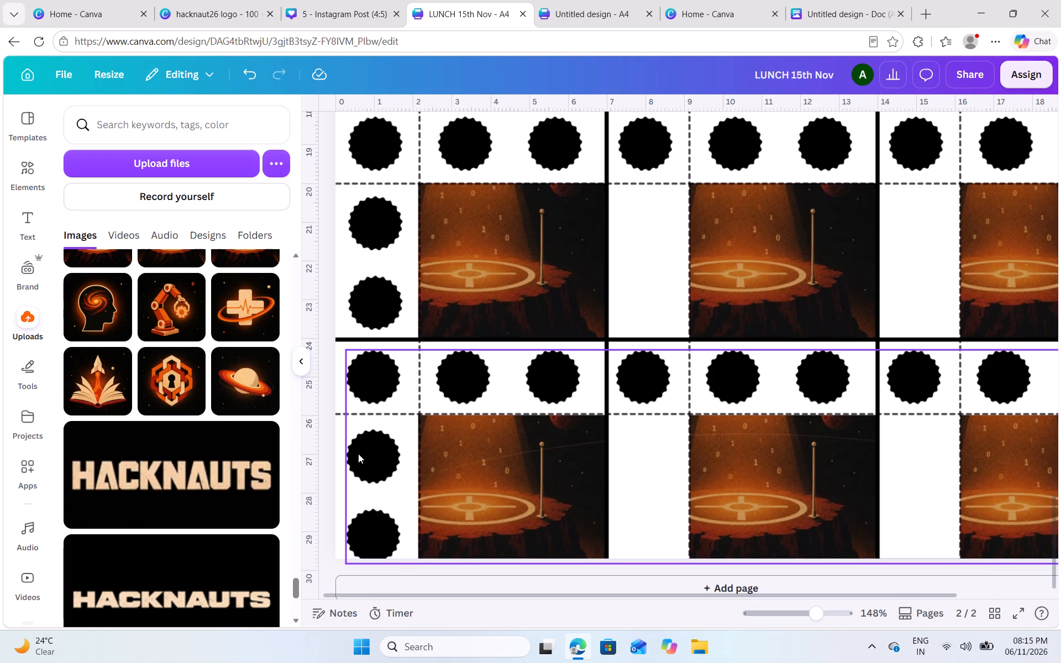
{"action": "left_click", "coordinate": [484, 419]}
{"action": "left_click", "coordinate": [681, 318]}
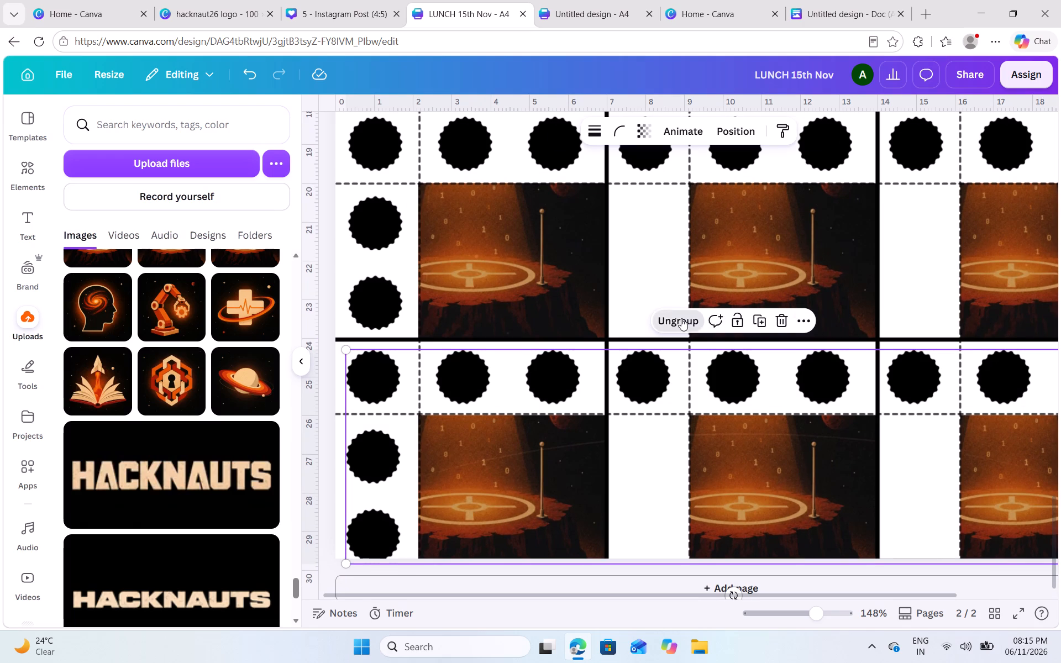
{"action": "left_click", "coordinate": [554, 476]}
Move the two lower badges in the fifth row's first white strip upward so both fit fully on the page.
{"action": "scroll", "coordinate": [554, 476], "scroll_direction": "down", "scroll_amount": 1}
{"action": "left_click", "coordinate": [365, 454]}
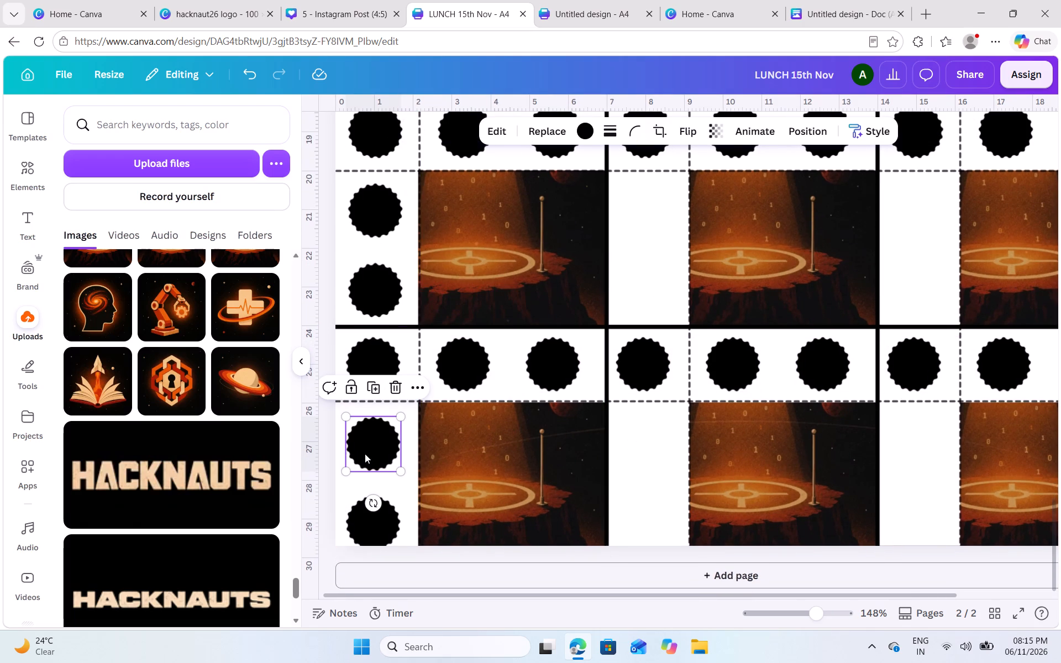
{"action": "key", "text": "Up"}
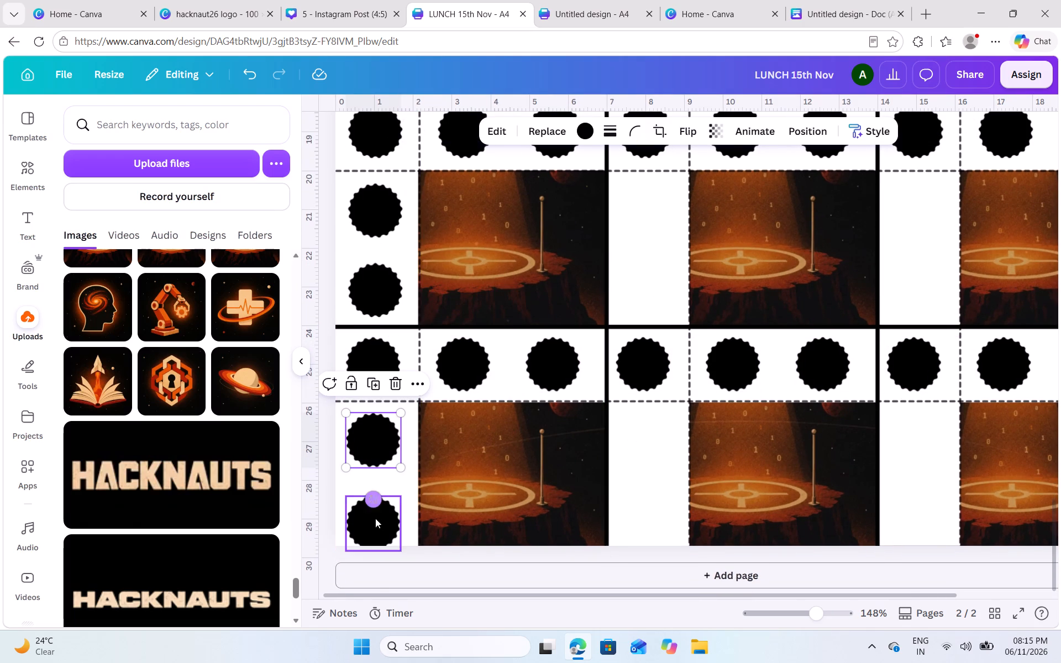
{"action": "left_click", "coordinate": [379, 525]}
{"action": "key", "text": "Down"}
{"action": "key", "text": "Up"}
{"action": "key", "text": "Down"}
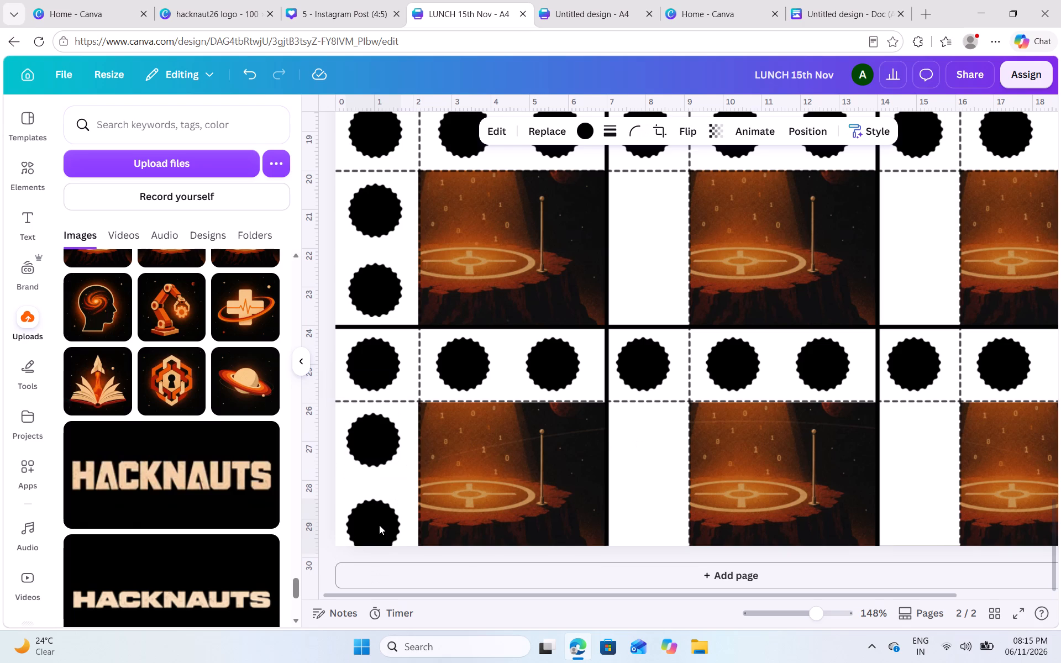
{"action": "key", "text": "Up"}
{"action": "key", "text": "Up"}
{"action": "key", "text": "Up"}
{"action": "key", "text": "Up"}
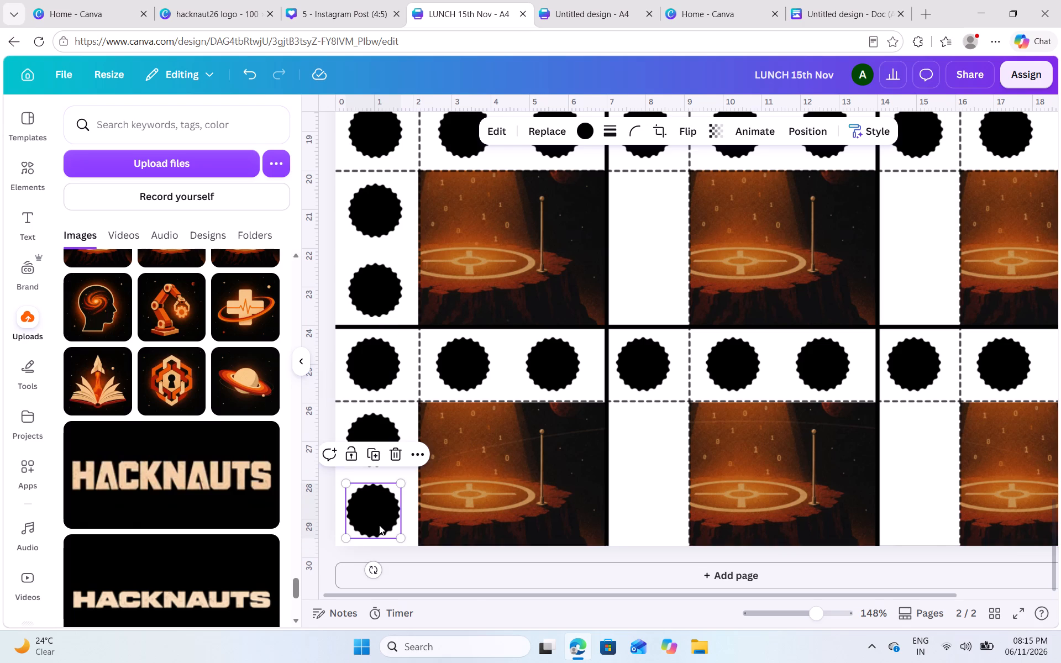
{"action": "left_click", "coordinate": [538, 467]}
Group the fifth row's two lower first-strip badges and place a copy of the pair in the second coupon's vertical white strip.
{"action": "left_click", "coordinate": [365, 441]}
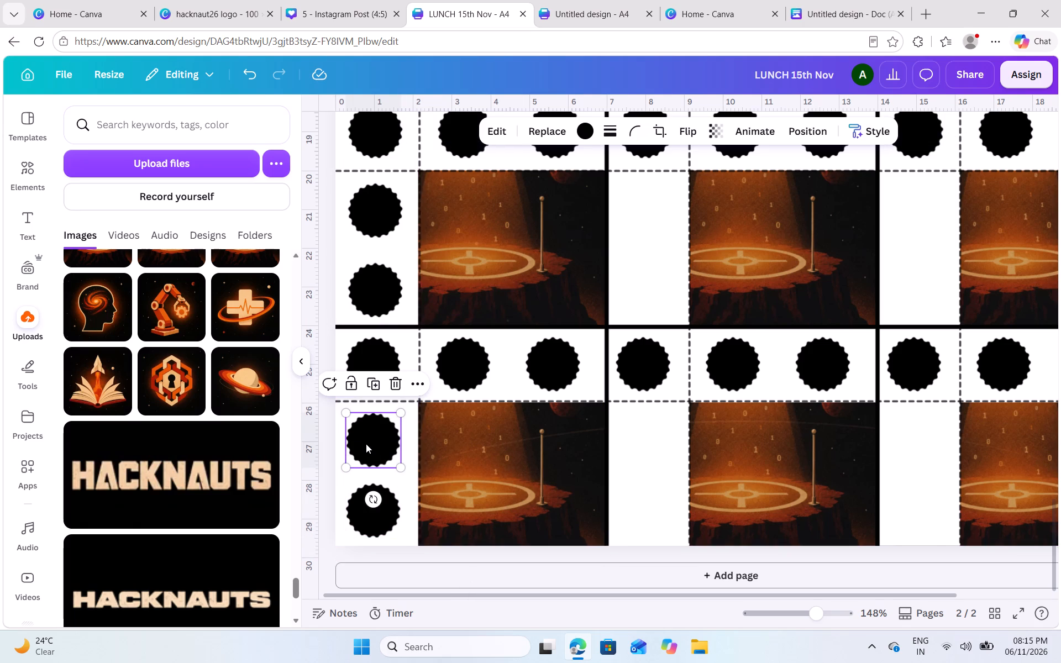
{"action": "left_click", "coordinate": [390, 512], "text": "shift"}
{"action": "left_click", "coordinate": [331, 384], "text": "shift"}
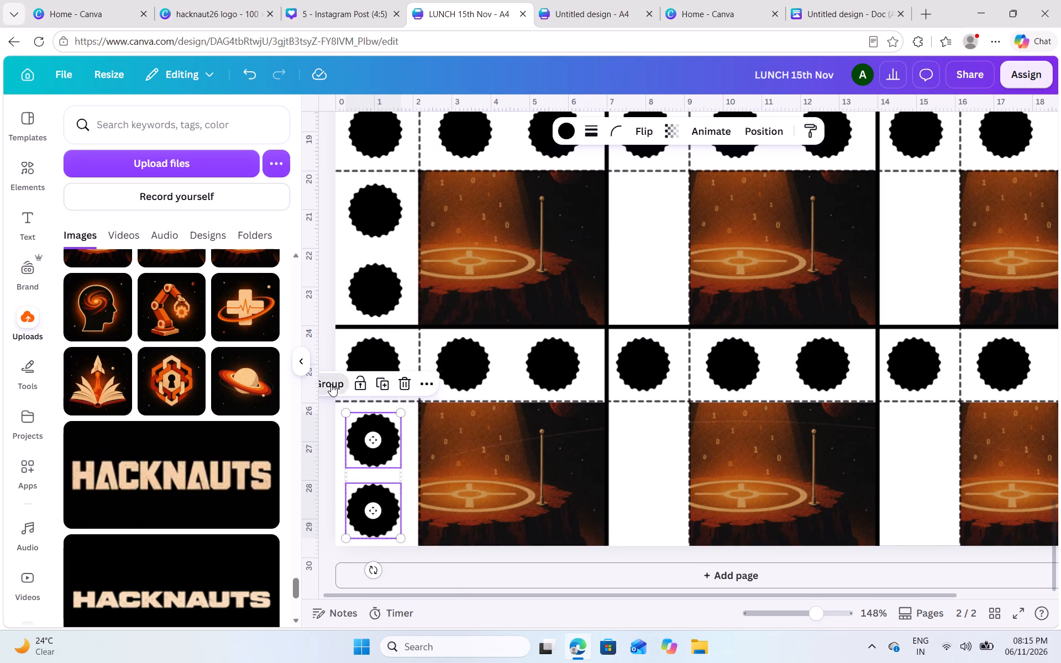
{"action": "key", "text": "ctrl+c"}
{"action": "key", "text": "ctrl+v"}
{"action": "left_click_drag", "start_coordinate": [382, 500], "coordinate": [551, 509]}
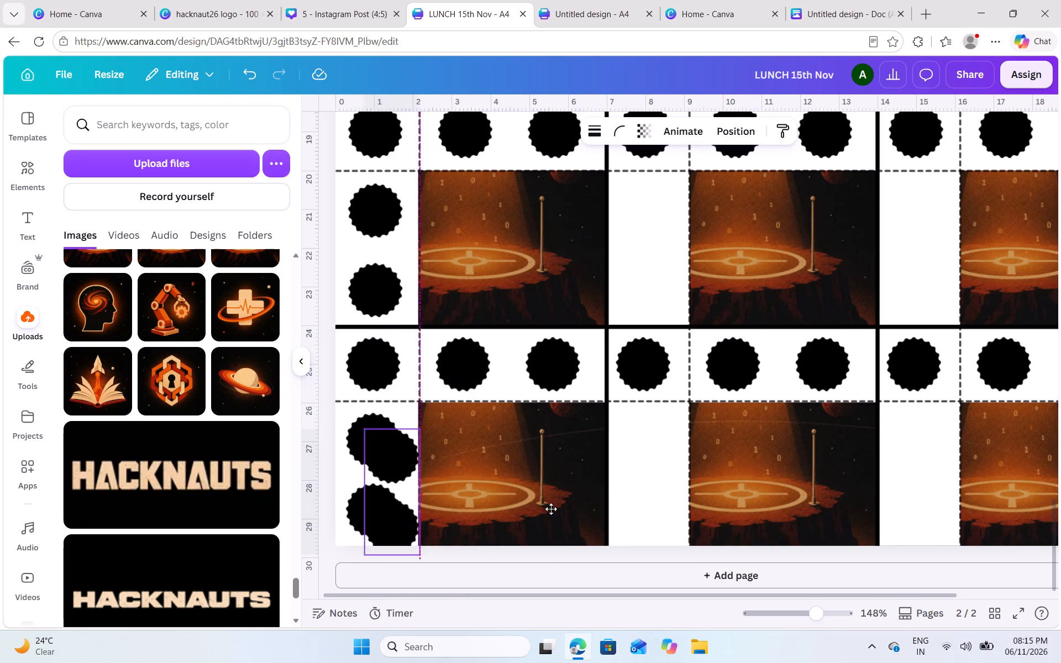
{"action": "left_click_drag", "start_coordinate": [551, 509], "coordinate": [638, 485]}
Copy the badge pair again and place it in the third coupon's vertical white strip in the fifth row, level with the others.
{"action": "key", "text": "ctrl+c"}
{"action": "key", "text": "ctrl+v"}
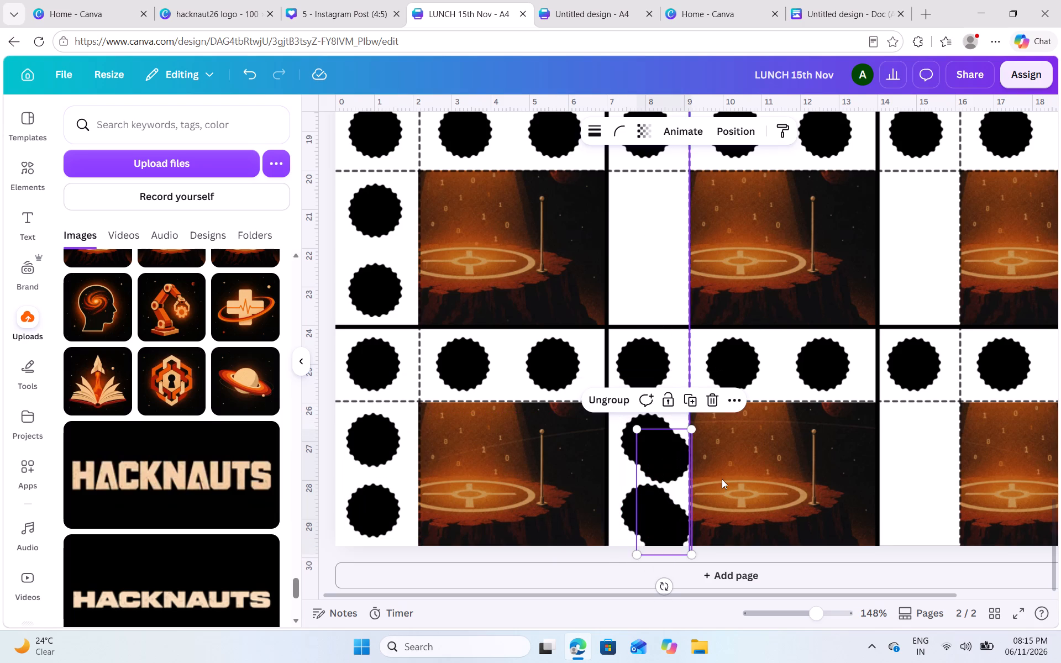
{"action": "left_click_drag", "start_coordinate": [659, 498], "coordinate": [920, 480]}
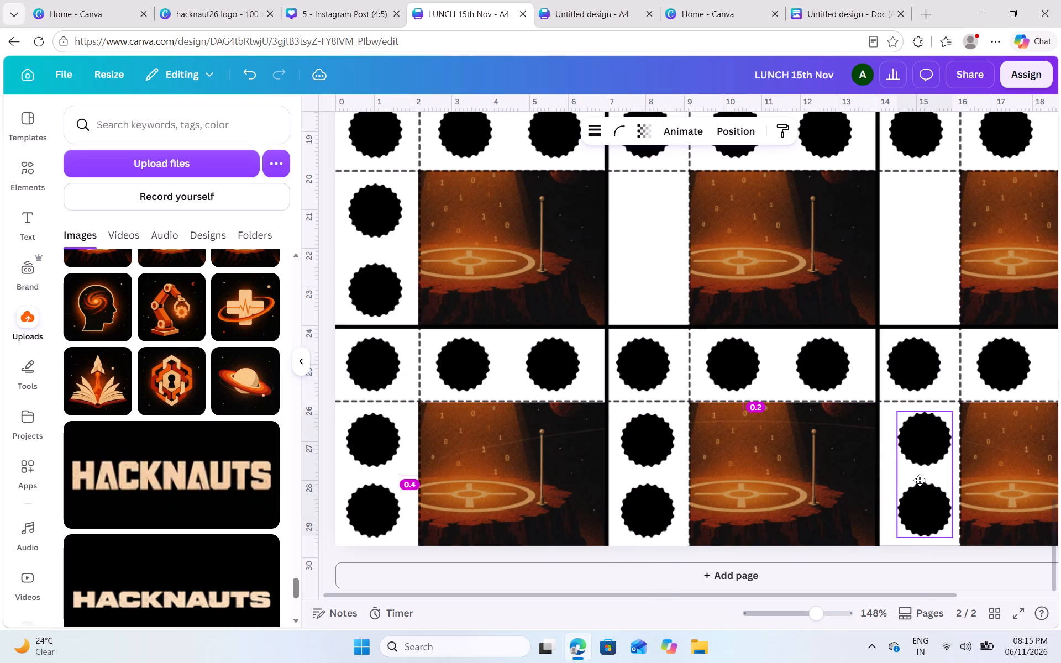
{"action": "left_click_drag", "start_coordinate": [920, 480], "coordinate": [920, 483]}
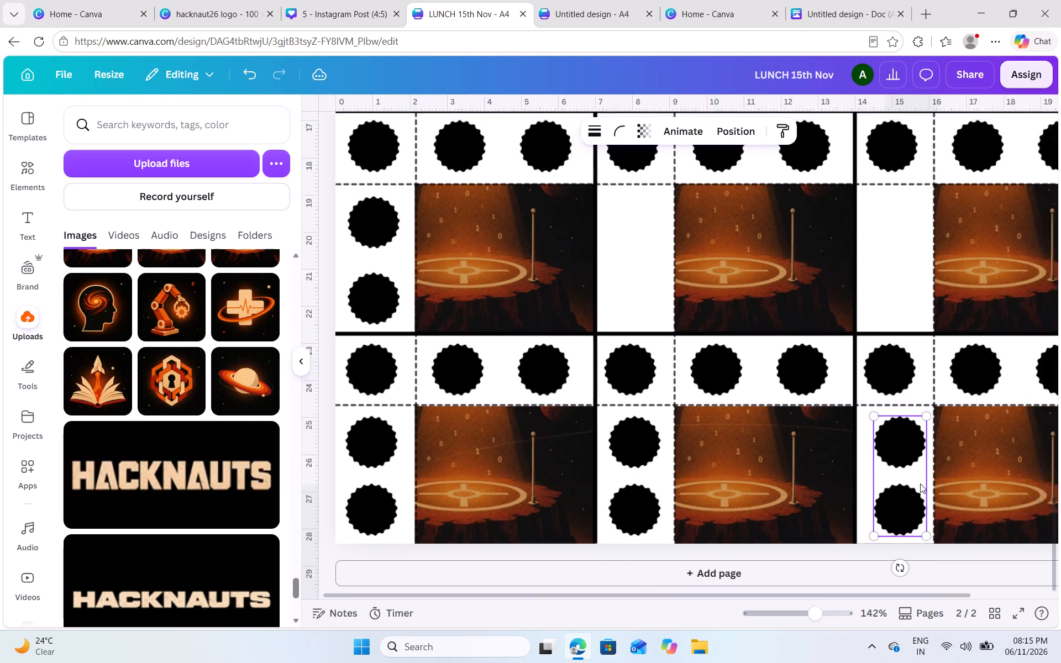
{"action": "left_click", "coordinate": [1032, 467]}
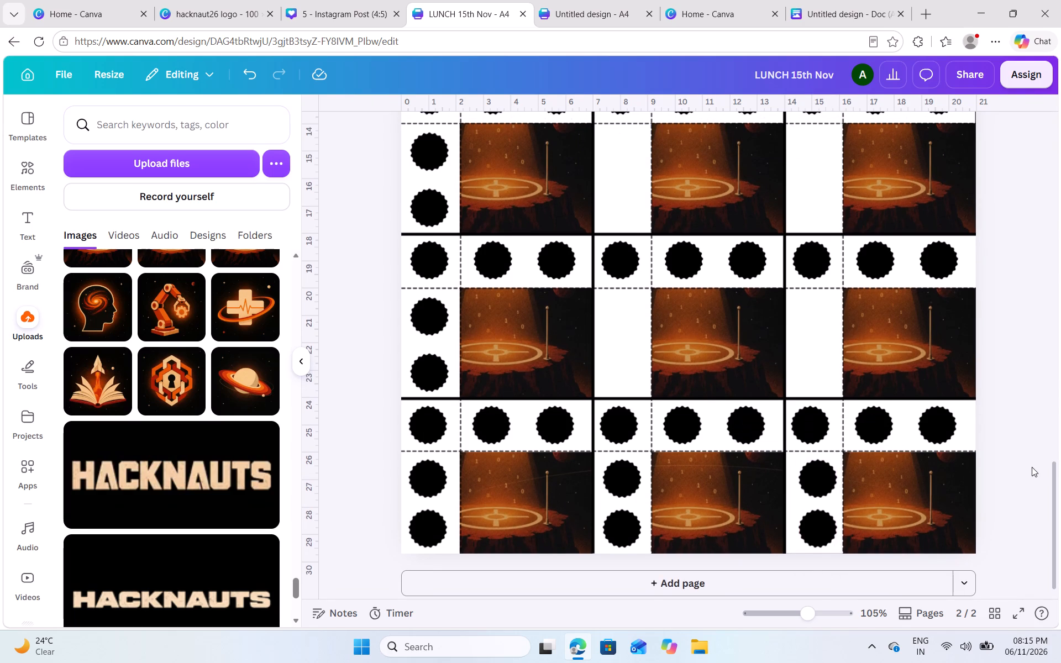
Ungroup the fourth row's badges and line, and group only the two lower badges in its first vertical white strip.
{"action": "left_click", "coordinate": [428, 321]}
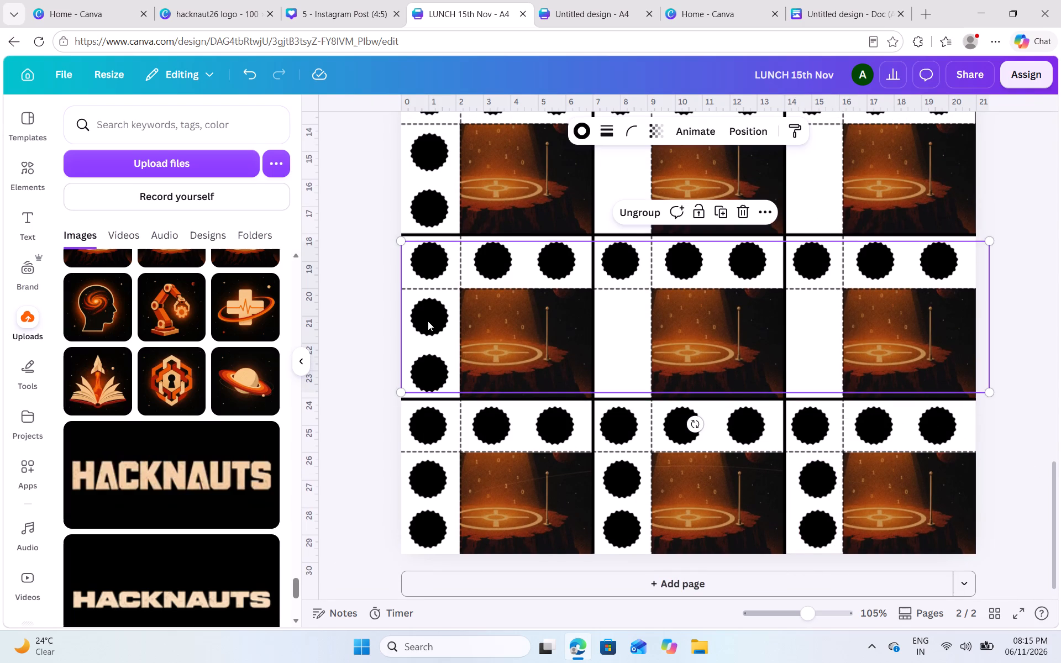
{"action": "left_click", "coordinate": [640, 217]}
{"action": "left_click", "coordinate": [356, 302]}
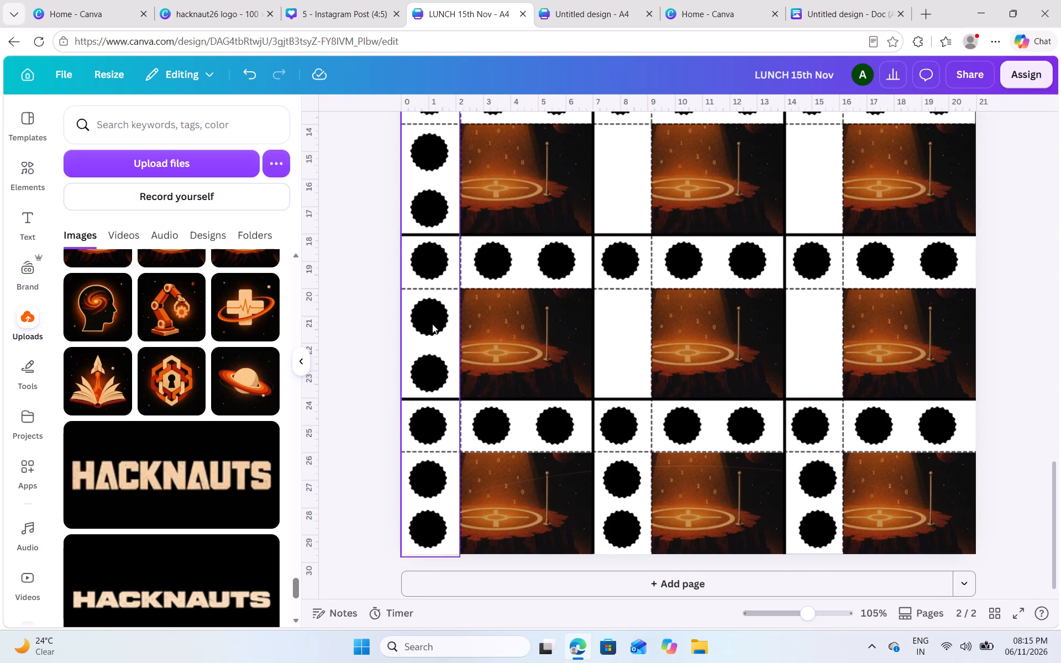
{"action": "left_click", "coordinate": [432, 324]}
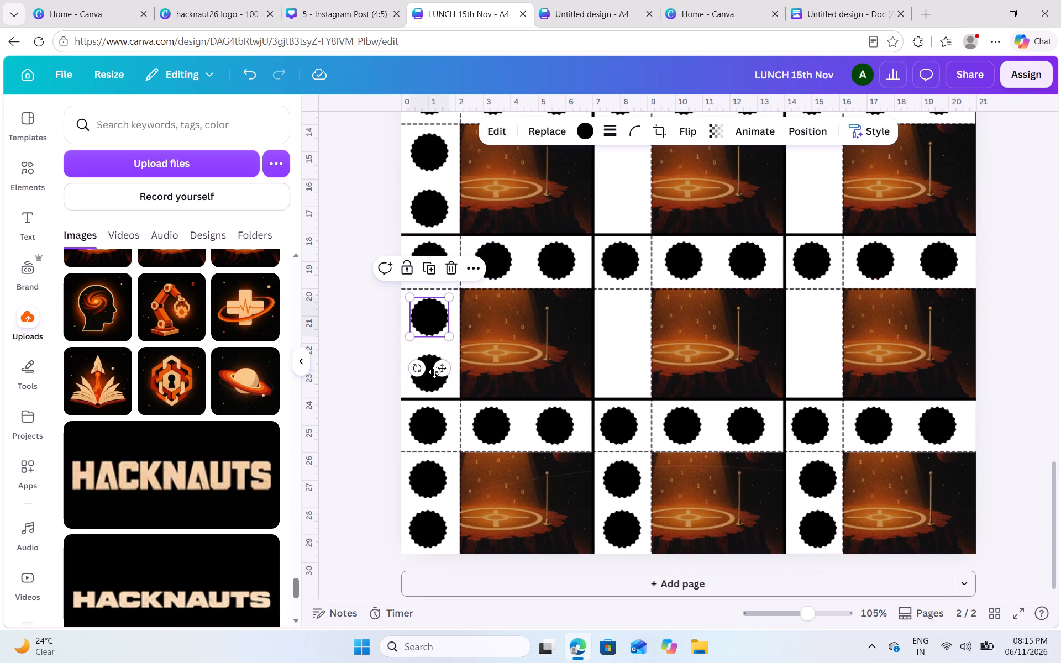
{"action": "left_click", "coordinate": [433, 383], "text": "shift"}
{"action": "left_click", "coordinate": [396, 271]}
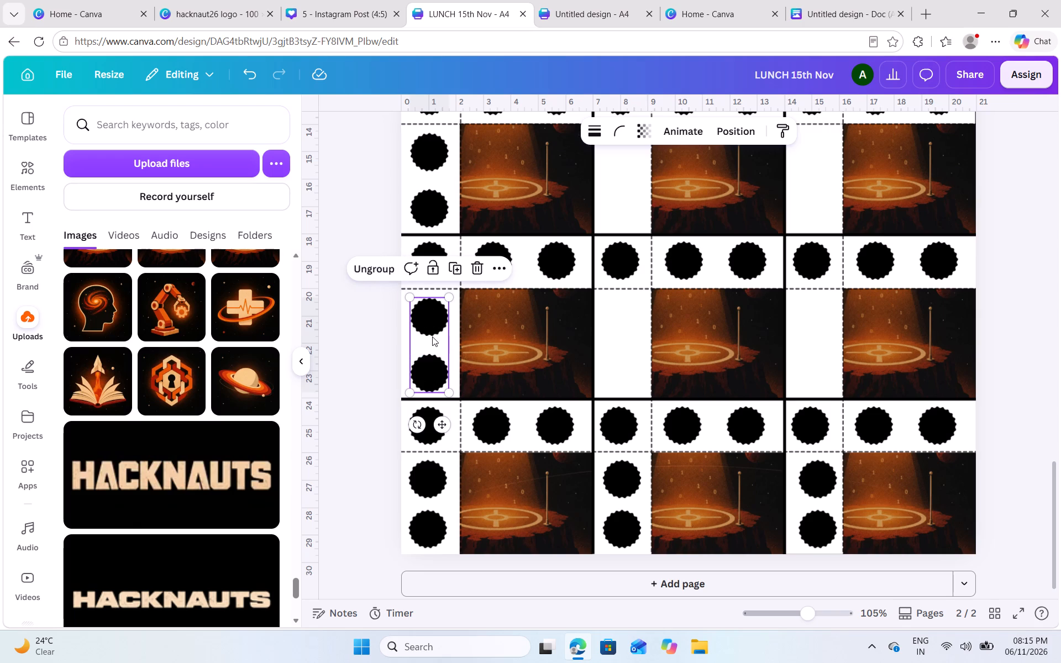
Copy the fourth-row badge pair into the second coupon's vertical strip, centred under the badge above and level with the original pair.
{"action": "key", "text": "ctrl+c"}
{"action": "key", "text": "ctrl+v"}
{"action": "left_click_drag", "start_coordinate": [447, 354], "coordinate": [627, 344]}
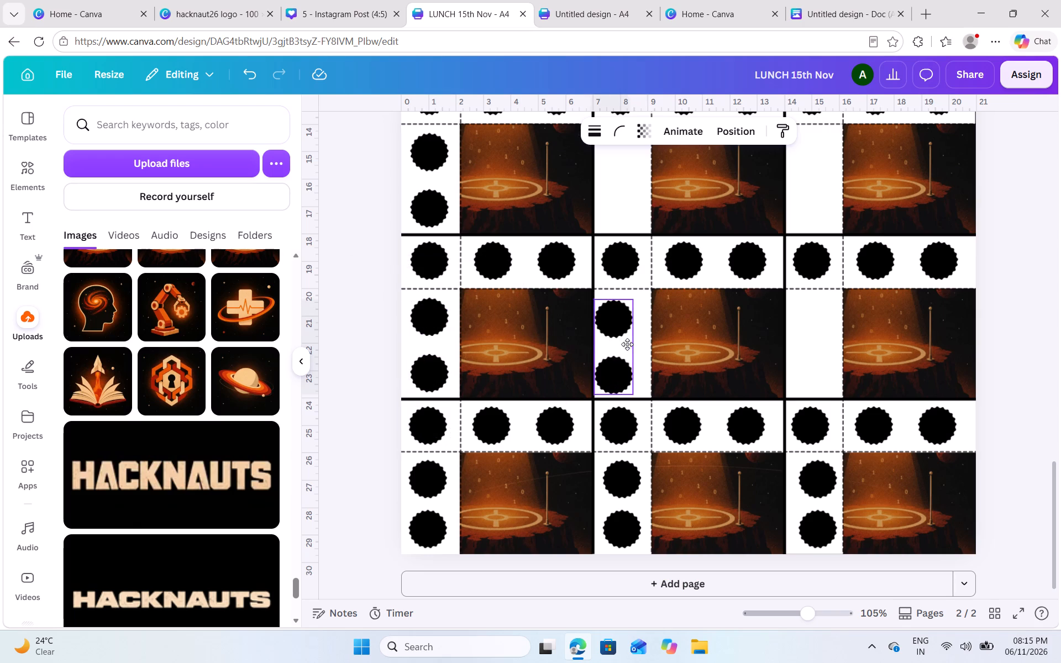
{"action": "left_click_drag", "start_coordinate": [627, 344], "coordinate": [626, 345]}
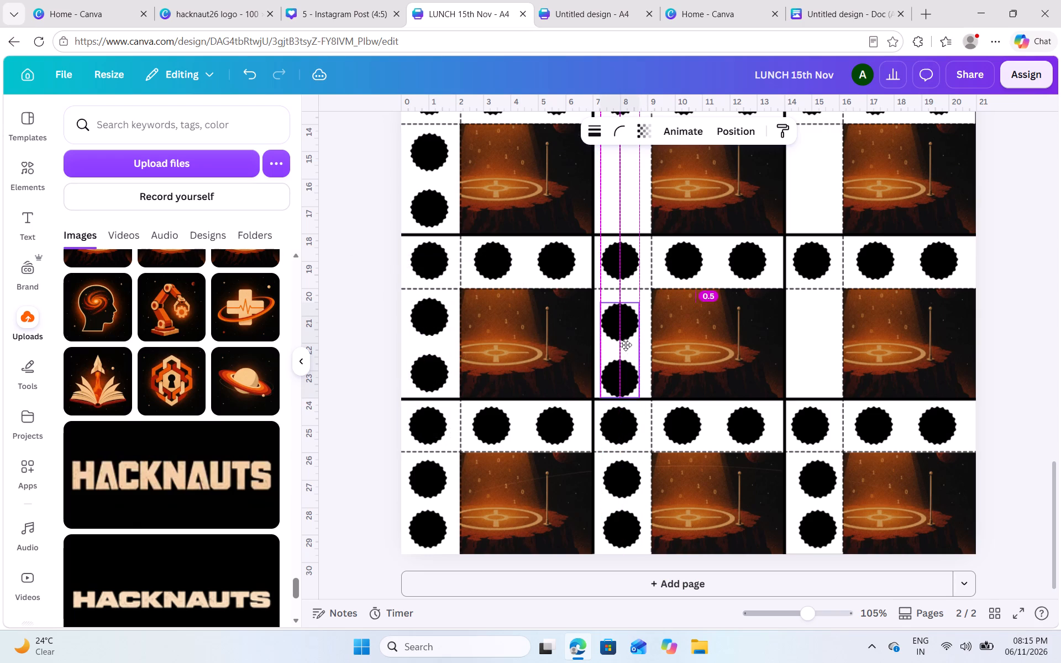
{"action": "left_click_drag", "start_coordinate": [626, 345], "coordinate": [626, 344]}
{"action": "left_click", "coordinate": [1000, 346]}
{"action": "left_click", "coordinate": [1000, 348]}
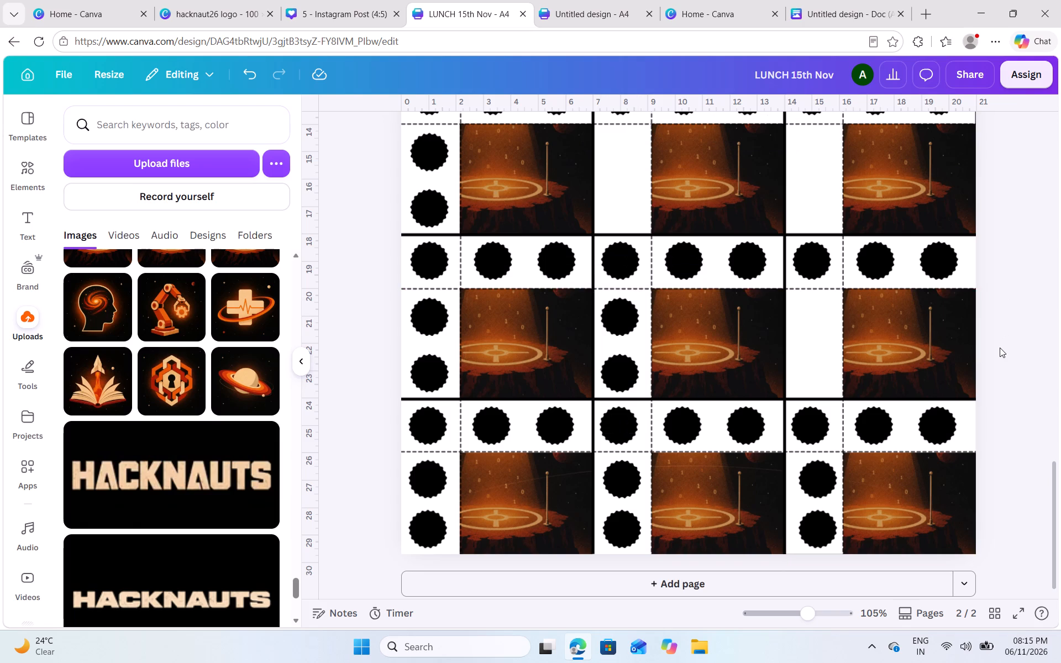
Add a new page after page 2.
{"action": "scroll", "coordinate": [848, 403], "scroll_direction": "down", "scroll_amount": 2}
{"action": "left_click", "coordinate": [715, 571]}
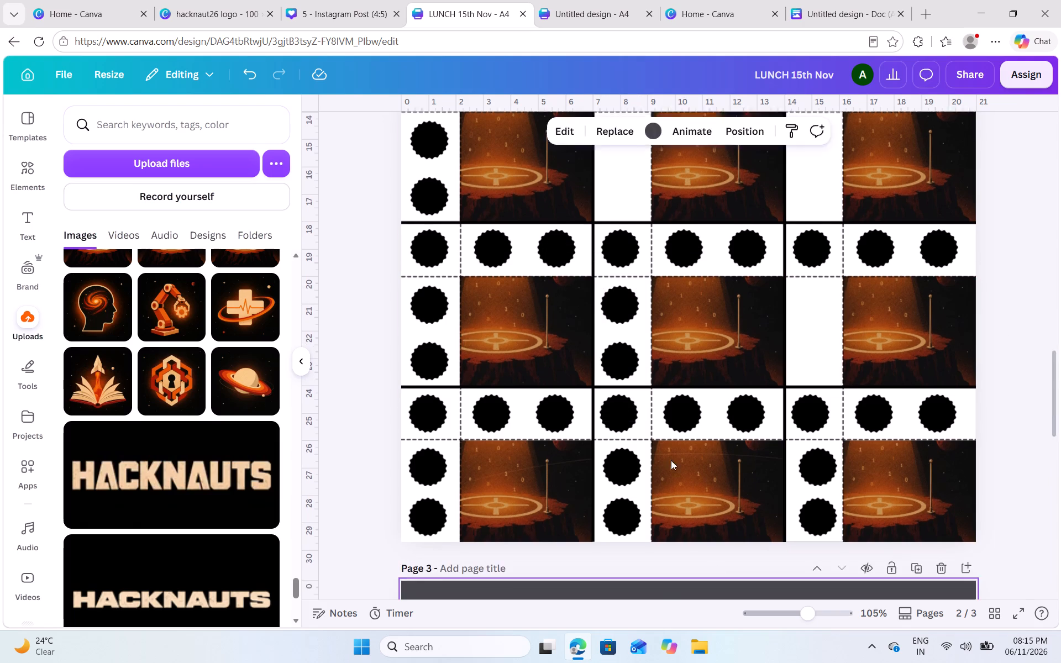
Add a horizontal guide and move it to 20.3 cm on page 2, along the top of the fourth-row badge pairs.
{"action": "right_click", "coordinate": [666, 441]}
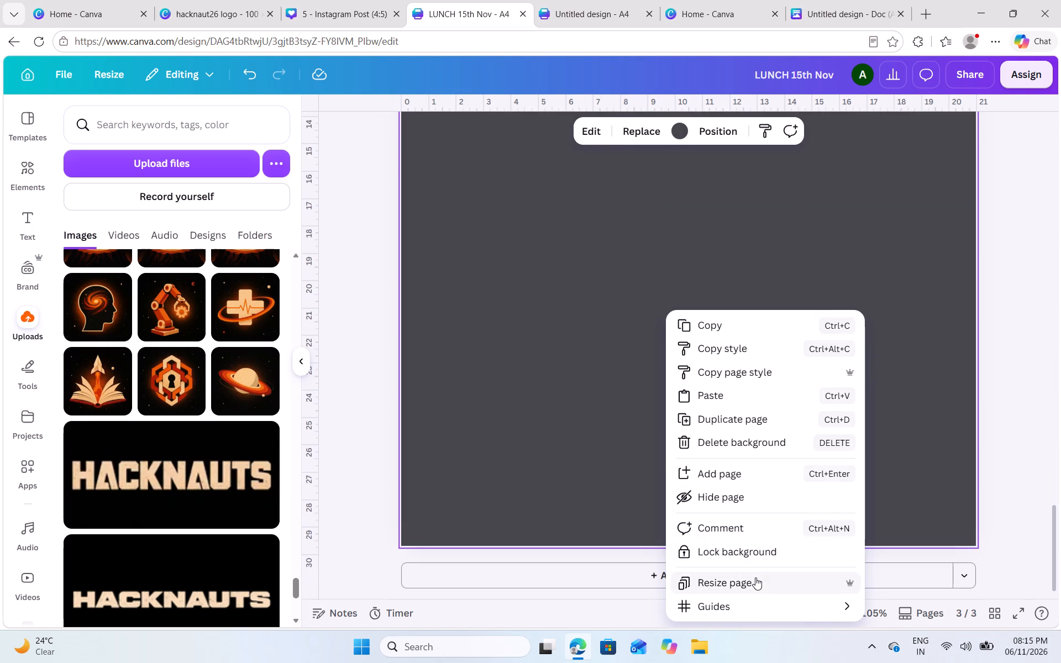
{"action": "left_click", "coordinate": [898, 580]}
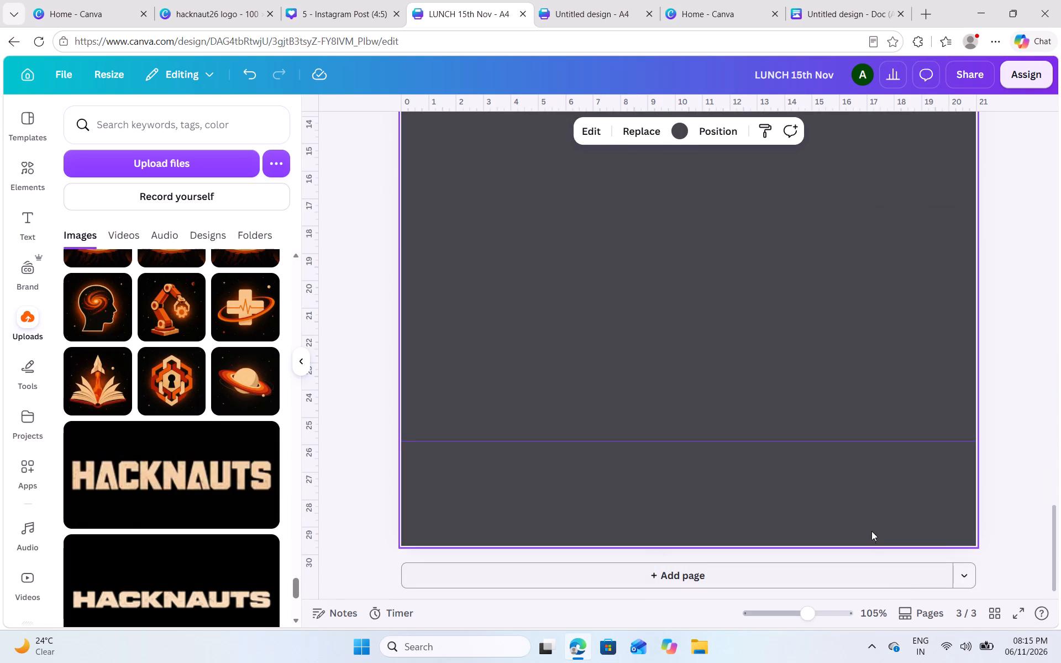
{"action": "scroll", "coordinate": [716, 338], "scroll_direction": "up", "scroll_amount": 8}
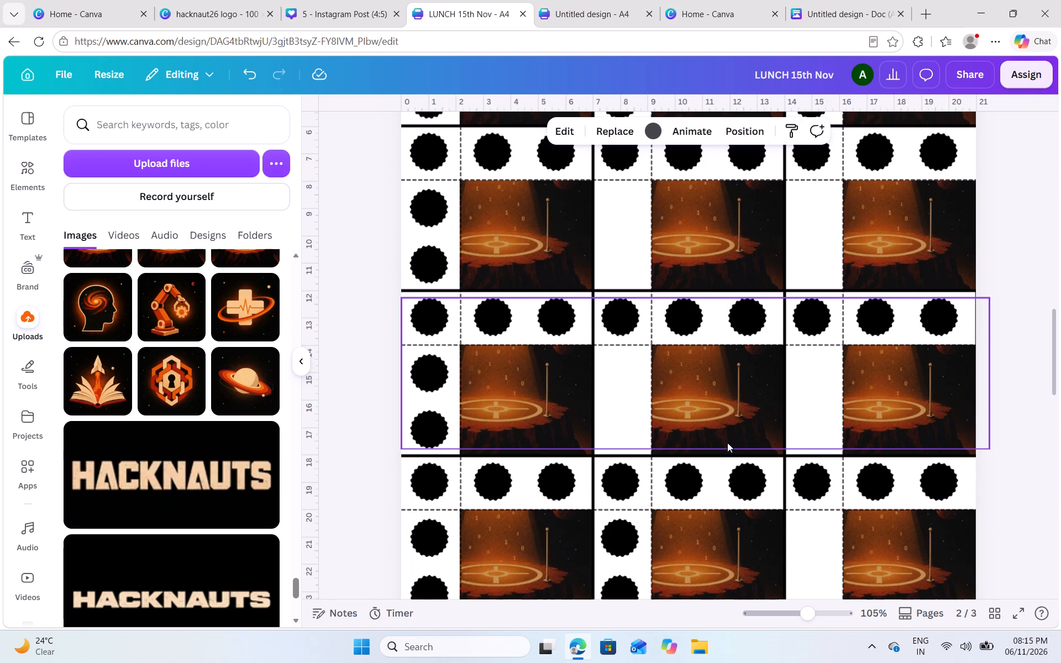
{"action": "scroll", "coordinate": [1042, 517], "scroll_direction": "down", "scroll_amount": 1}
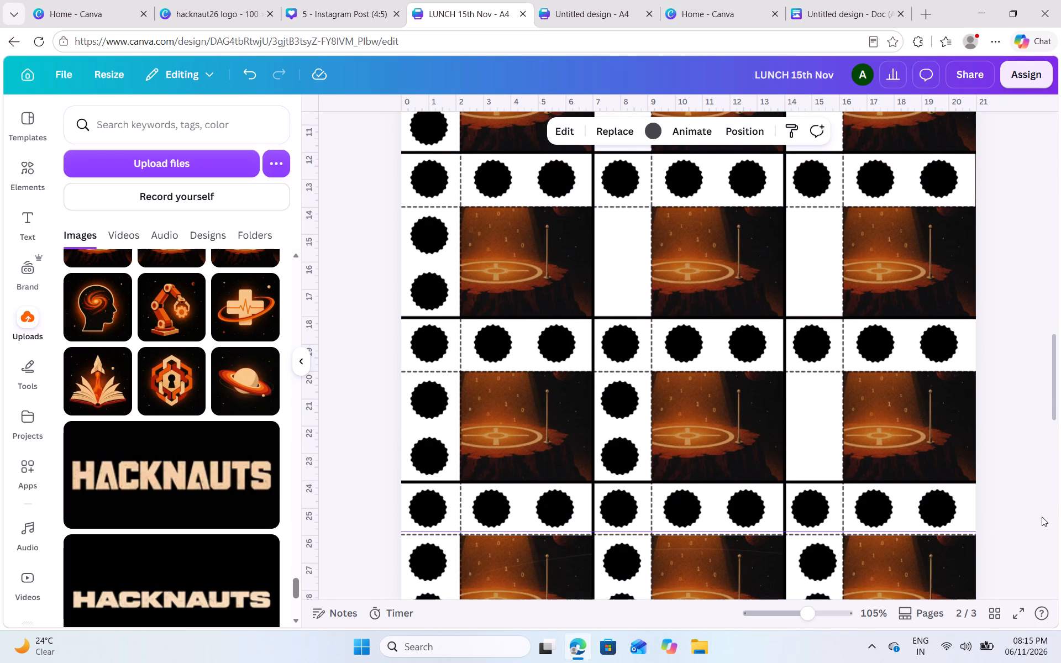
{"action": "left_click_drag", "start_coordinate": [901, 532], "coordinate": [832, 380]}
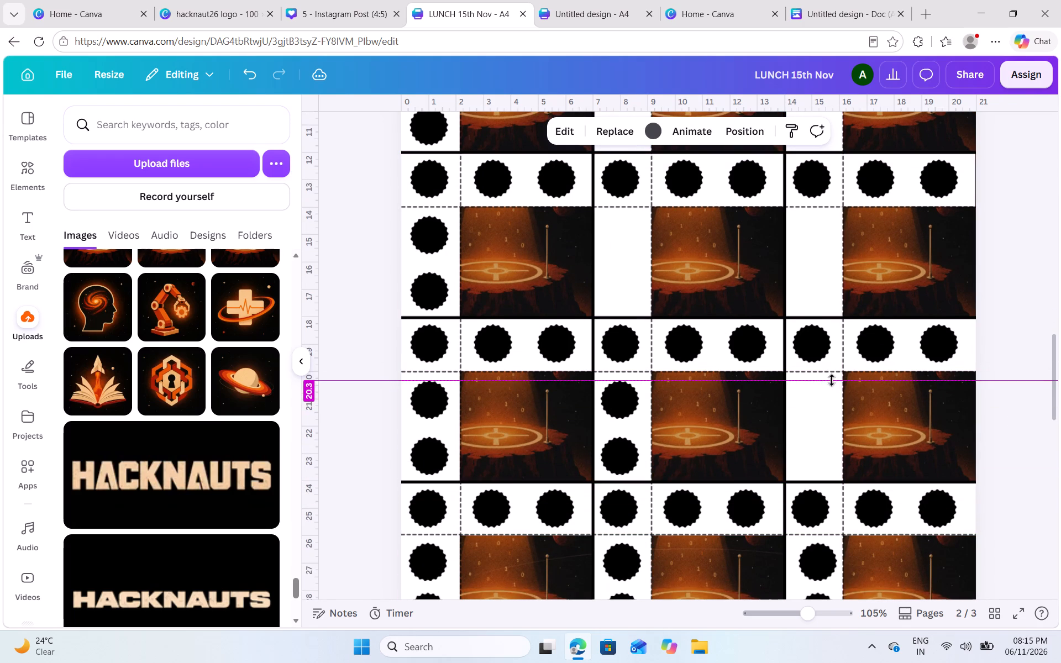
{"action": "left_click_drag", "start_coordinate": [832, 380], "coordinate": [833, 380]}
Copy the second coupon's fourth-row badge pair into the third coupon's vertical strip, with its top on the 20.3 cm guide.
{"action": "left_click", "coordinate": [626, 416]}
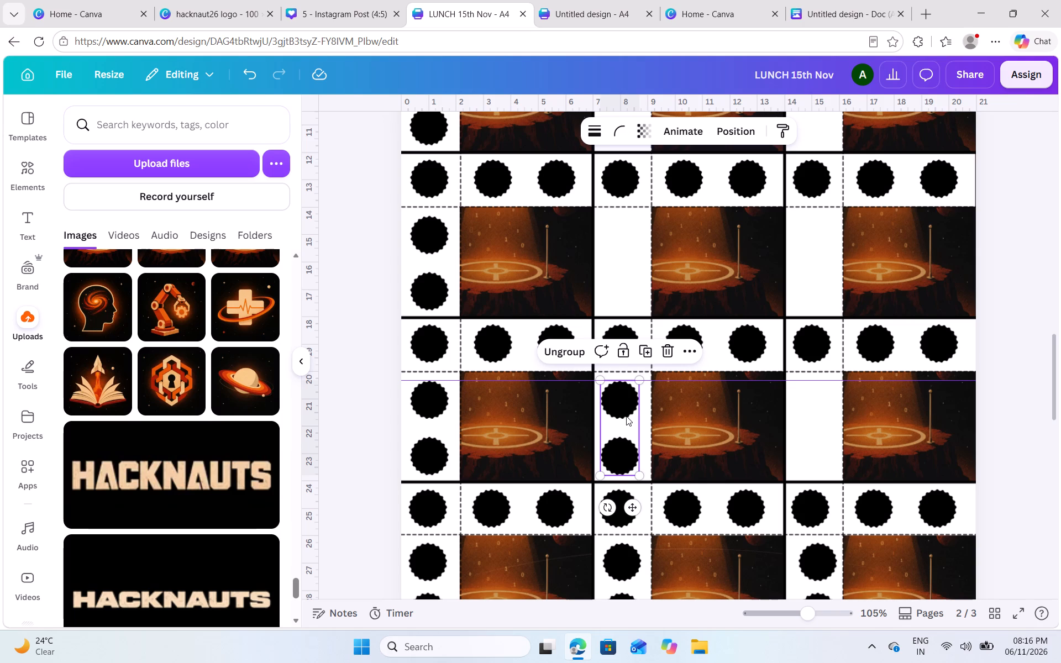
{"action": "key", "text": "ctrl+c"}
{"action": "key", "text": "ctrl+v"}
{"action": "left_click_drag", "start_coordinate": [635, 438], "coordinate": [823, 433]}
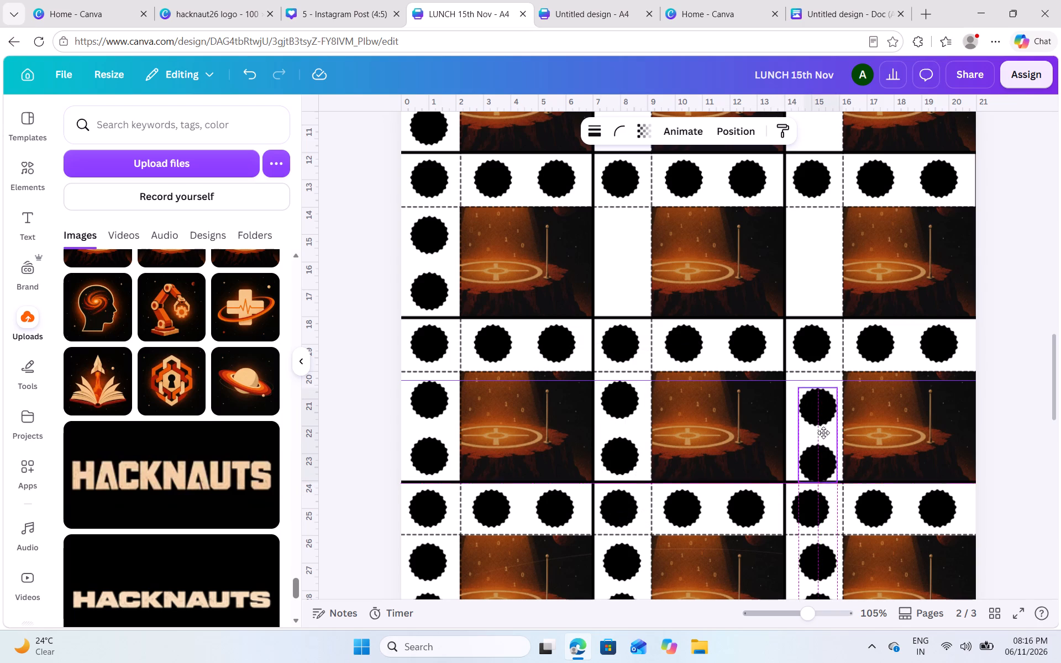
{"action": "left_click_drag", "start_coordinate": [823, 433], "coordinate": [818, 427]}
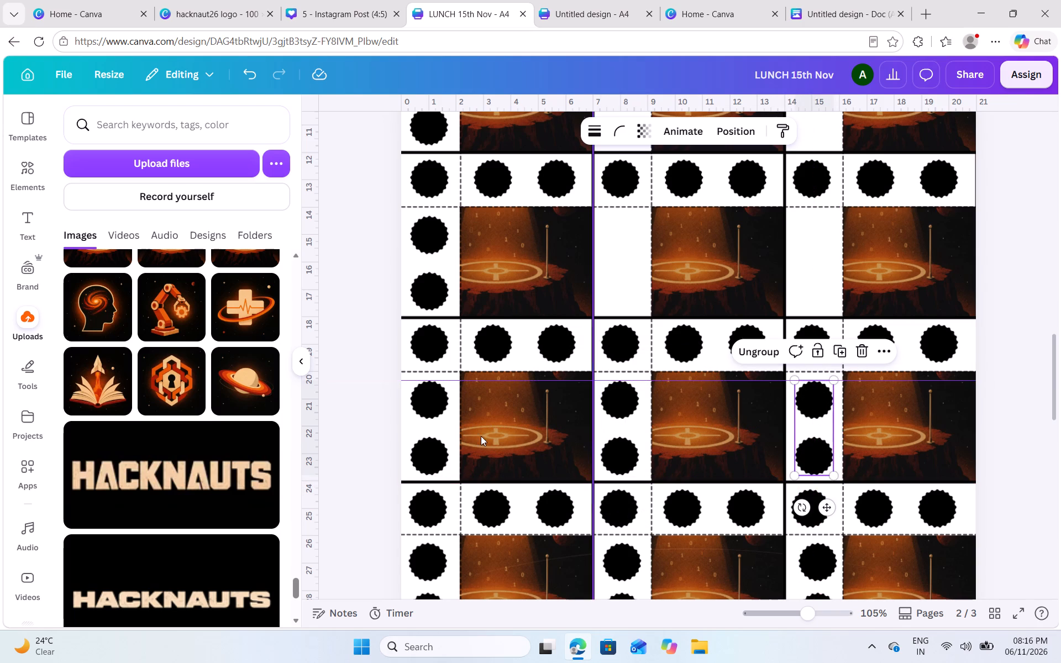
Group the three fourth-row badge pairs together.
{"action": "left_click", "coordinate": [445, 446], "text": "shift"}
{"action": "left_click", "coordinate": [619, 435], "text": "shift"}
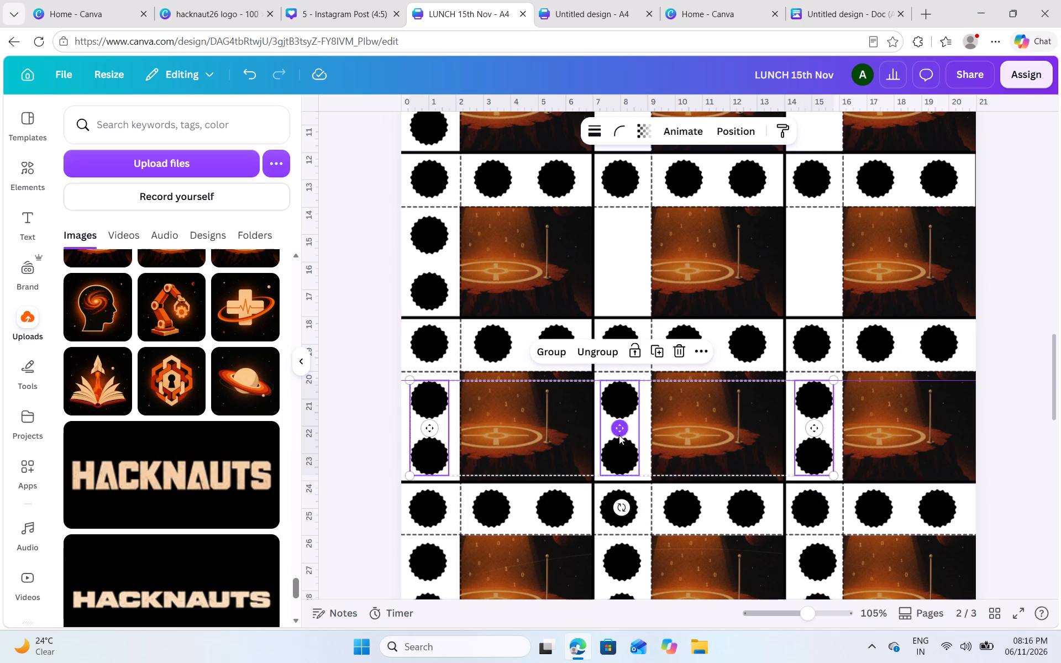
{"action": "left_click", "coordinate": [555, 349]}
Duplicate the grouped fourth-row badge pairs on page 2.
{"action": "key", "text": "ctrl+c"}
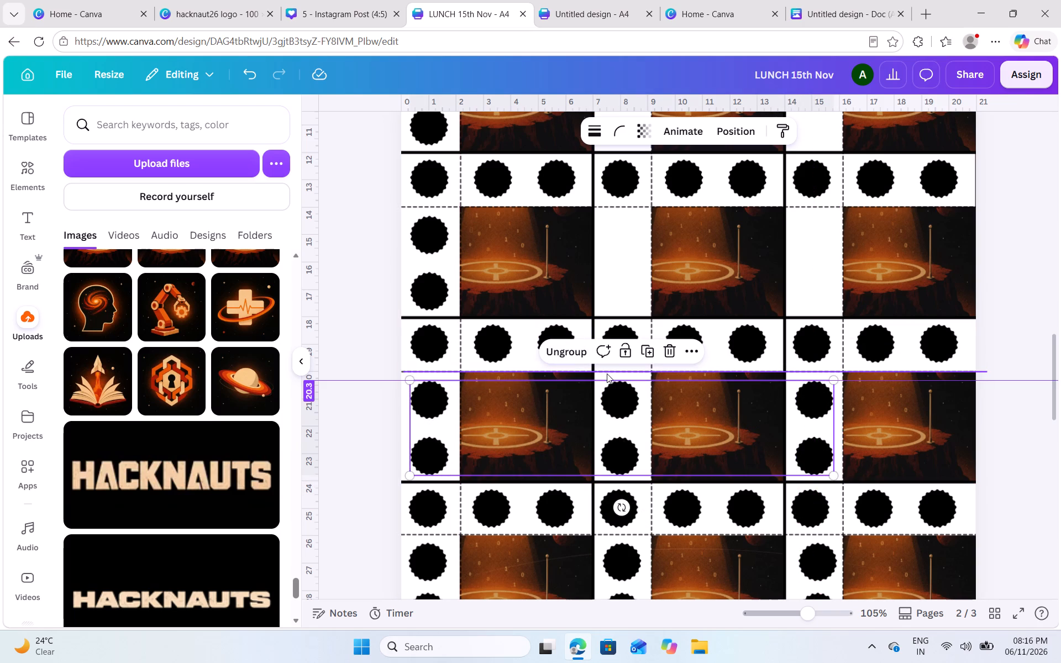
{"action": "key", "text": "ctrl+v"}
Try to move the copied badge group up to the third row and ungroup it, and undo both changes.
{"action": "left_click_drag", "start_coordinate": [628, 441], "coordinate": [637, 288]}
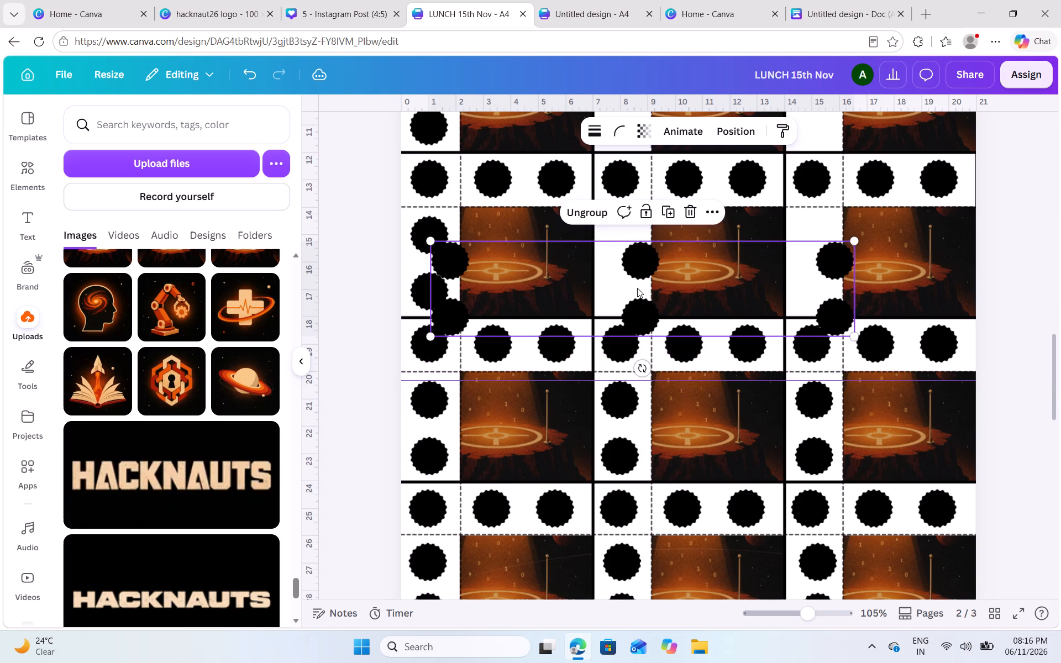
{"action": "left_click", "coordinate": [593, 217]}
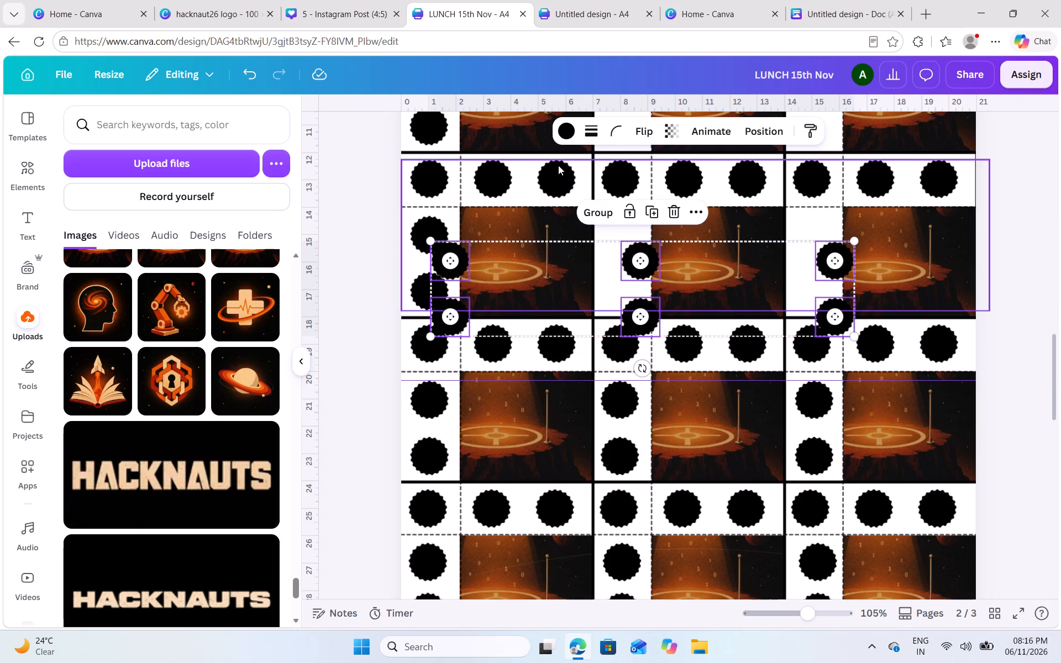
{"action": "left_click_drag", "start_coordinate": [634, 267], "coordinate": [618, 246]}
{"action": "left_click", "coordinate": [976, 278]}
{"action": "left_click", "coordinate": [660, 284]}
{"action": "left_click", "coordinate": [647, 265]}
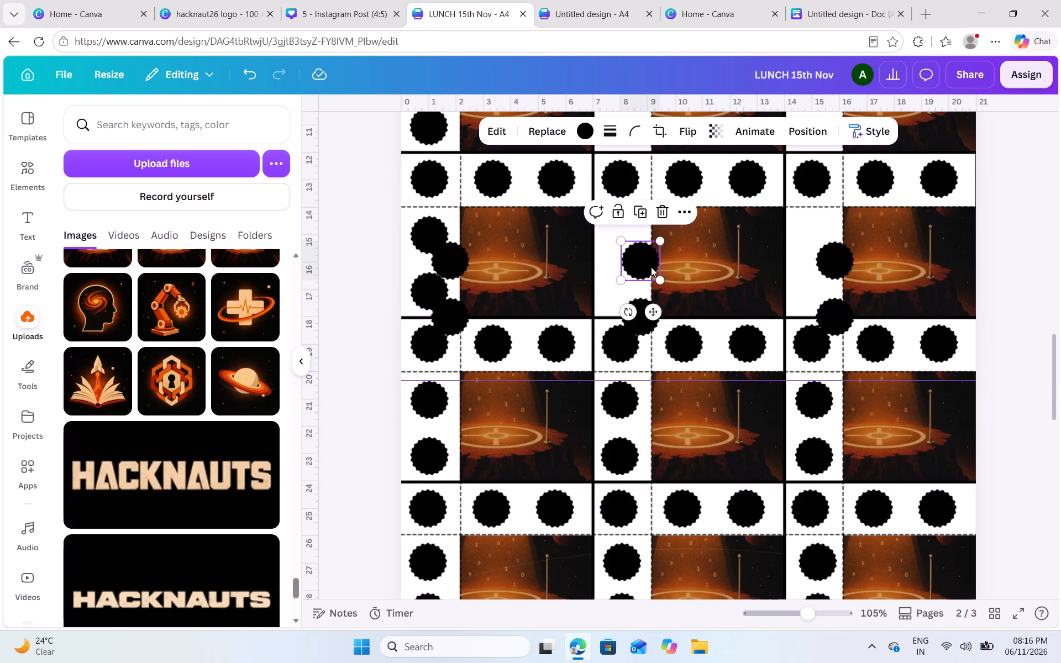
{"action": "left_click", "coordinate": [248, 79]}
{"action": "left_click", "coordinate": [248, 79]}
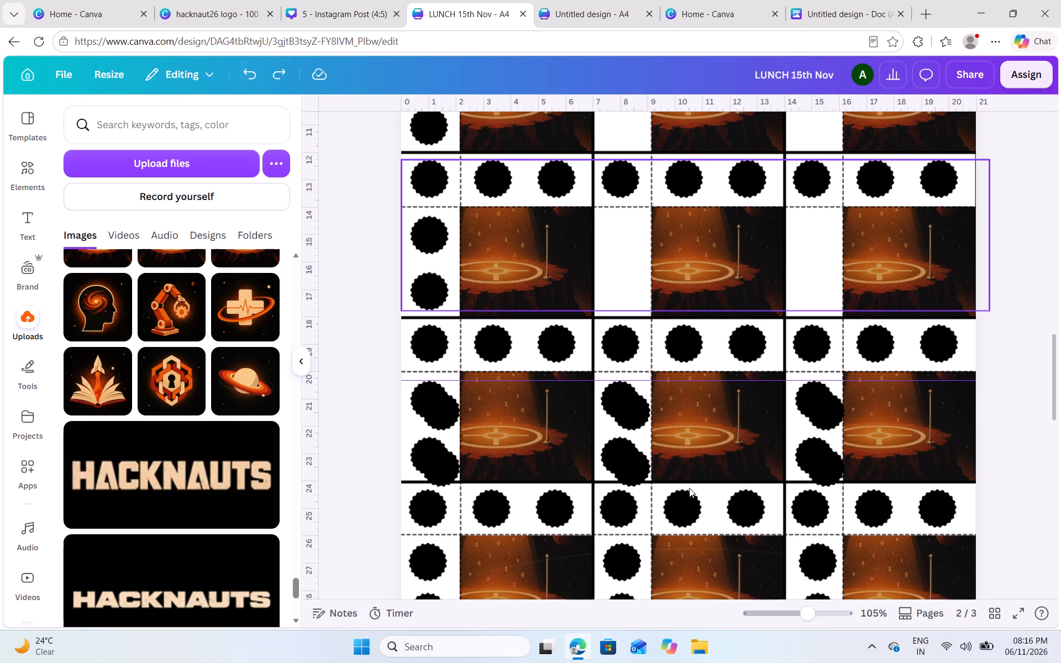
Move the copied badge group into the third row's vertical white strips, covering the existing first pair and centred under the badges above.
{"action": "left_click", "coordinate": [647, 443]}
{"action": "left_click_drag", "start_coordinate": [640, 446], "coordinate": [642, 278]}
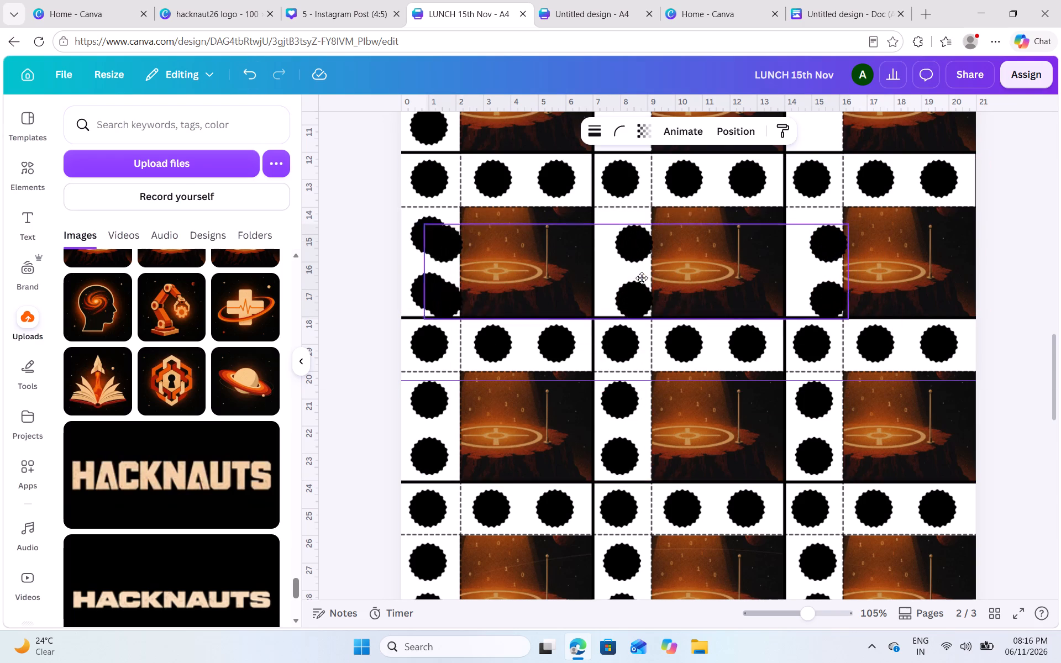
{"action": "left_click_drag", "start_coordinate": [642, 278], "coordinate": [631, 269]}
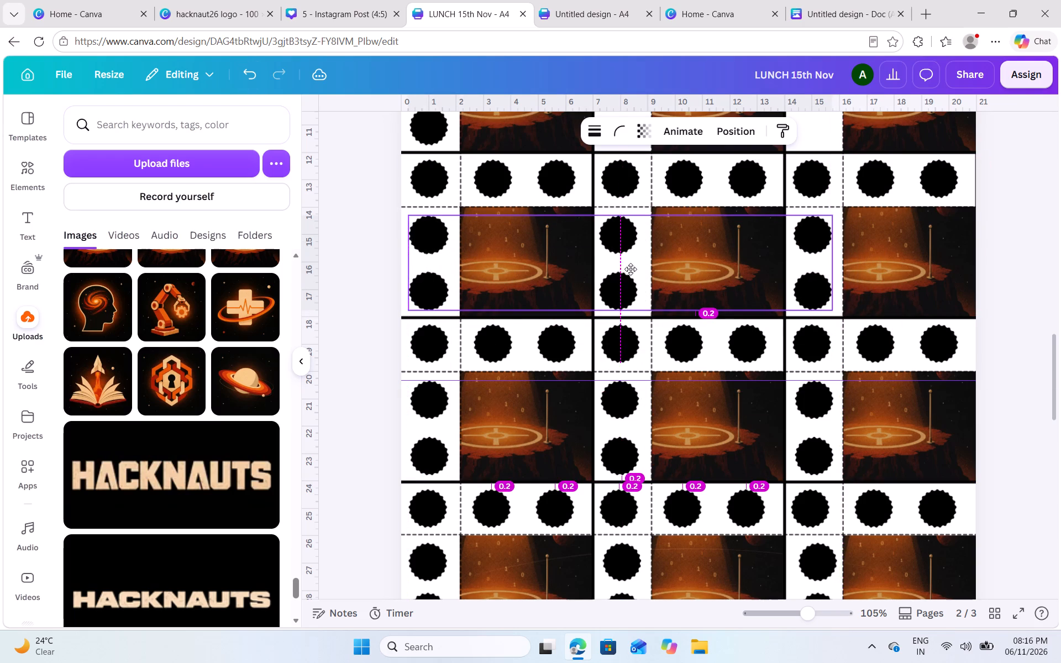
{"action": "left_click_drag", "start_coordinate": [631, 269], "coordinate": [628, 269]}
{"action": "scroll", "coordinate": [628, 269], "scroll_direction": "right", "scroll_amount": 2}
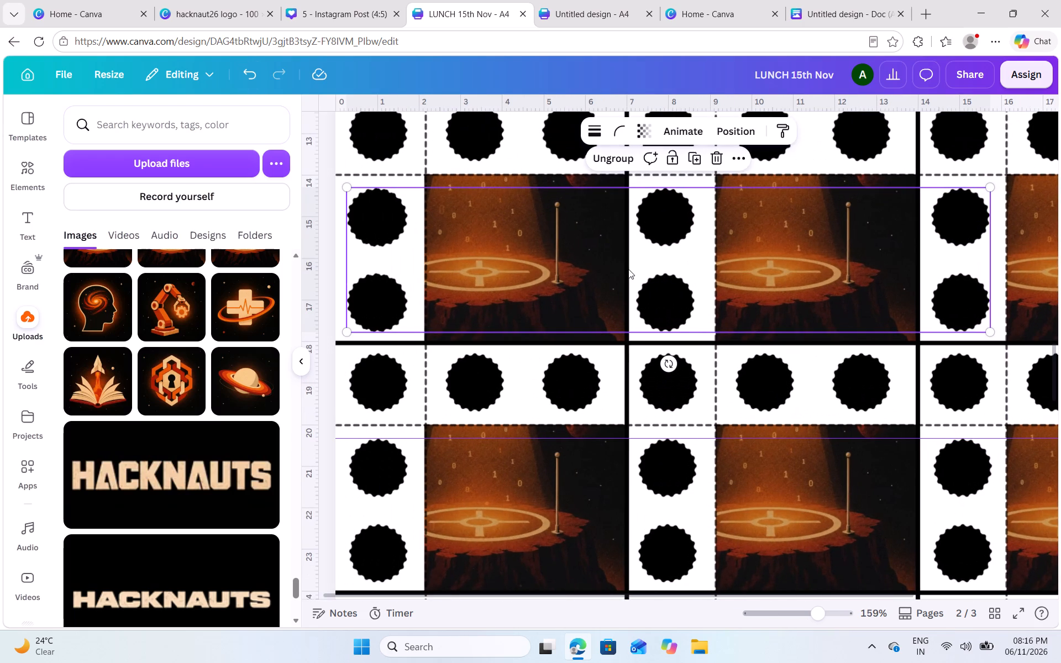
Duplicate the third-row badge group and place the copy in the second row's vertical strips, aligned with the group below.
{"action": "left_click", "coordinate": [559, 249]}
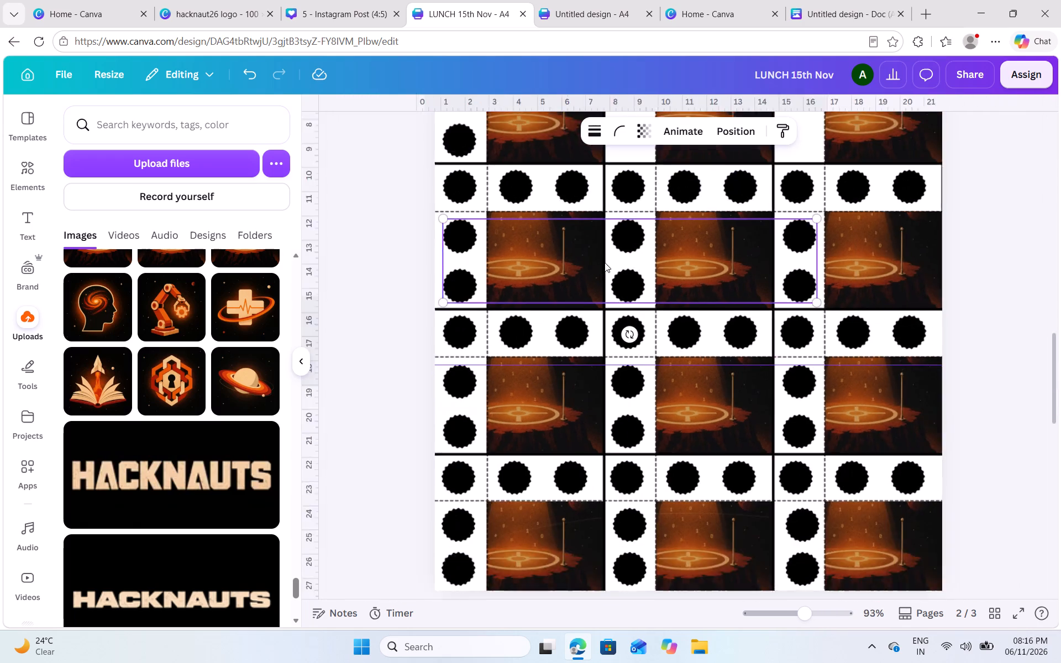
{"action": "scroll", "coordinate": [605, 262], "scroll_direction": "up", "scroll_amount": 2}
{"action": "scroll", "coordinate": [723, 575], "scroll_direction": "down", "scroll_amount": 1}
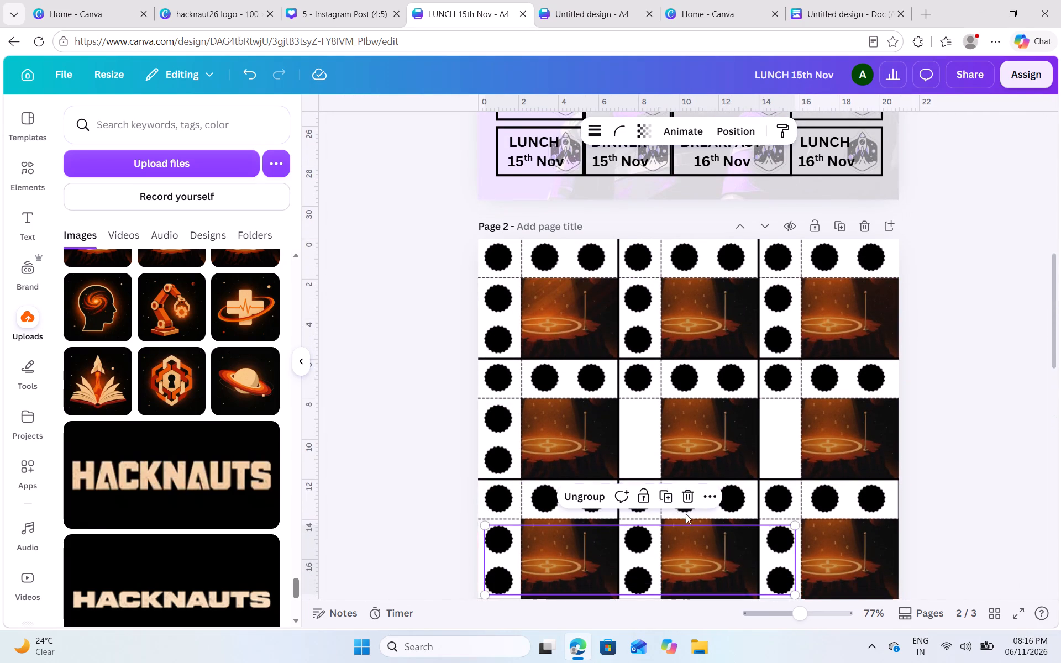
{"action": "left_click", "coordinate": [667, 500]}
{"action": "left_click_drag", "start_coordinate": [680, 565], "coordinate": [672, 439]}
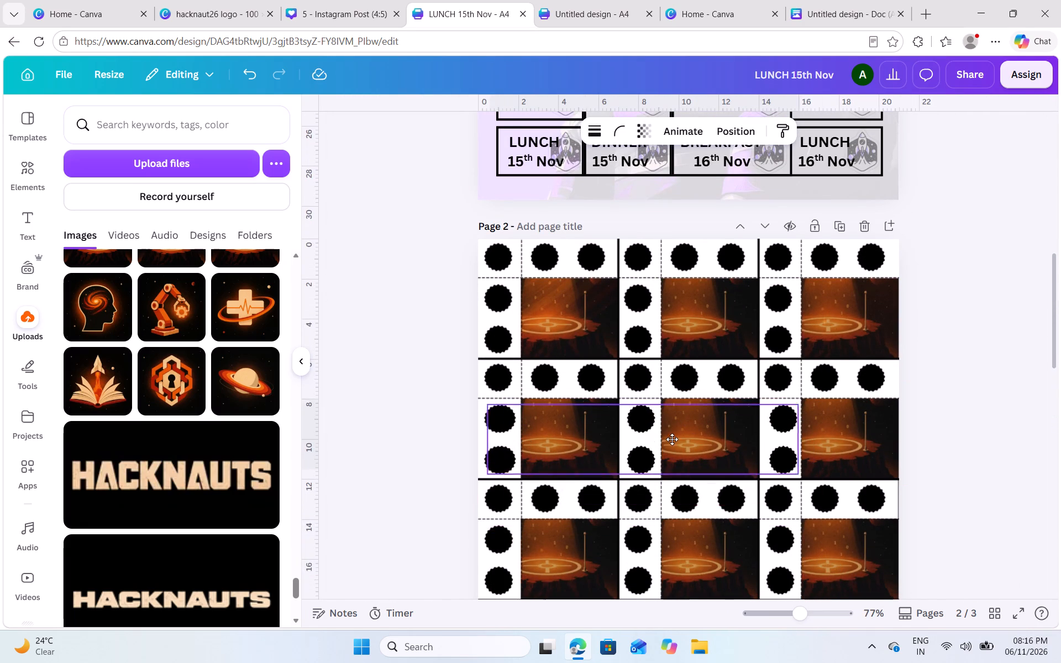
{"action": "left_click_drag", "start_coordinate": [672, 439], "coordinate": [671, 436]}
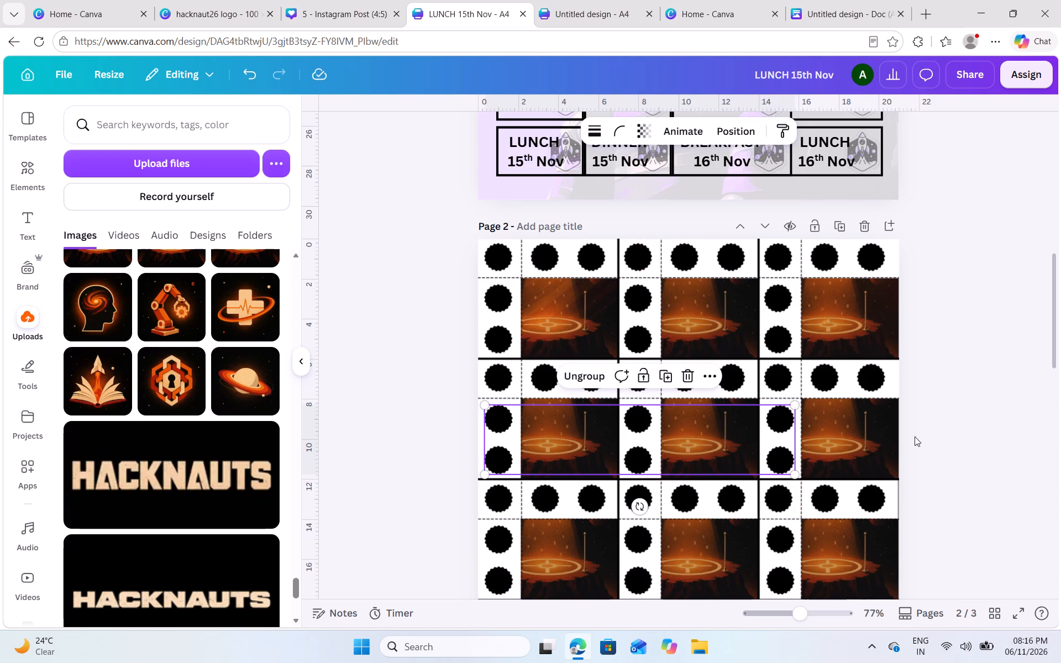
{"action": "left_click", "coordinate": [948, 433]}
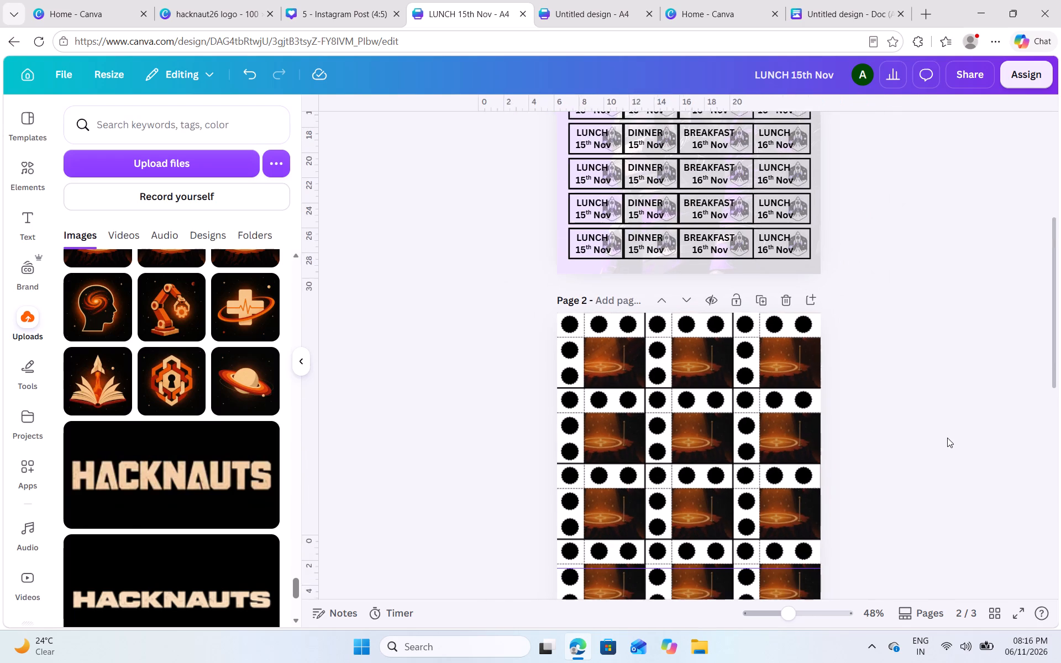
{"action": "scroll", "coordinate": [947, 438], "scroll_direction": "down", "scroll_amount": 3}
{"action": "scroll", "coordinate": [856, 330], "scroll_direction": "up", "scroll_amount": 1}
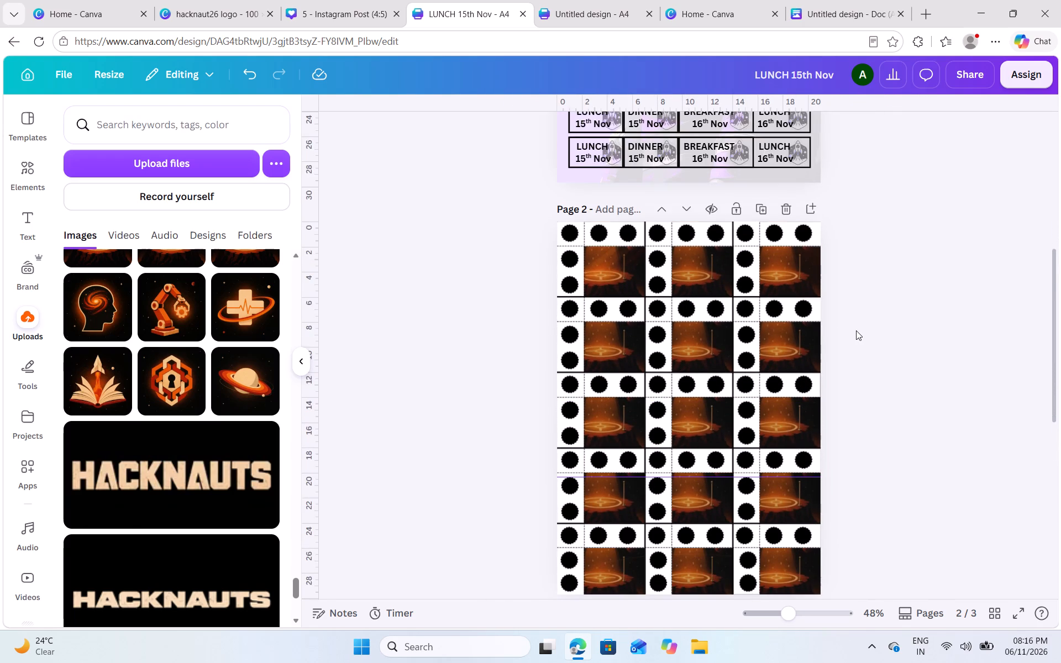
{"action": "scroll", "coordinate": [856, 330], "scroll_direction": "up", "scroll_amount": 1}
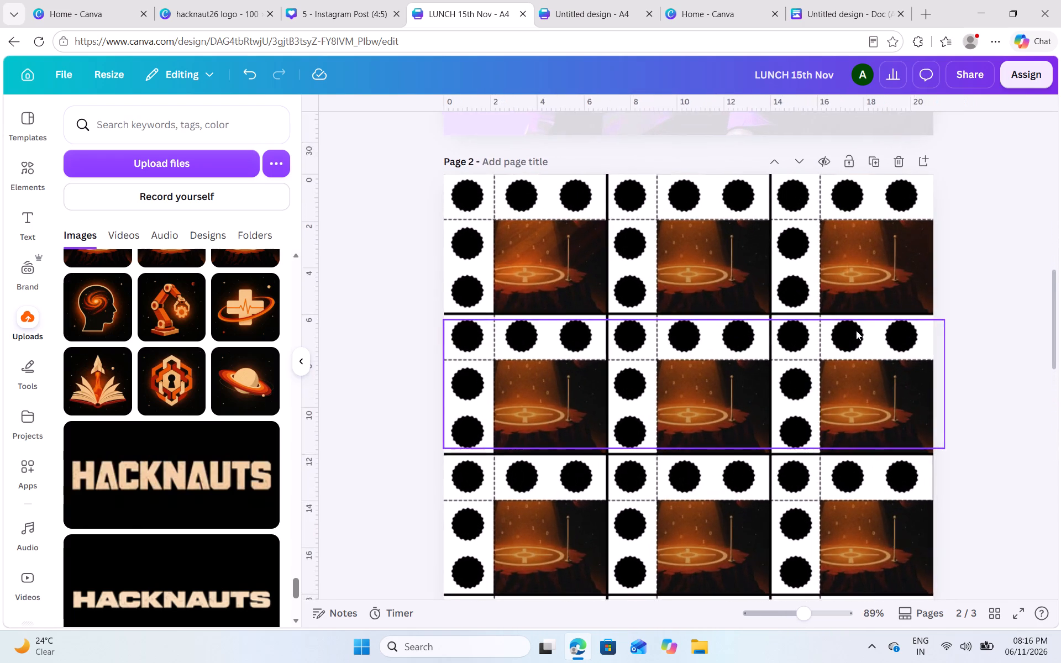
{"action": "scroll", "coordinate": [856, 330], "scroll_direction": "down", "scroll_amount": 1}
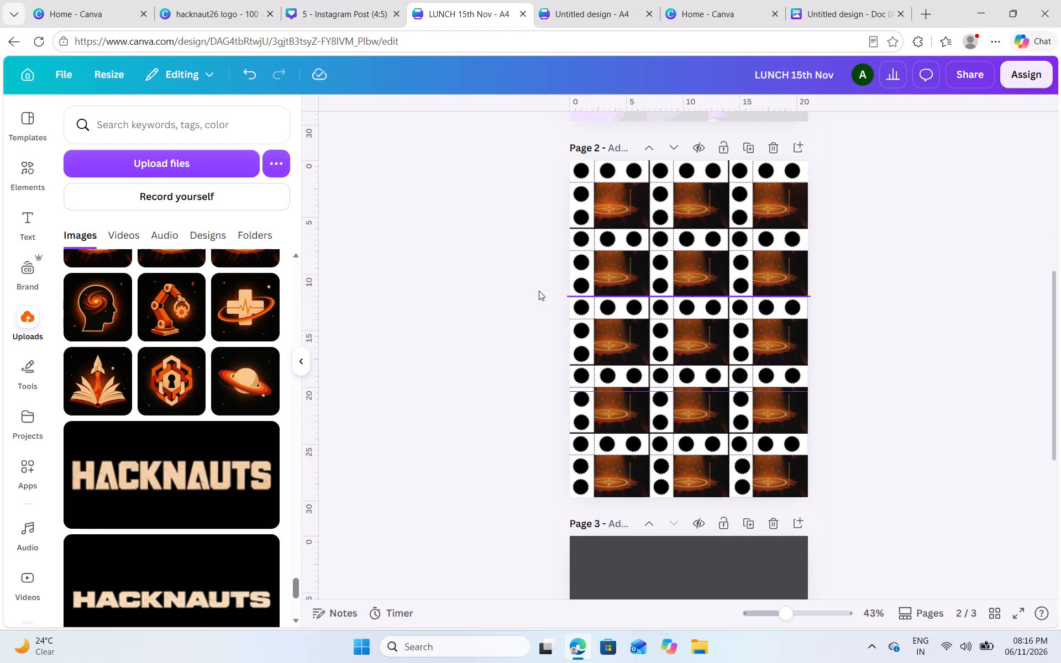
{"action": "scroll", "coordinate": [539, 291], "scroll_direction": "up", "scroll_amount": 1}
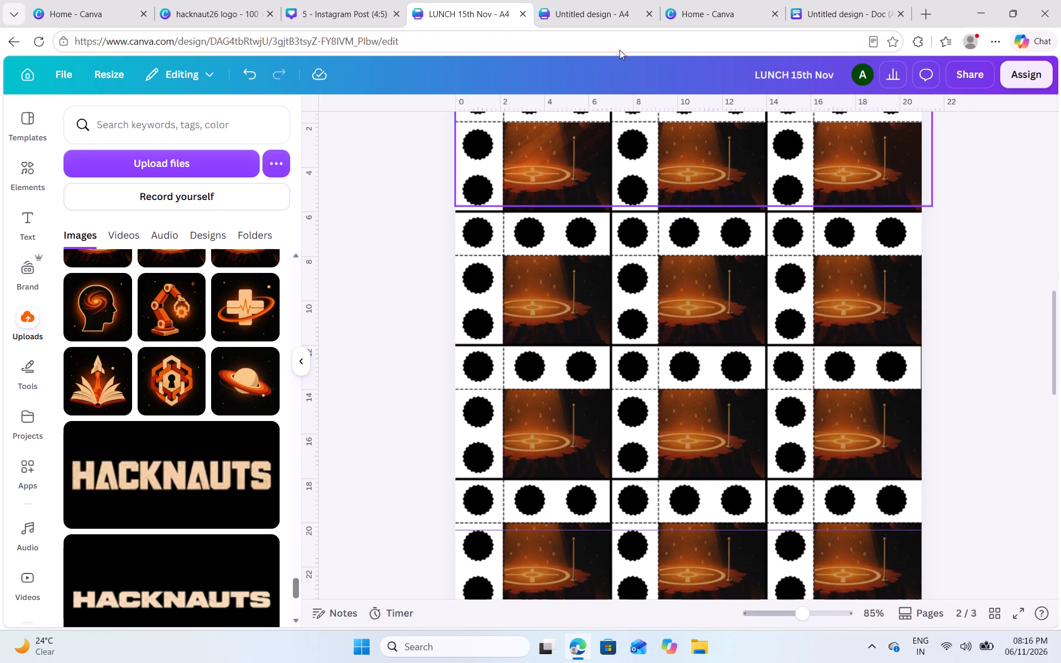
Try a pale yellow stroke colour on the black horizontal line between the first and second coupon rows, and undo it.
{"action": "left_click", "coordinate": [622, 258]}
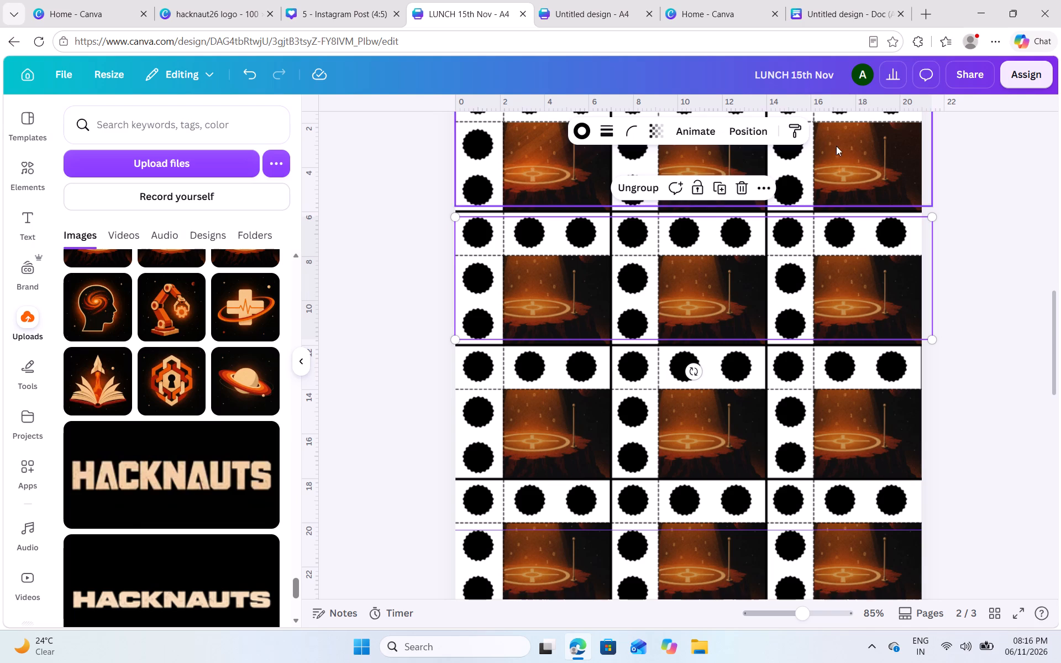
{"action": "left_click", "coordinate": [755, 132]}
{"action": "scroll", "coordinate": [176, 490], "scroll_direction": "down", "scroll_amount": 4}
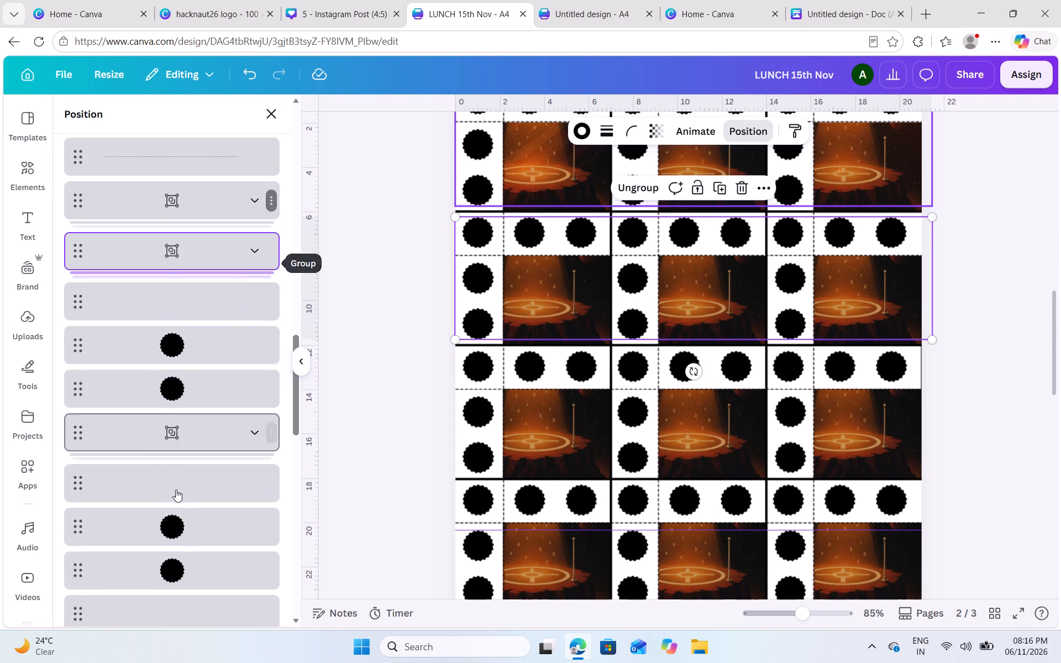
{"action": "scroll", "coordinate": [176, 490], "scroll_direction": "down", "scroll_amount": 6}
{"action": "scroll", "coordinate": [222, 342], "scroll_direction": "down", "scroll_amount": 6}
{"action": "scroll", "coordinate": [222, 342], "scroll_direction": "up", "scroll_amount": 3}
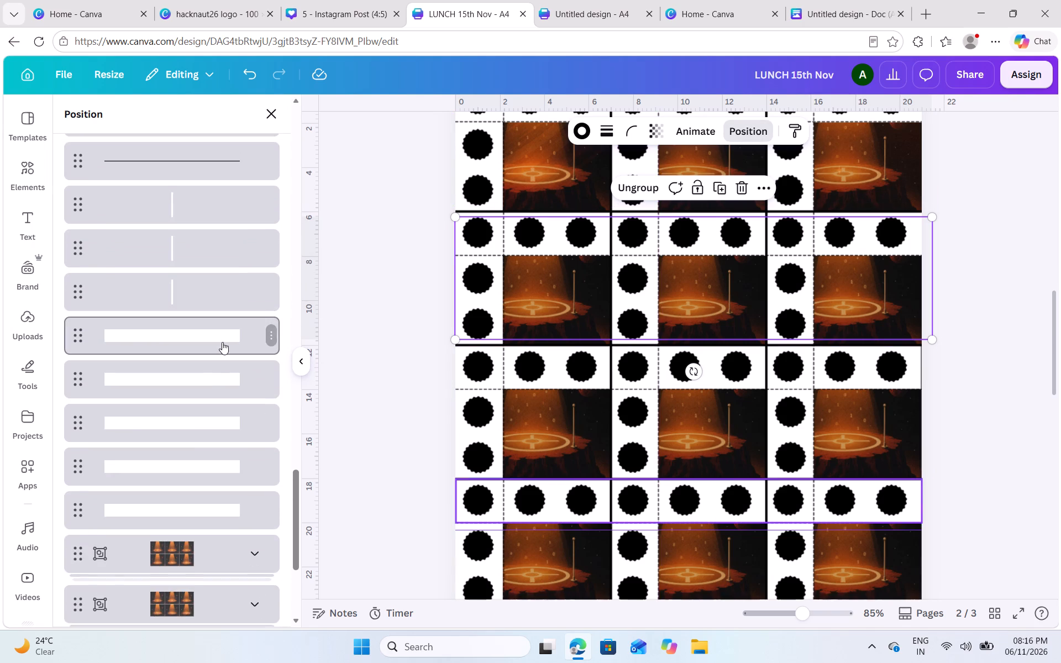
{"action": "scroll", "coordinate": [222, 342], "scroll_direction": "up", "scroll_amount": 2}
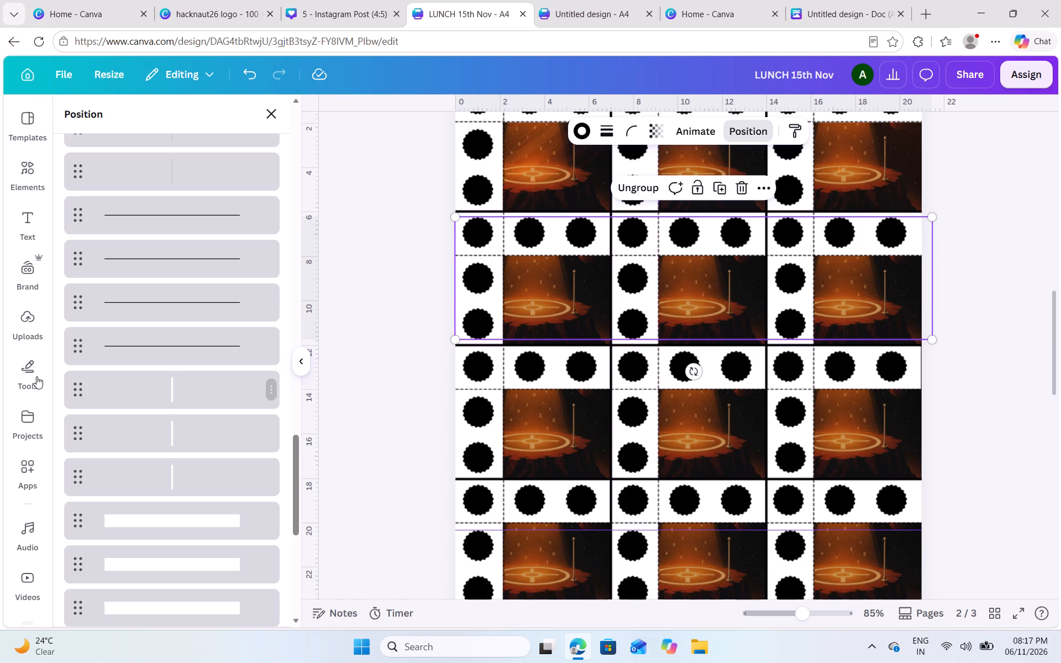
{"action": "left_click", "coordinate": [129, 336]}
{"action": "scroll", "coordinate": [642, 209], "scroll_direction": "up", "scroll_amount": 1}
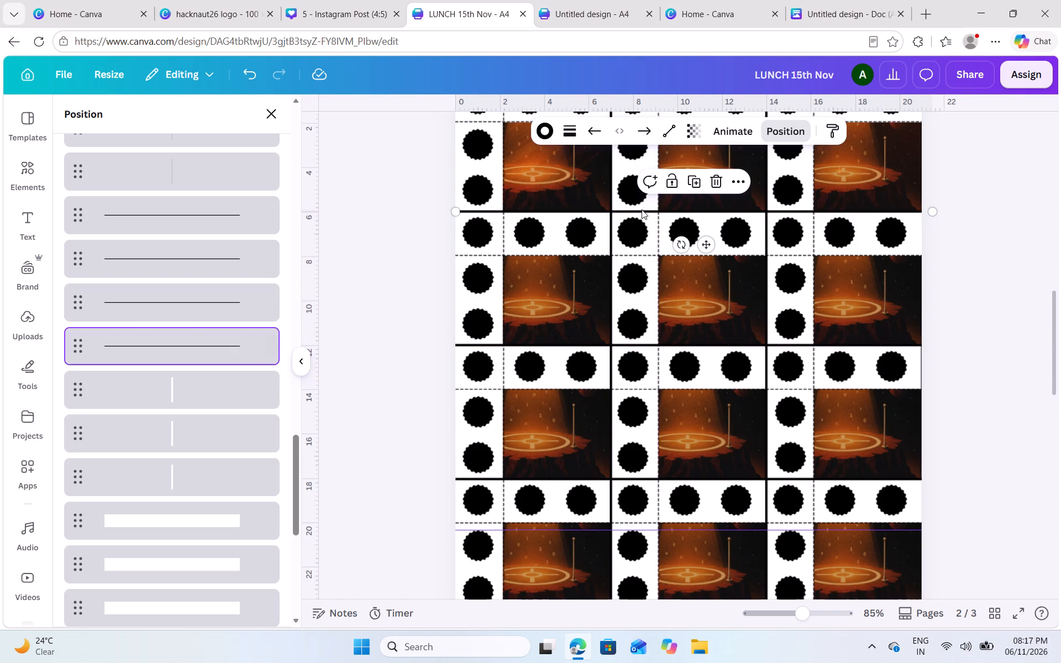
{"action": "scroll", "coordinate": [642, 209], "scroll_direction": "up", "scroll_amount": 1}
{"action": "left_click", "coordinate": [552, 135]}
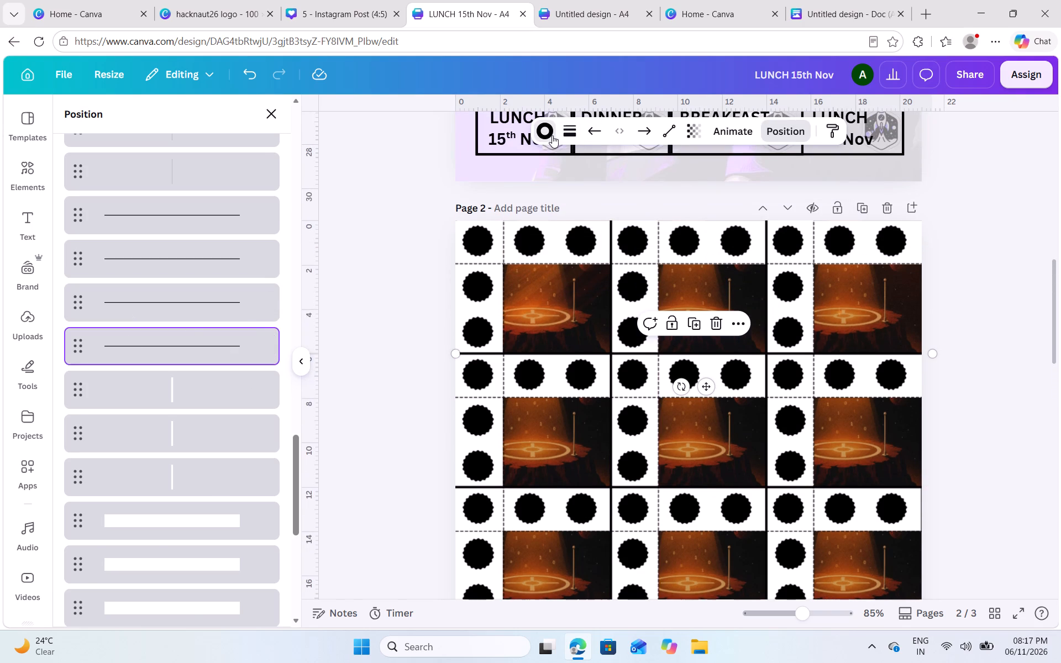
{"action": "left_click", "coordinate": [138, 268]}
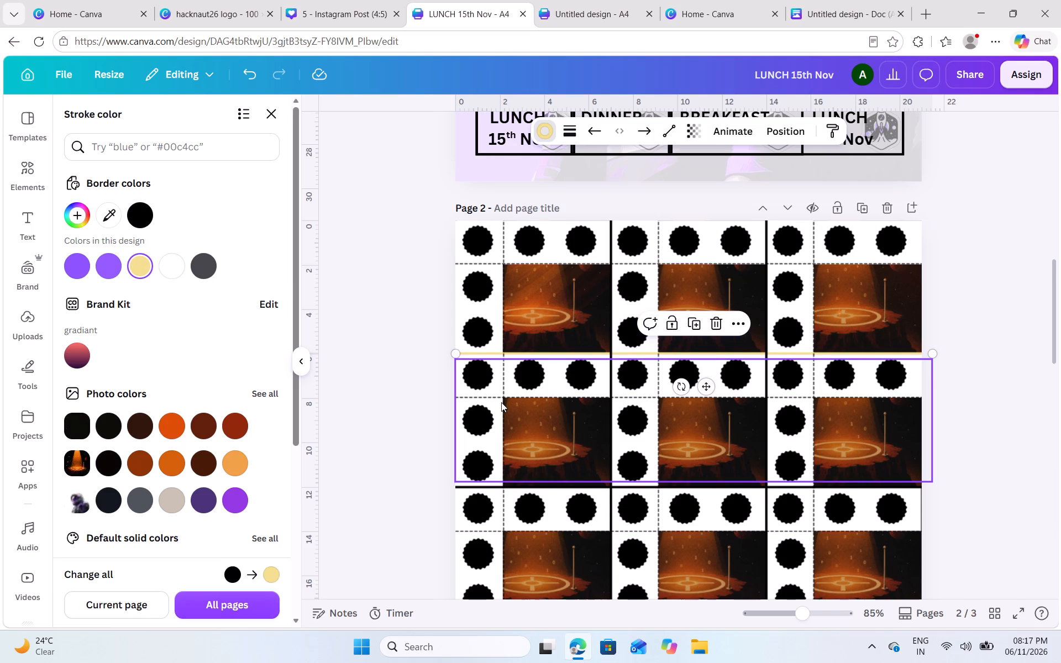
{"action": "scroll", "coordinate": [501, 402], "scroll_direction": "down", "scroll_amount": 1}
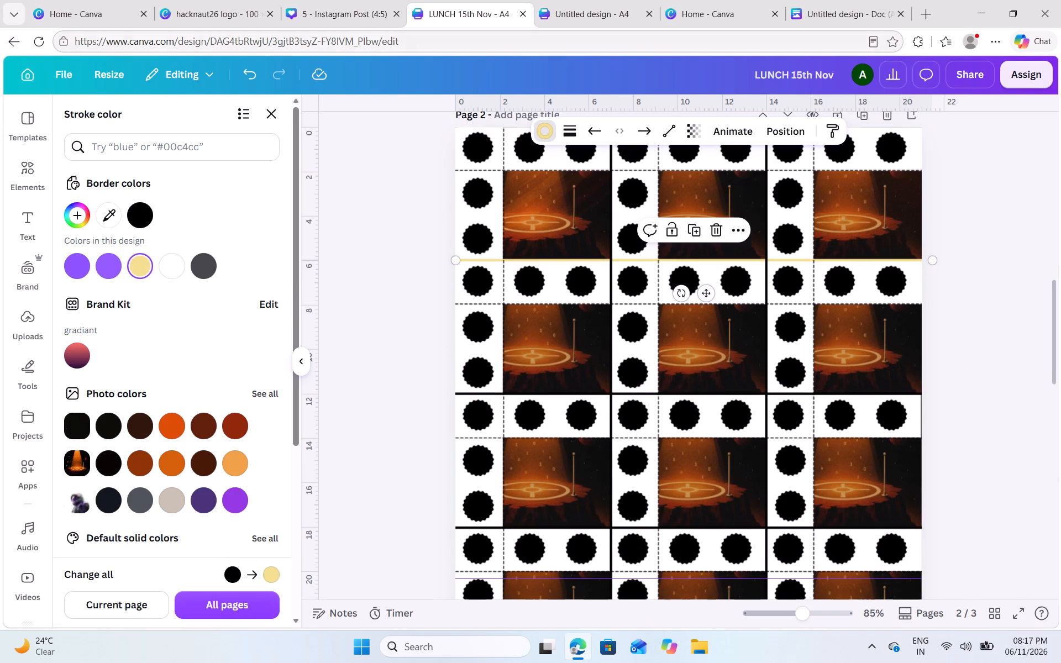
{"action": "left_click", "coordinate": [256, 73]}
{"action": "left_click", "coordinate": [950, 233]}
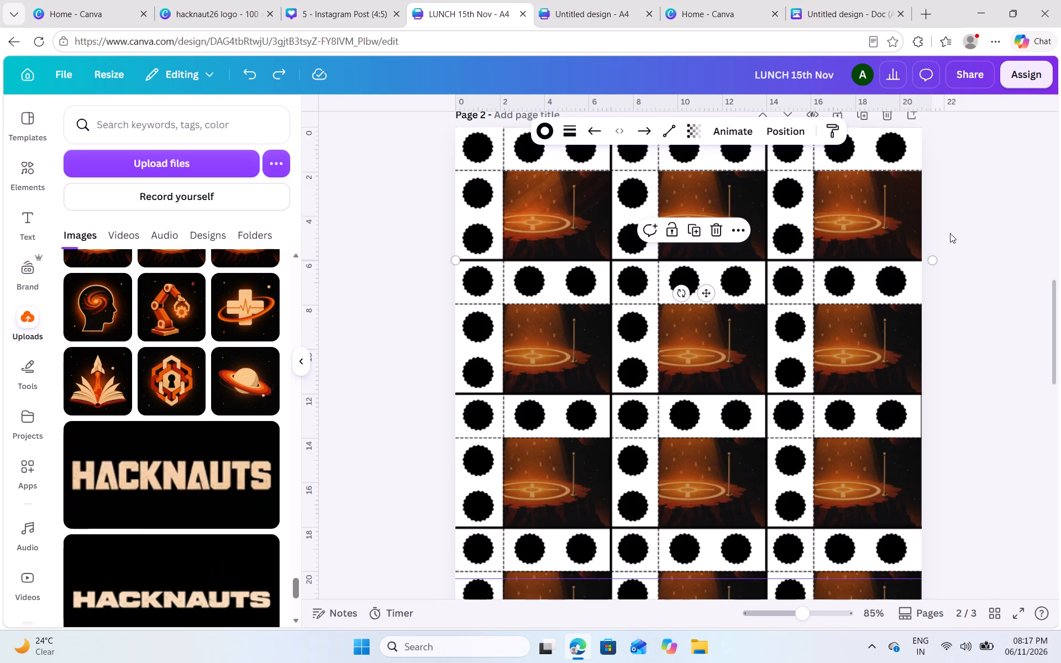
Delete the first badge in the first row's horizontal white strip, at the page's upper-left corner, from its group.
{"action": "left_click", "coordinate": [905, 325]}
{"action": "scroll", "coordinate": [905, 325], "scroll_direction": "up", "scroll_amount": 1}
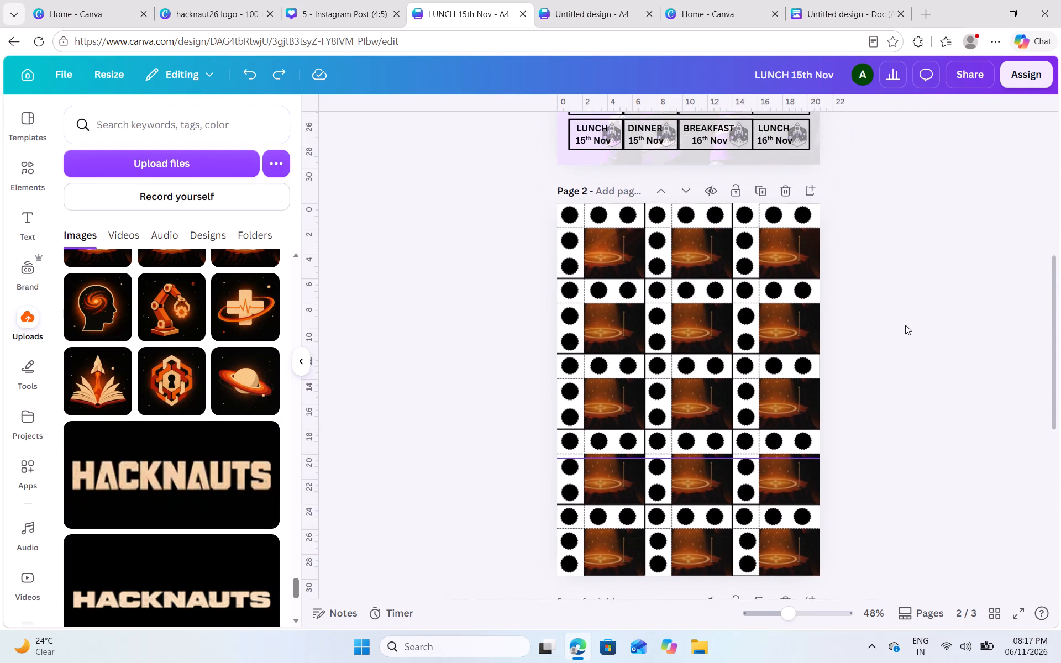
{"action": "scroll", "coordinate": [905, 325], "scroll_direction": "up", "scroll_amount": 2}
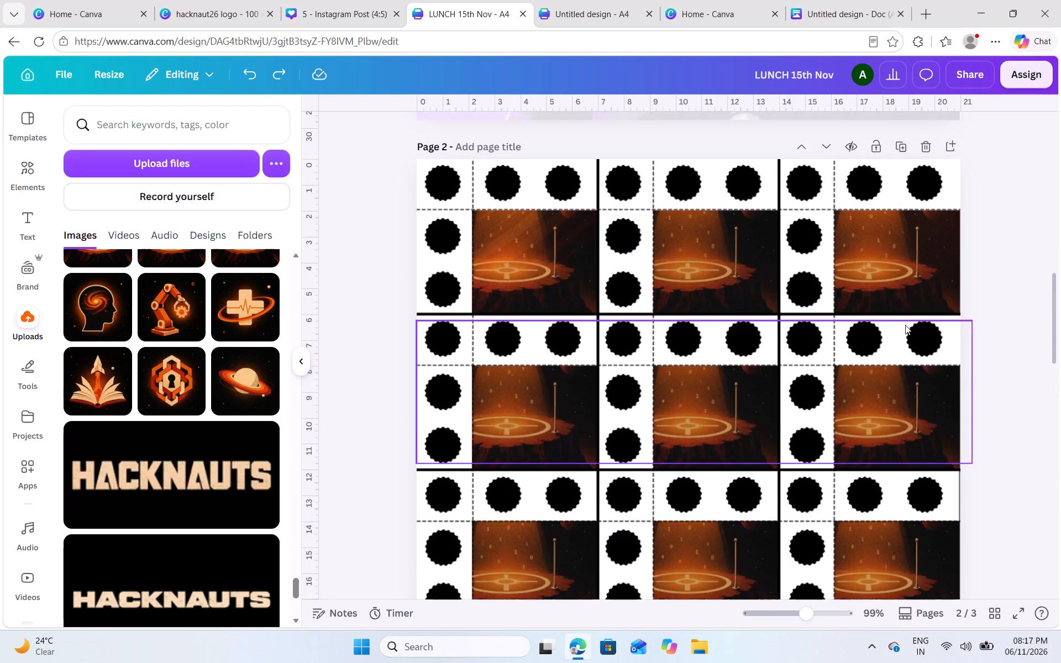
{"action": "left_click", "coordinate": [445, 181]}
{"action": "left_click", "coordinate": [444, 183]}
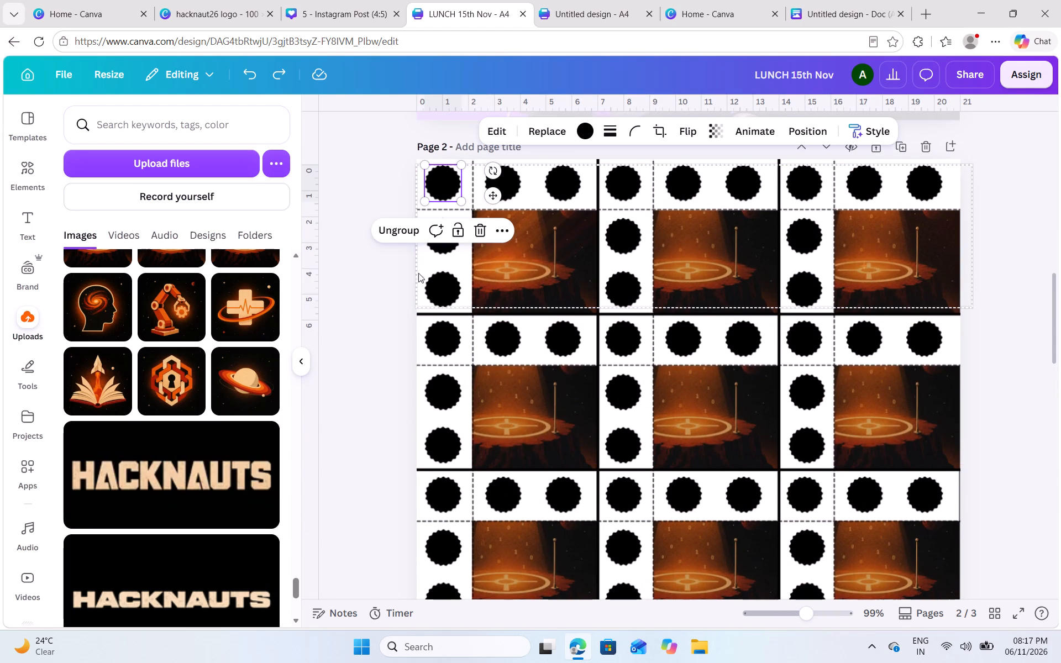
{"action": "left_click", "coordinate": [482, 234]}
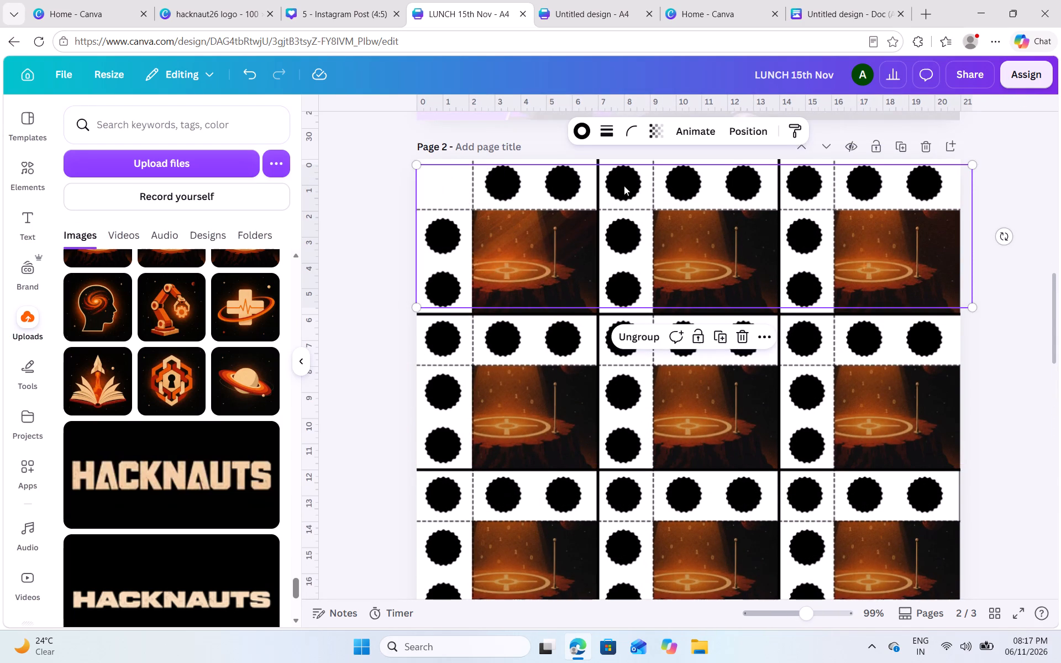
Delete the corner badges of the second and third coupons in the first row's horizontal white strip.
{"action": "left_click", "coordinate": [624, 186]}
{"action": "left_click", "coordinate": [664, 232]}
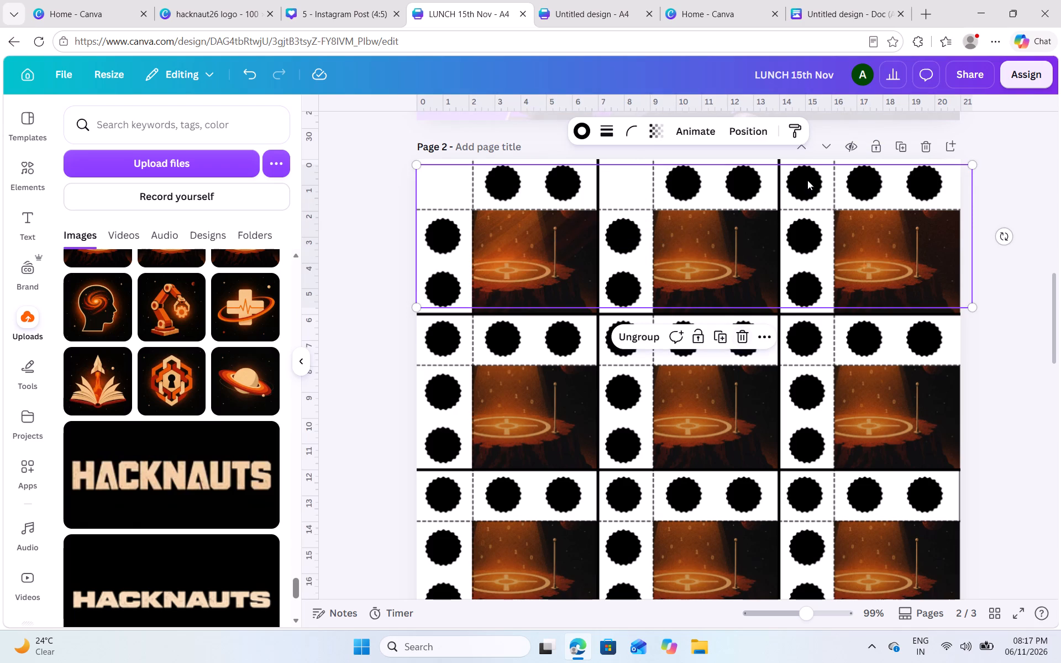
{"action": "left_click", "coordinate": [808, 181]}
{"action": "left_click", "coordinate": [843, 231]}
Delete the corner badge of each of the three coupons in the second row's horizontal white strip.
{"action": "scroll", "coordinate": [843, 231], "scroll_direction": "down", "scroll_amount": 2}
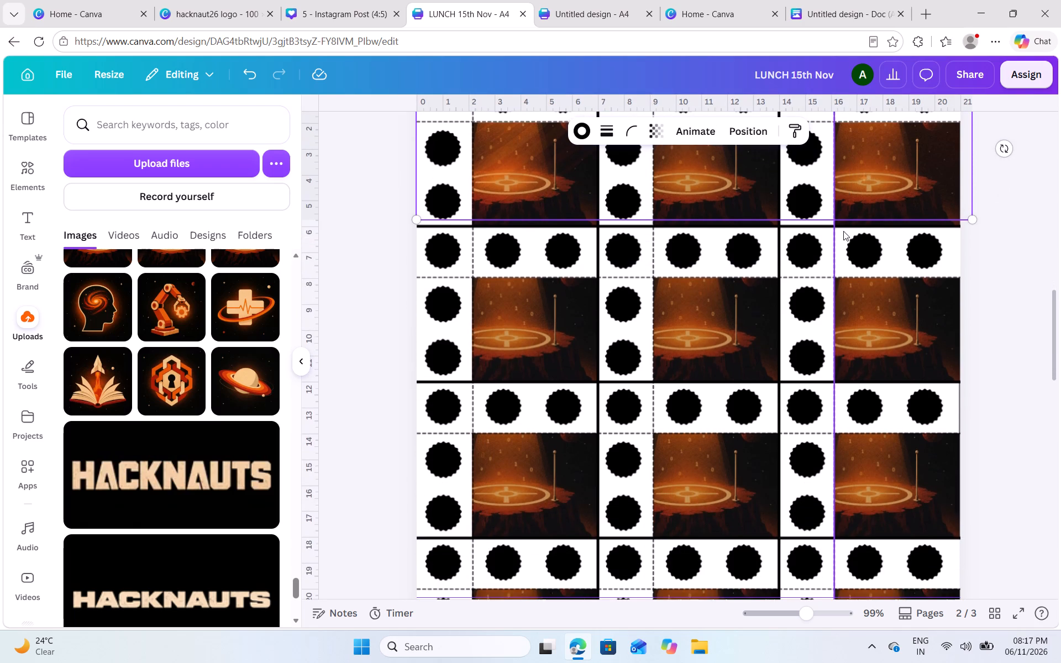
{"action": "double_click", "coordinate": [449, 249]}
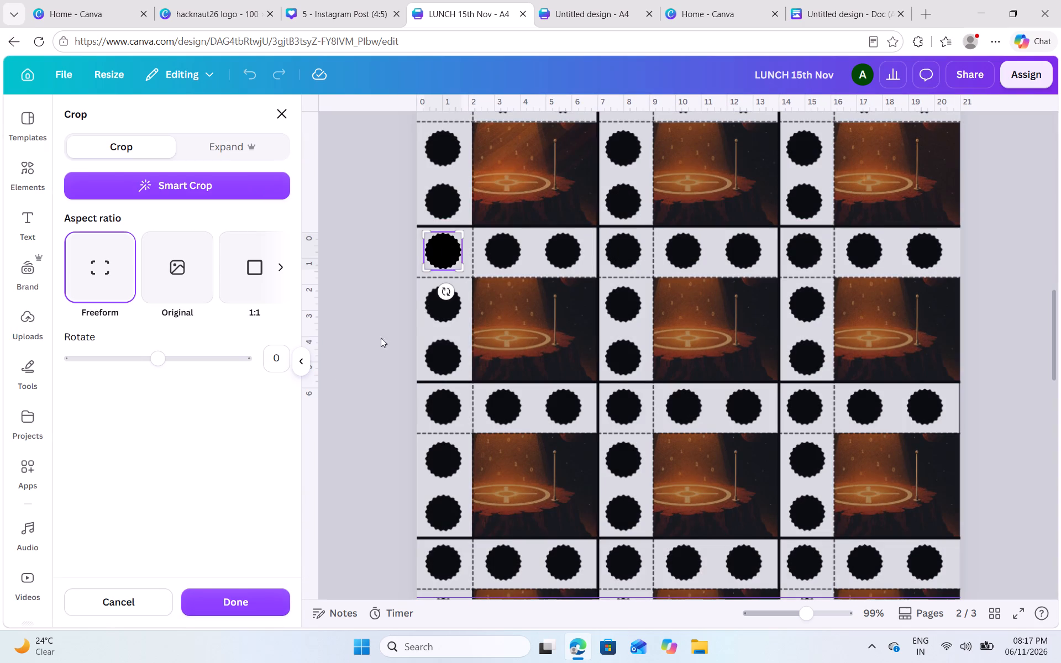
{"action": "left_click", "coordinate": [394, 466]}
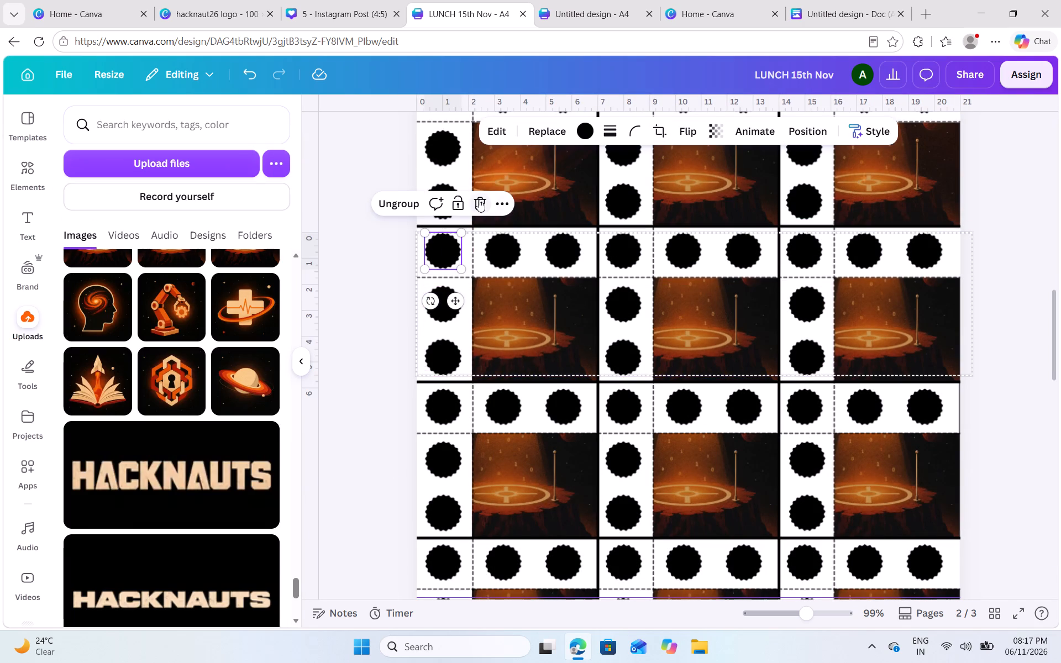
{"action": "left_click", "coordinate": [478, 200]}
{"action": "left_click", "coordinate": [630, 256]}
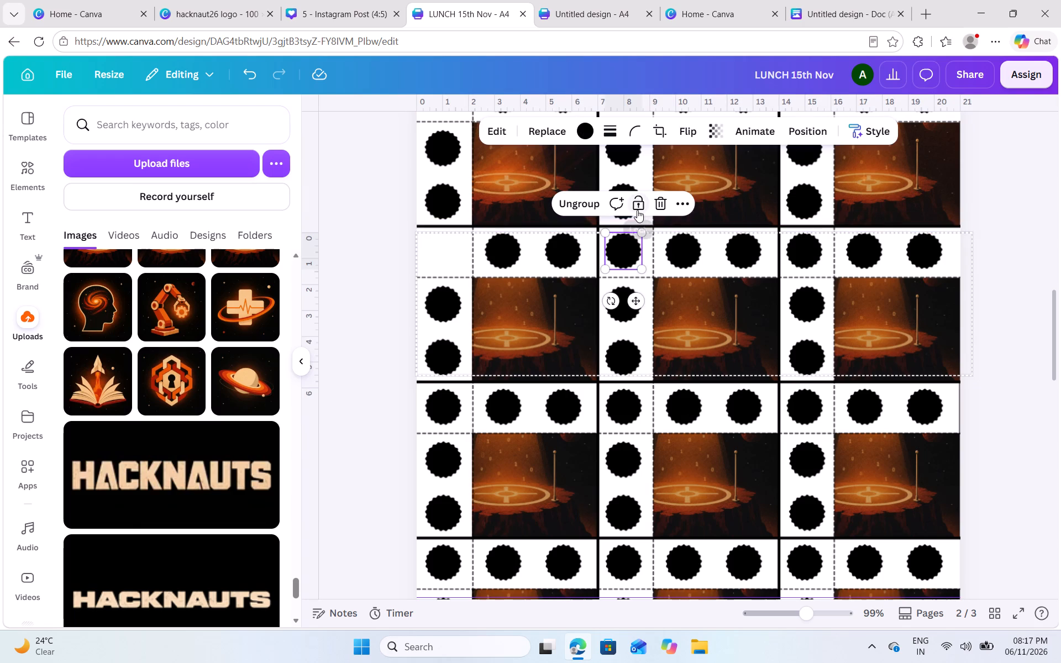
{"action": "left_click", "coordinate": [661, 203]}
{"action": "left_click", "coordinate": [803, 264]}
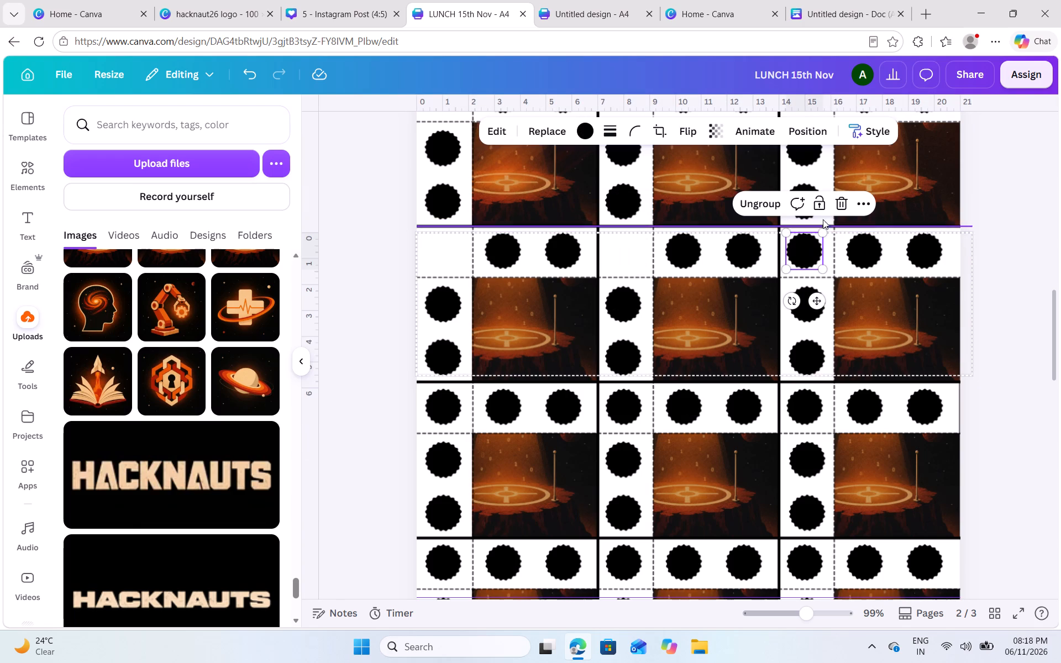
{"action": "left_click", "coordinate": [840, 205]}
Delete the corner badge of each of the three coupons in the third row's horizontal white strip.
{"action": "scroll", "coordinate": [840, 205], "scroll_direction": "down", "scroll_amount": 1}
{"action": "left_click", "coordinate": [807, 329]}
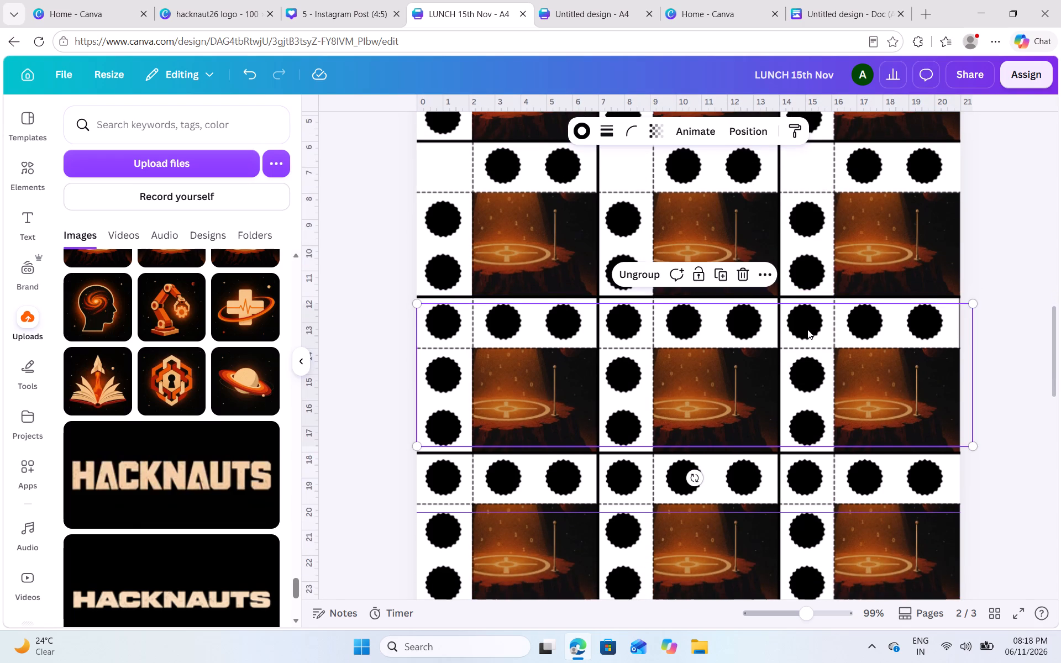
{"action": "left_click", "coordinate": [807, 327]}
{"action": "left_click", "coordinate": [837, 276]}
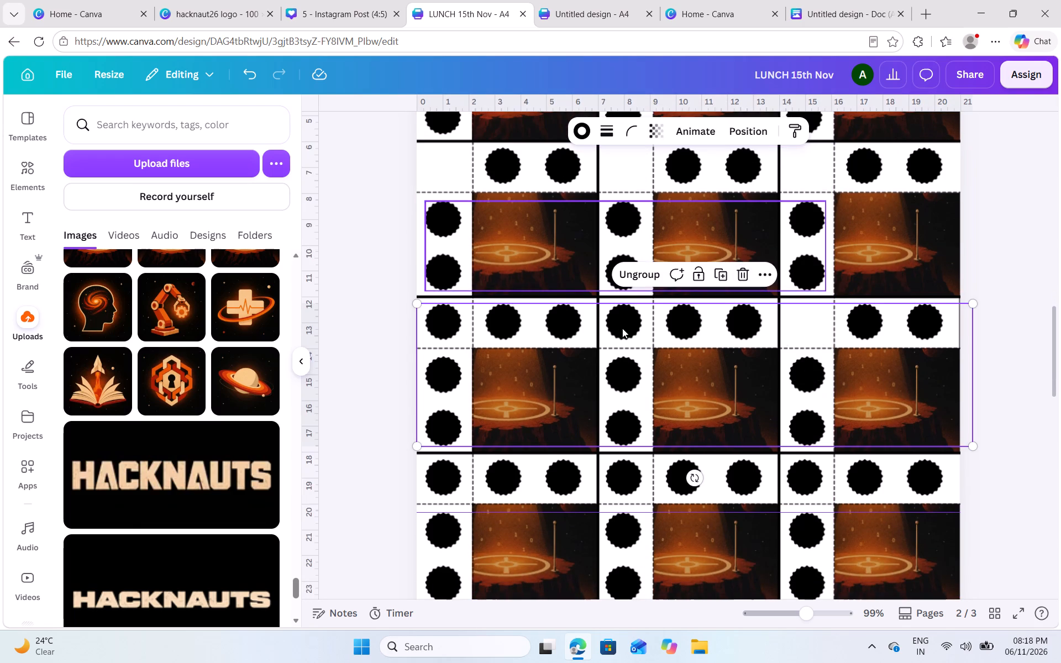
{"action": "left_click", "coordinate": [620, 325]}
{"action": "left_click", "coordinate": [655, 282]}
{"action": "left_click", "coordinate": [439, 329]}
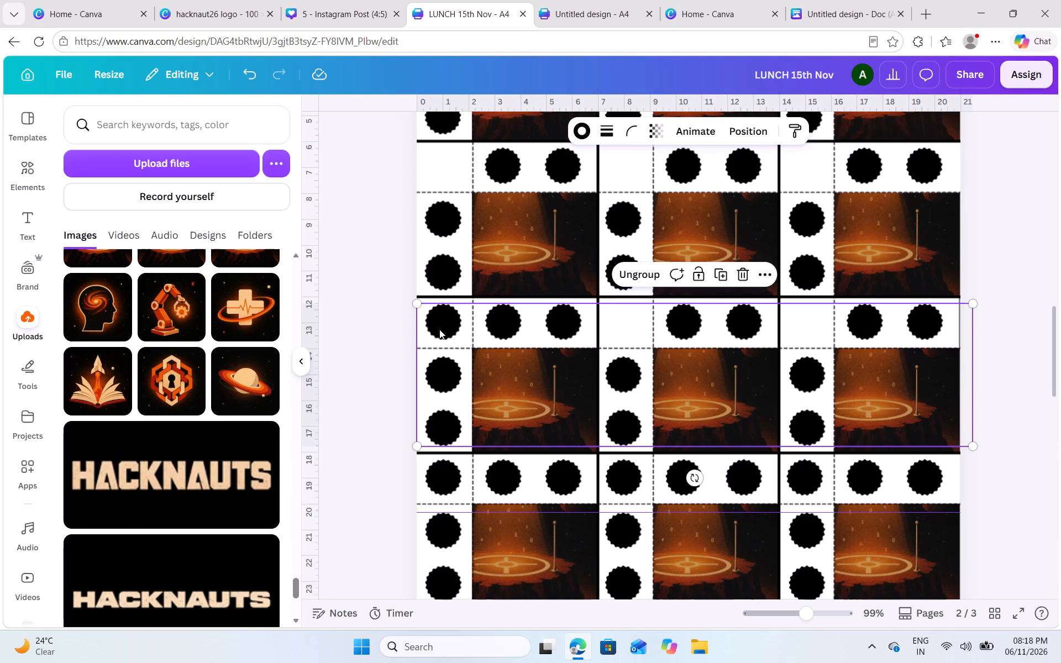
{"action": "left_click", "coordinate": [480, 276]}
Delete the corner badge of every coupon in the fourth and fifth rows' horizontal white strips.
{"action": "scroll", "coordinate": [480, 276], "scroll_direction": "down", "scroll_amount": 2}
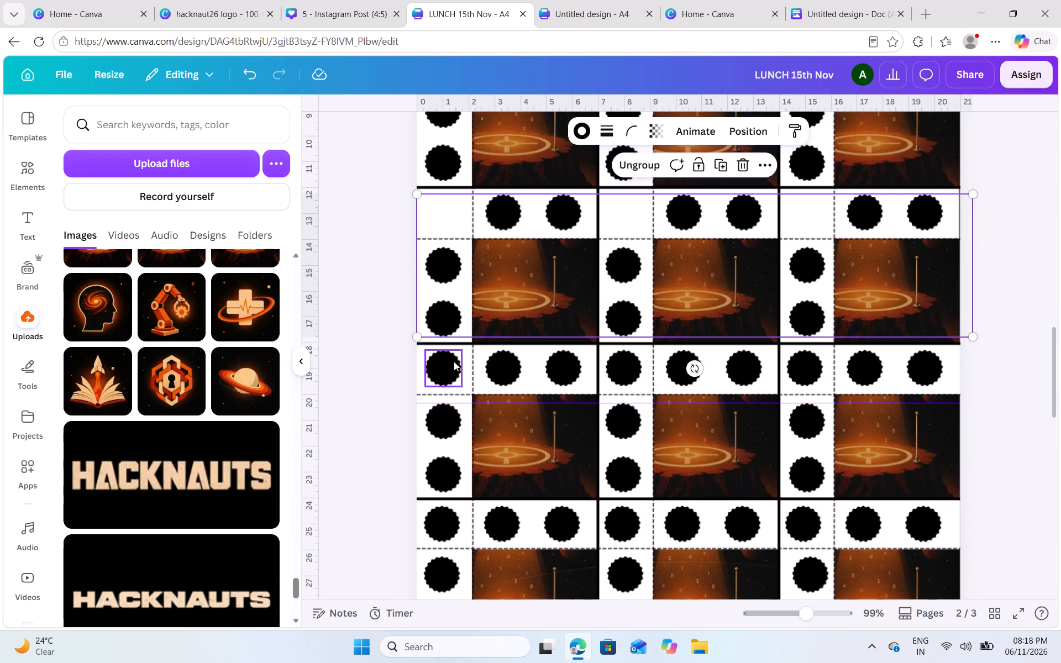
{"action": "left_click", "coordinate": [448, 365]}
{"action": "left_click", "coordinate": [462, 323]}
{"action": "left_click", "coordinate": [441, 526]}
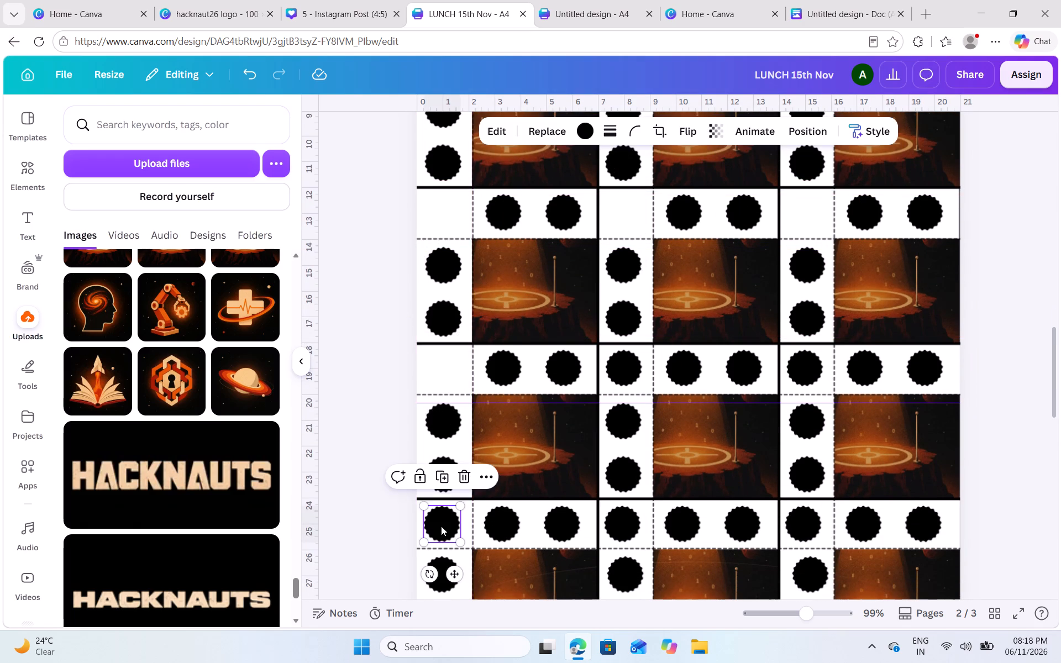
{"action": "left_click", "coordinate": [465, 478]}
{"action": "left_click", "coordinate": [629, 532]}
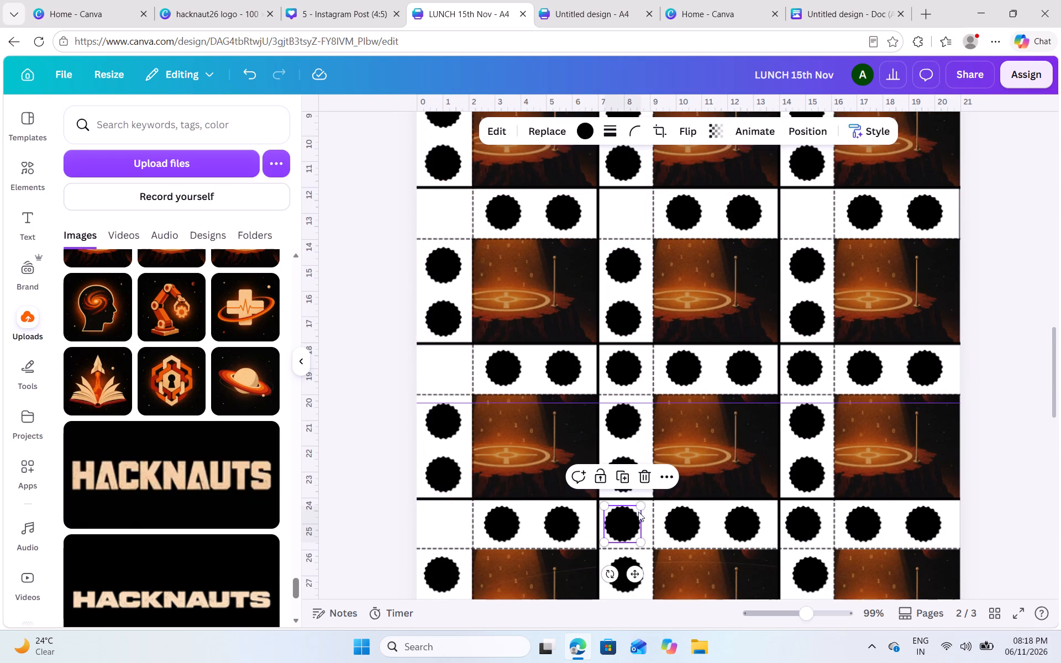
{"action": "left_click", "coordinate": [643, 478]}
{"action": "left_click", "coordinate": [803, 533]}
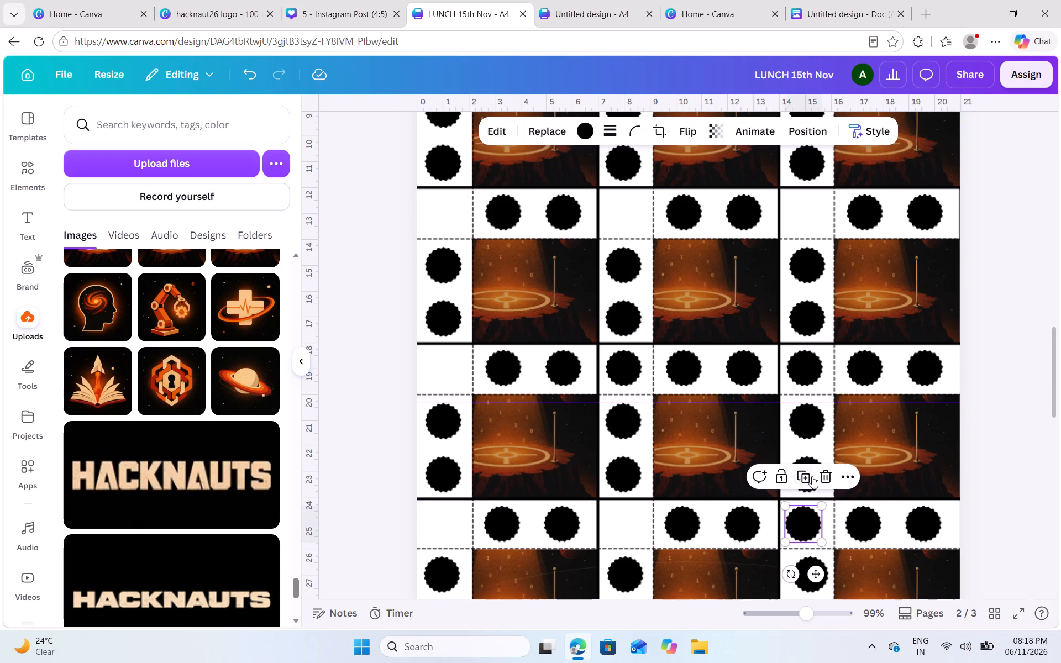
{"action": "left_click", "coordinate": [824, 472]}
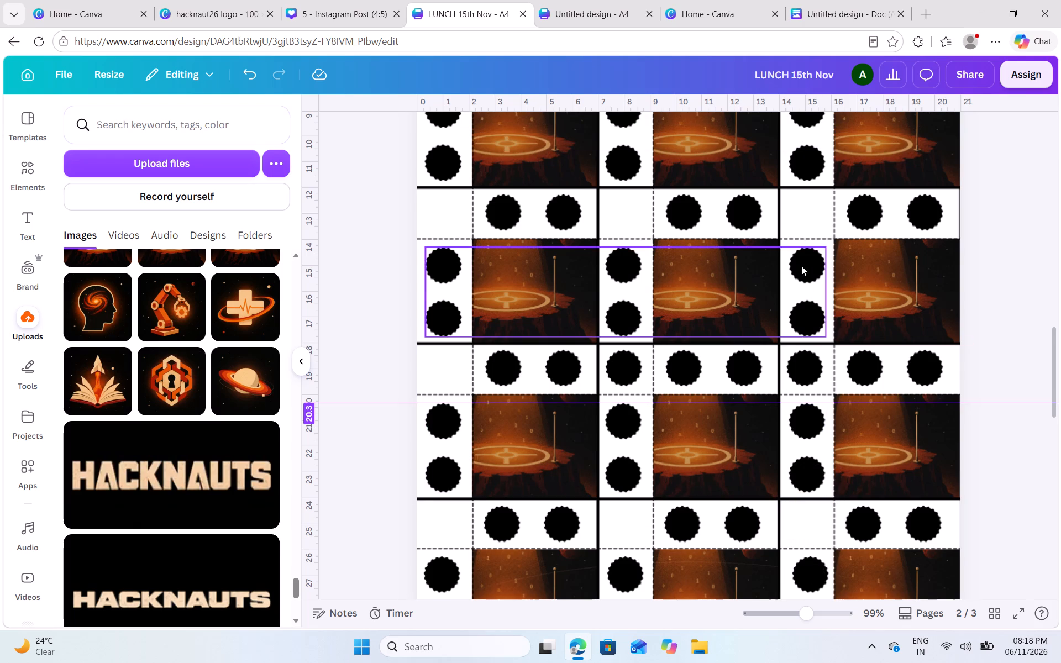
{"action": "left_click", "coordinate": [808, 373]}
{"action": "left_click", "coordinate": [829, 323]}
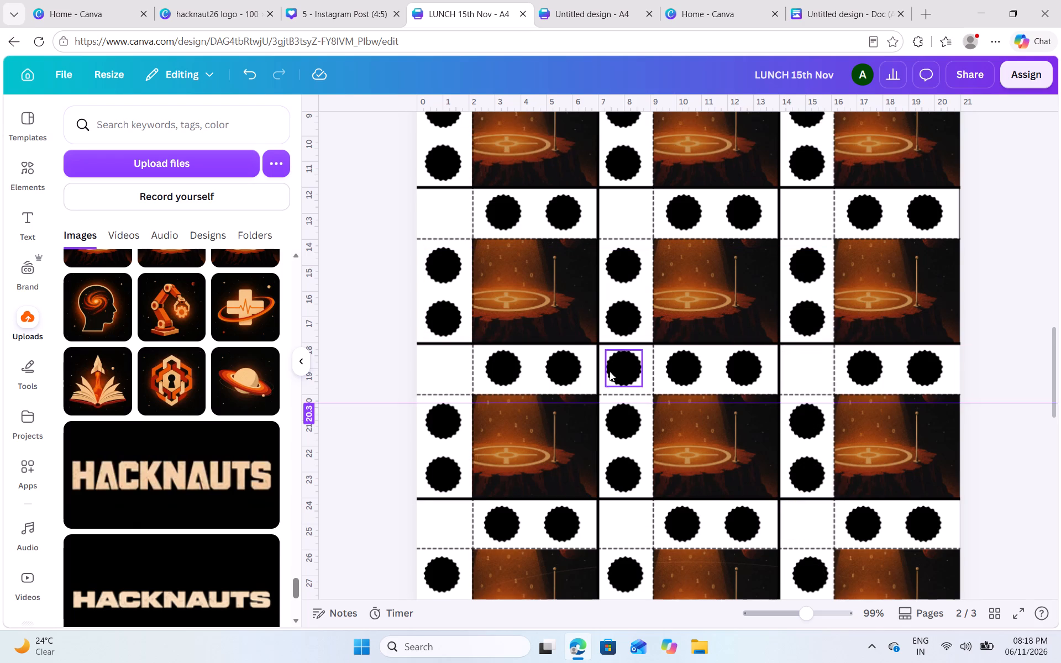
{"action": "left_click", "coordinate": [613, 370]}
{"action": "left_click", "coordinate": [644, 322]}
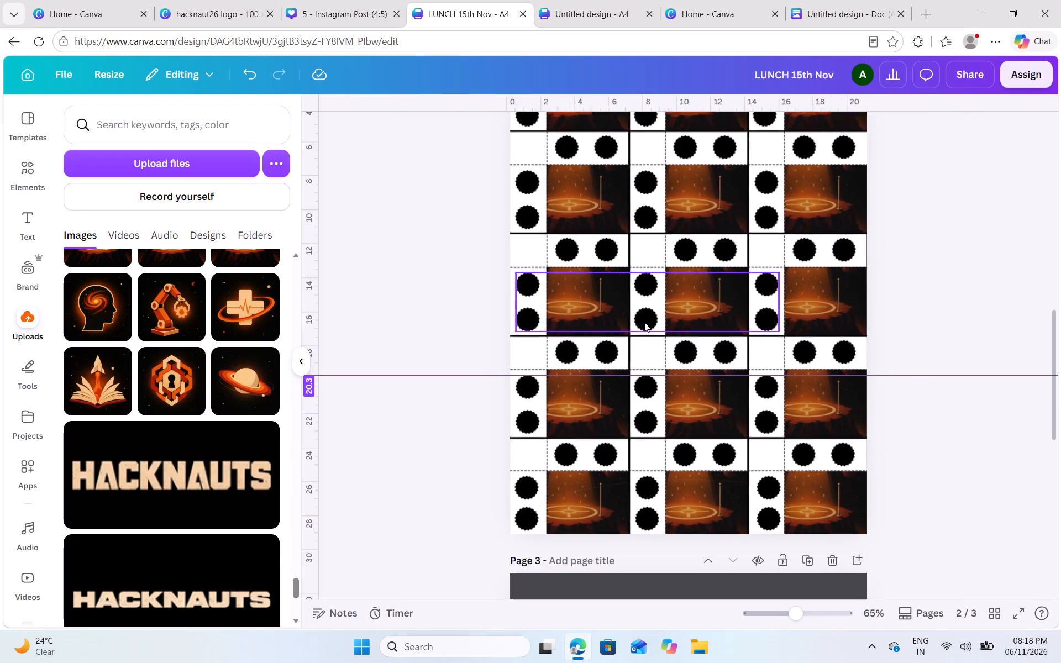
Nudge the first row's horizontal-strip badge group slightly to the right.
{"action": "scroll", "coordinate": [821, 265], "scroll_direction": "up", "scroll_amount": 1}
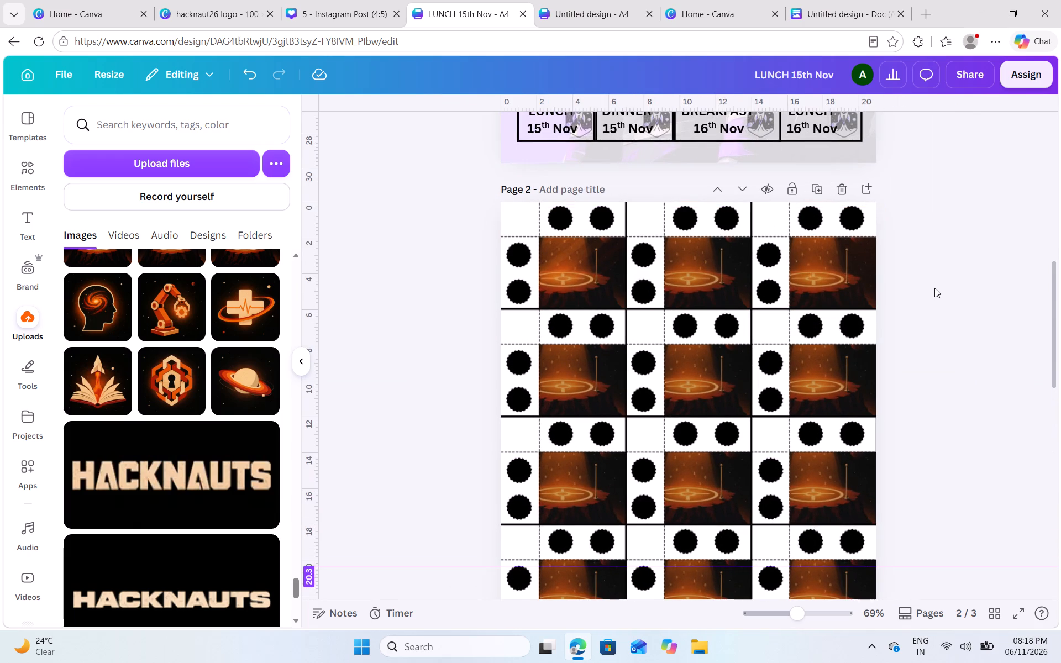
{"action": "left_click", "coordinate": [572, 248]}
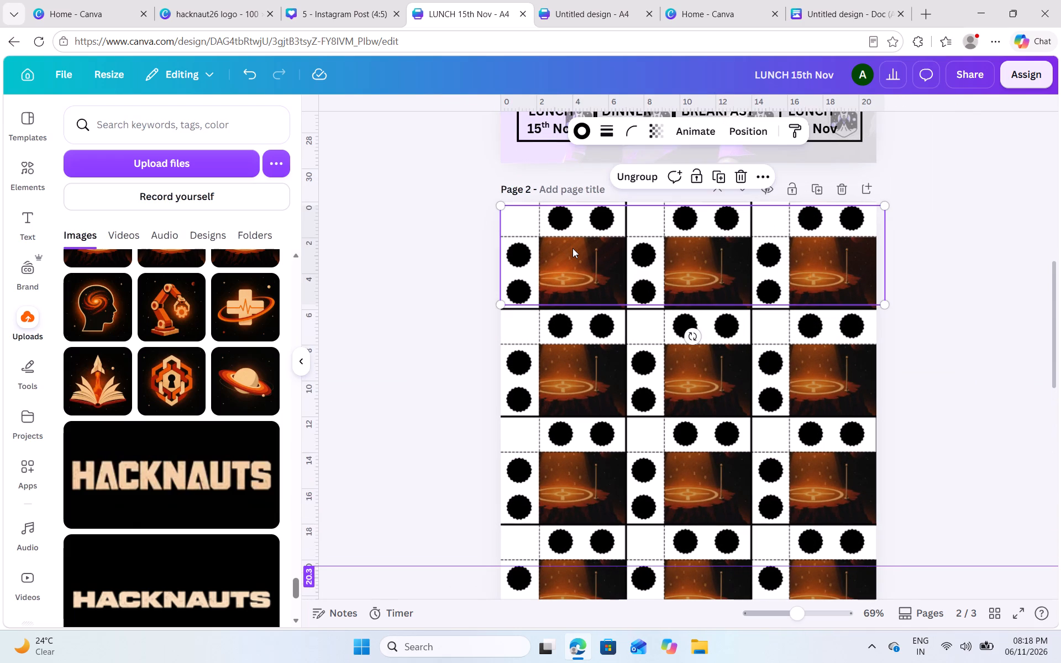
{"action": "key", "text": "Right"}
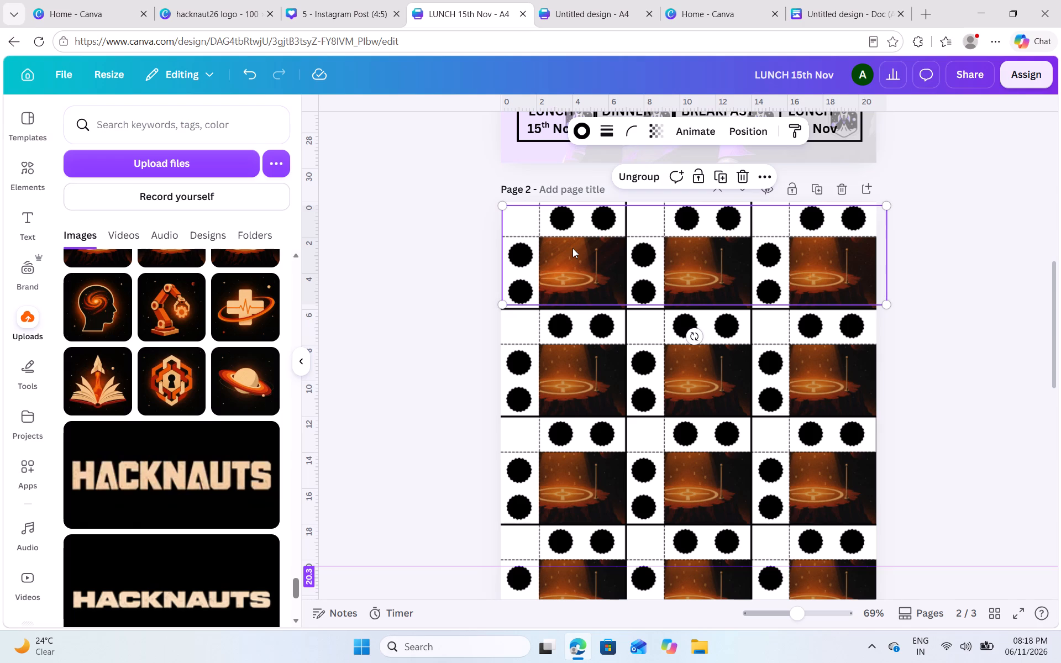
{"action": "left_click", "coordinate": [643, 255]}
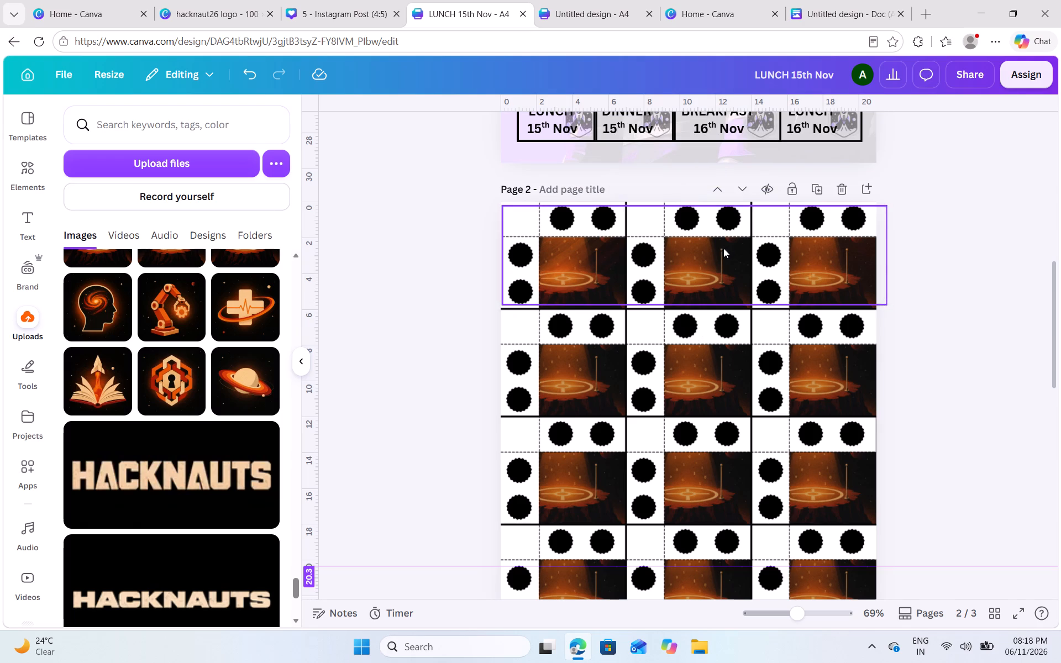
{"action": "left_click", "coordinate": [743, 275]}
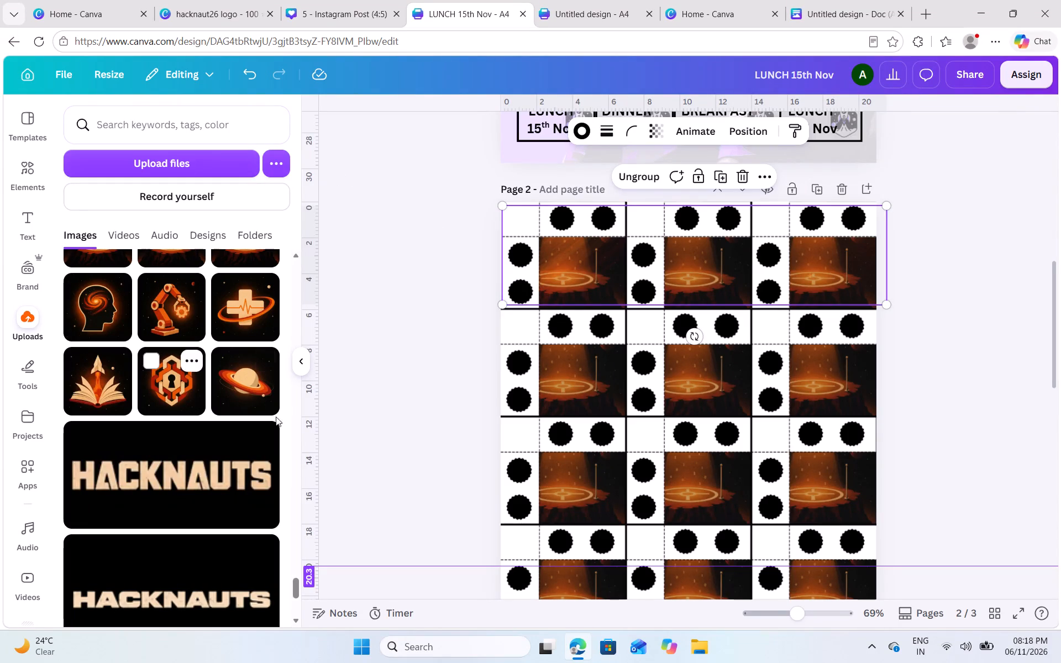
Insert the uploaded ringed-planet image on page 2 and shrink it to a small square narrower than a coupon picture.
{"action": "left_click", "coordinate": [249, 392]}
{"action": "scroll", "coordinate": [658, 480], "scroll_direction": "down", "scroll_amount": 1}
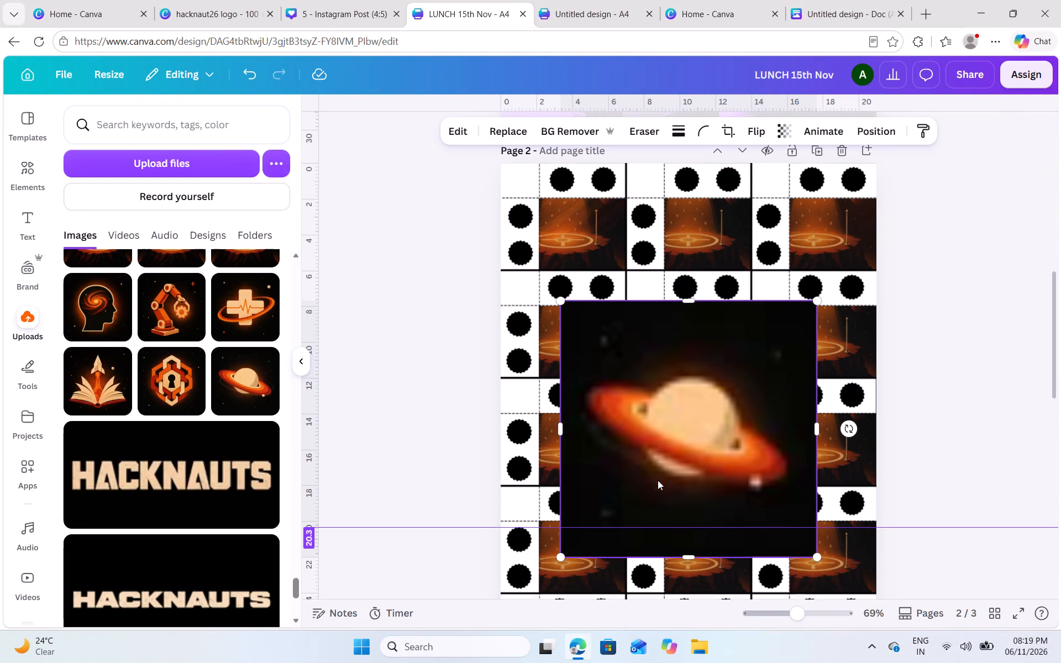
{"action": "left_click_drag", "start_coordinate": [817, 555], "coordinate": [694, 455]}
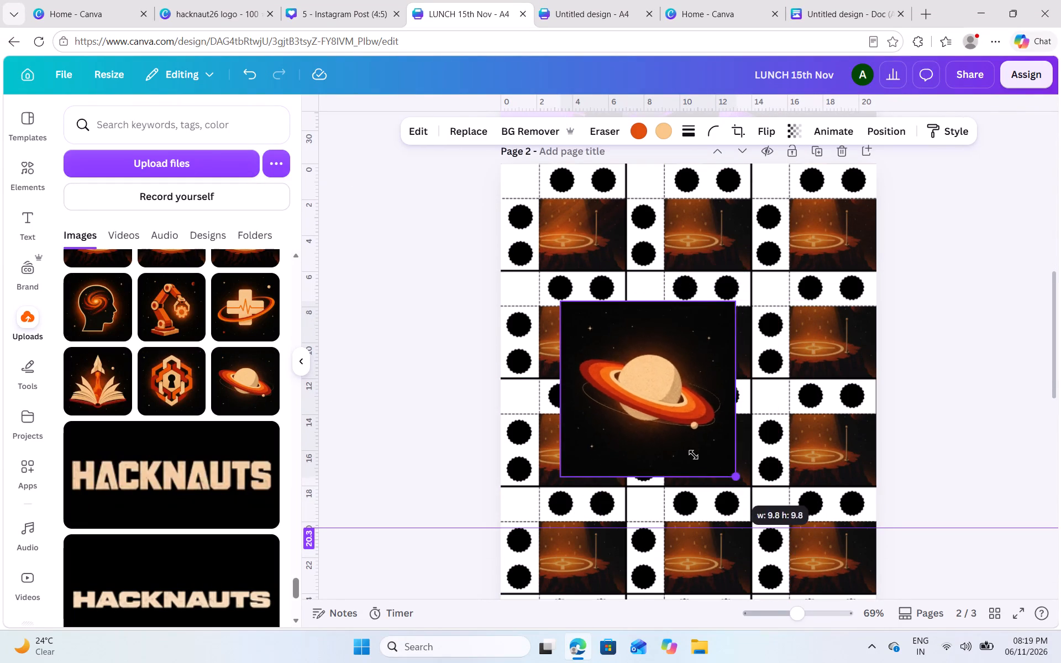
{"action": "left_click_drag", "start_coordinate": [694, 455], "coordinate": [614, 366]}
Move the ringed-planet image to page 2's upper-left corner, over the first coupon's empty corner cell.
{"action": "scroll", "coordinate": [614, 366], "scroll_direction": "up", "scroll_amount": 2}
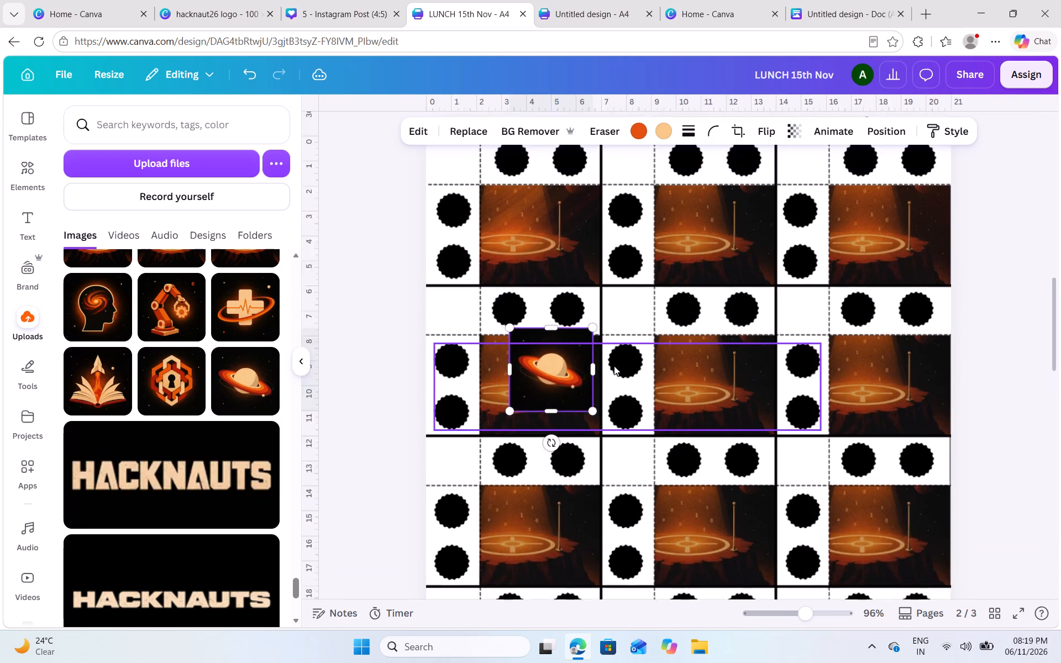
{"action": "scroll", "coordinate": [614, 366], "scroll_direction": "up", "scroll_amount": 1}
{"action": "left_click_drag", "start_coordinate": [509, 436], "coordinate": [473, 301]}
{"action": "scroll", "coordinate": [473, 301], "scroll_direction": "up", "scroll_amount": 1}
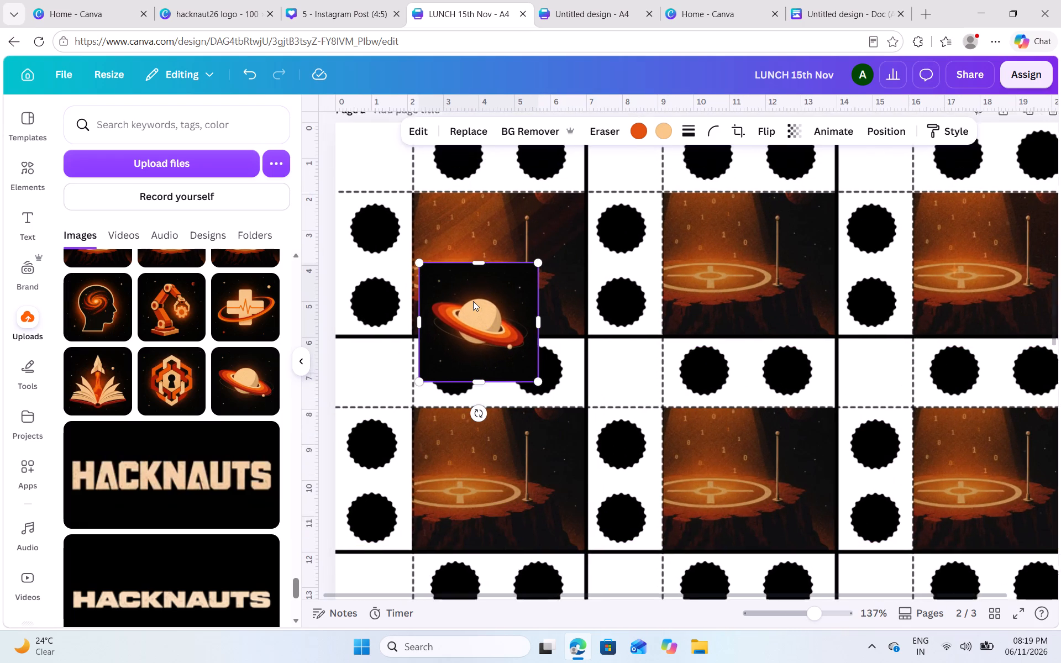
{"action": "scroll", "coordinate": [473, 301], "scroll_direction": "up", "scroll_amount": 2}
{"action": "left_click_drag", "start_coordinate": [481, 493], "coordinate": [400, 355]}
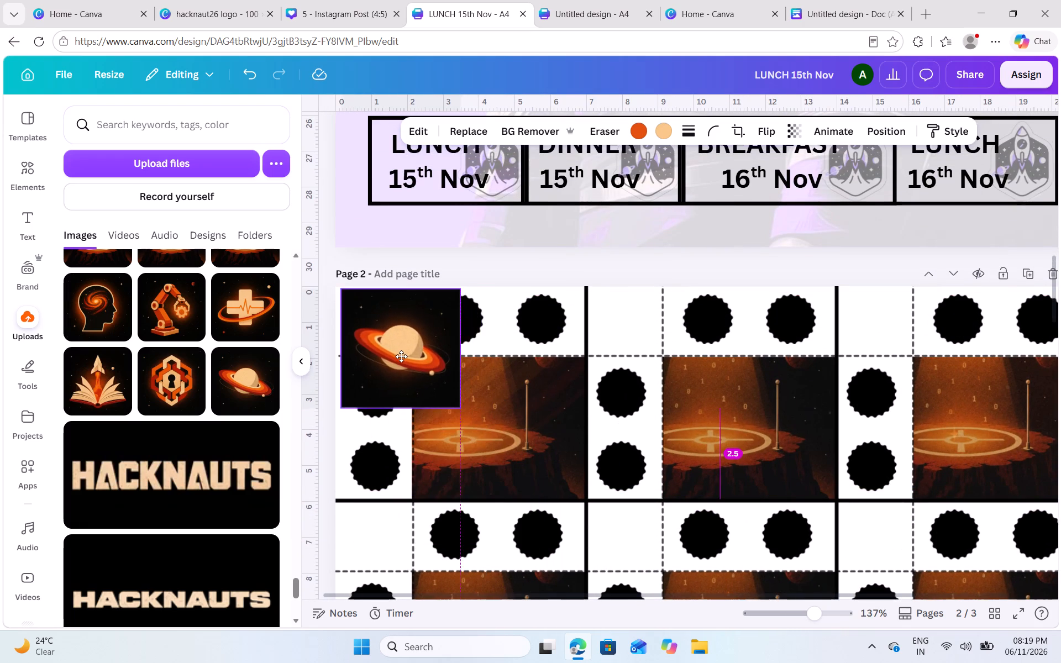
{"action": "left_click_drag", "start_coordinate": [400, 355], "coordinate": [396, 352]}
Resize the planet image to about 2.1 by 2.1 cm so its width matches the first coupon's corner cell.
{"action": "left_click_drag", "start_coordinate": [453, 407], "coordinate": [449, 398]}
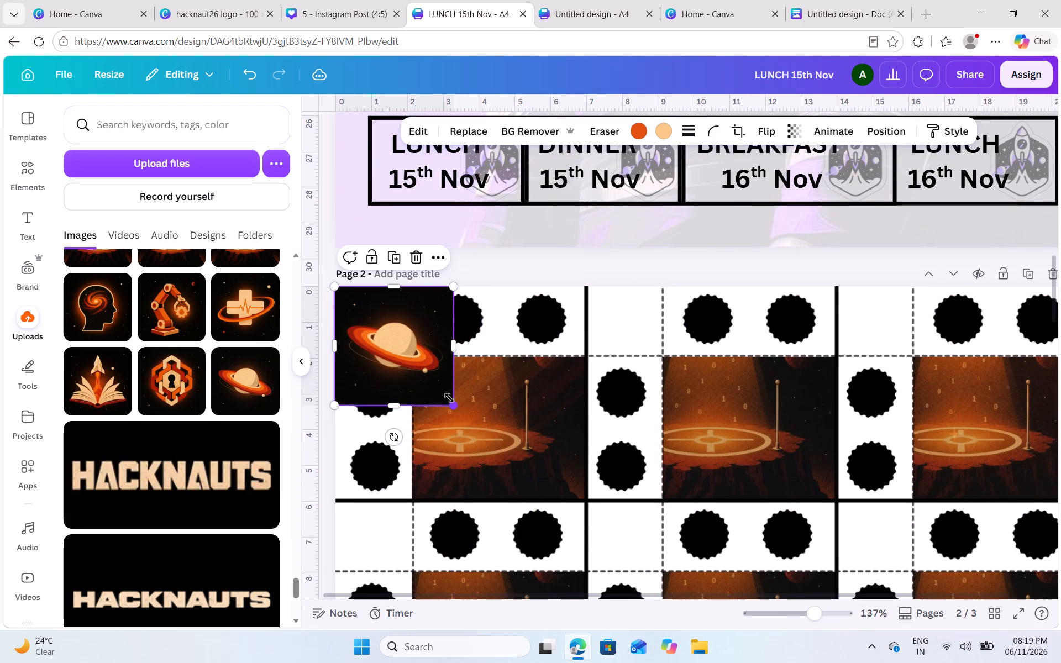
{"action": "left_click_drag", "start_coordinate": [449, 398], "coordinate": [418, 357]}
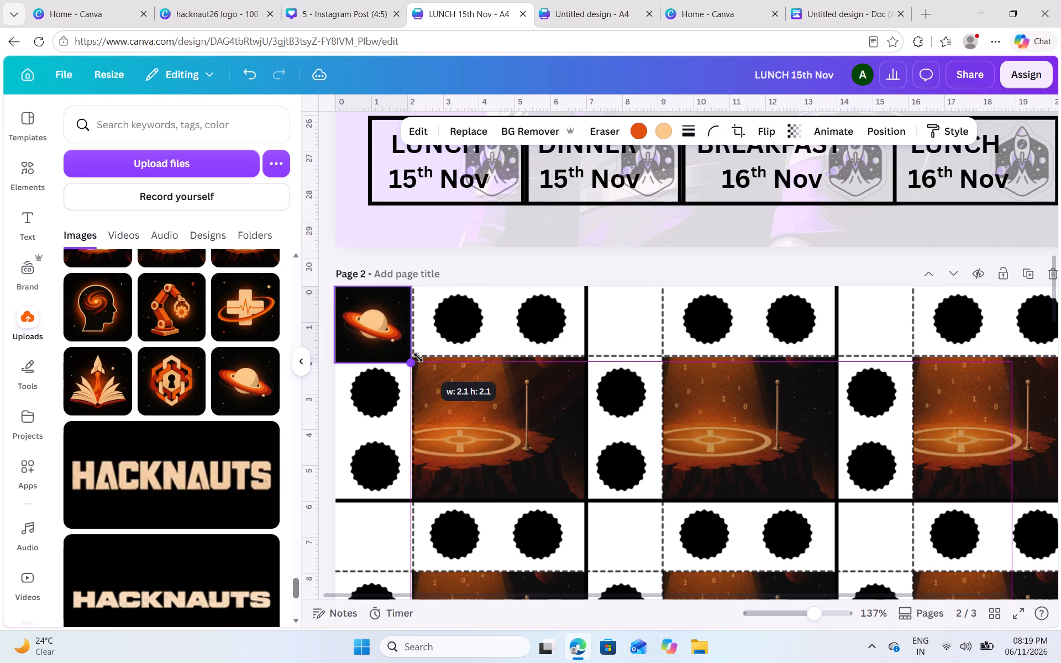
{"action": "left_click_drag", "start_coordinate": [418, 357], "coordinate": [418, 357]}
{"action": "left_click", "coordinate": [482, 264]}
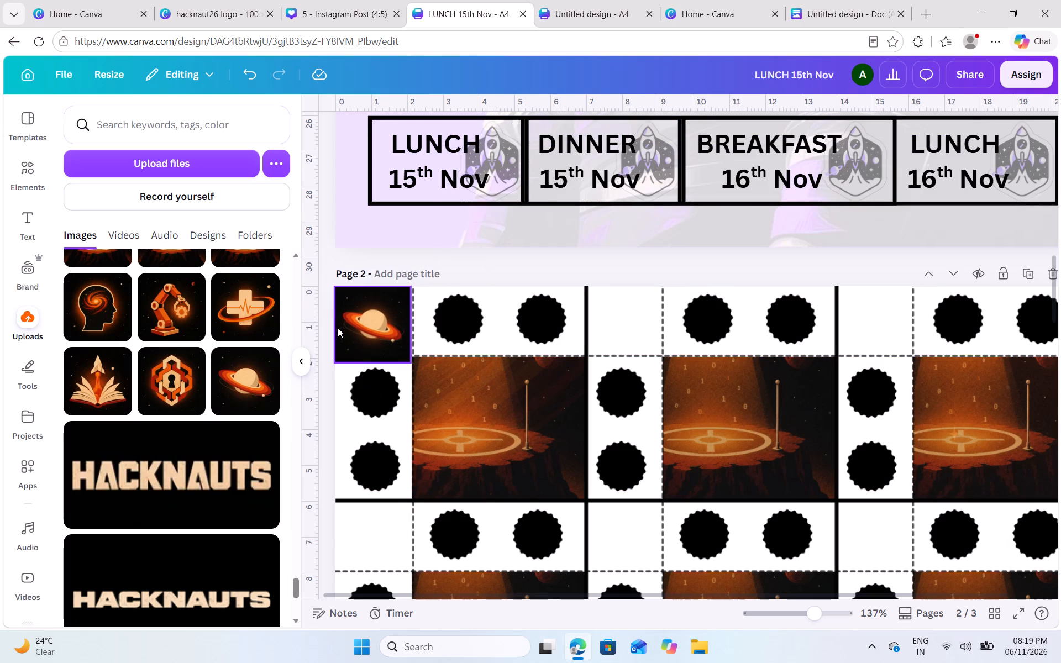
Nudge the planet image up until its bottom edge meets the dashed horizontal line, keeping it at the page's left edge.
{"action": "left_click", "coordinate": [356, 319]}
{"action": "key", "text": "Right"}
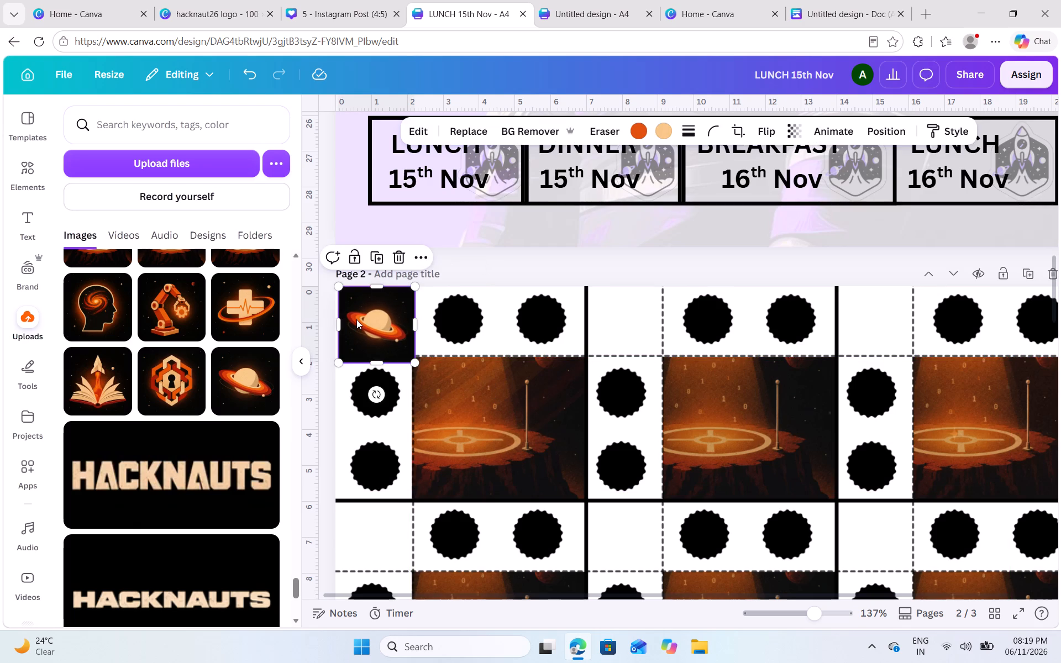
{"action": "key", "text": "Up"}
{"action": "key", "text": "Left"}
{"action": "key", "text": "Up"}
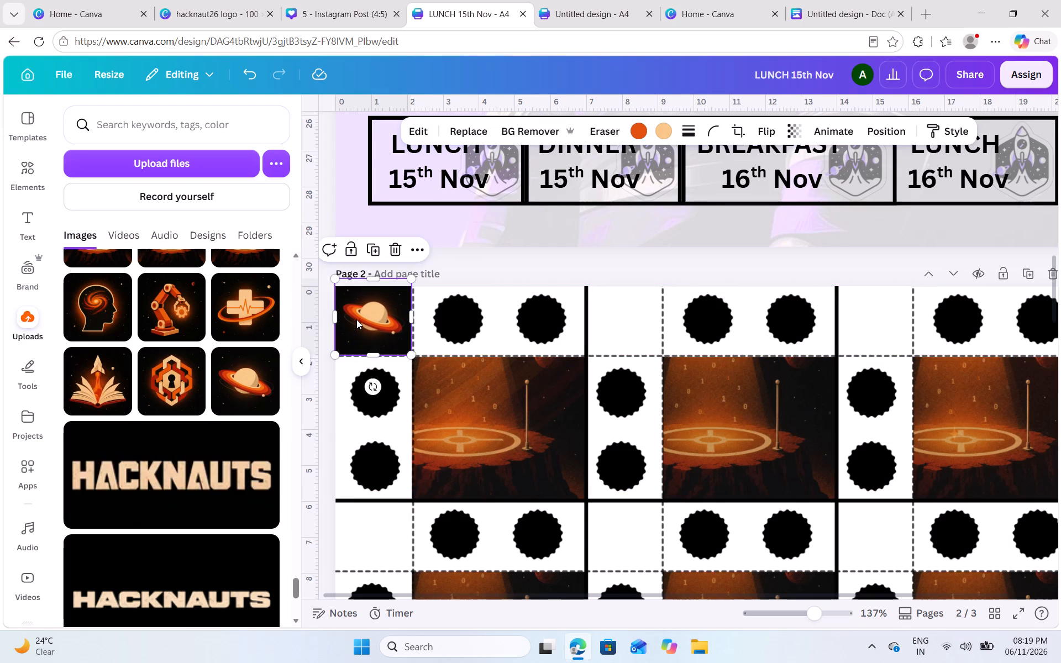
{"action": "key", "text": "Right"}
{"action": "key", "text": "Left"}
Crop the planet image's top edge down to the page's upper edge, at a height of about 2 cm.
{"action": "left_click_drag", "start_coordinate": [377, 272], "coordinate": [376, 279]}
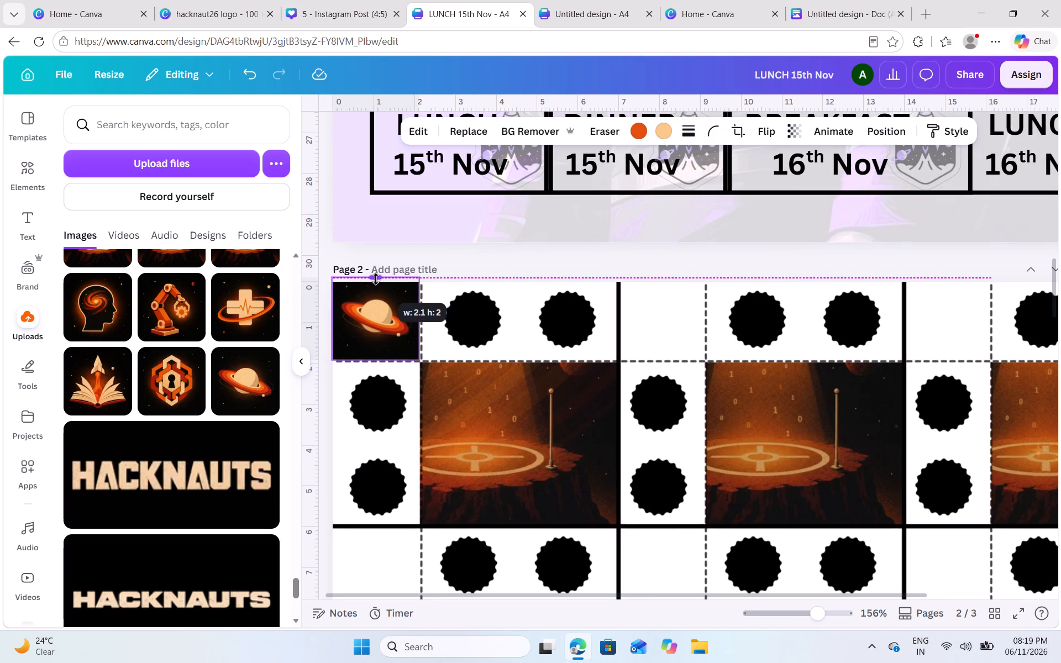
{"action": "left_click_drag", "start_coordinate": [376, 279], "coordinate": [375, 280]}
{"action": "left_click", "coordinate": [482, 265]}
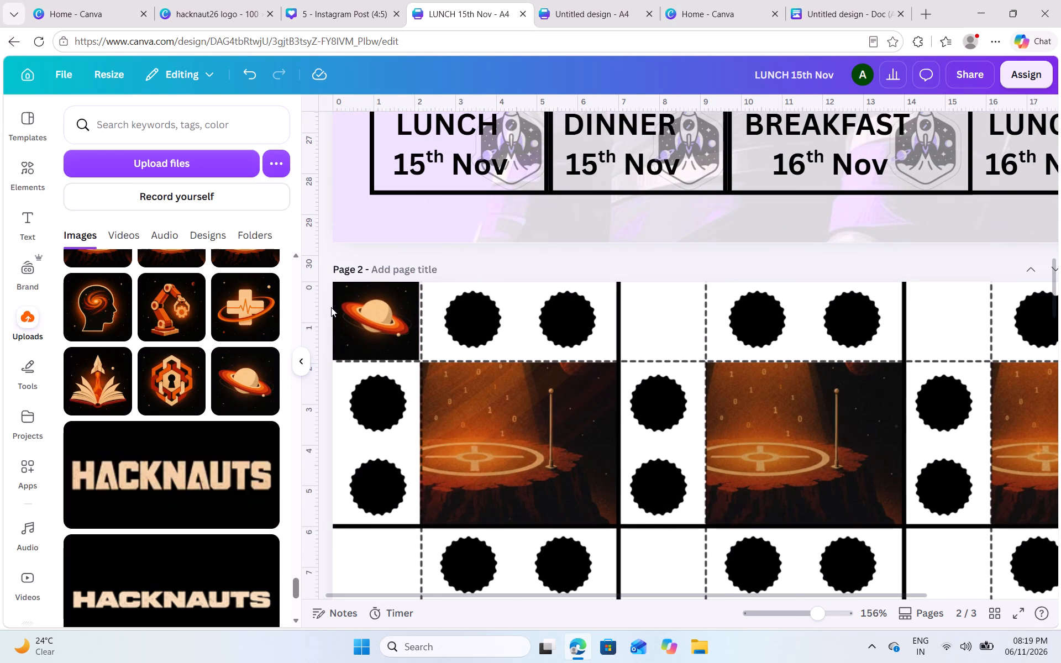
{"action": "left_click", "coordinate": [470, 338]}
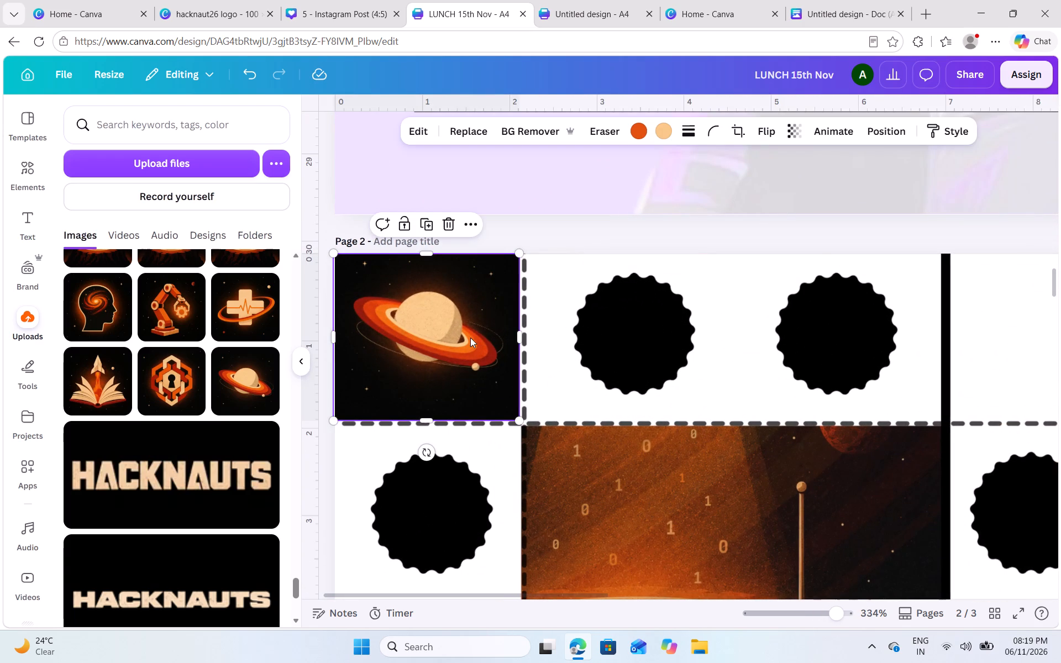
Nudge the first planet image slightly up and left, then crop its top and left edges flush with page 2's edges.
{"action": "key", "text": "Right"}
{"action": "key", "text": "Left"}
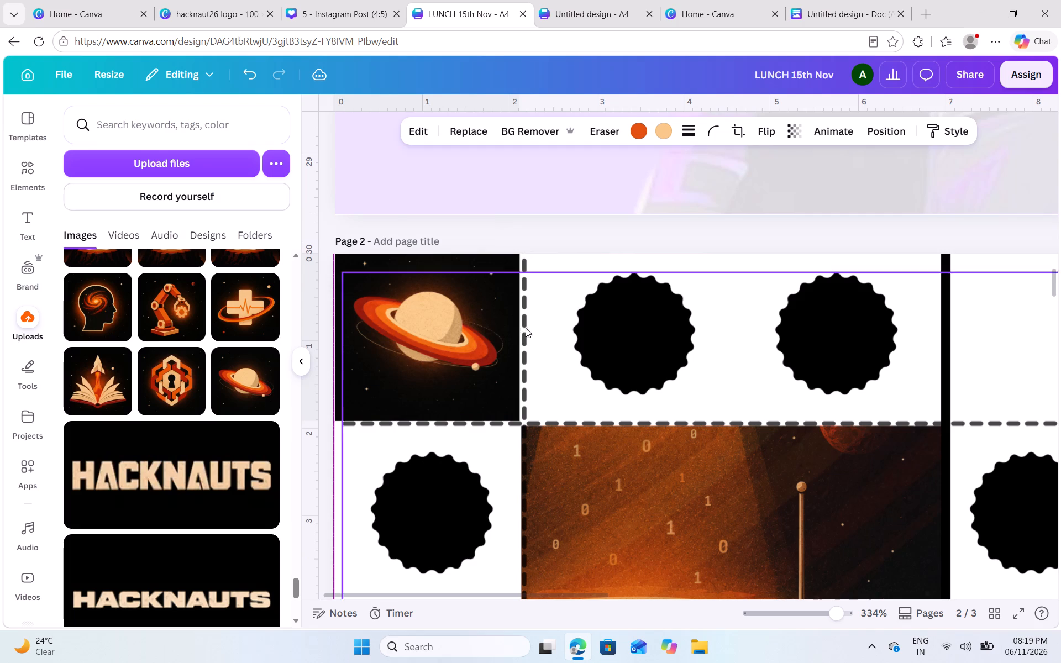
{"action": "left_click", "coordinate": [460, 355]}
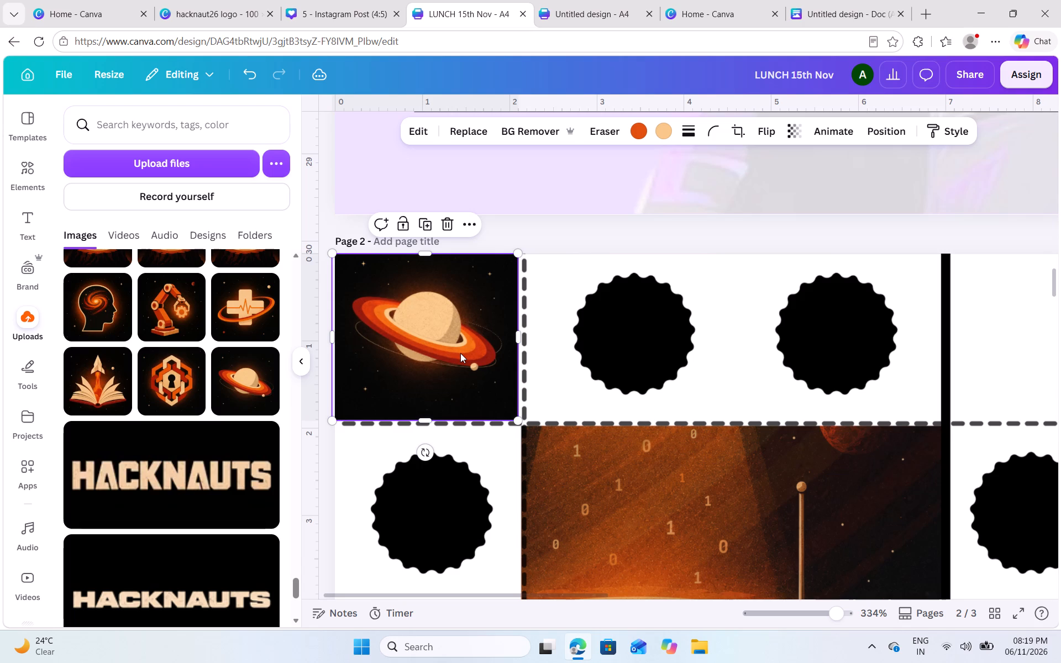
{"action": "key", "text": "Up"}
{"action": "key", "text": "Down"}
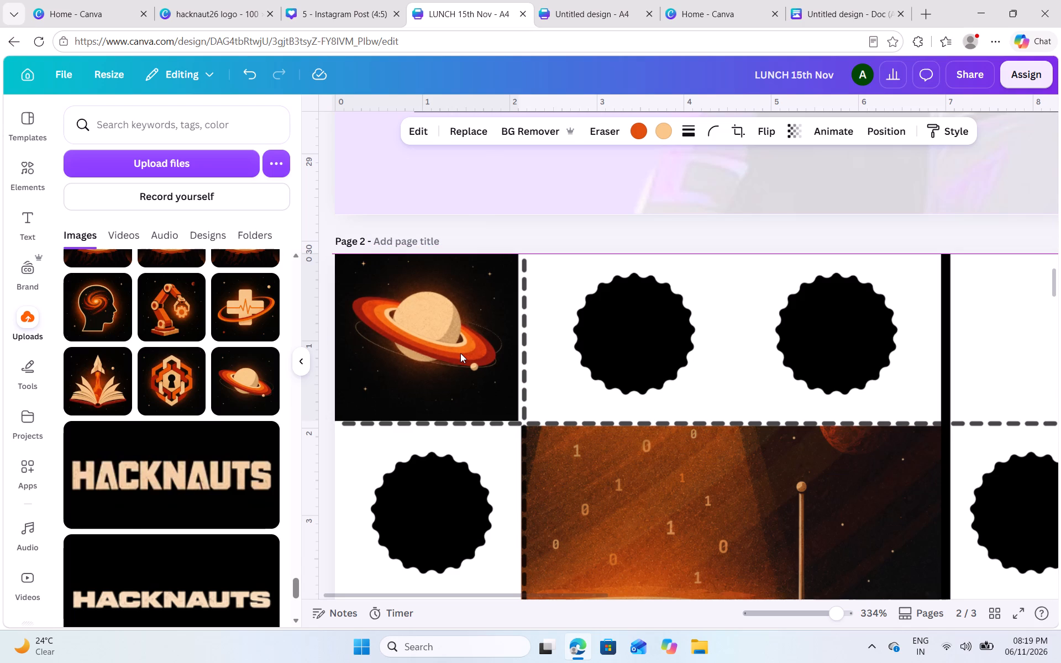
{"action": "left_click", "coordinate": [428, 361]}
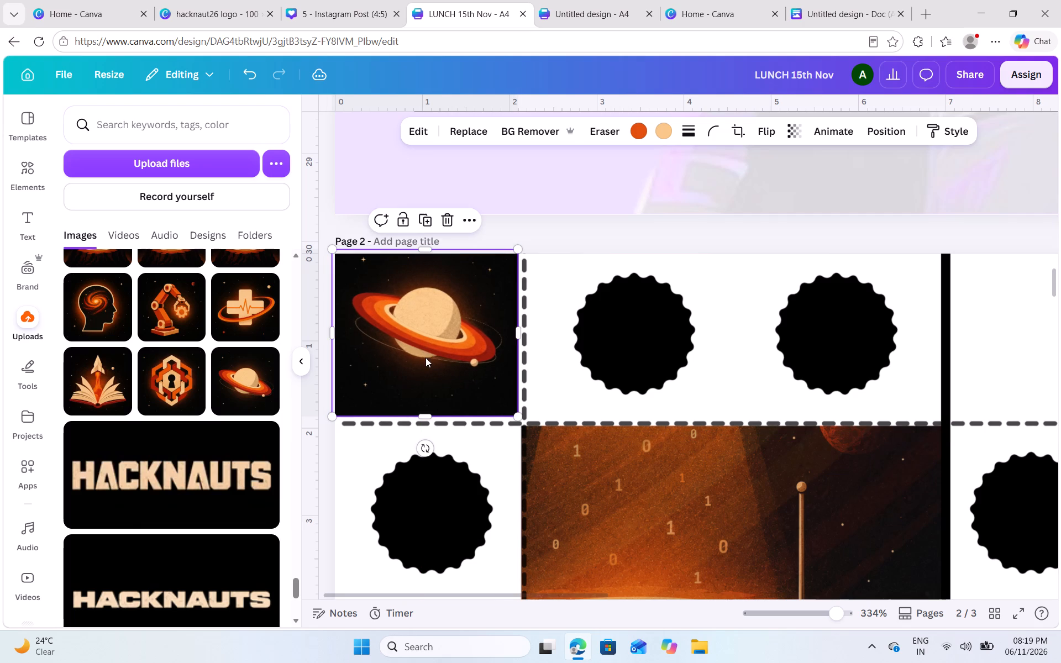
{"action": "left_click", "coordinate": [433, 247]}
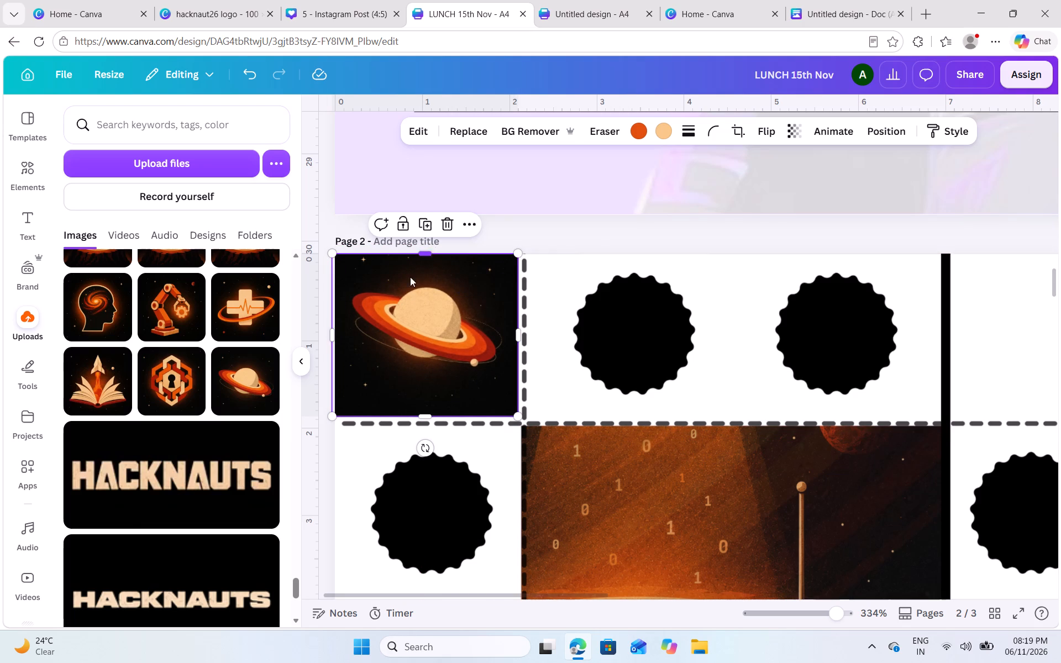
{"action": "left_click", "coordinate": [333, 337]}
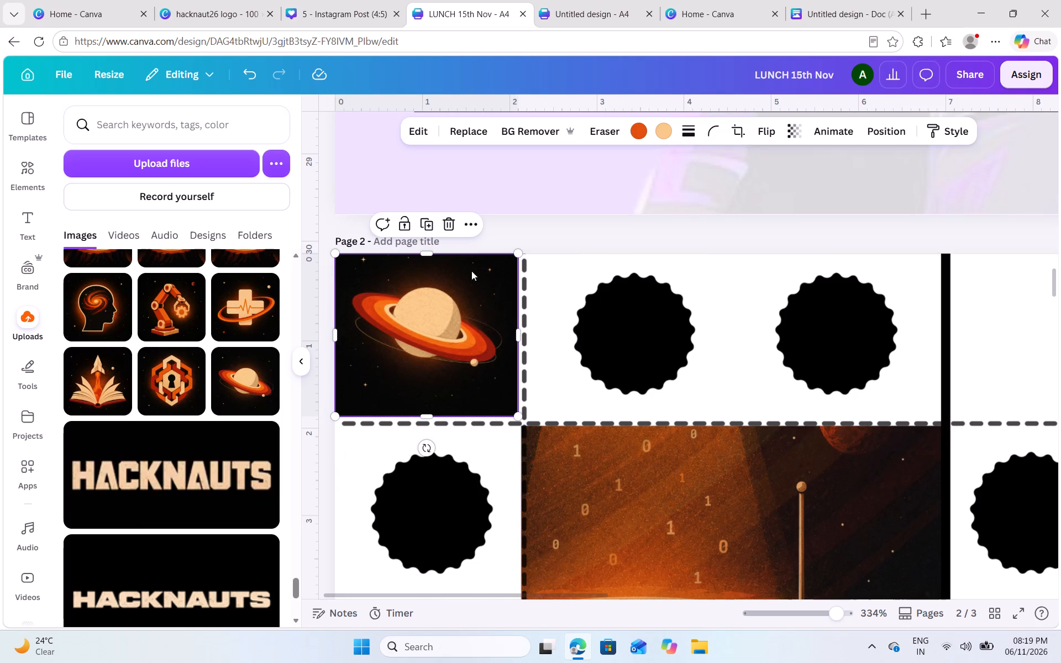
{"action": "left_click", "coordinate": [549, 223]}
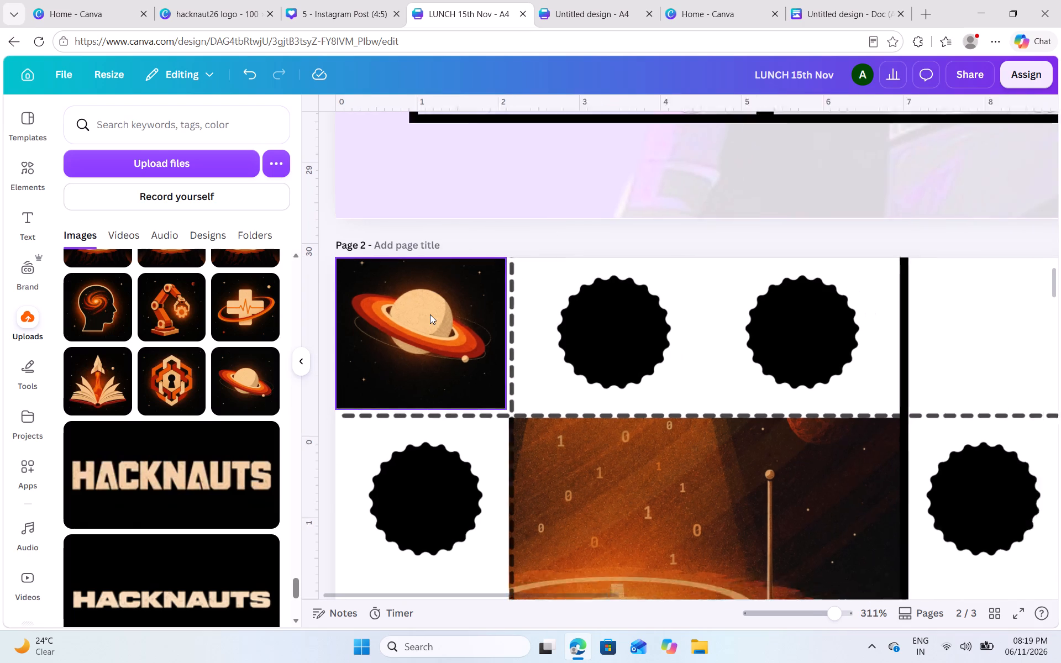
Duplicate the fitted planet image and place the copy in the second coupon's corner cell, flush with the page's top edge.
{"action": "left_click", "coordinate": [400, 343]}
{"action": "key", "text": "ctrl+c"}
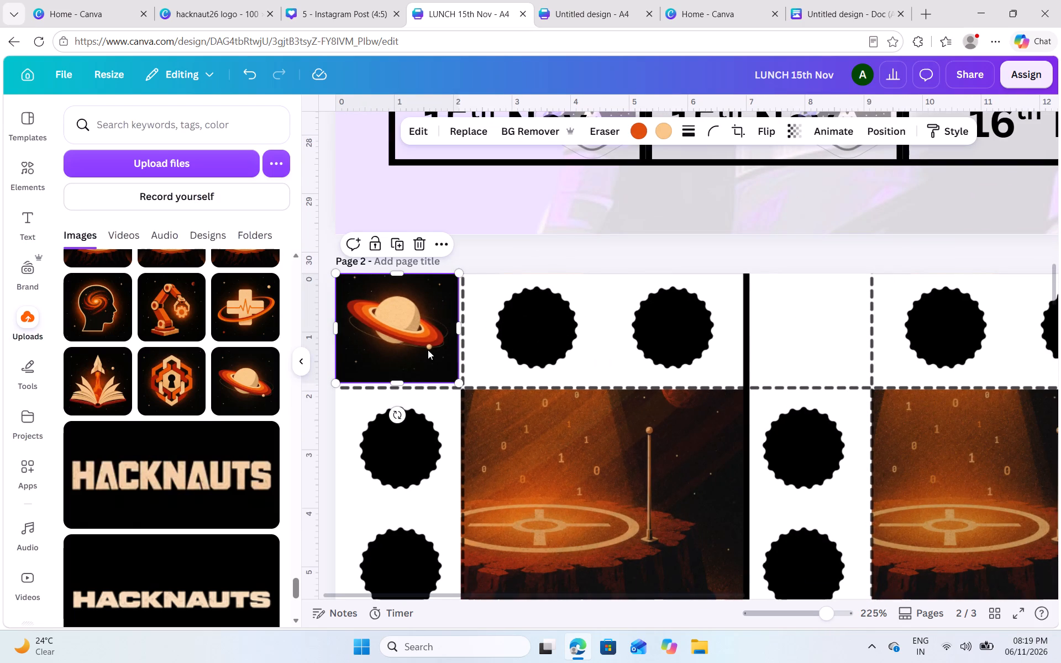
{"action": "key", "text": "ctrl+v"}
{"action": "left_click_drag", "start_coordinate": [432, 356], "coordinate": [817, 336]}
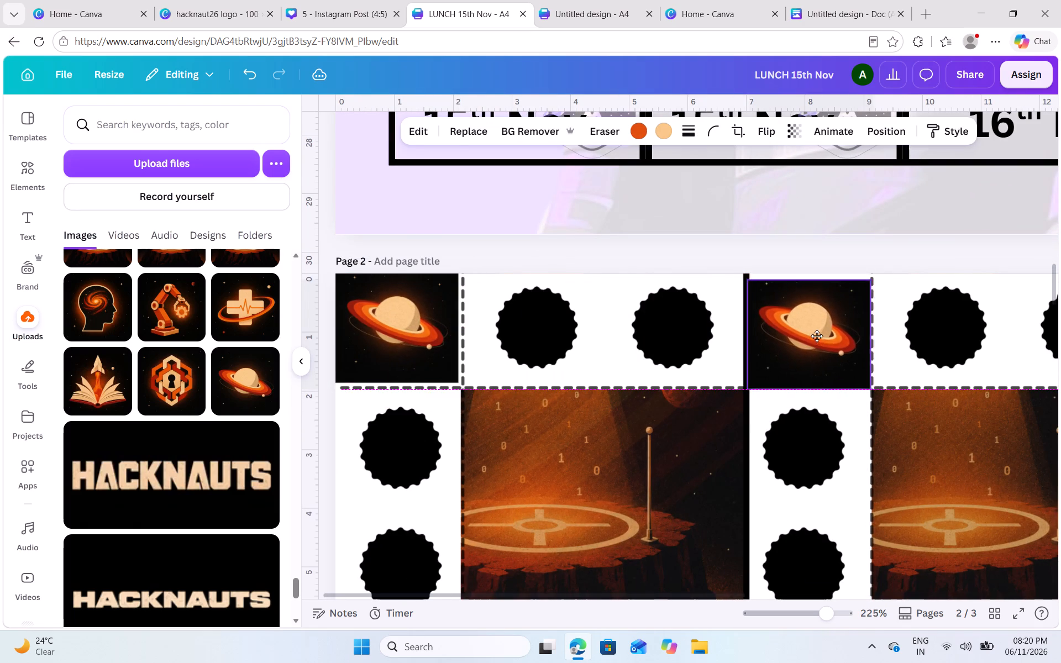
{"action": "left_click_drag", "start_coordinate": [817, 336], "coordinate": [818, 334]}
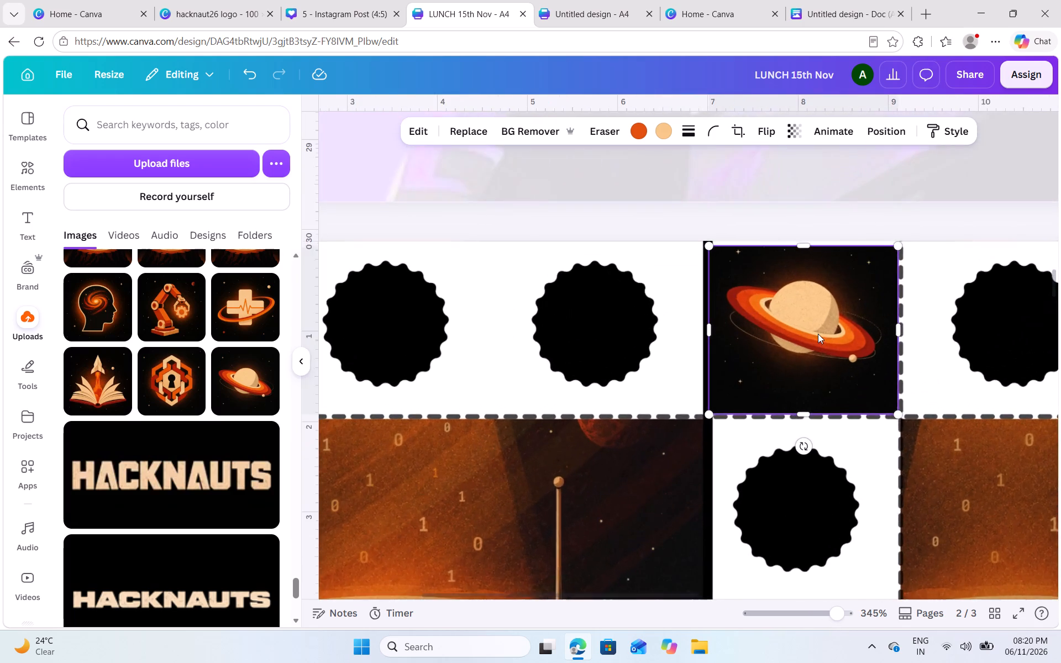
{"action": "left_click_drag", "start_coordinate": [832, 341], "coordinate": [827, 340]}
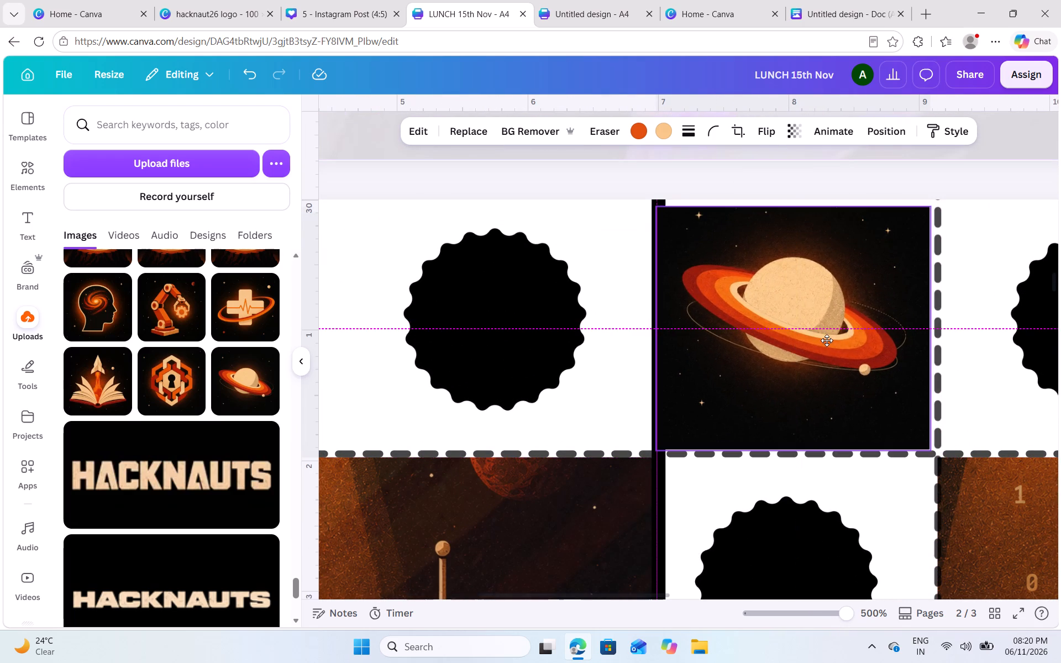
{"action": "left_click_drag", "start_coordinate": [827, 340], "coordinate": [826, 337]}
Crop the second planet image's left edge back to the right side of the thick black vertical divider.
{"action": "left_click_drag", "start_coordinate": [658, 319], "coordinate": [661, 319]}
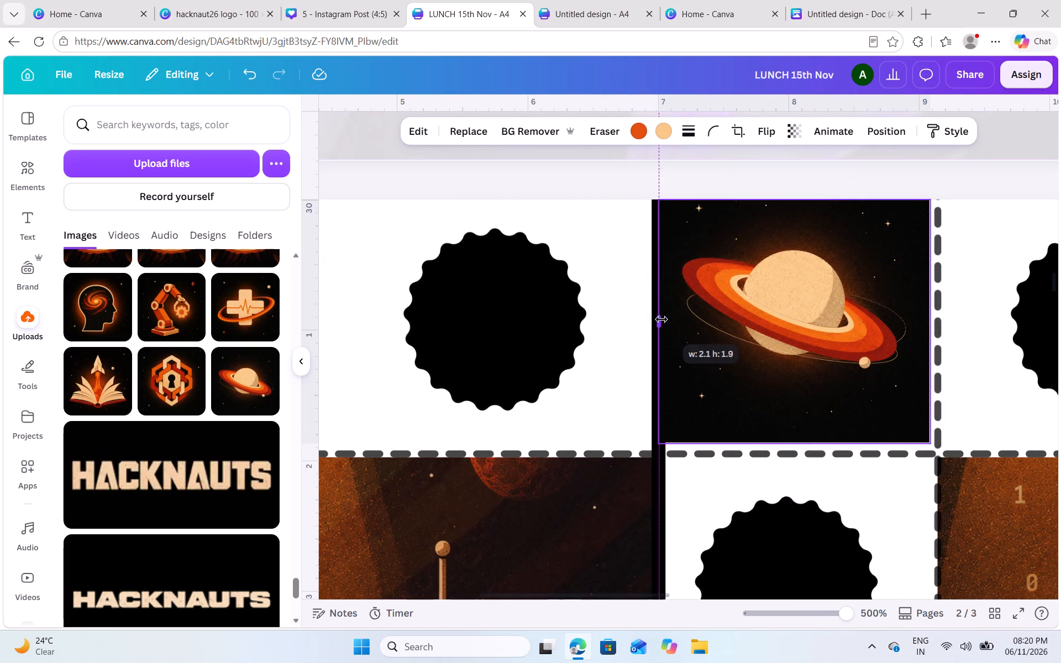
{"action": "left_click_drag", "start_coordinate": [661, 319], "coordinate": [670, 319]}
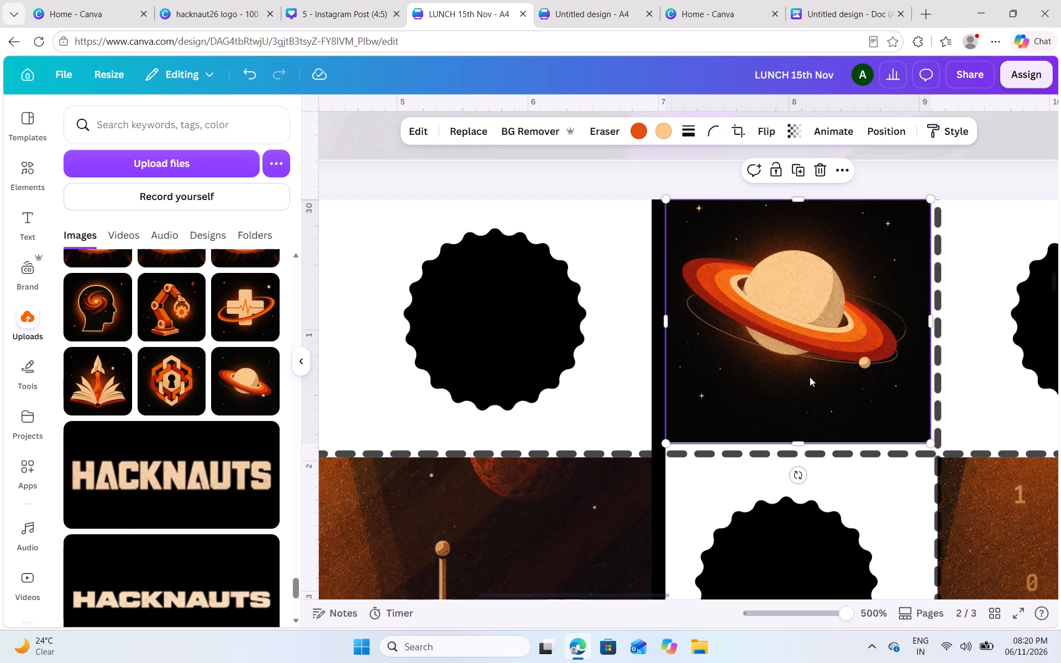
Duplicate the second planet image and place the copy in the third coupon's corner cell, level with the other two.
{"action": "key", "text": "ctrl+c"}
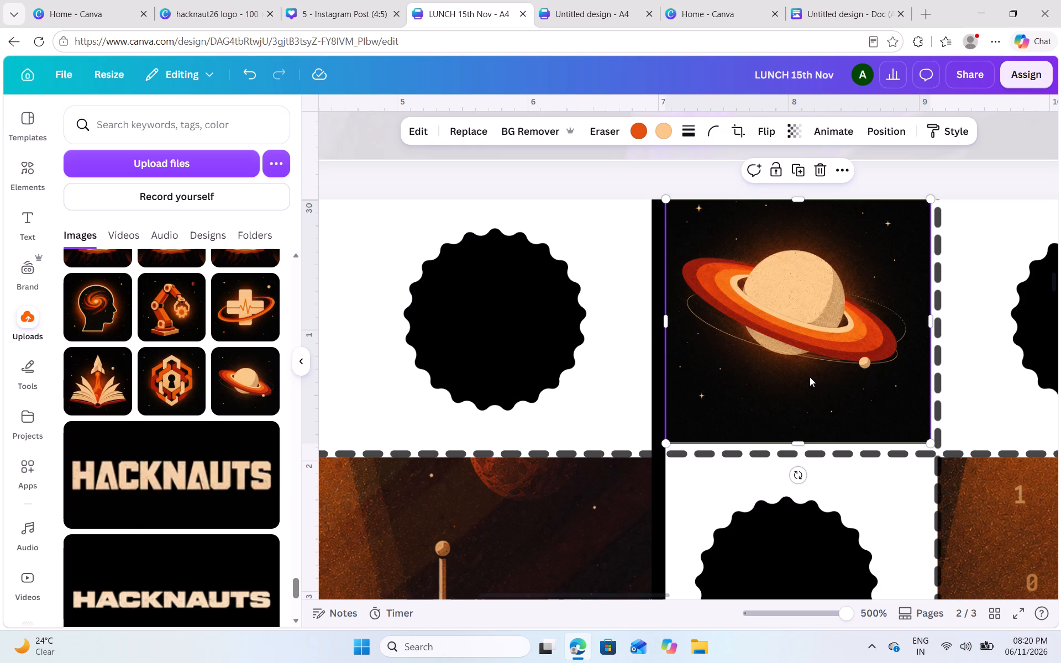
{"action": "key", "text": "ctrl+v"}
{"action": "left_click", "coordinate": [810, 377]}
{"action": "scroll", "coordinate": [810, 377], "scroll_direction": "left", "scroll_amount": 2}
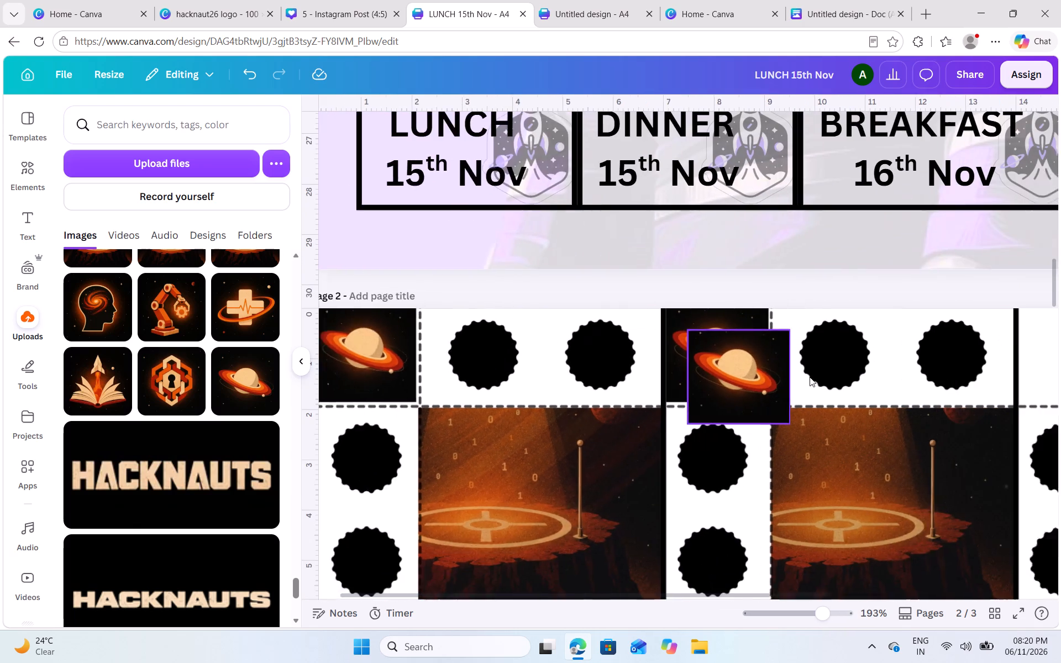
{"action": "scroll", "coordinate": [810, 377], "scroll_direction": "left", "scroll_amount": 3}
{"action": "left_click_drag", "start_coordinate": [386, 373], "coordinate": [757, 355]}
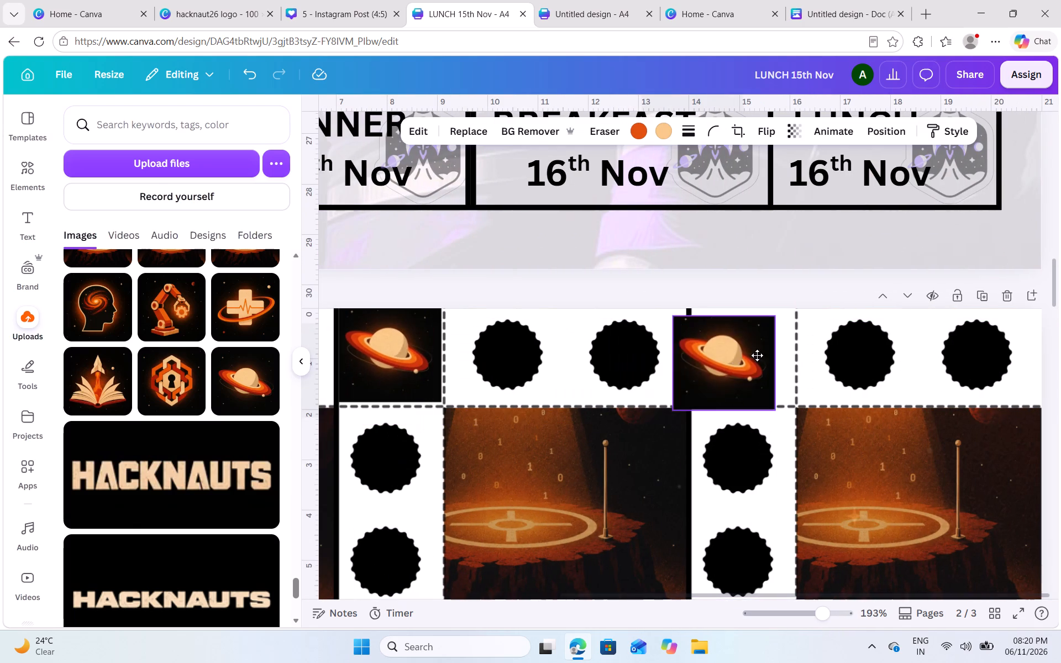
{"action": "left_click_drag", "start_coordinate": [757, 355], "coordinate": [752, 354]}
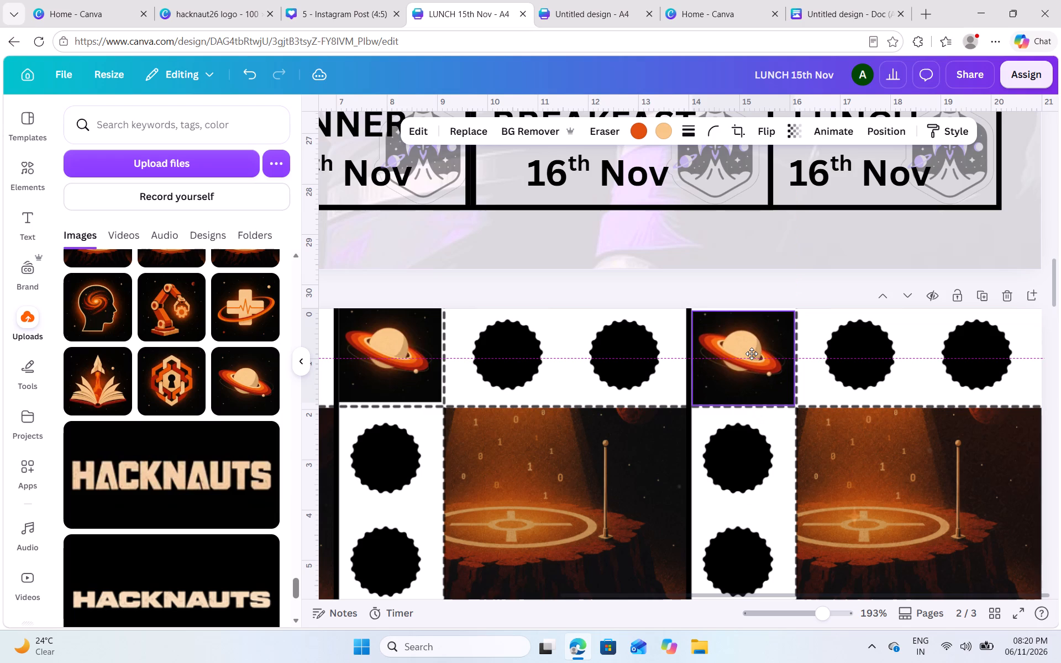
{"action": "left_click_drag", "start_coordinate": [752, 354], "coordinate": [750, 351]}
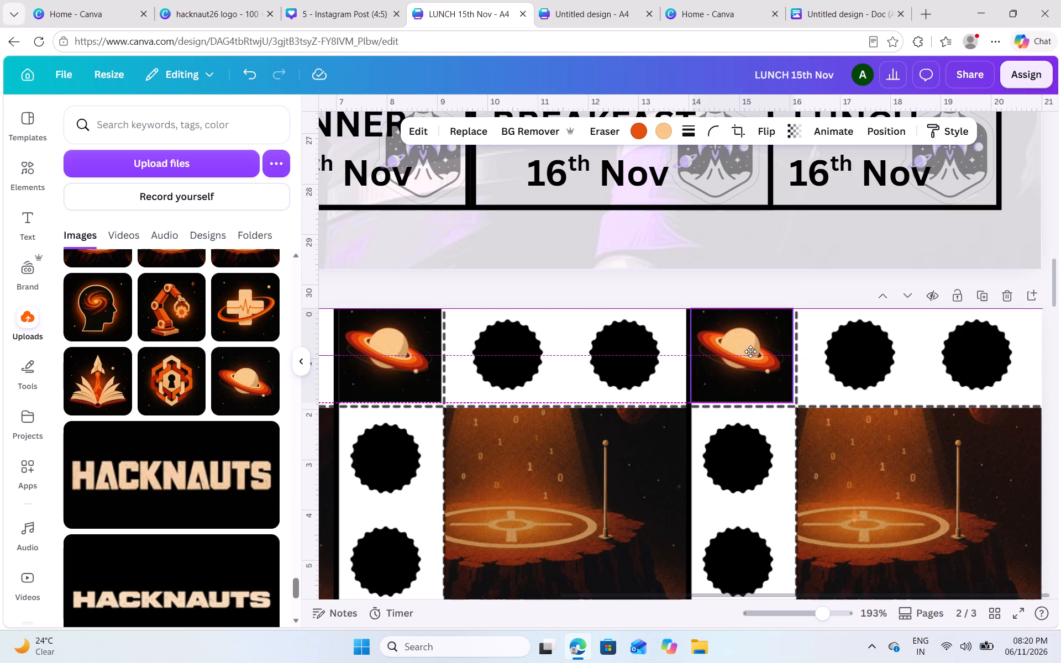
{"action": "left_click_drag", "start_coordinate": [750, 351], "coordinate": [750, 353]}
{"action": "left_click", "coordinate": [828, 295]}
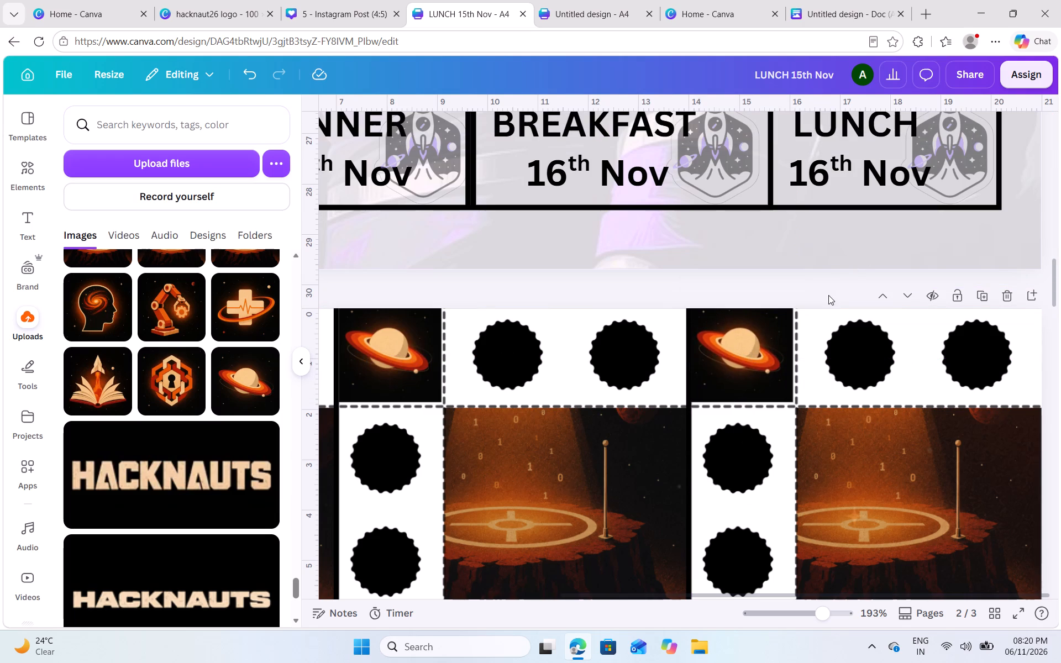
Group the three planet images in the first coupon row.
{"action": "scroll", "coordinate": [738, 380], "scroll_direction": "right", "scroll_amount": 1}
{"action": "left_click", "coordinate": [824, 367]}
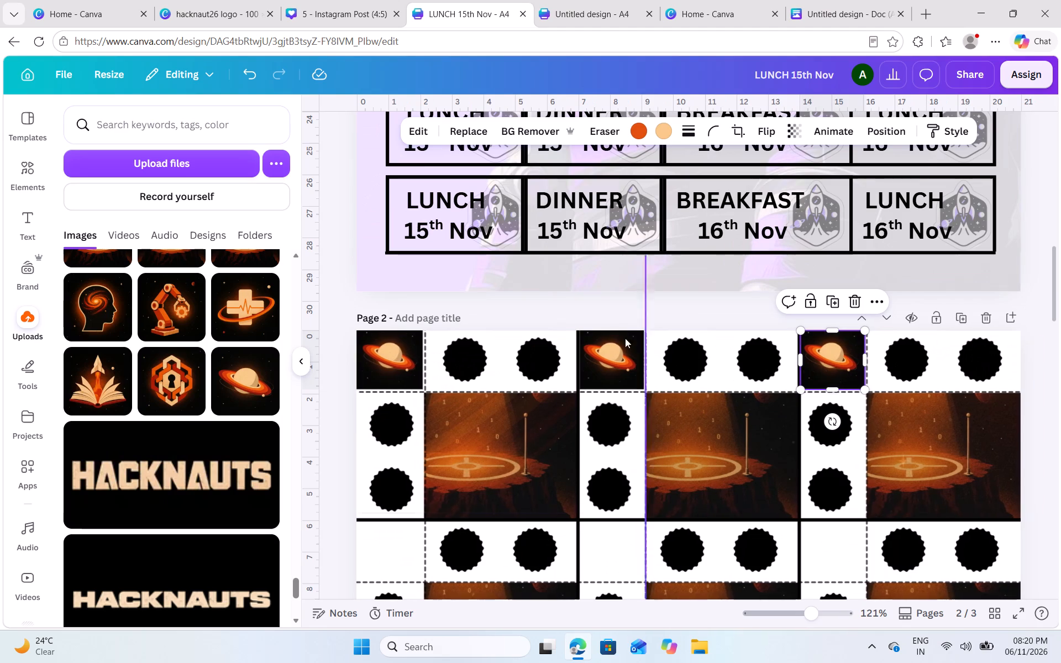
{"action": "left_click", "coordinate": [606, 351], "text": "shift"}
{"action": "left_click", "coordinate": [395, 350], "text": "shift"}
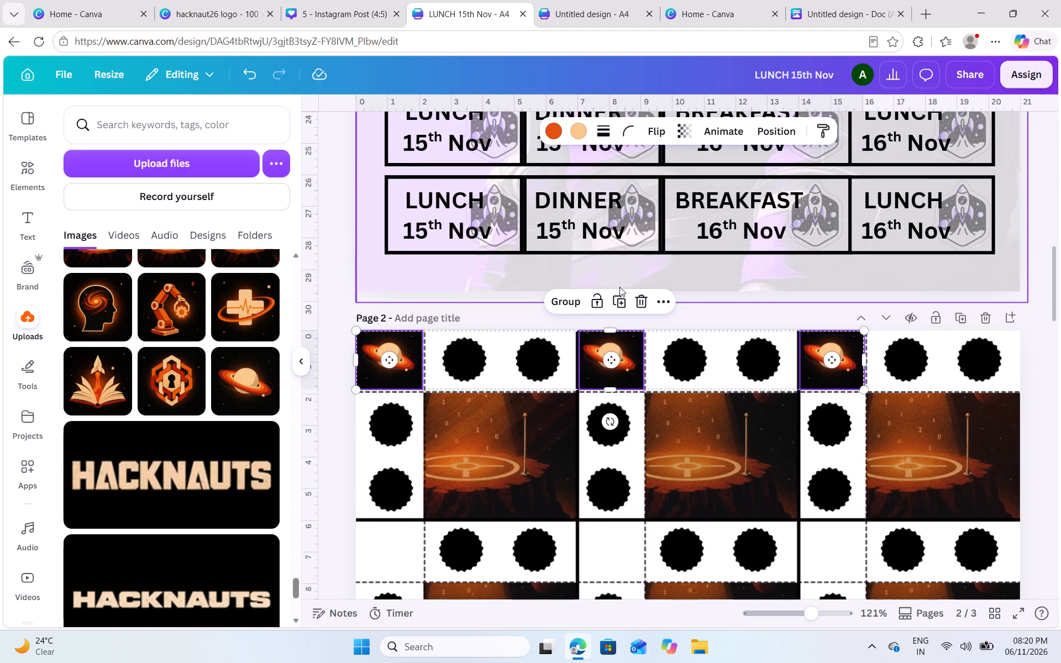
{"action": "left_click", "coordinate": [571, 302], "text": "shift"}
Duplicate the planet group and place the copy over the second coupon row's empty corner cells, below the black horizontal line.
{"action": "scroll", "coordinate": [571, 302], "scroll_direction": "down", "scroll_amount": 1}
{"action": "key", "text": "ctrl+c"}
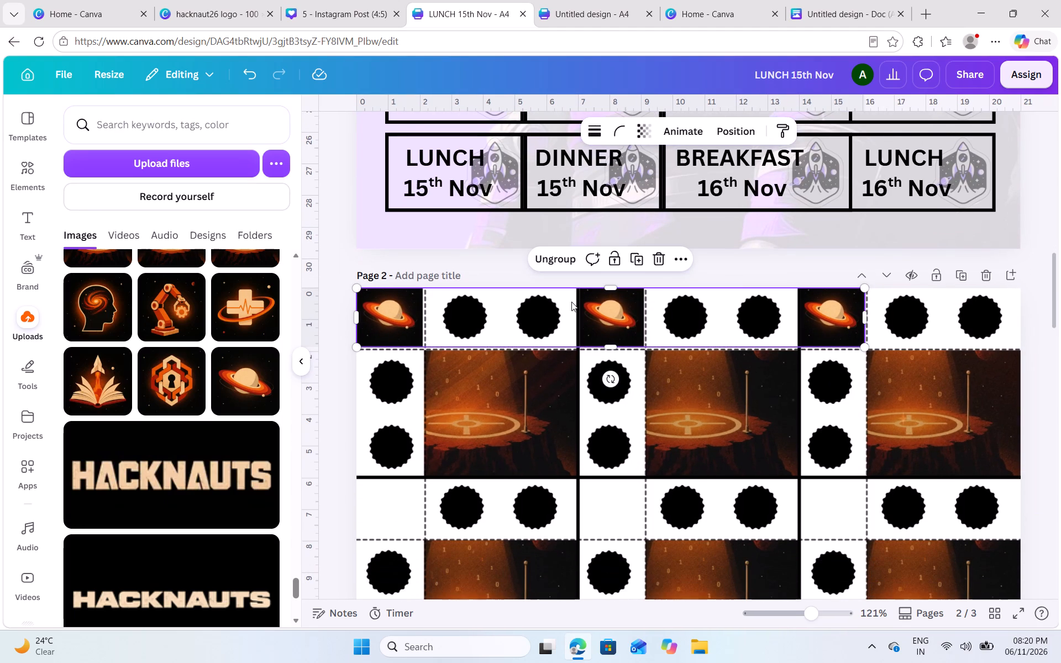
{"action": "key", "text": "ctrl+v"}
{"action": "left_click_drag", "start_coordinate": [640, 331], "coordinate": [629, 508]}
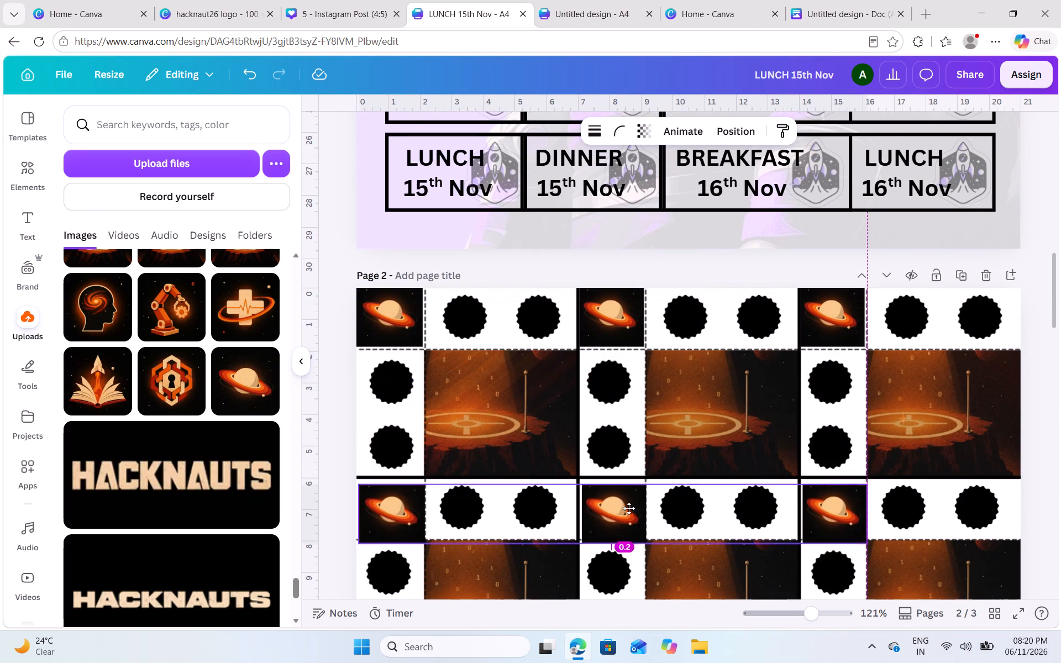
{"action": "left_click_drag", "start_coordinate": [629, 508], "coordinate": [628, 506]}
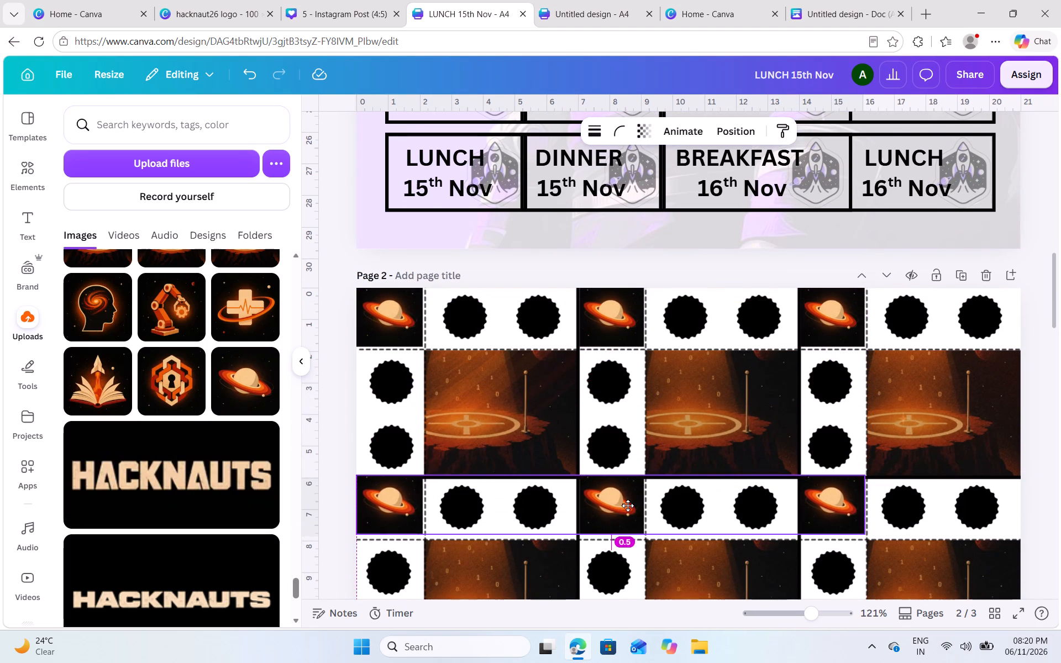
{"action": "left_click_drag", "start_coordinate": [628, 506], "coordinate": [628, 508]}
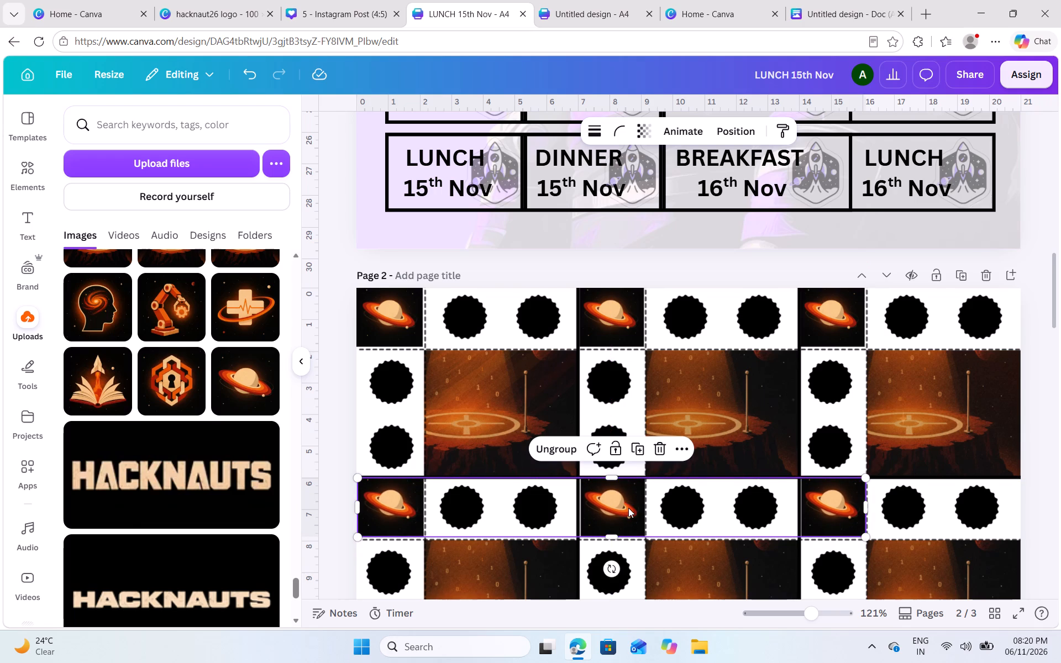
Fine-tune the second-row planet group so it sits against the page's left edge and the black line above it.
{"action": "scroll", "coordinate": [628, 508], "scroll_direction": "right", "scroll_amount": 5}
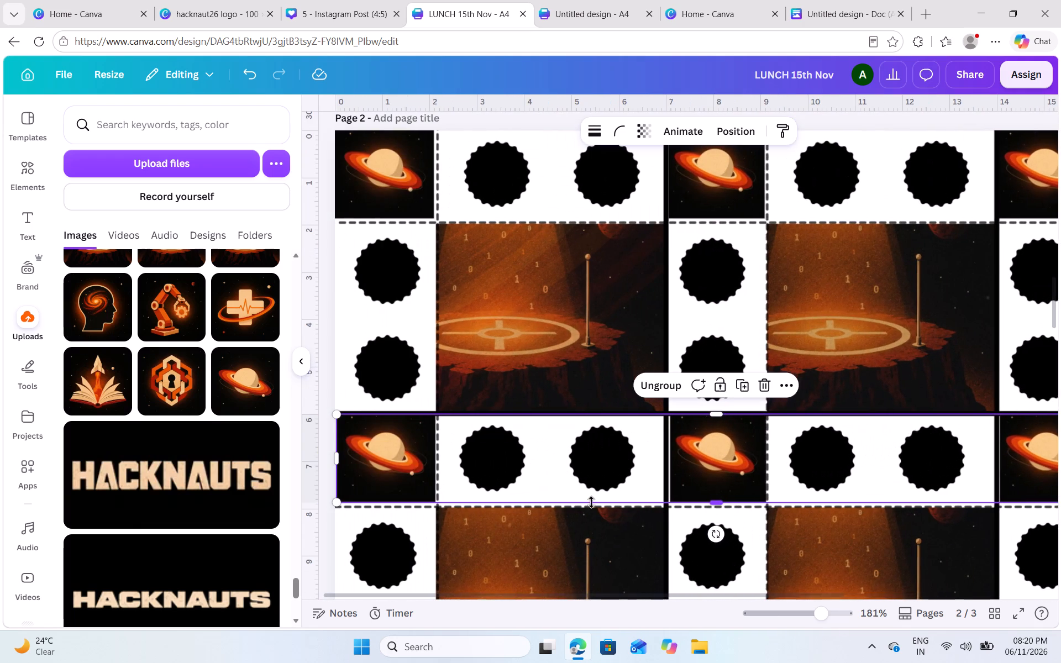
{"action": "key", "text": "Left"}
{"action": "key", "text": "Right"}
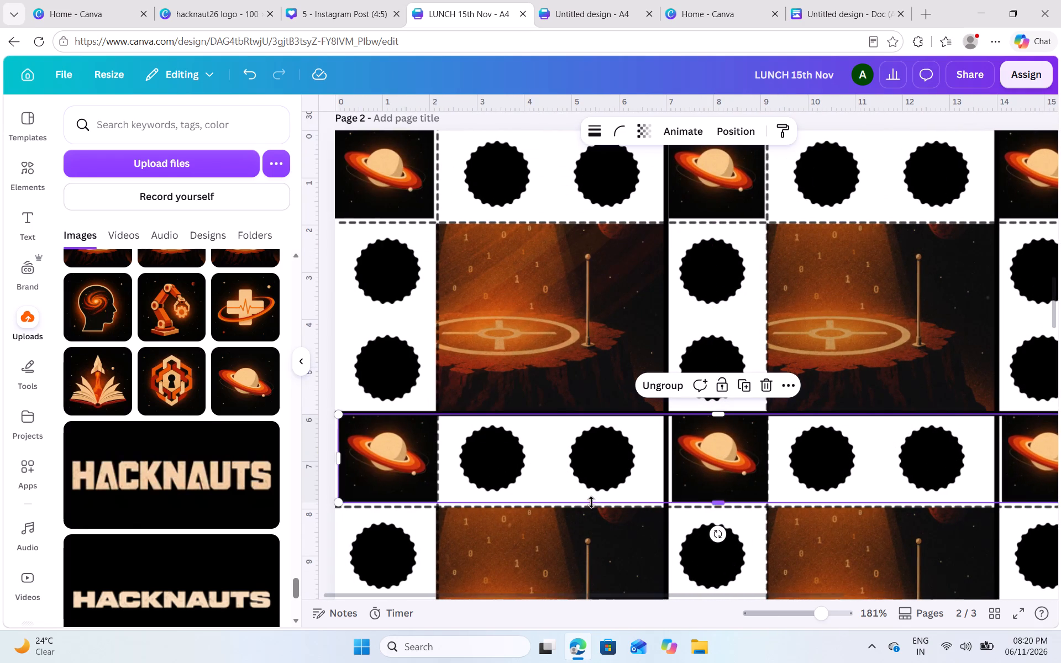
{"action": "left_click_drag", "start_coordinate": [432, 456], "coordinate": [427, 457]}
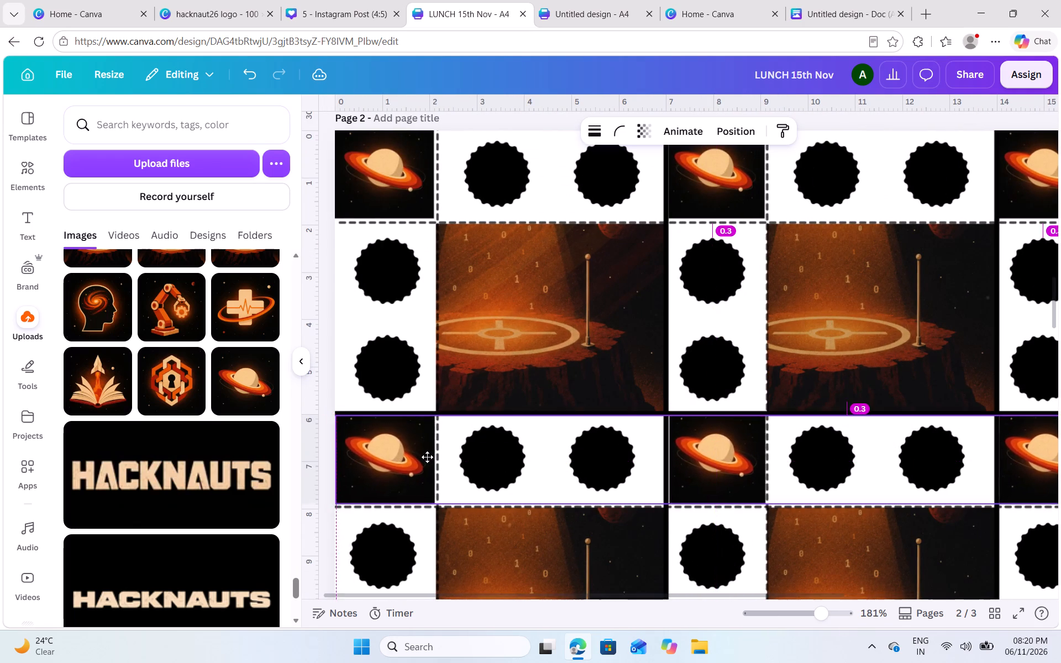
{"action": "left_click_drag", "start_coordinate": [427, 457], "coordinate": [426, 457]}
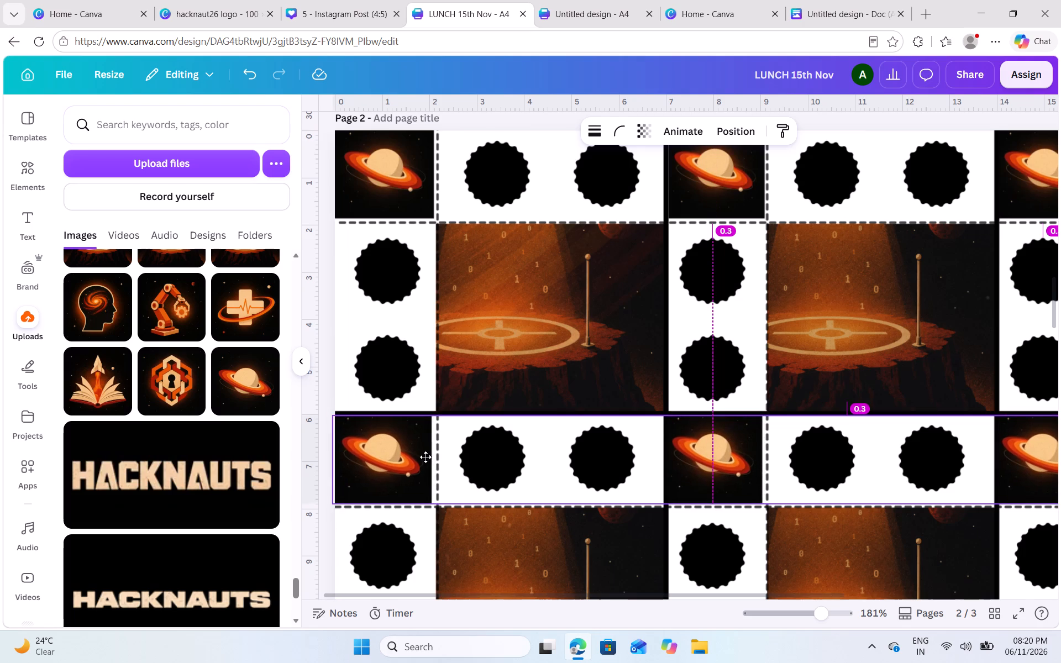
{"action": "left_click_drag", "start_coordinate": [426, 457], "coordinate": [427, 455]}
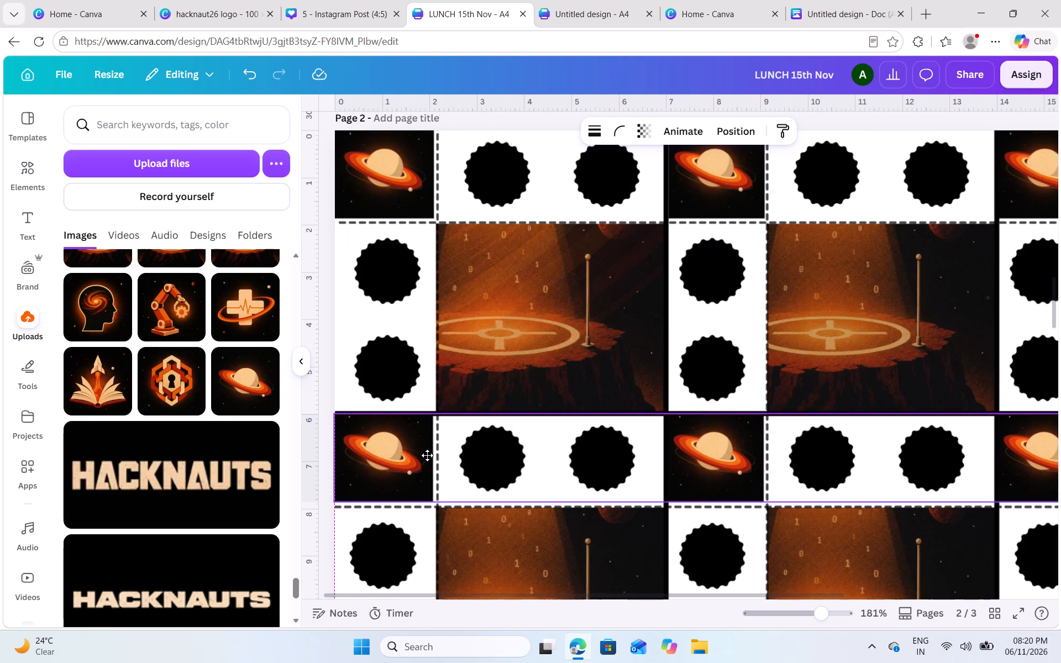
{"action": "left_click_drag", "start_coordinate": [427, 455], "coordinate": [427, 455]}
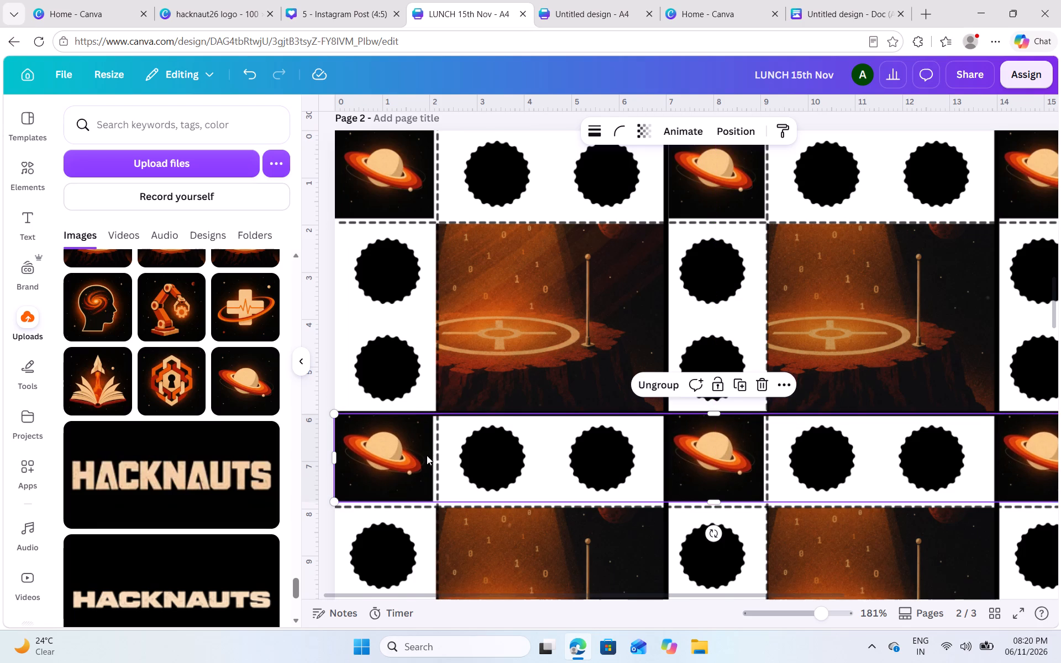
Duplicate the second-row planet group and move the copy down over that row's lower left-column badges.
{"action": "scroll", "coordinate": [427, 455], "scroll_direction": "down", "scroll_amount": 2}
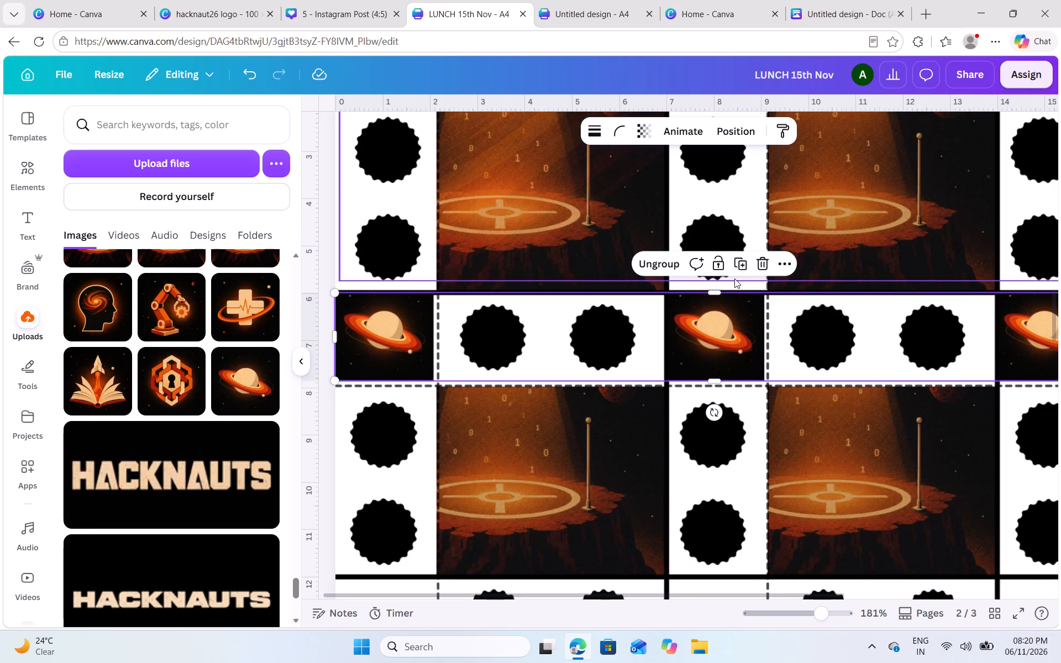
{"action": "key", "text": "ctrl+c"}
{"action": "key", "text": "ctrl+v"}
{"action": "left_click_drag", "start_coordinate": [774, 332], "coordinate": [739, 461]}
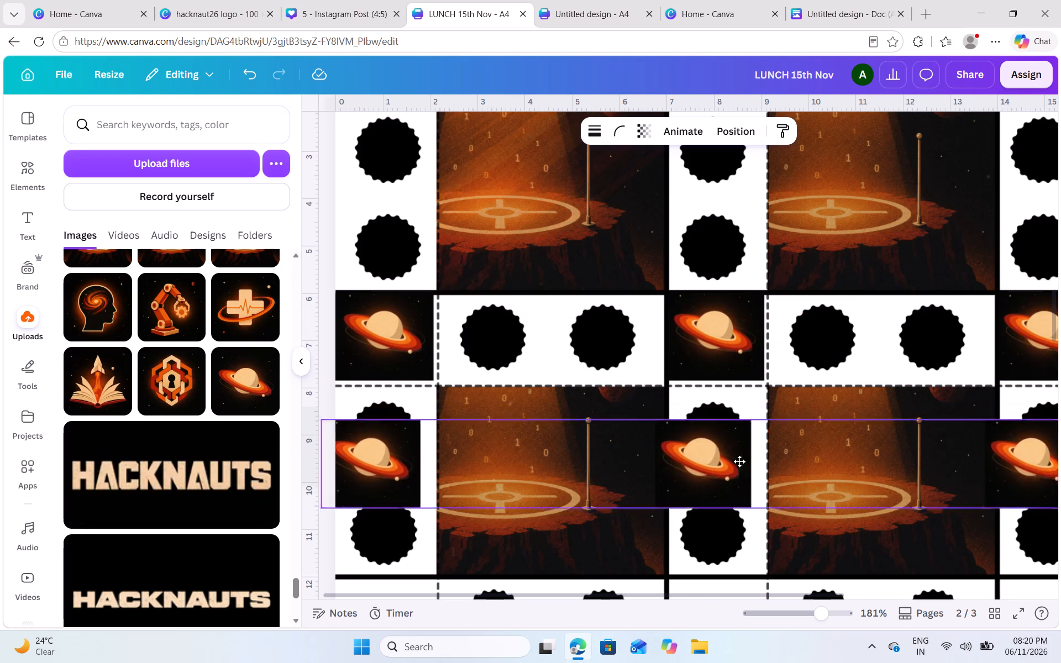
{"action": "left_click_drag", "start_coordinate": [739, 461], "coordinate": [745, 486]}
Nudge the second-row planet group to align it with the page edge and the black line above its corner cells.
{"action": "left_click", "coordinate": [395, 323]}
{"action": "left_click", "coordinate": [400, 324]}
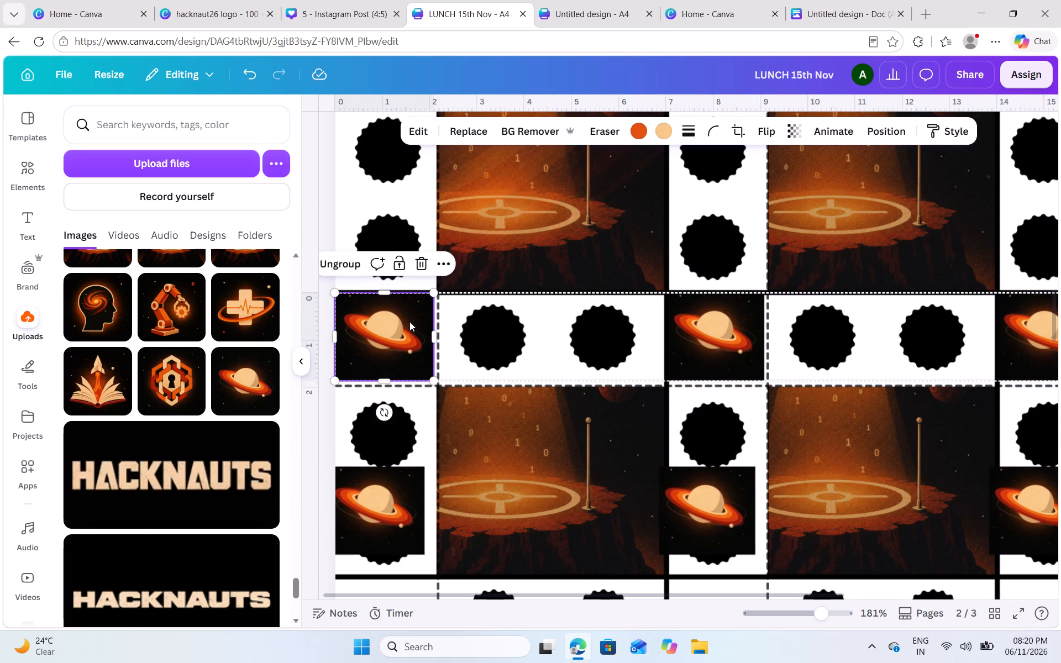
{"action": "left_click", "coordinate": [593, 368]}
{"action": "left_click", "coordinate": [684, 460]}
{"action": "left_click", "coordinate": [717, 332]}
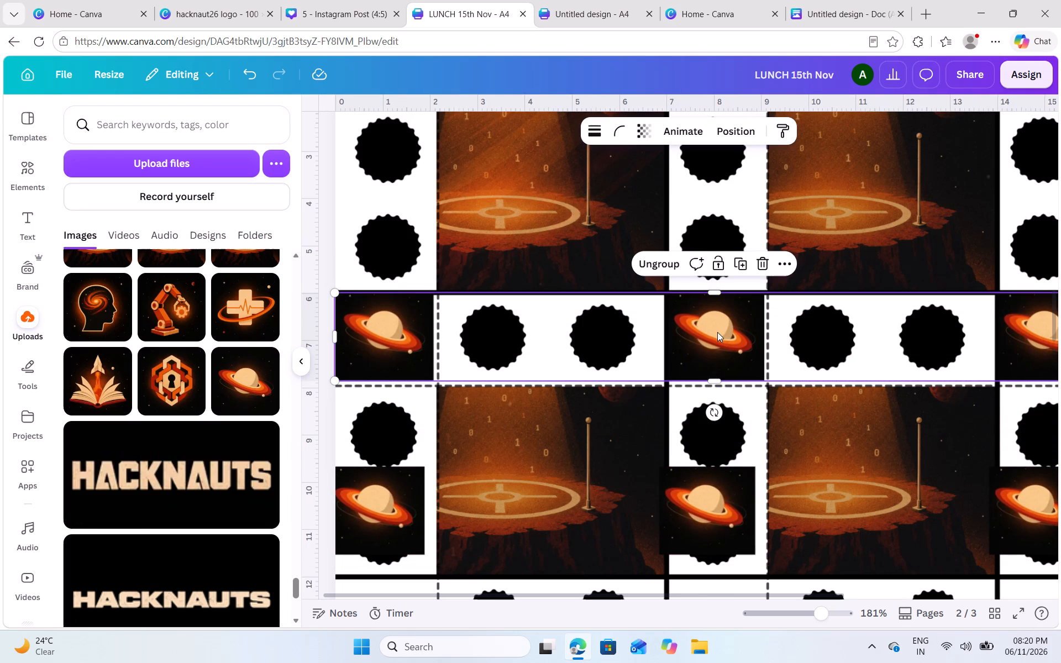
{"action": "key", "text": "Down"}
{"action": "key", "text": "Down"}
{"action": "key", "text": "Up"}
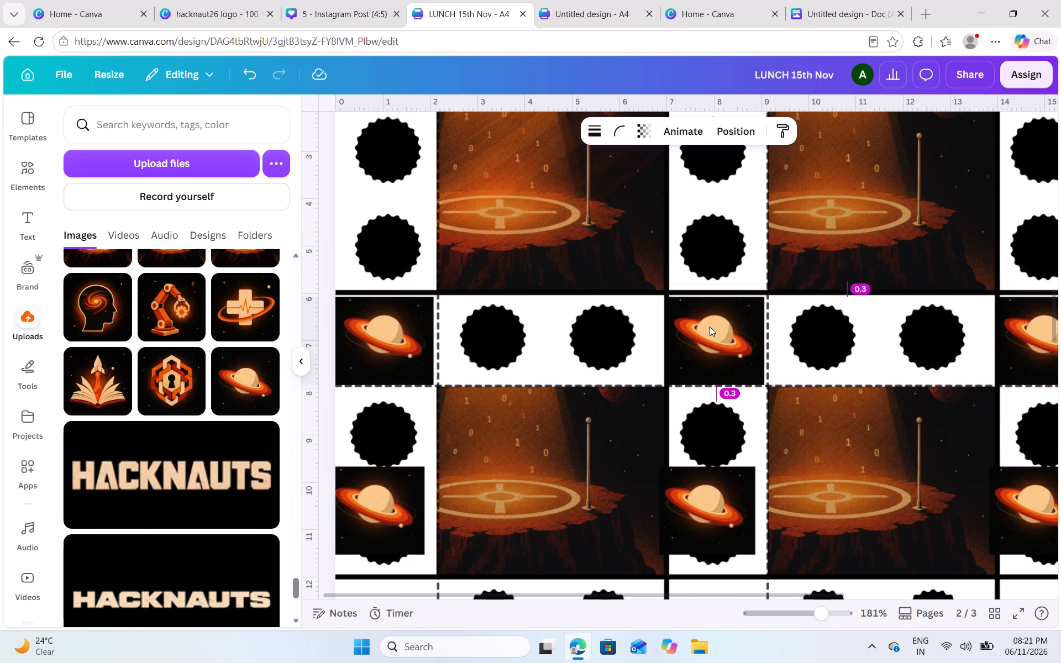
{"action": "key", "text": "Up"}
{"action": "key", "text": "Right"}
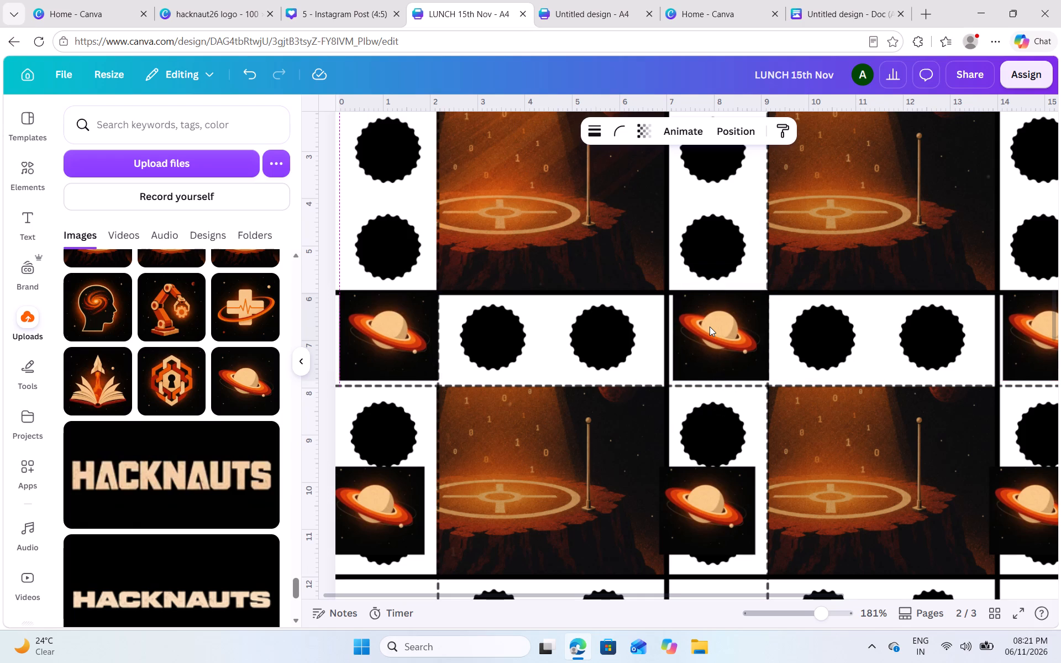
{"action": "key", "text": "Left"}
{"action": "left_click", "coordinate": [407, 313]}
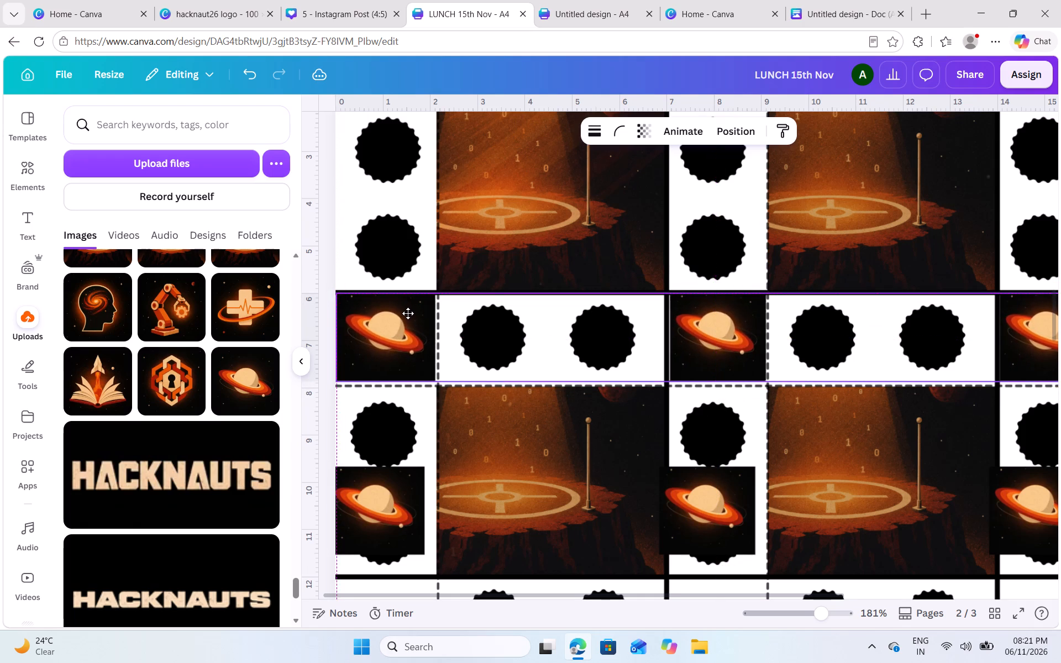
{"action": "left_click", "coordinate": [408, 313]}
Move the spare planet group from over the second-row badges into the third coupon row's empty corner cells.
{"action": "scroll", "coordinate": [459, 458], "scroll_direction": "down", "scroll_amount": 2}
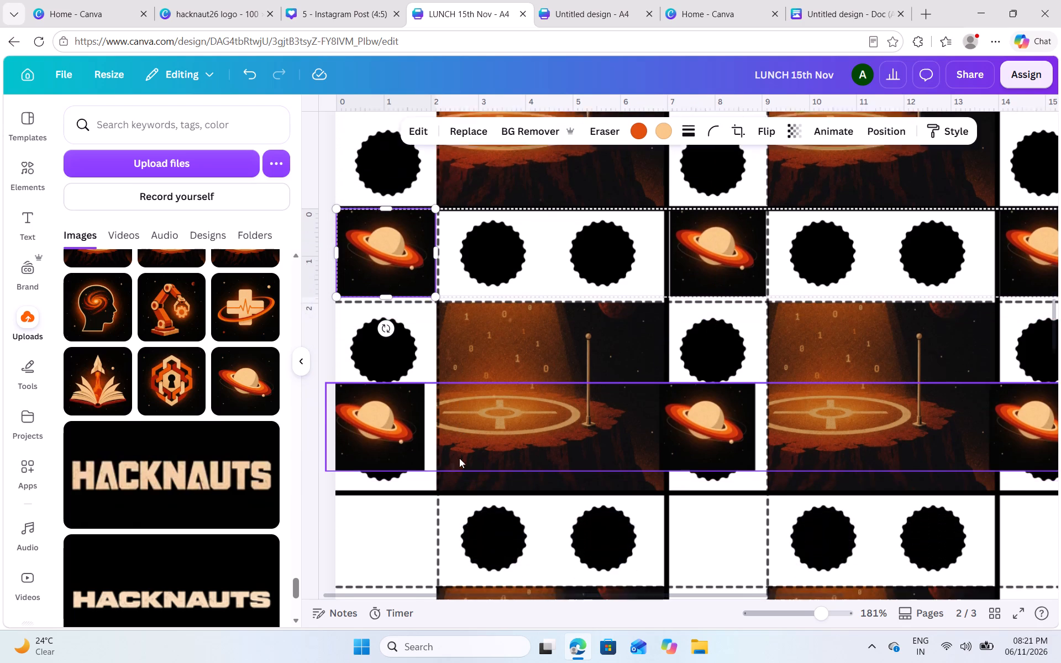
{"action": "scroll", "coordinate": [459, 458], "scroll_direction": "down", "scroll_amount": 1}
{"action": "left_click", "coordinate": [710, 383]}
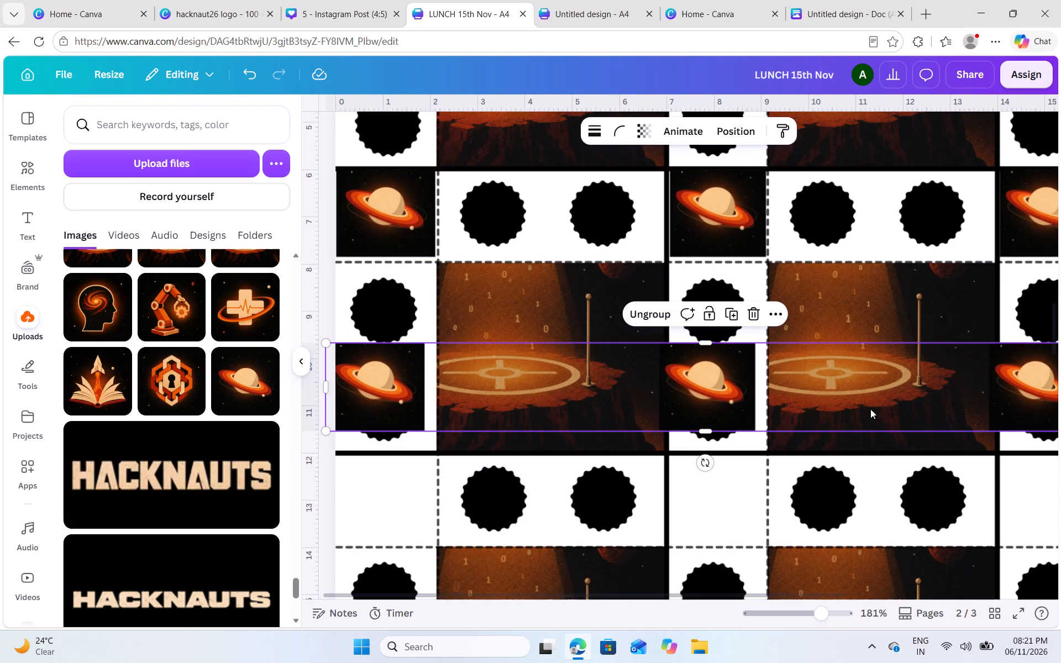
{"action": "left_click", "coordinate": [879, 364]}
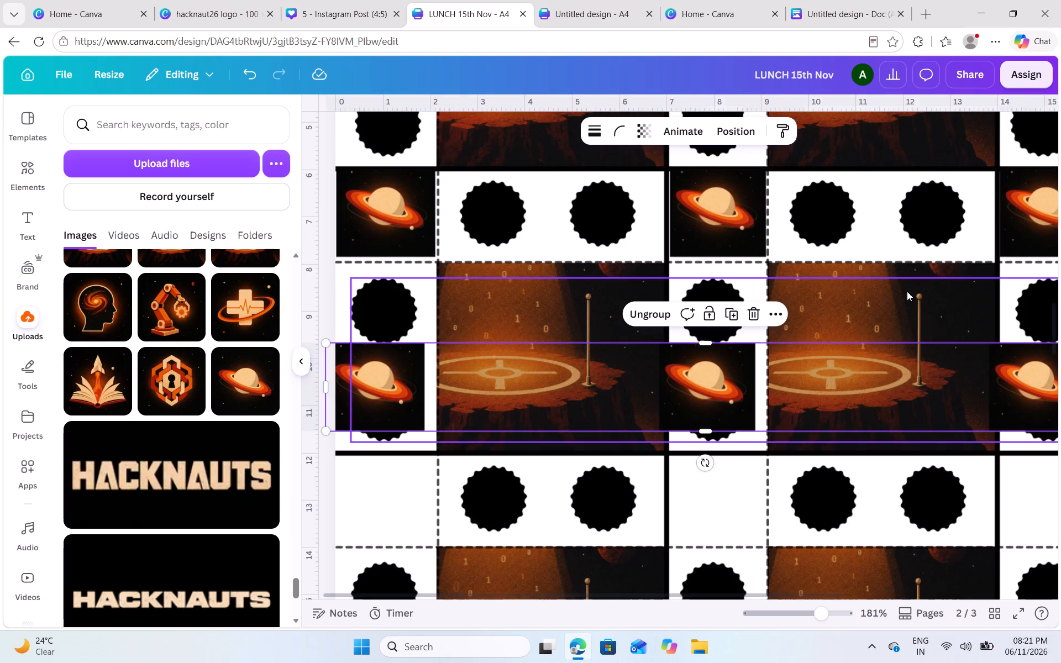
{"action": "left_click", "coordinate": [906, 286]}
{"action": "left_click", "coordinate": [856, 376]}
{"action": "left_click_drag", "start_coordinate": [856, 376], "coordinate": [885, 498]}
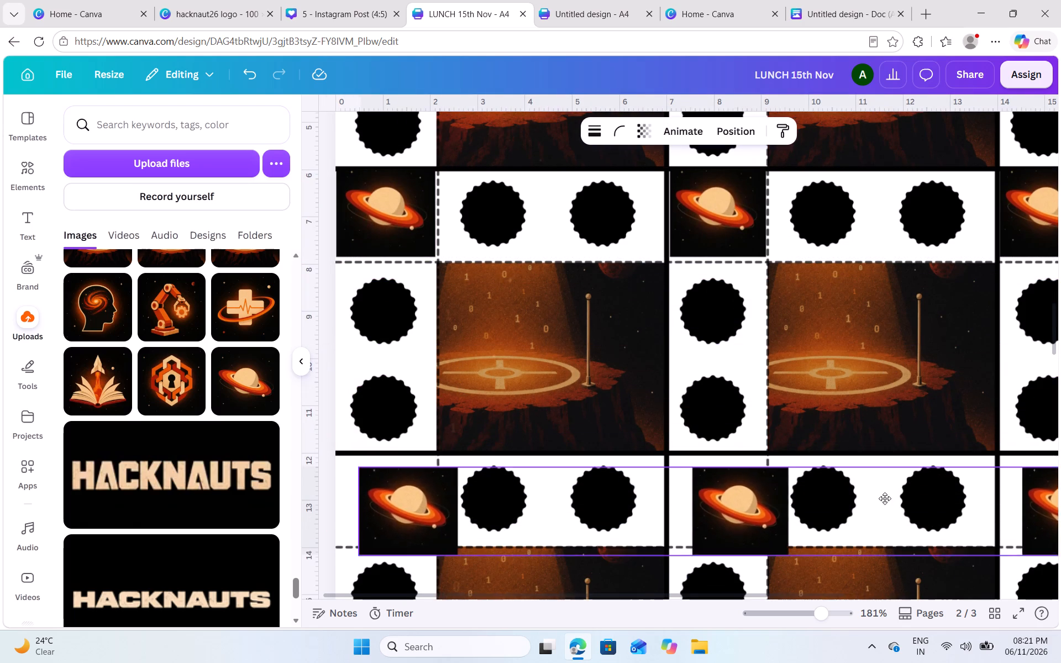
{"action": "left_click_drag", "start_coordinate": [885, 498], "coordinate": [867, 490]}
Duplicate the third-row planet group and place the copy over the fourth coupon row's empty corner cells.
{"action": "scroll", "coordinate": [867, 490], "scroll_direction": "down", "scroll_amount": 3}
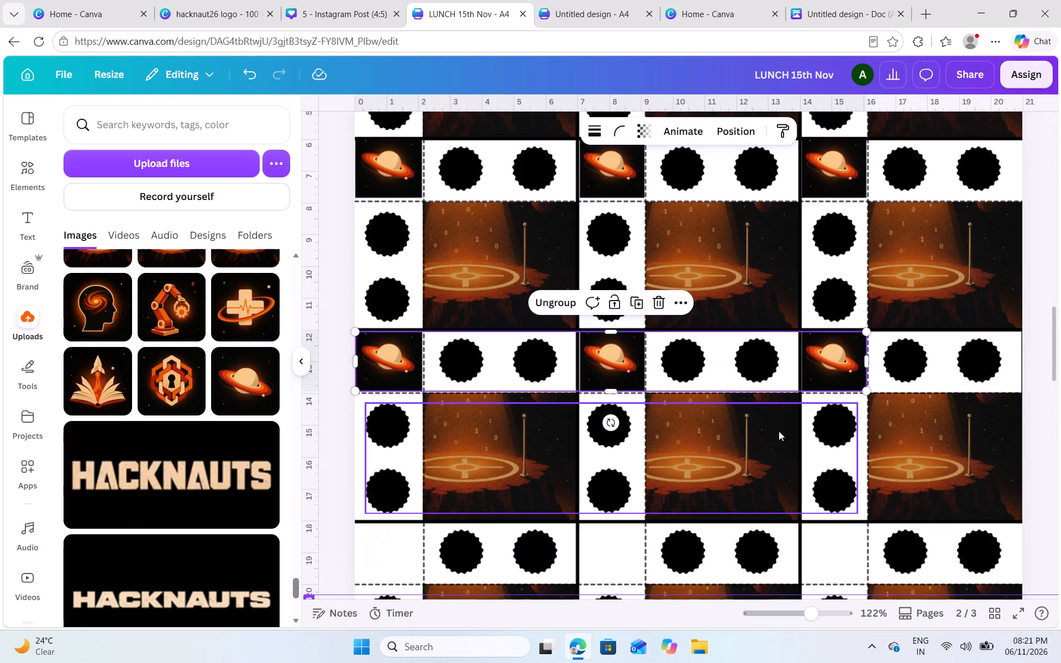
{"action": "left_click", "coordinate": [635, 306]}
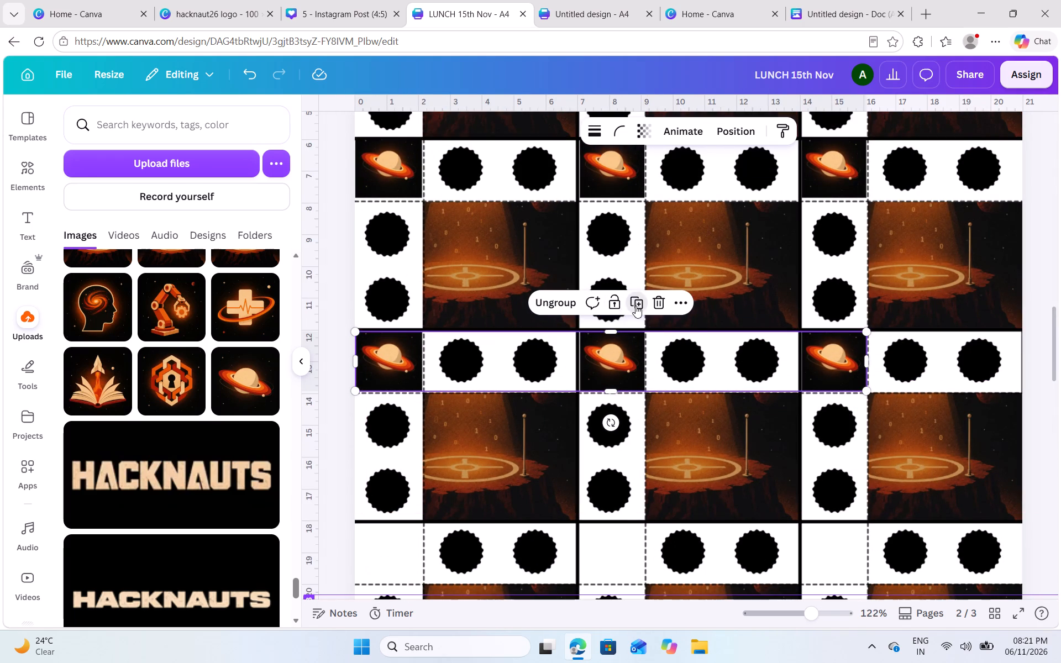
{"action": "left_click_drag", "start_coordinate": [655, 372], "coordinate": [644, 550]}
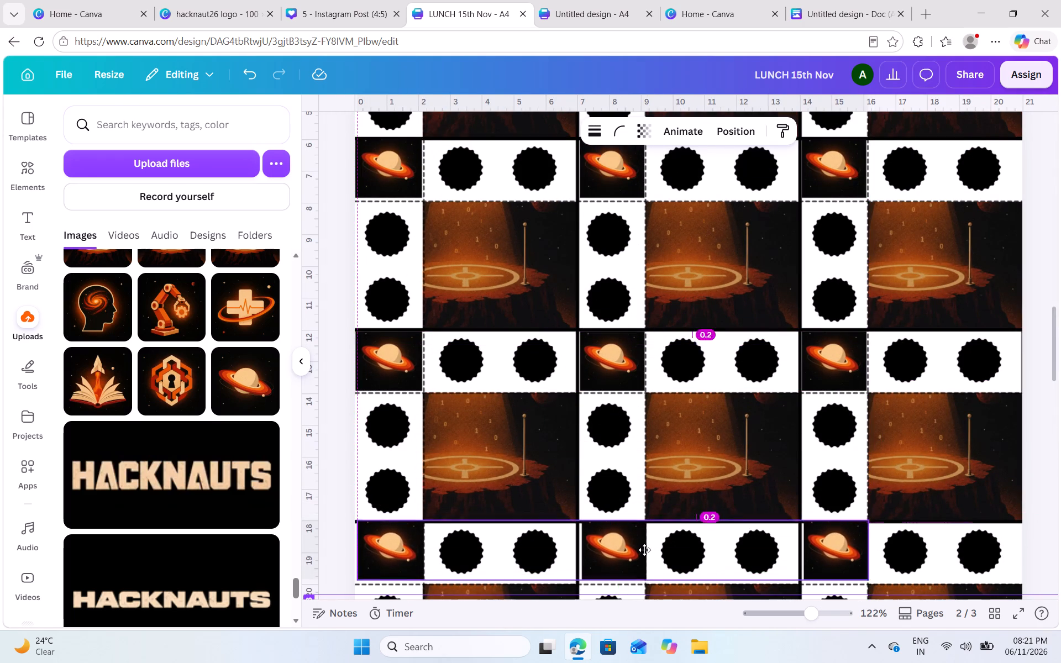
{"action": "left_click_drag", "start_coordinate": [644, 550], "coordinate": [642, 548]}
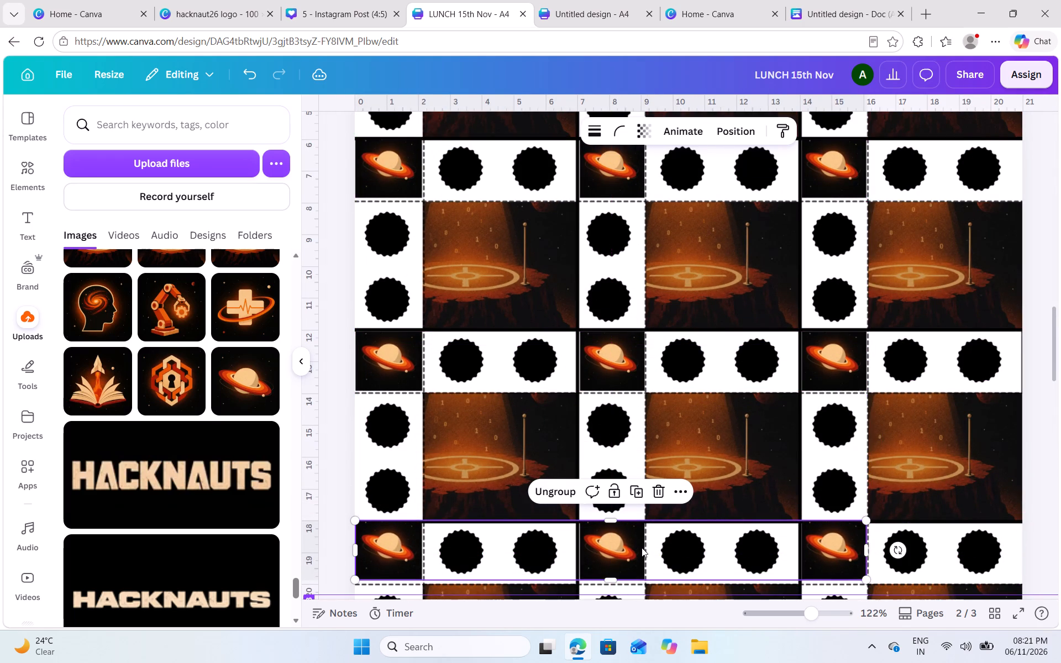
Nudge the fourth-row and third-row planet groups slightly left so they fit their corner cells.
{"action": "scroll", "coordinate": [634, 544], "scroll_direction": "down", "scroll_amount": 1}
{"action": "left_click", "coordinate": [706, 291]}
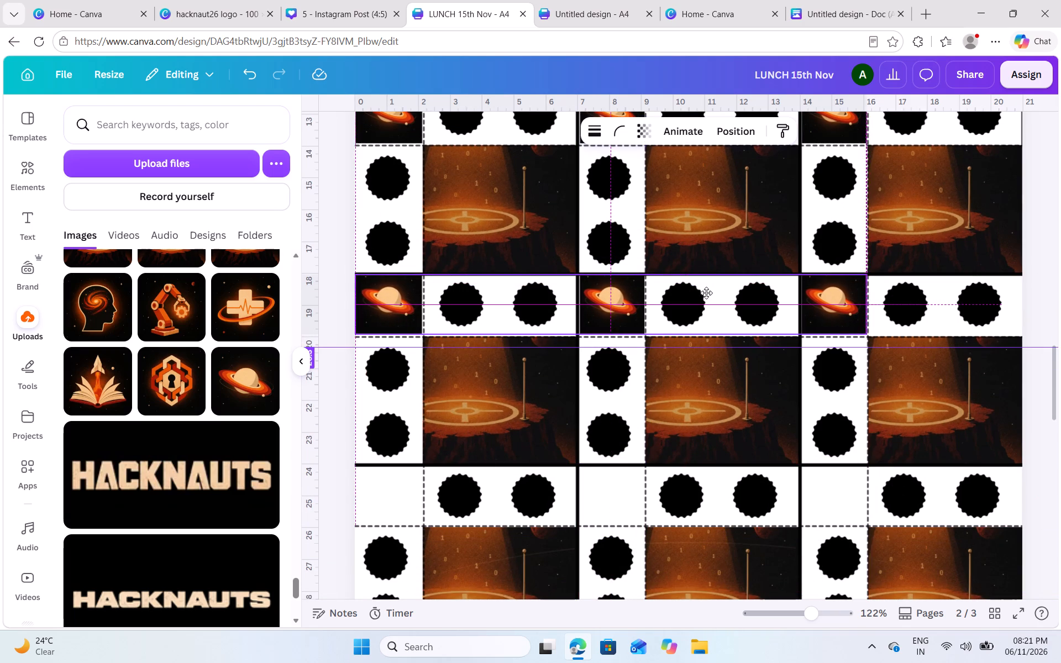
{"action": "scroll", "coordinate": [704, 292], "scroll_direction": "up", "scroll_amount": 1}
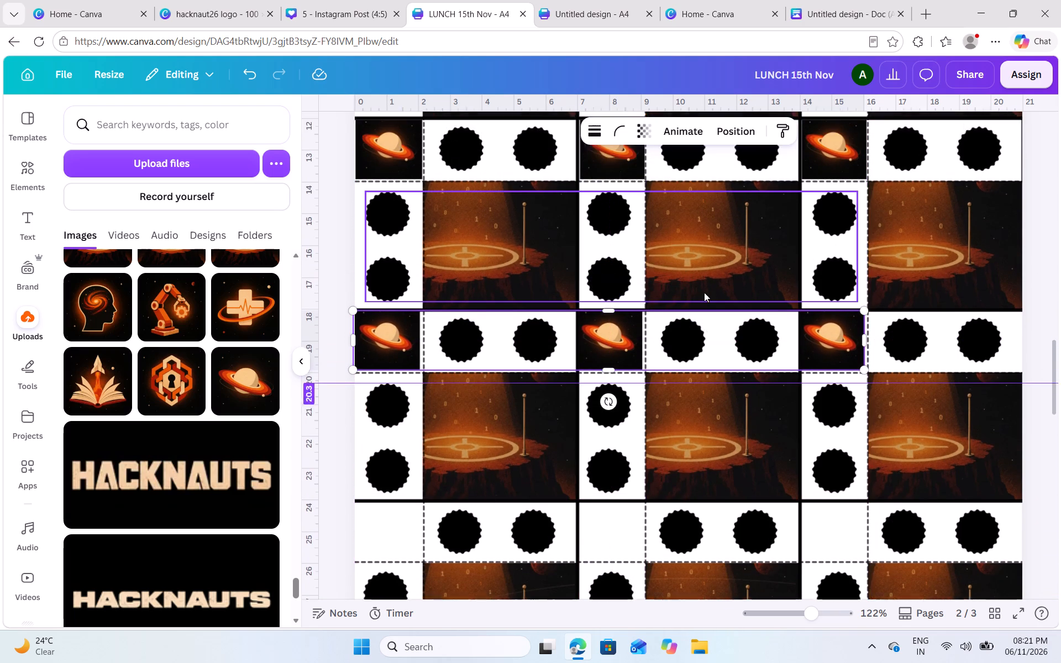
{"action": "scroll", "coordinate": [704, 292], "scroll_direction": "up", "scroll_amount": 1}
{"action": "left_click", "coordinate": [691, 246]}
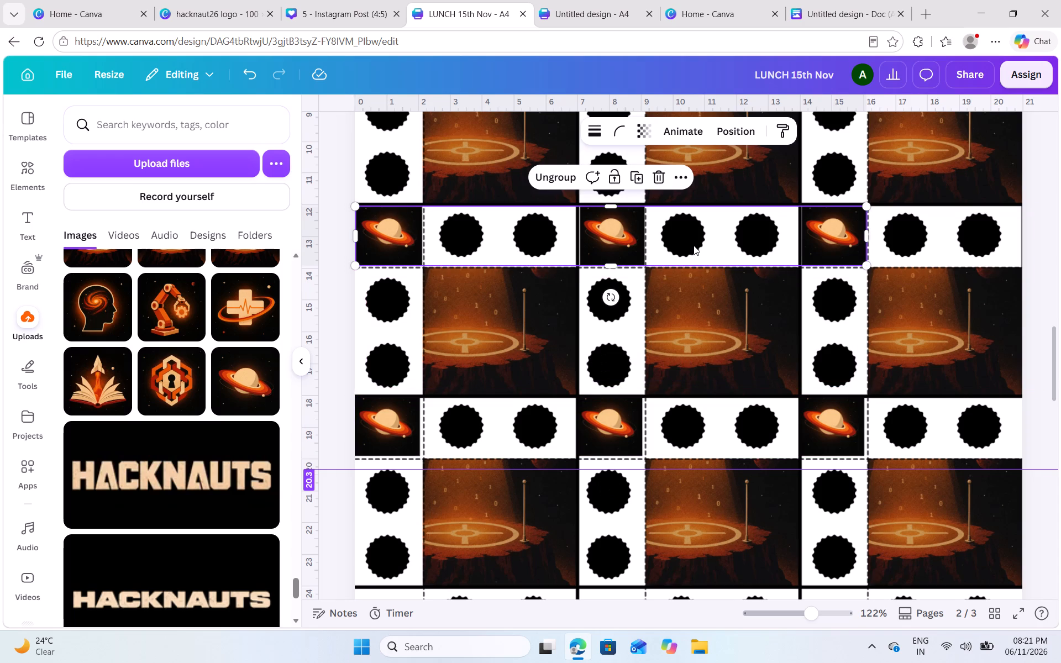
{"action": "key", "text": "Left"}
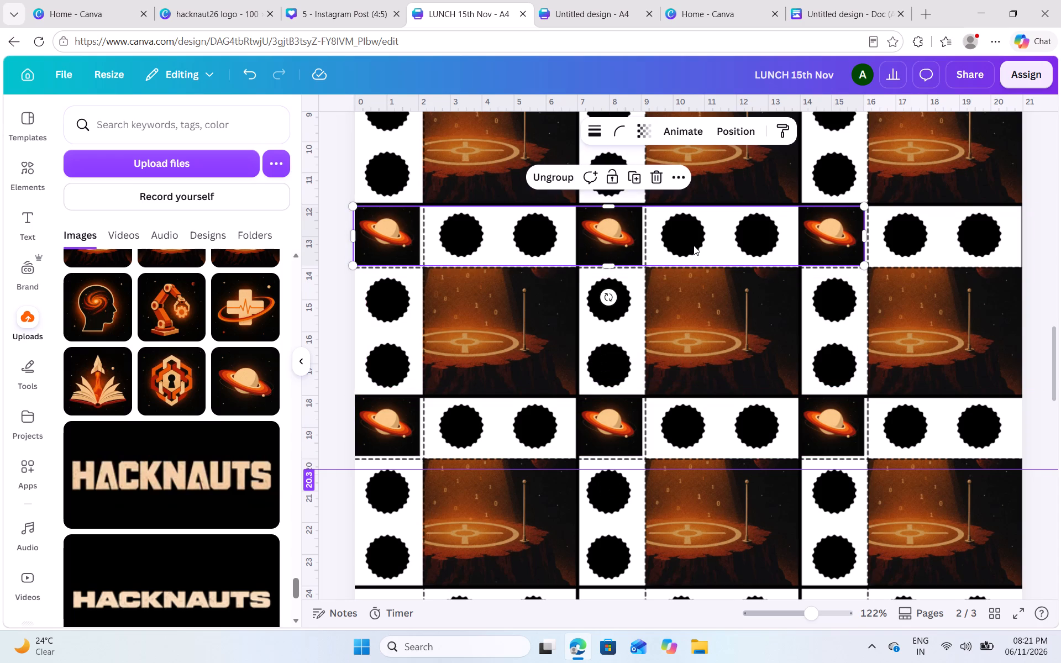
Copy the fourth-row planet group and place the copy over the fifth coupon row's empty corner cells.
{"action": "scroll", "coordinate": [694, 245], "scroll_direction": "down", "scroll_amount": 2}
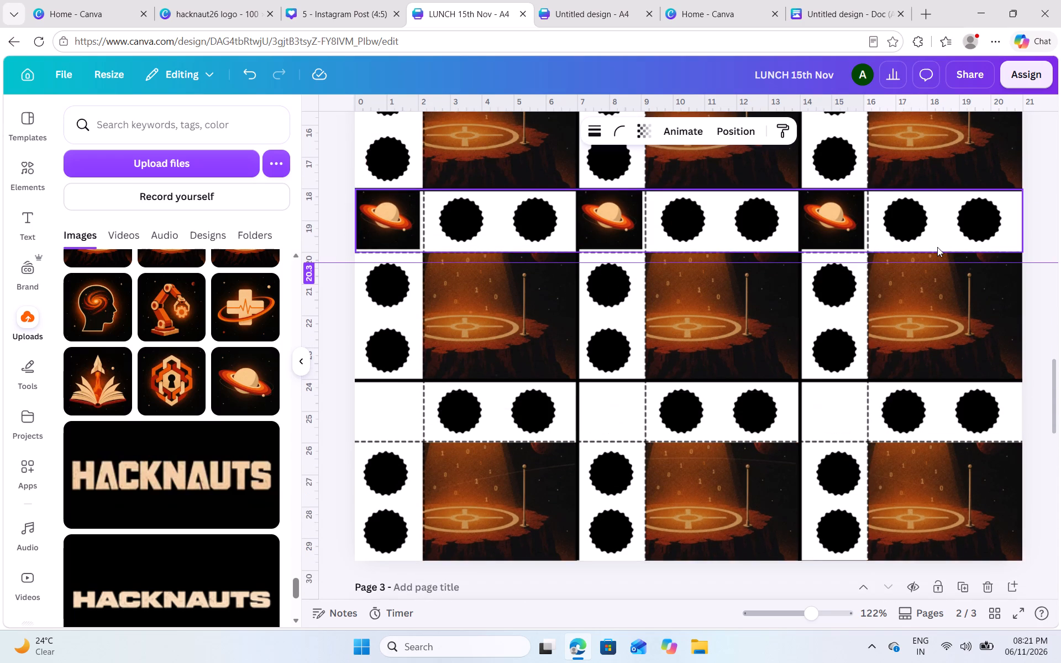
{"action": "scroll", "coordinate": [938, 248], "scroll_direction": "right", "scroll_amount": 1}
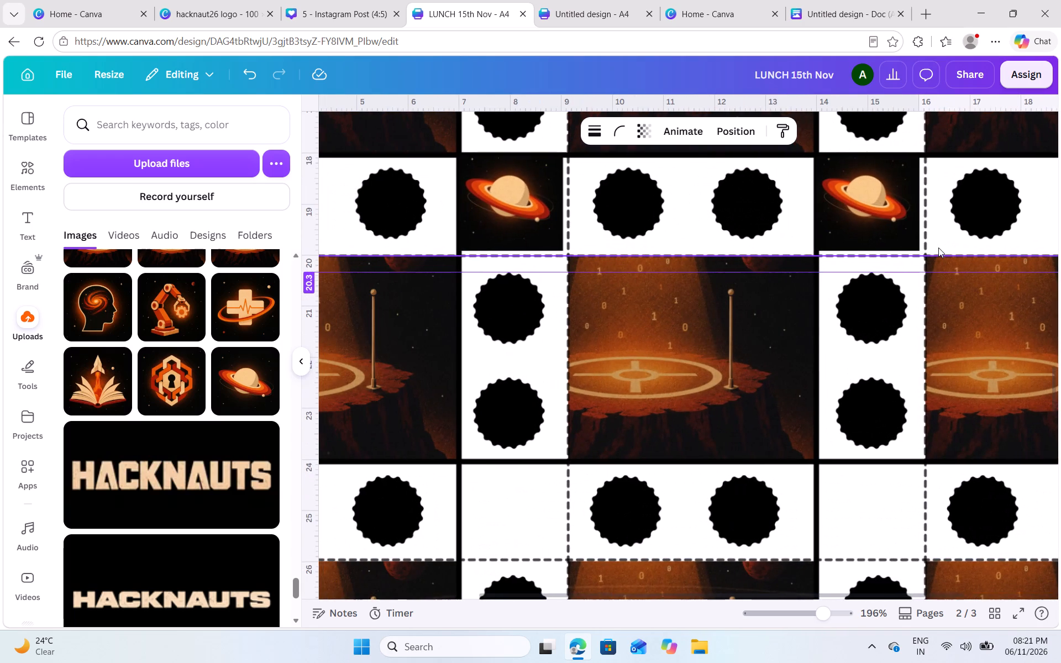
{"action": "left_click", "coordinate": [713, 228]}
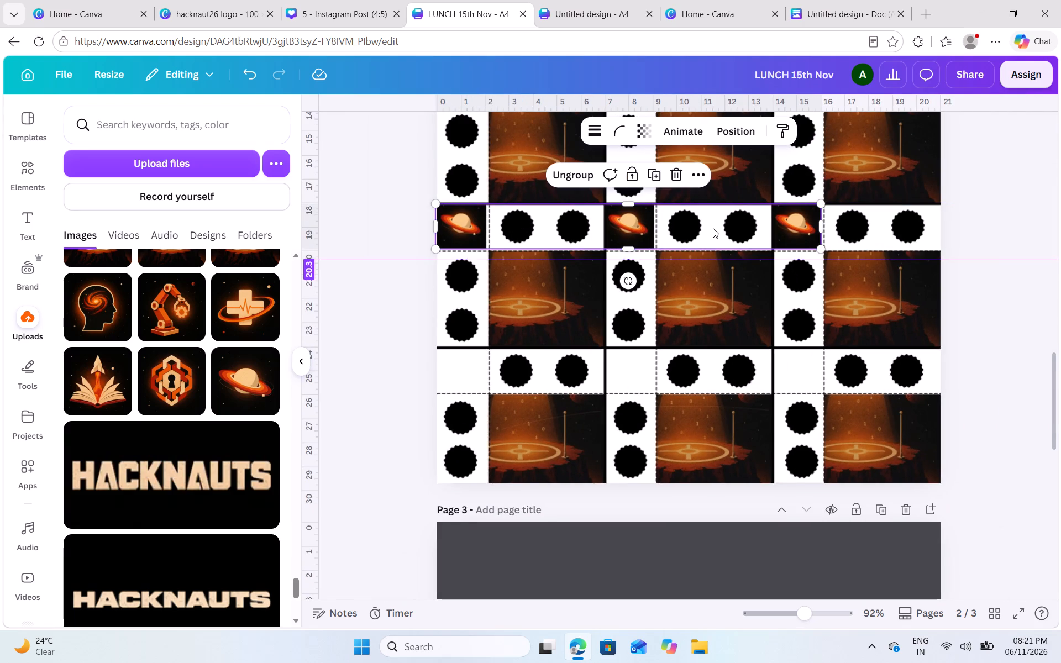
{"action": "key", "text": "ctrl+c"}
{"action": "key", "text": "ctrl+v"}
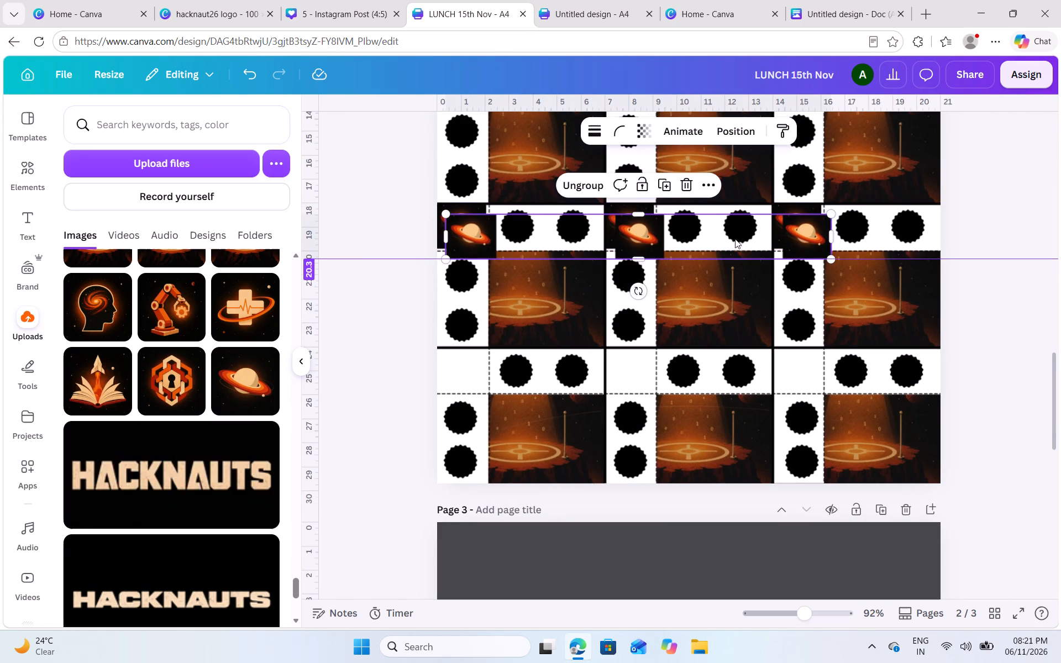
{"action": "left_click_drag", "start_coordinate": [732, 241], "coordinate": [721, 376]}
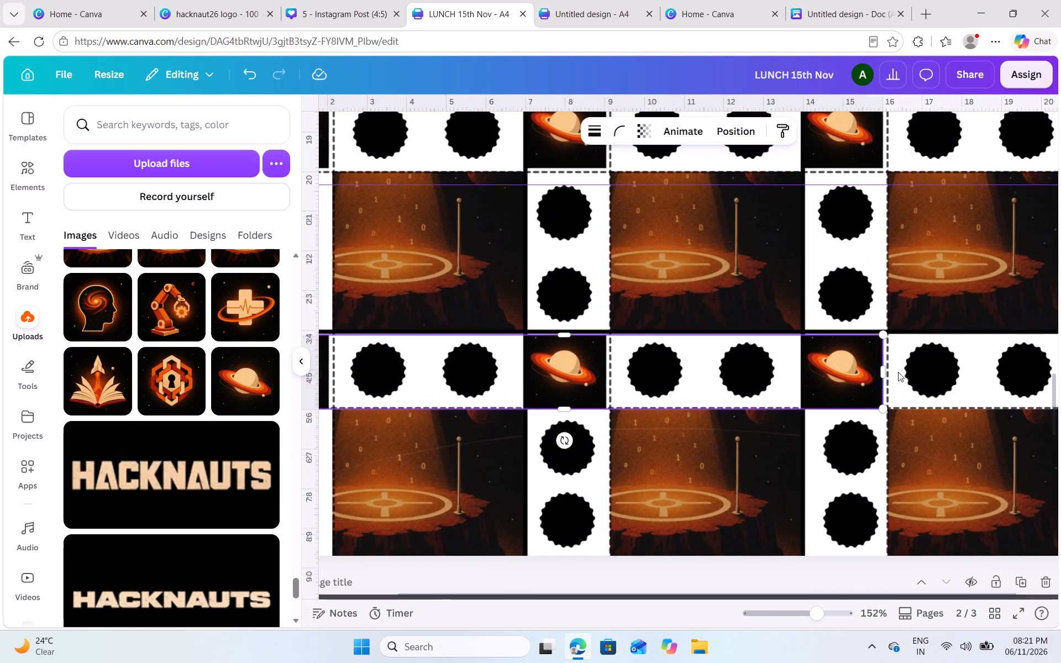
Fine-tune the fifth-row planet group so it sits against the black line above its corner cells.
{"action": "left_click", "coordinate": [1000, 454]}
{"action": "left_click", "coordinate": [734, 384]}
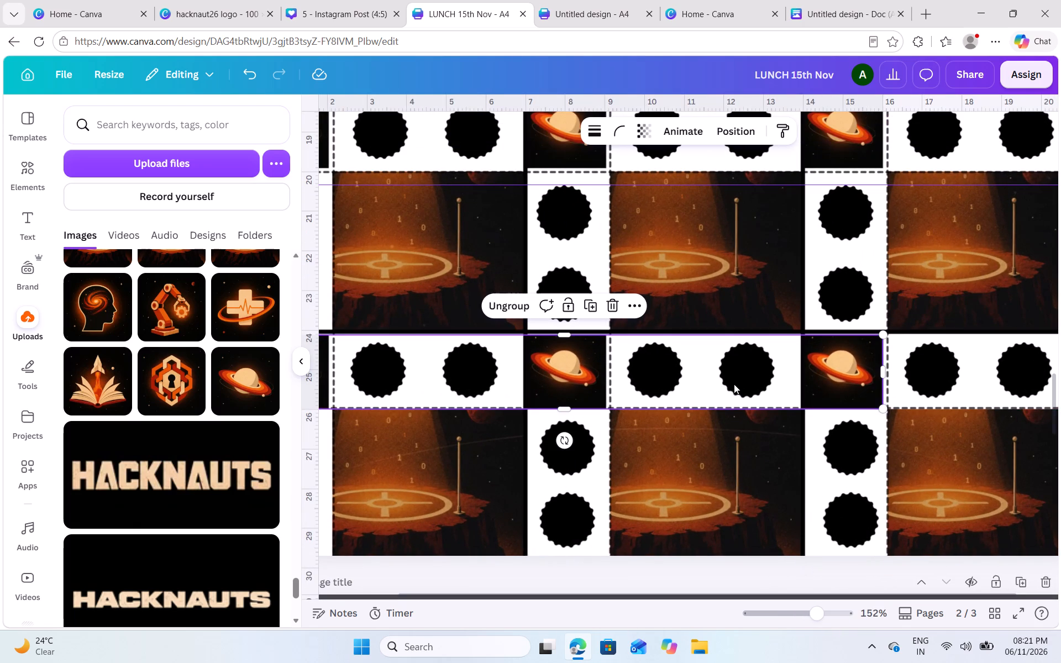
{"action": "key", "text": "Right"}
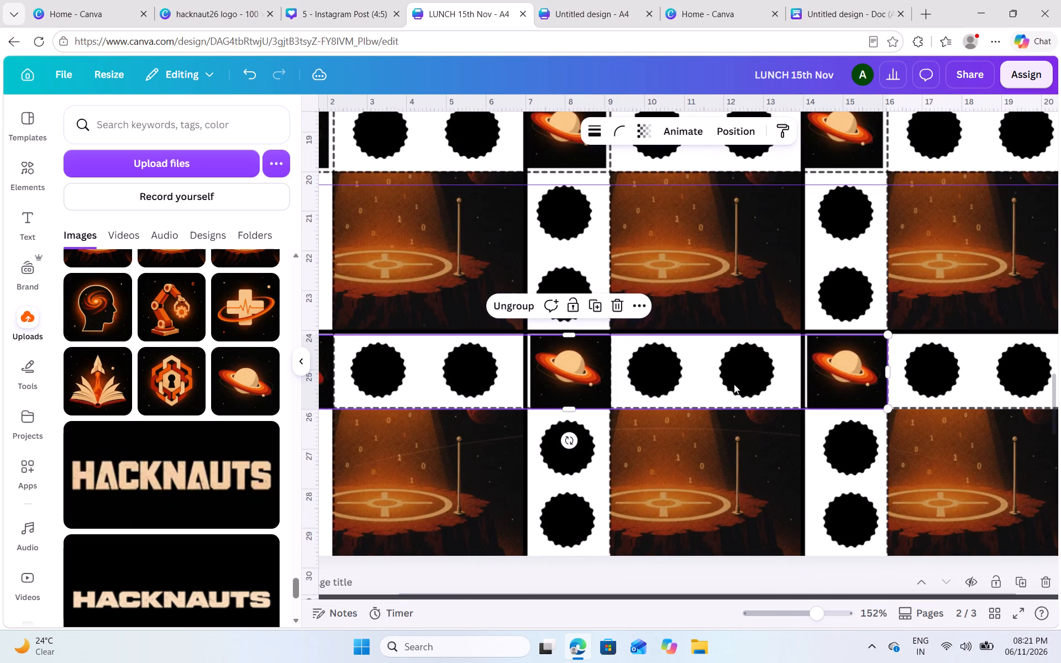
{"action": "key", "text": "Left"}
{"action": "key", "text": "Up"}
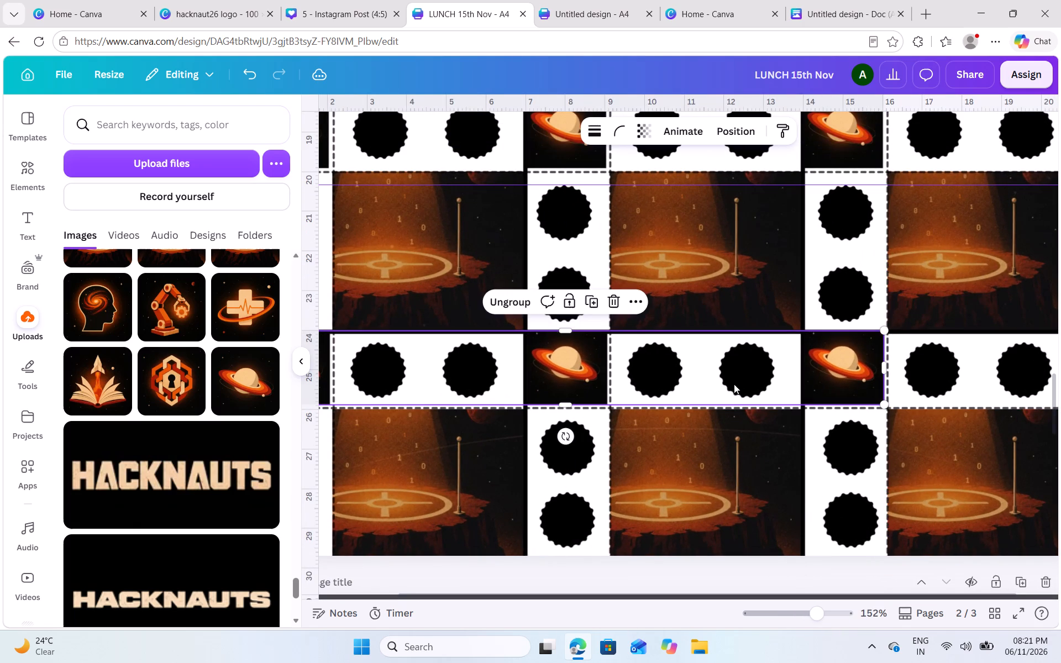
{"action": "left_click", "coordinate": [992, 409]}
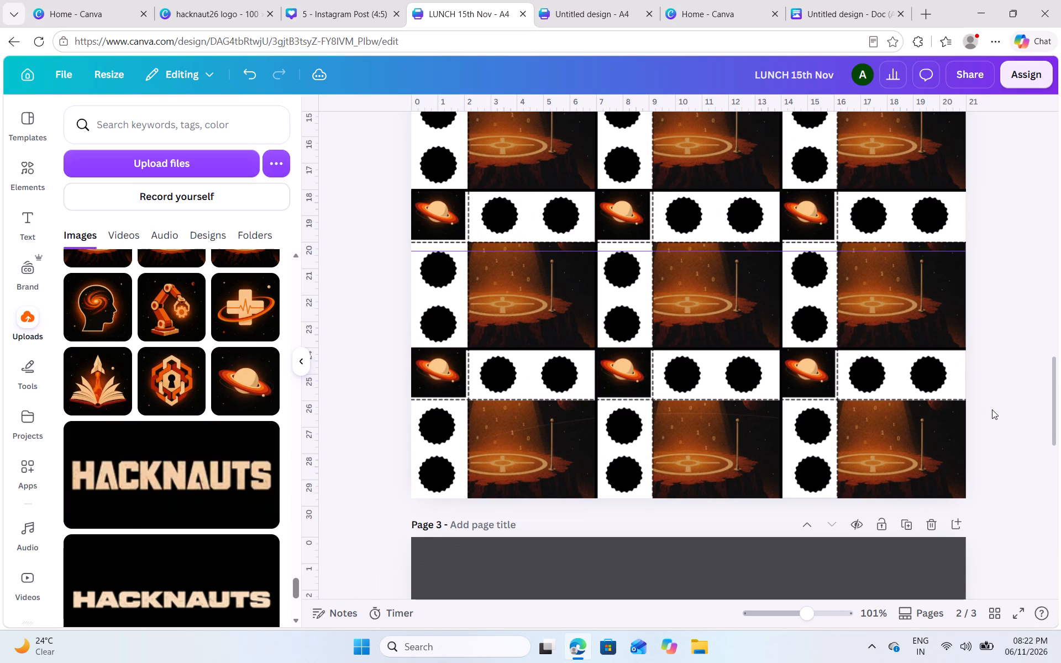
Review the whole coupon sheet on page 2, checking the planet images and cut lines in every row.
{"action": "scroll", "coordinate": [992, 409], "scroll_direction": "up", "scroll_amount": 1}
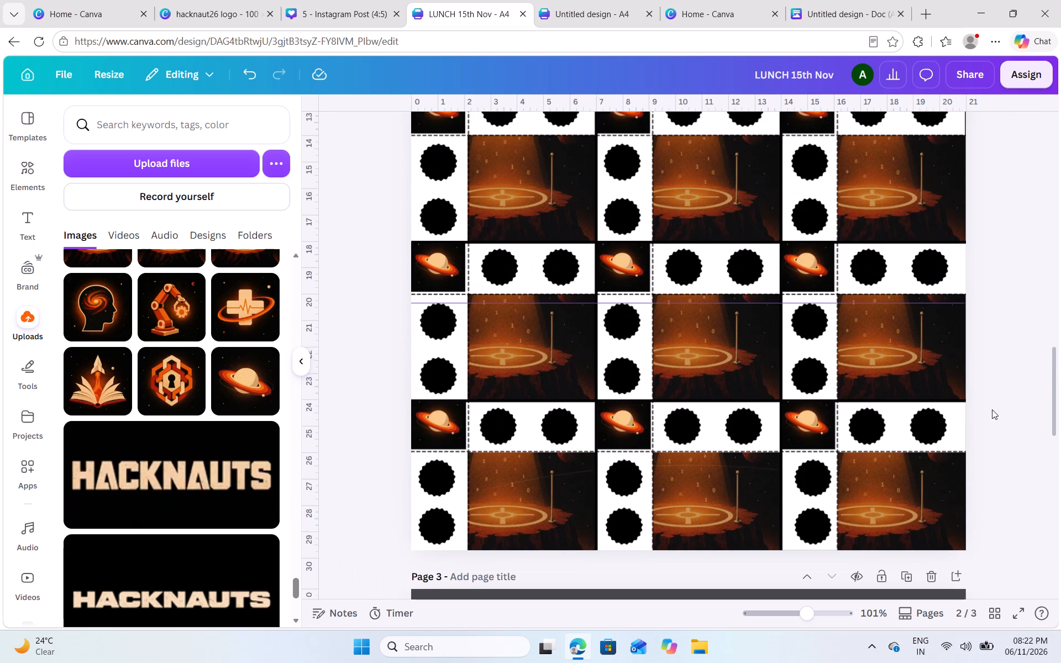
{"action": "scroll", "coordinate": [992, 409], "scroll_direction": "up", "scroll_amount": 1}
{"action": "left_click", "coordinate": [990, 275]}
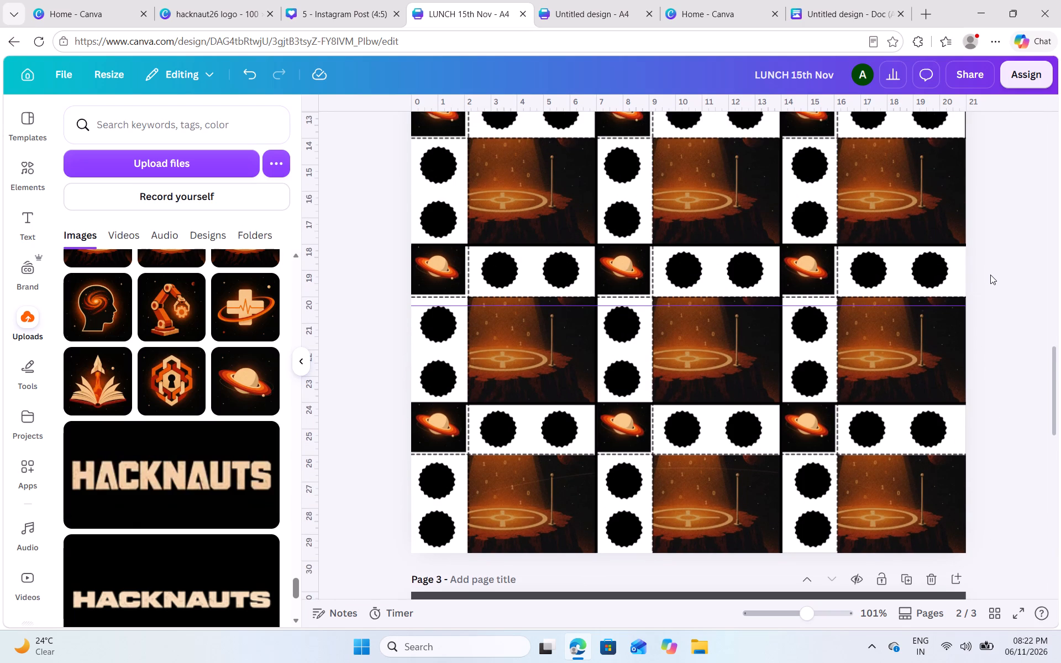
{"action": "scroll", "coordinate": [990, 275], "scroll_direction": "up", "scroll_amount": 4}
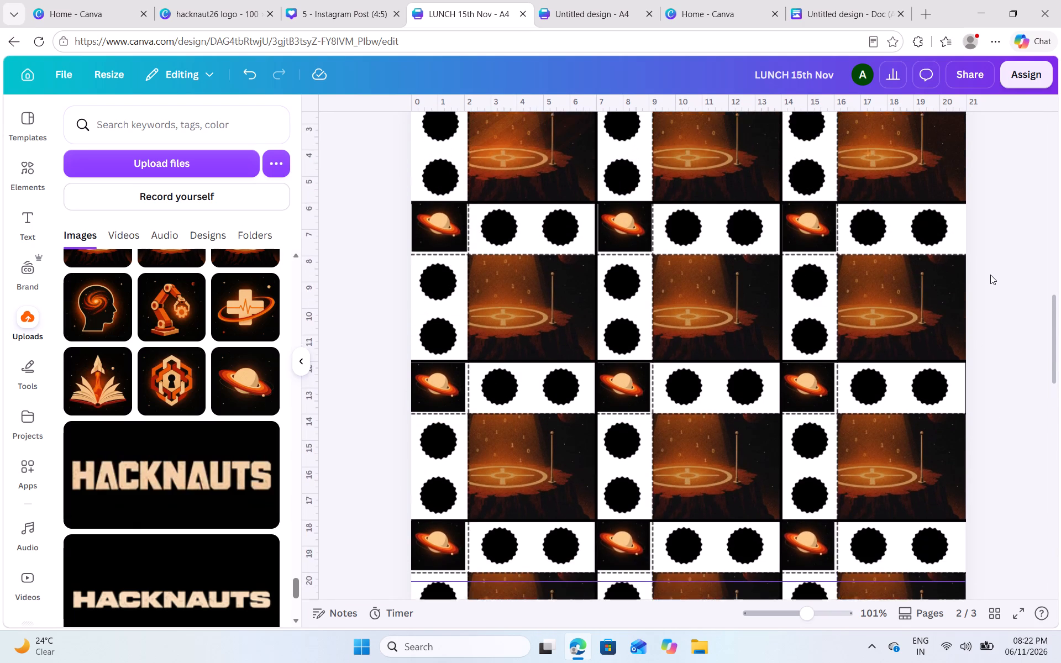
{"action": "scroll", "coordinate": [990, 275], "scroll_direction": "up", "scroll_amount": 4}
{"action": "scroll", "coordinate": [990, 275], "scroll_direction": "down", "scroll_amount": 2}
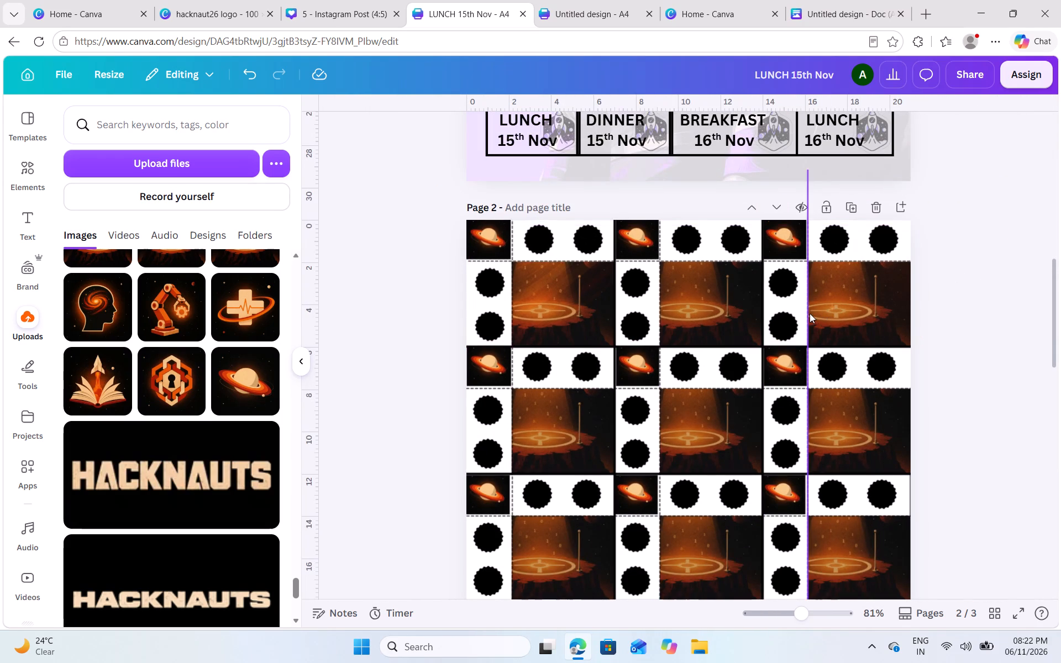
{"action": "left_click", "coordinate": [810, 312]}
{"action": "left_click", "coordinate": [1000, 360]}
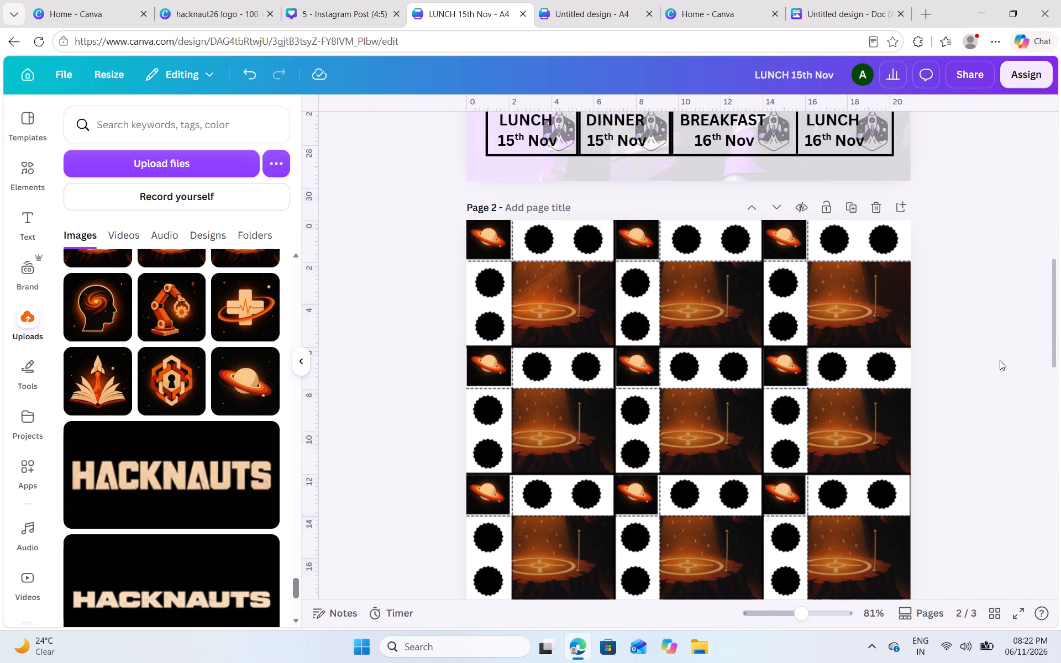
{"action": "scroll", "coordinate": [1000, 360], "scroll_direction": "down", "scroll_amount": 1}
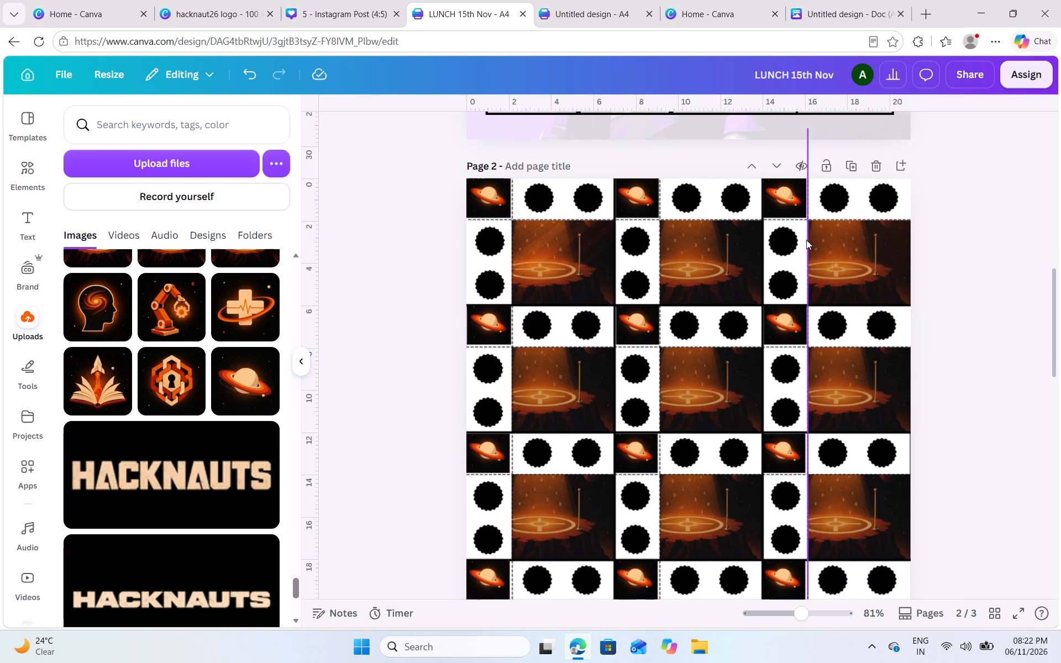
{"action": "left_click", "coordinate": [807, 240]}
{"action": "scroll", "coordinate": [807, 240], "scroll_direction": "down", "scroll_amount": 2}
{"action": "left_click", "coordinate": [956, 344]}
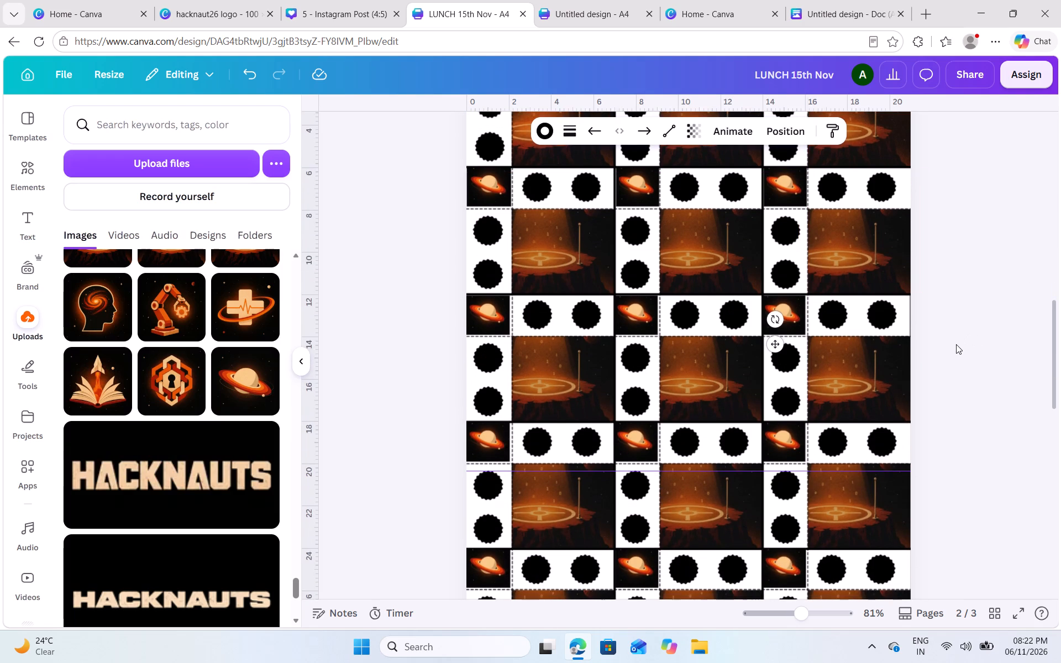
{"action": "scroll", "coordinate": [956, 344], "scroll_direction": "down", "scroll_amount": 1}
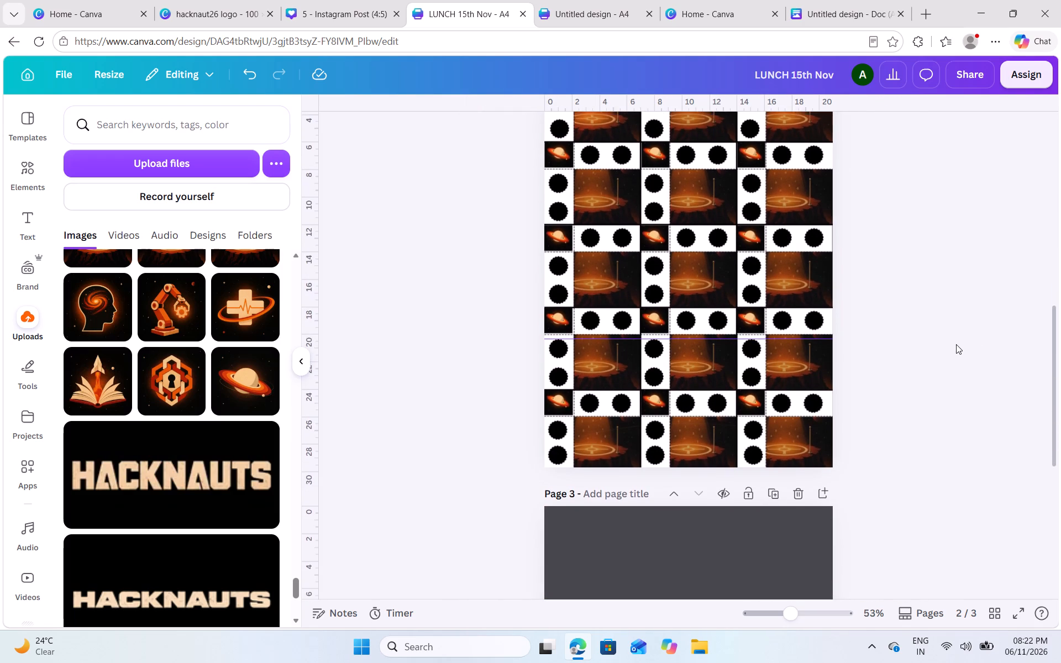
{"action": "scroll", "coordinate": [956, 344], "scroll_direction": "down", "scroll_amount": 2}
{"action": "scroll", "coordinate": [956, 344], "scroll_direction": "up", "scroll_amount": 3}
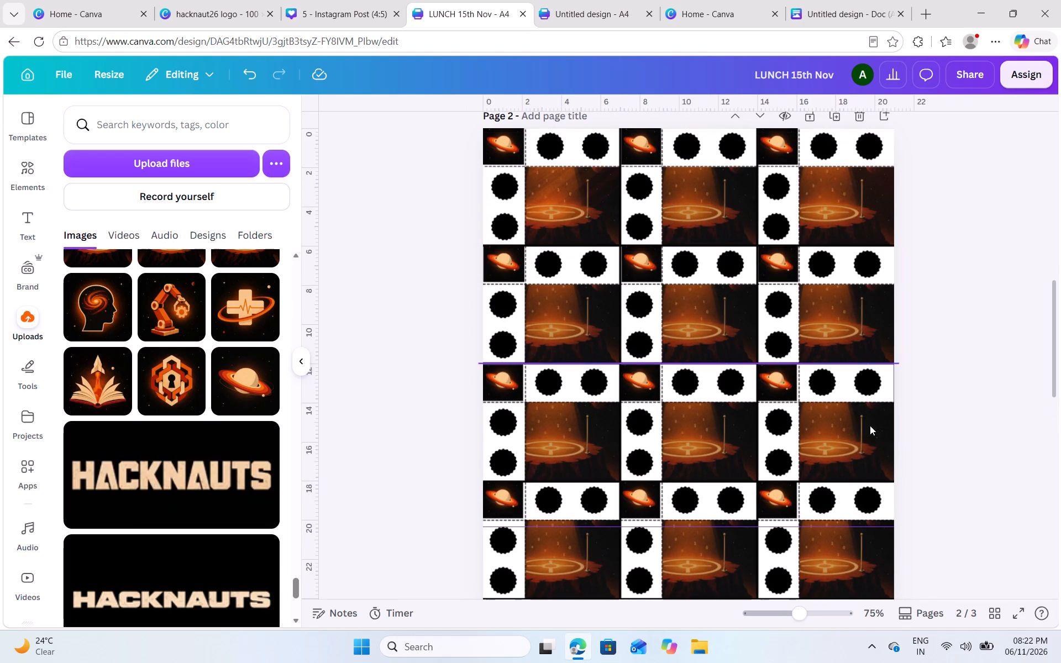
Look over the full coupon sheet on page 2, checking the planet cells and frame alignment from the first row to the fifth.
{"action": "scroll", "coordinate": [867, 478], "scroll_direction": "down", "scroll_amount": 3}
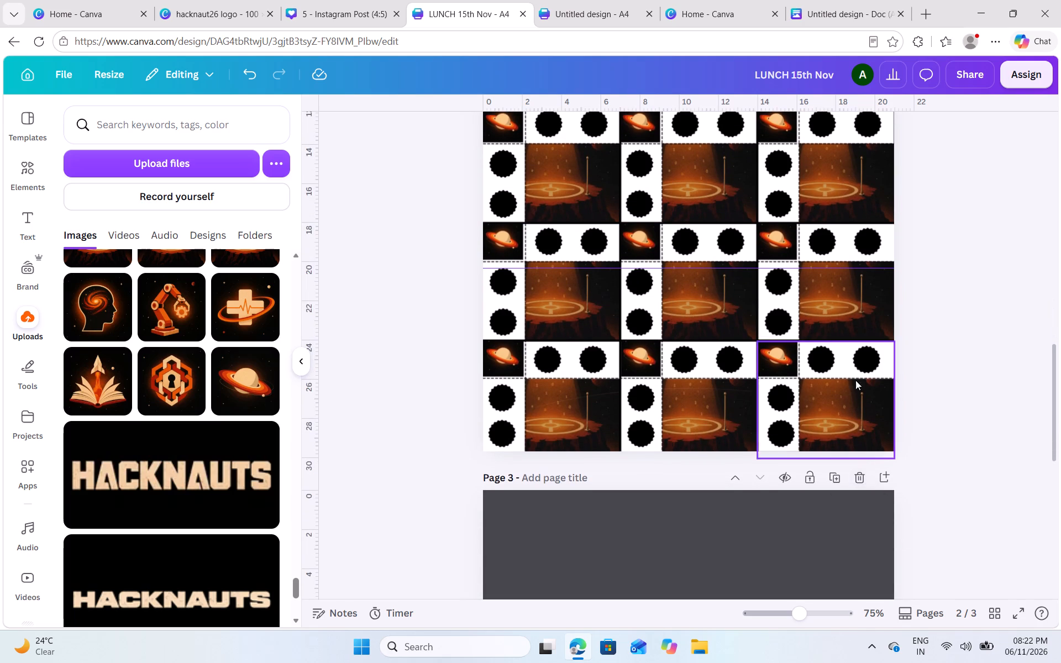
{"action": "scroll", "coordinate": [838, 176], "scroll_direction": "up", "scroll_amount": 1}
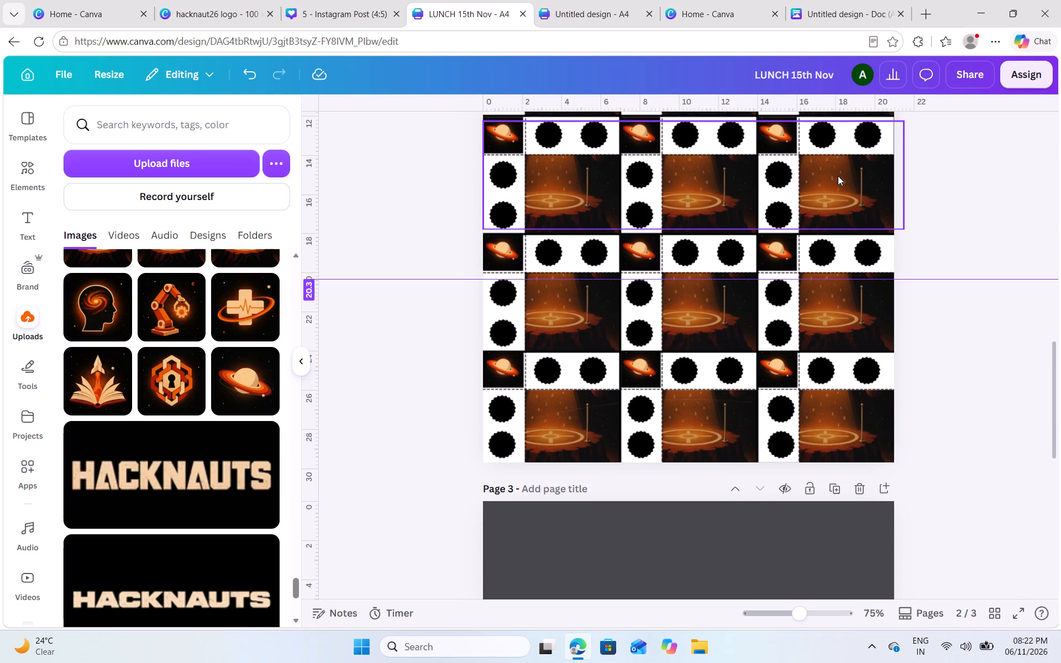
{"action": "scroll", "coordinate": [838, 176], "scroll_direction": "up", "scroll_amount": 1}
{"action": "scroll", "coordinate": [840, 230], "scroll_direction": "up", "scroll_amount": 3}
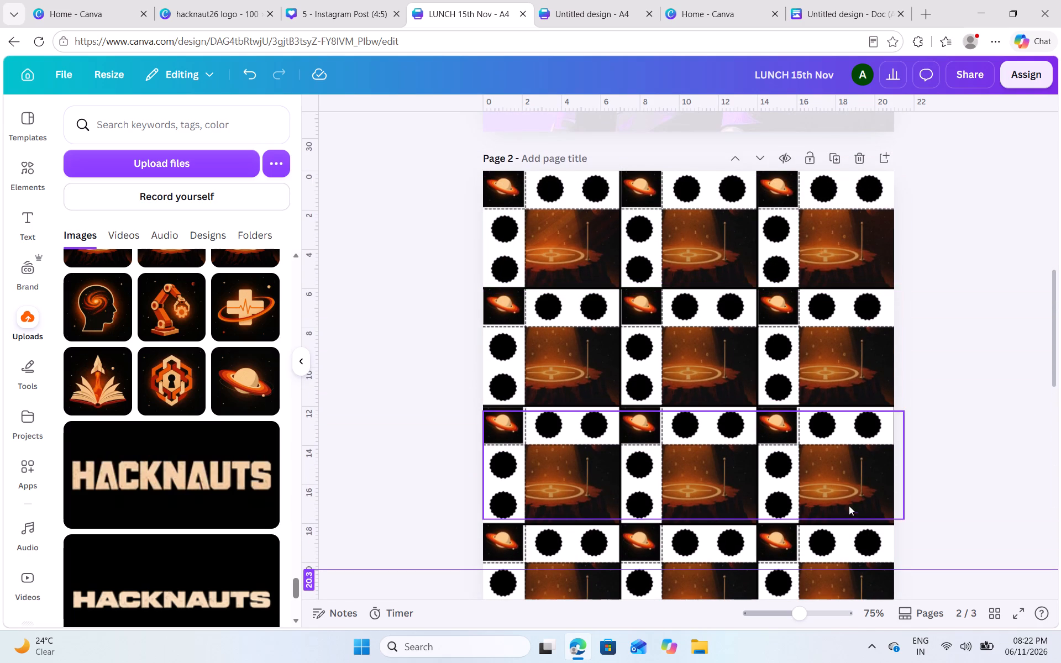
{"action": "scroll", "coordinate": [849, 512], "scroll_direction": "down", "scroll_amount": 2}
{"action": "scroll", "coordinate": [809, 598], "scroll_direction": "down", "scroll_amount": 1}
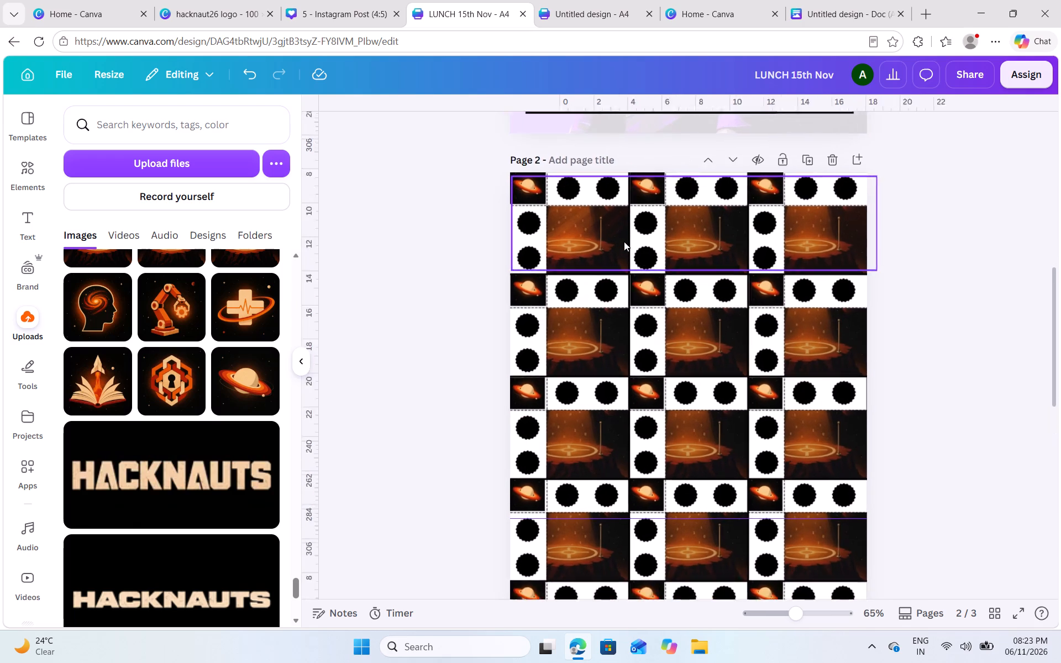
{"action": "scroll", "coordinate": [624, 241], "scroll_direction": "down", "scroll_amount": 2}
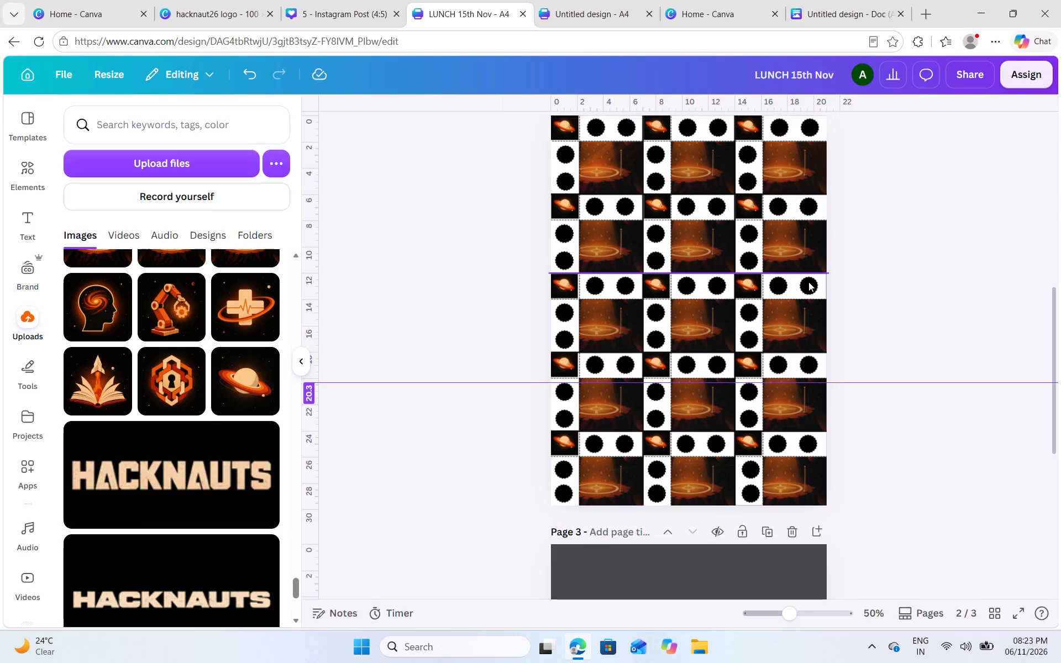
{"action": "scroll", "coordinate": [808, 282], "scroll_direction": "up", "scroll_amount": 1}
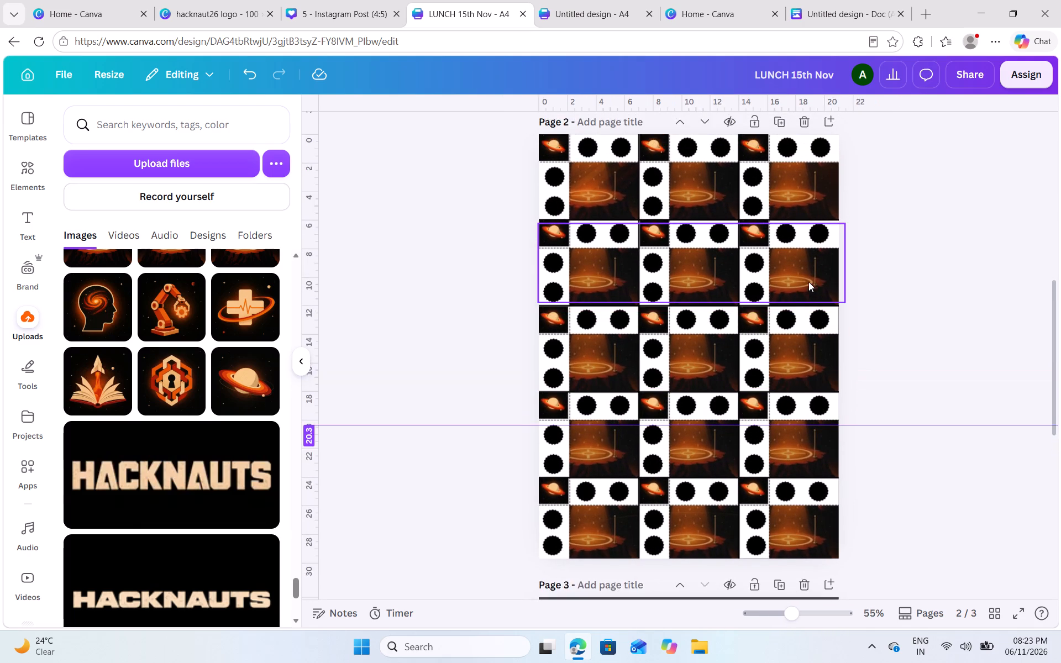
{"action": "scroll", "coordinate": [808, 282], "scroll_direction": "up", "scroll_amount": 2}
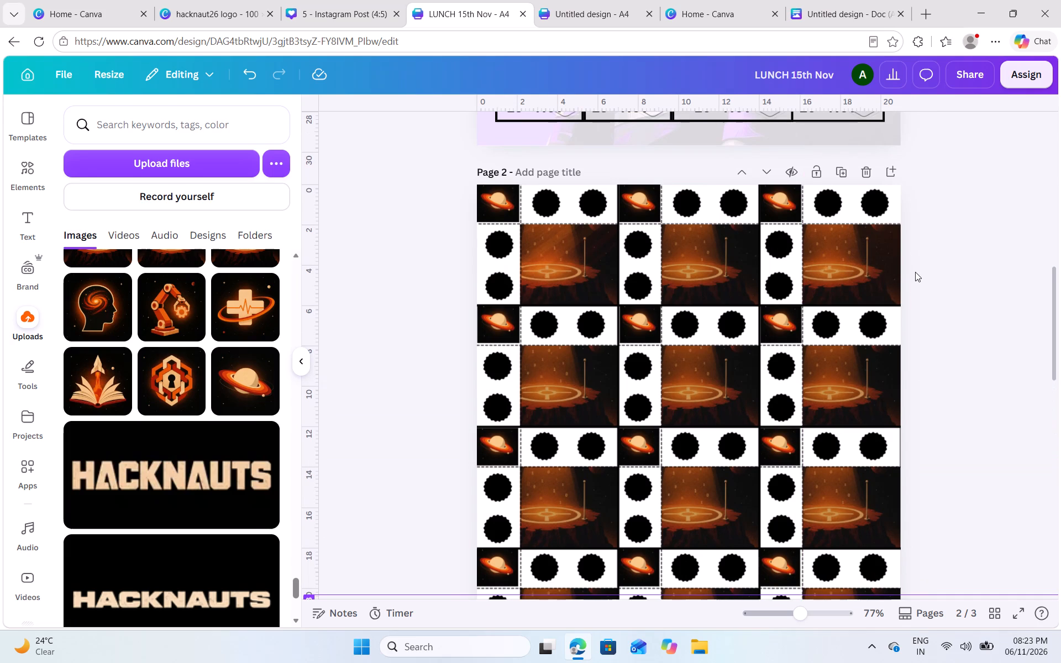
{"action": "left_click", "coordinate": [723, 269]}
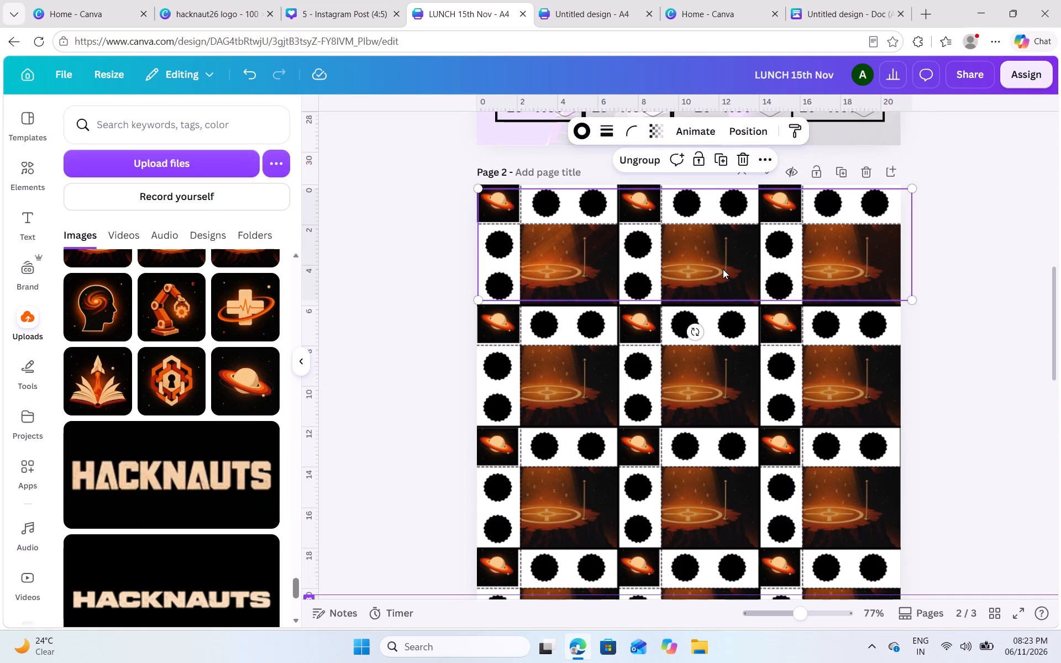
{"action": "left_click", "coordinate": [926, 306]}
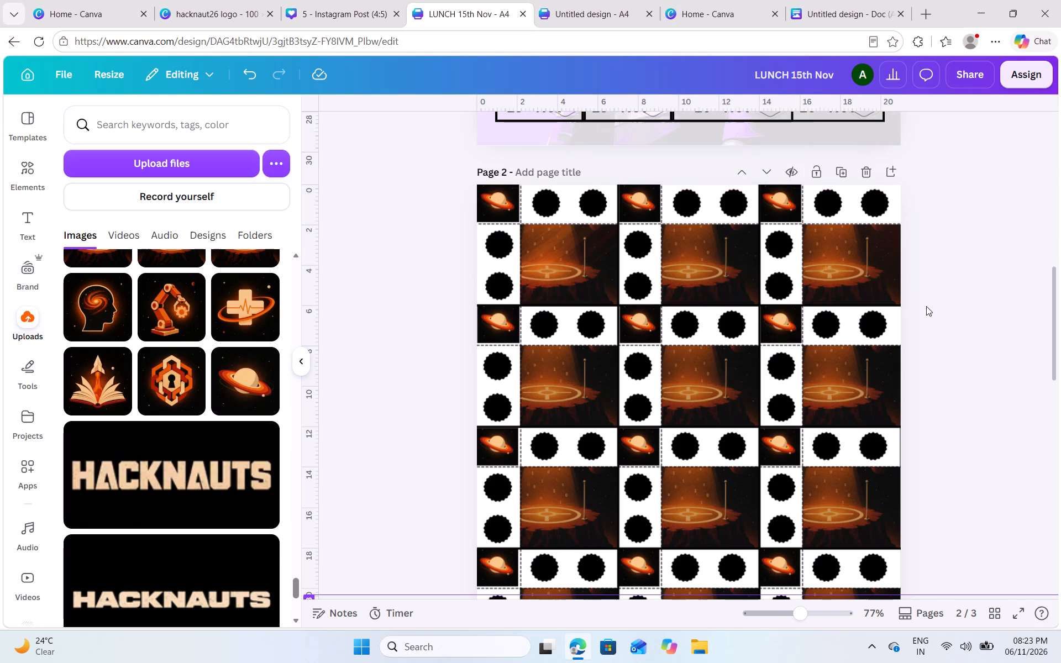
{"action": "left_click", "coordinate": [857, 277]}
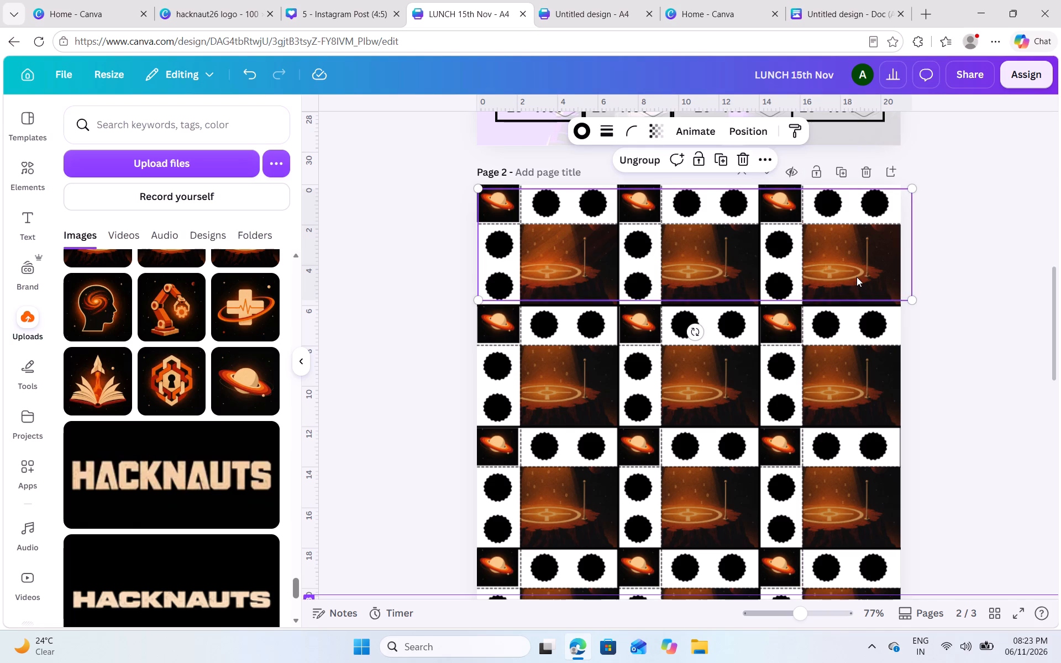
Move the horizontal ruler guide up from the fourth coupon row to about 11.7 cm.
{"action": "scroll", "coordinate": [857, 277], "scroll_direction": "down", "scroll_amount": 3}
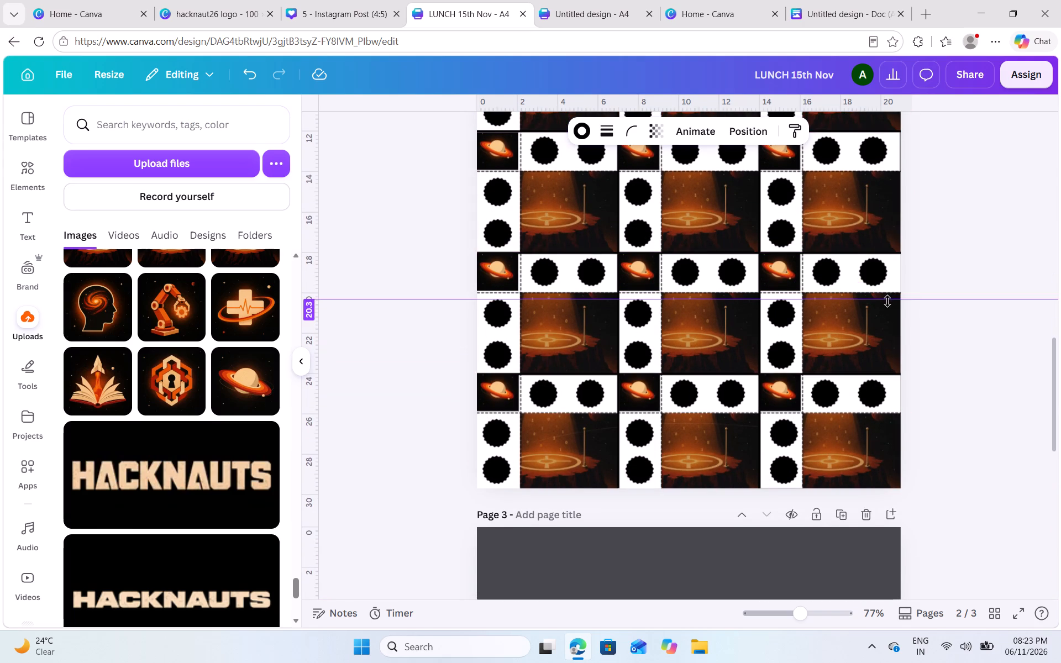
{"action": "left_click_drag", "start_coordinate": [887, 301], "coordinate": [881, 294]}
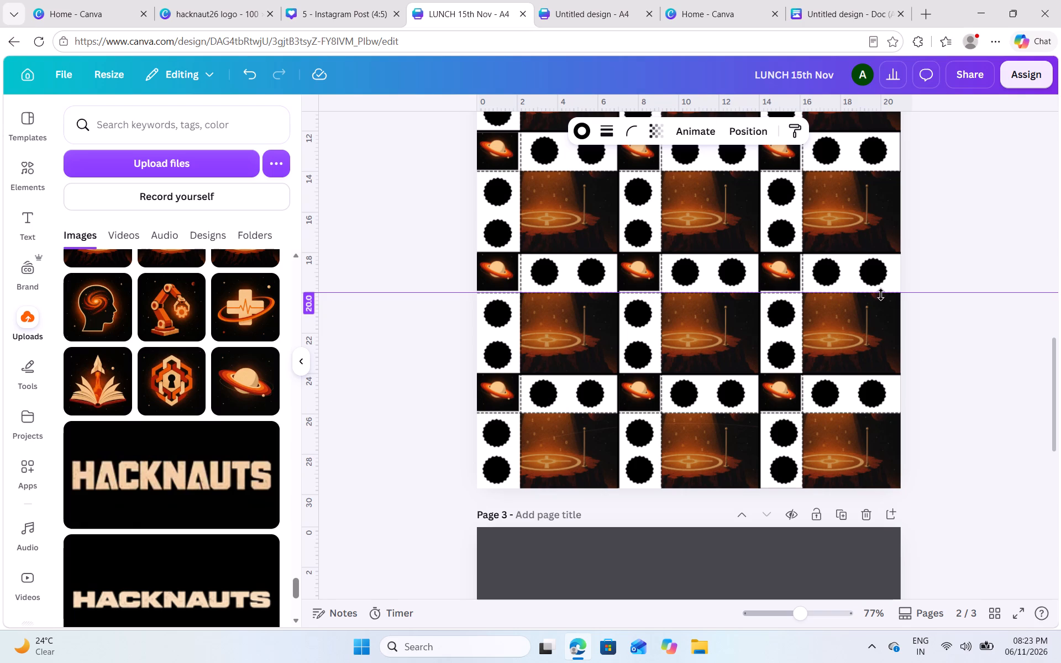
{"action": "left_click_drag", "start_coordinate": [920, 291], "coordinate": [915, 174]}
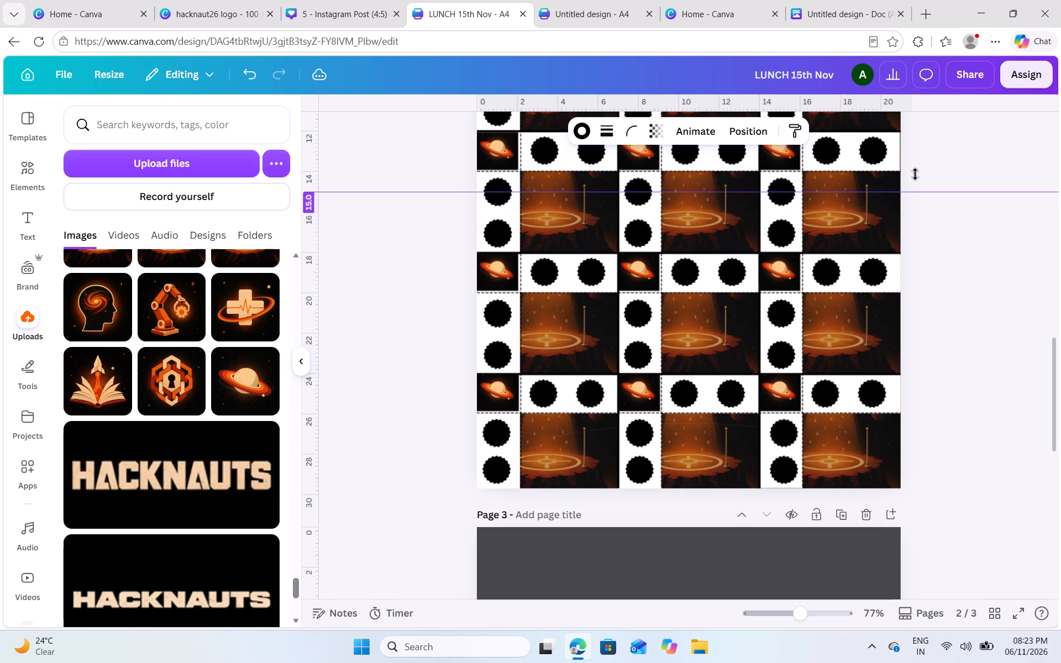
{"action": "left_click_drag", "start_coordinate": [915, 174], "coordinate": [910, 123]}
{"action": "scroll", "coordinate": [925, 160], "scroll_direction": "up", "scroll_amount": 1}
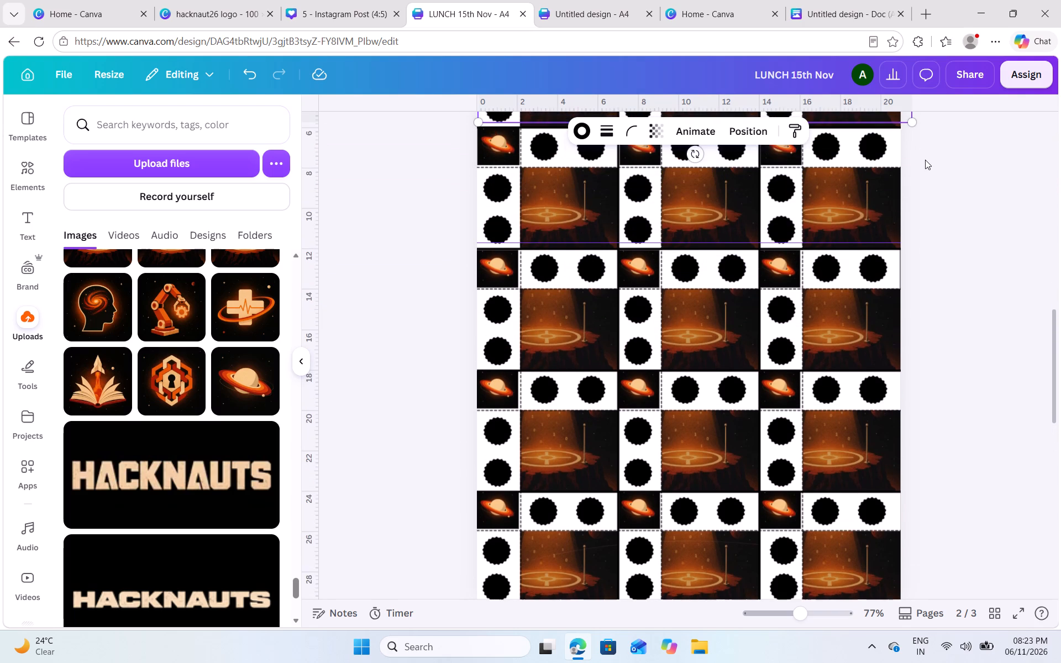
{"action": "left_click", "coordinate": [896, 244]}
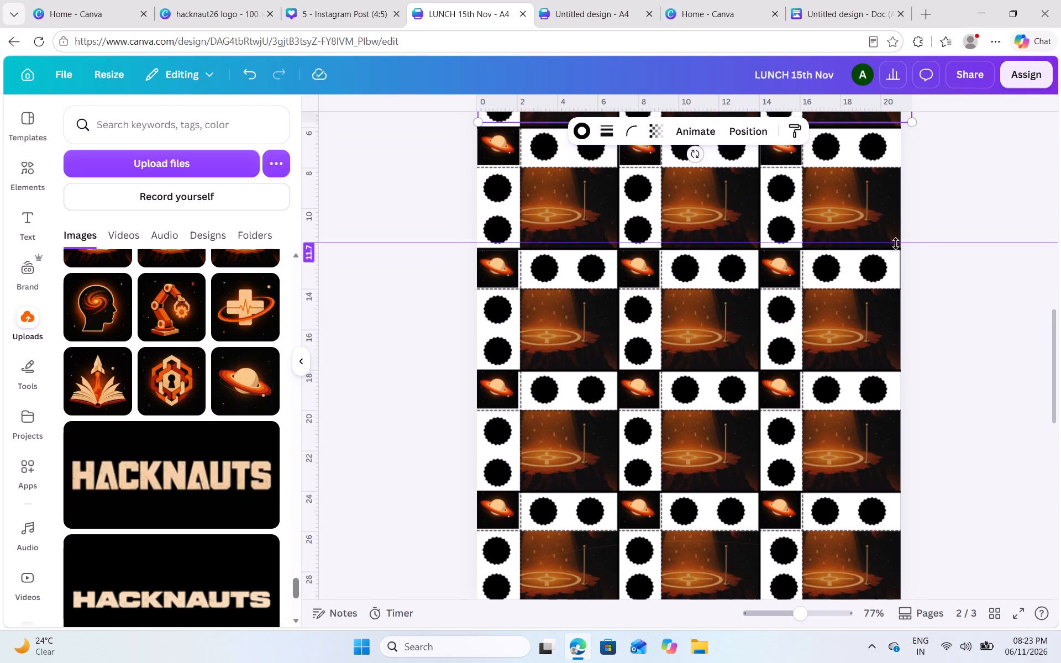
Clear the ruler guides from the design.
{"action": "scroll", "coordinate": [896, 244], "scroll_direction": "down", "scroll_amount": 6}
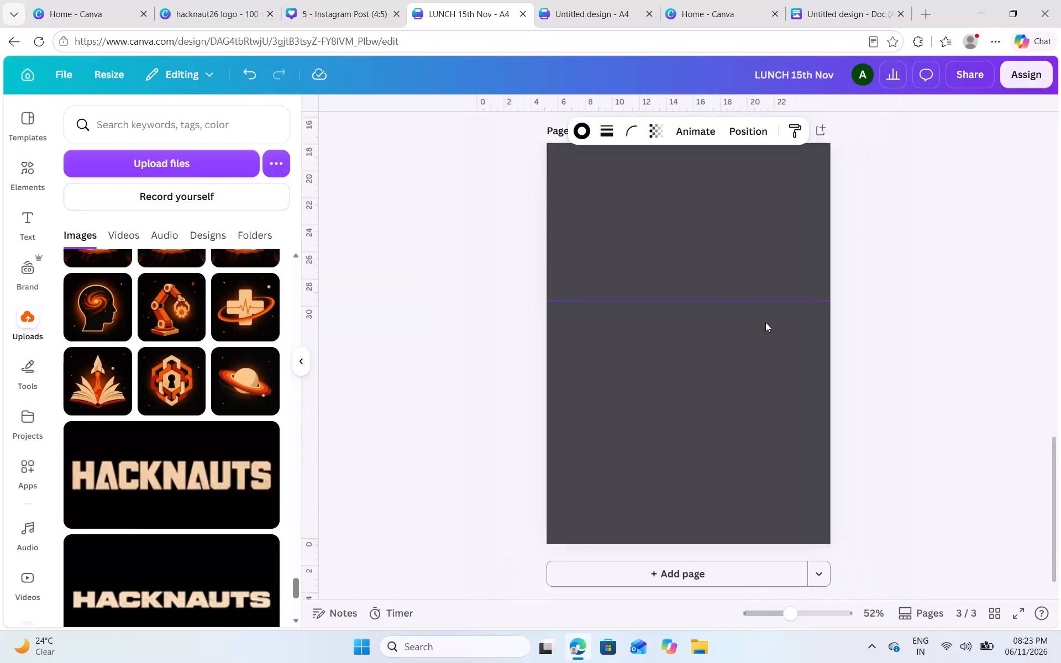
{"action": "right_click", "coordinate": [765, 322]}
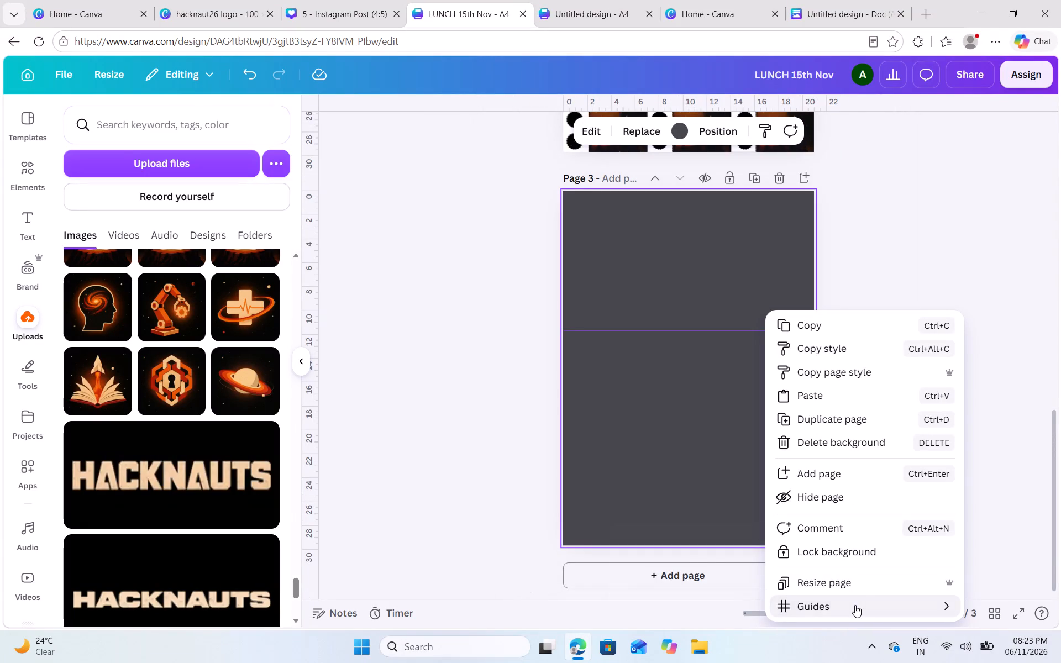
{"action": "left_click", "coordinate": [714, 585]}
Examine the guide-free coupon sheet on page 2, checking the planet cells and dashed cut lines in full view and up close.
{"action": "scroll", "coordinate": [822, 286], "scroll_direction": "up", "scroll_amount": 2}
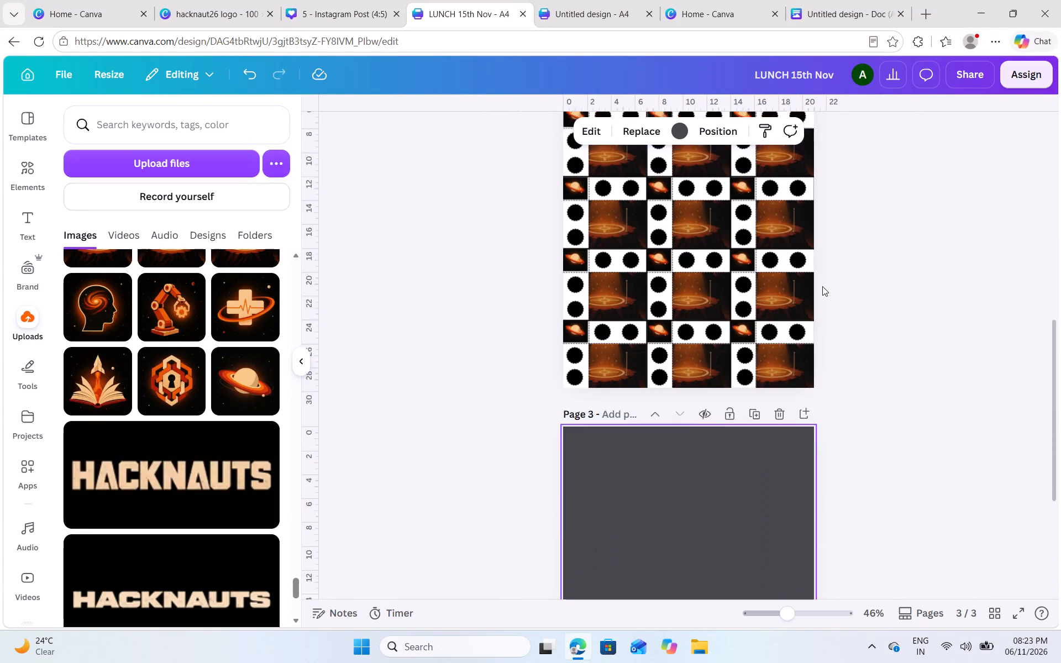
{"action": "scroll", "coordinate": [822, 286], "scroll_direction": "up", "scroll_amount": 2}
{"action": "scroll", "coordinate": [818, 418], "scroll_direction": "down", "scroll_amount": 1}
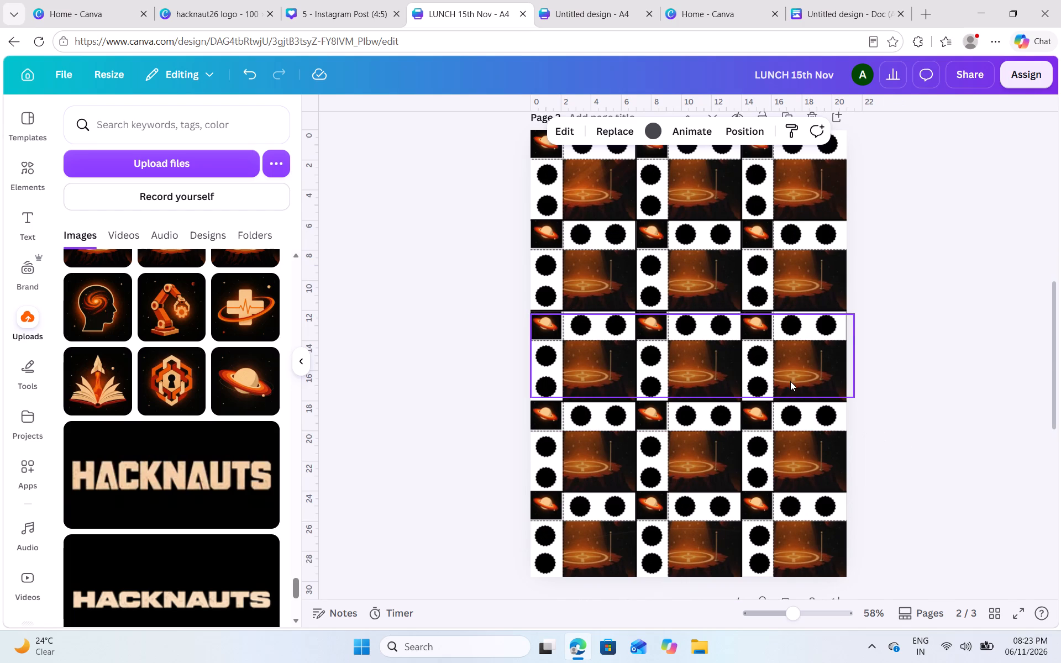
{"action": "scroll", "coordinate": [790, 381], "scroll_direction": "down", "scroll_amount": 1}
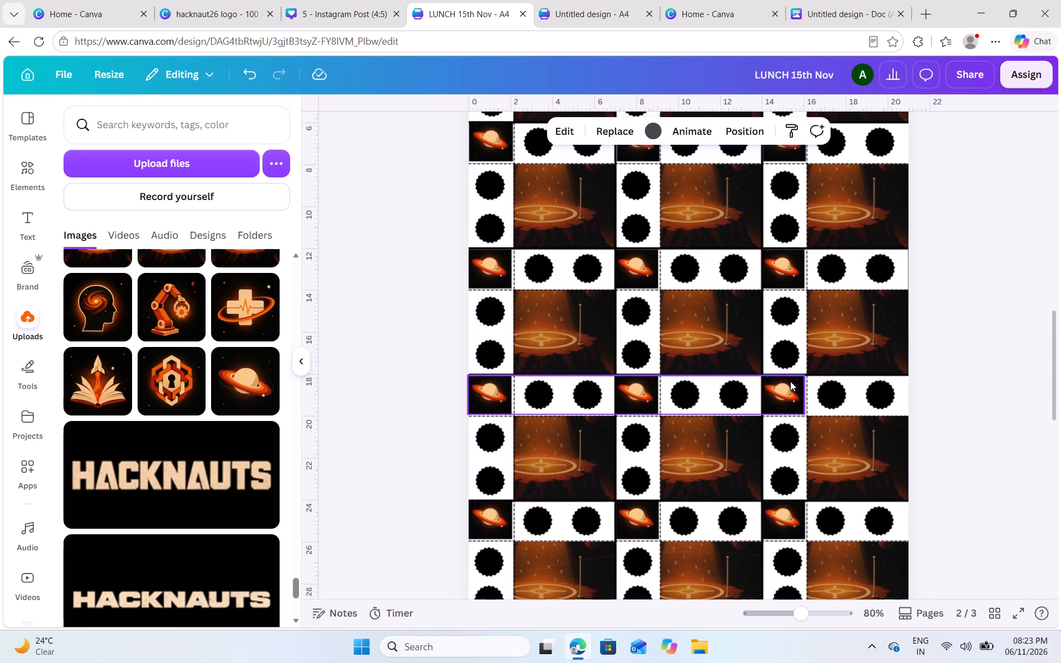
{"action": "scroll", "coordinate": [790, 381], "scroll_direction": "down", "scroll_amount": 2}
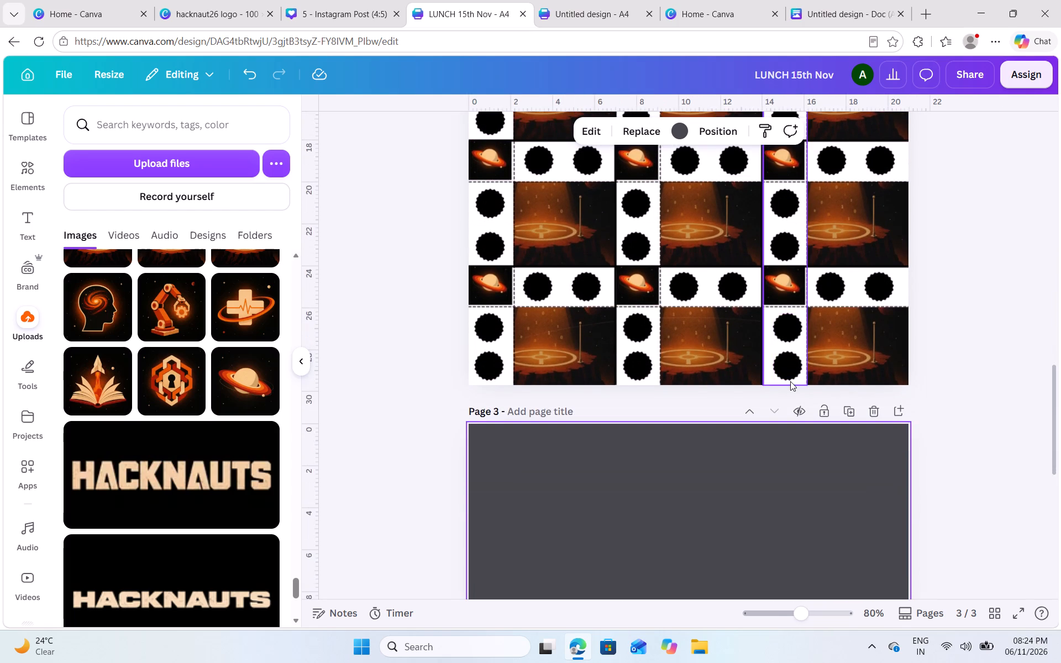
{"action": "scroll", "coordinate": [790, 381], "scroll_direction": "up", "scroll_amount": 1}
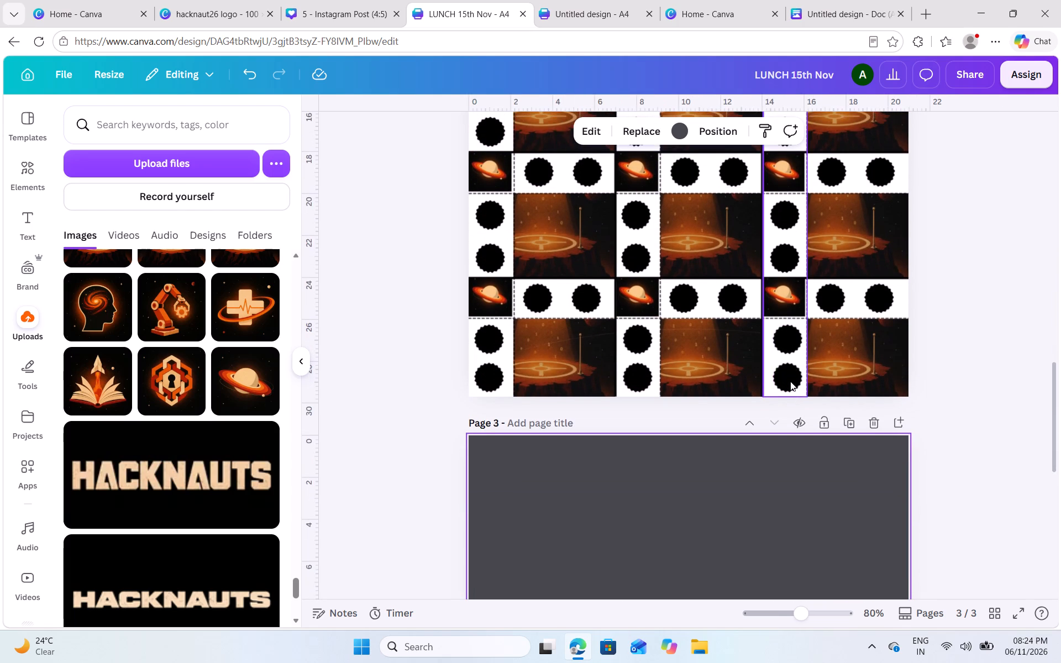
{"action": "scroll", "coordinate": [790, 381], "scroll_direction": "up", "scroll_amount": 1}
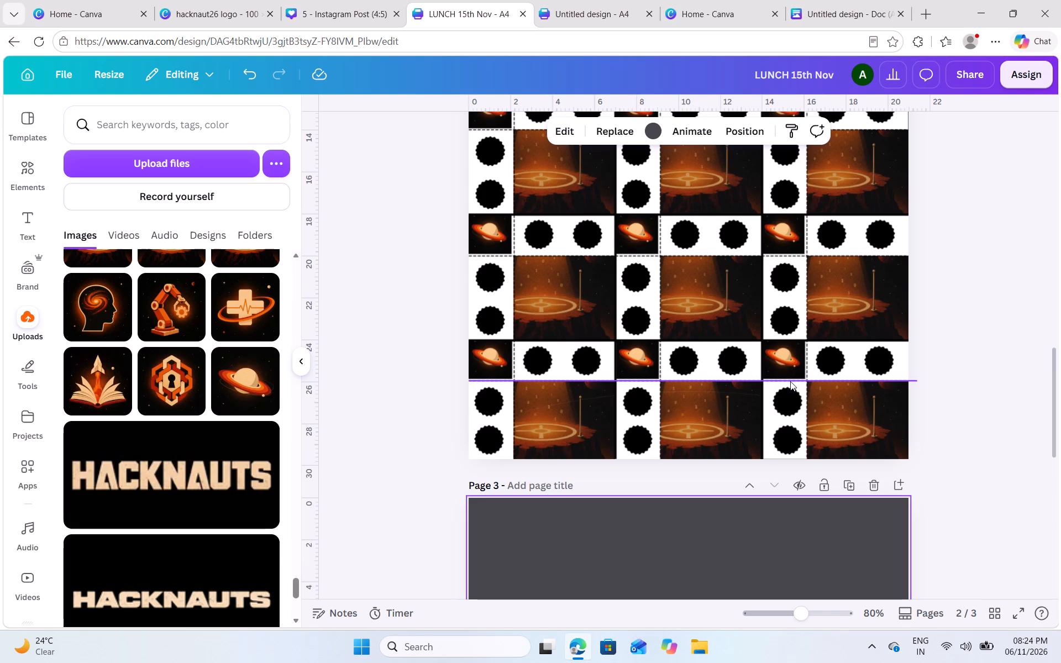
{"action": "scroll", "coordinate": [935, 370], "scroll_direction": "up", "scroll_amount": 1}
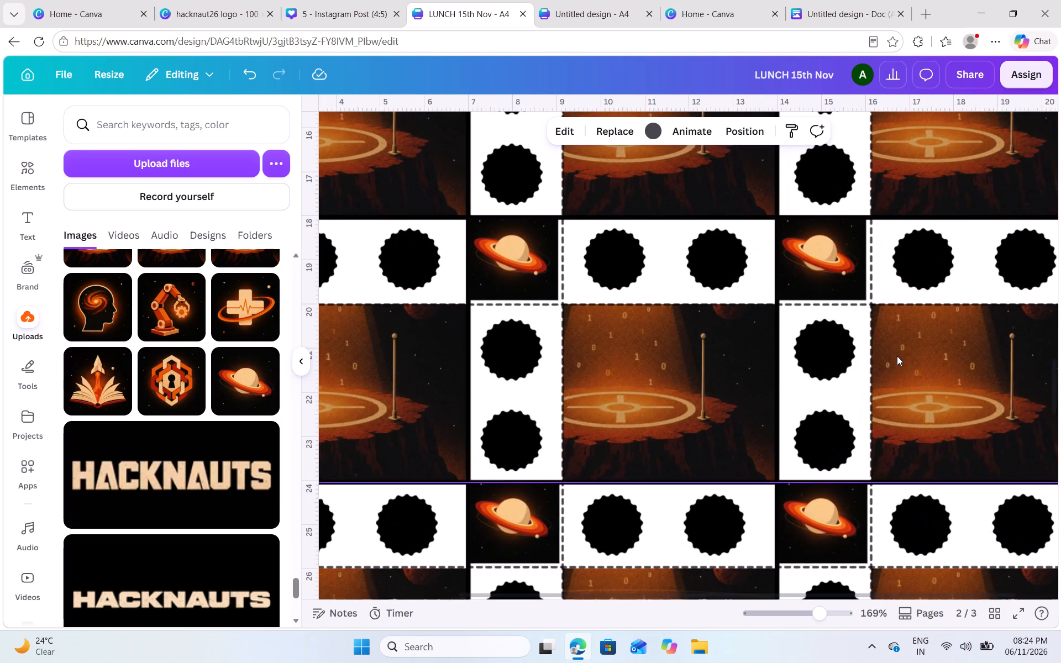
{"action": "scroll", "coordinate": [897, 356], "scroll_direction": "up", "scroll_amount": 1}
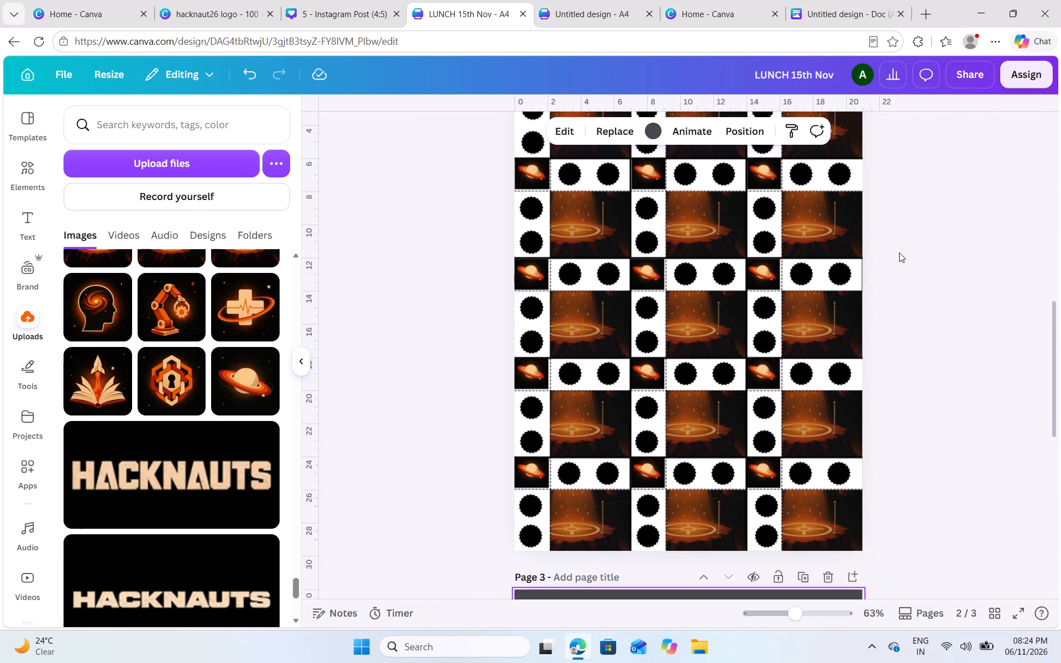
{"action": "scroll", "coordinate": [899, 238], "scroll_direction": "up", "scroll_amount": 2}
{"action": "scroll", "coordinate": [899, 238], "scroll_direction": "down", "scroll_amount": 2}
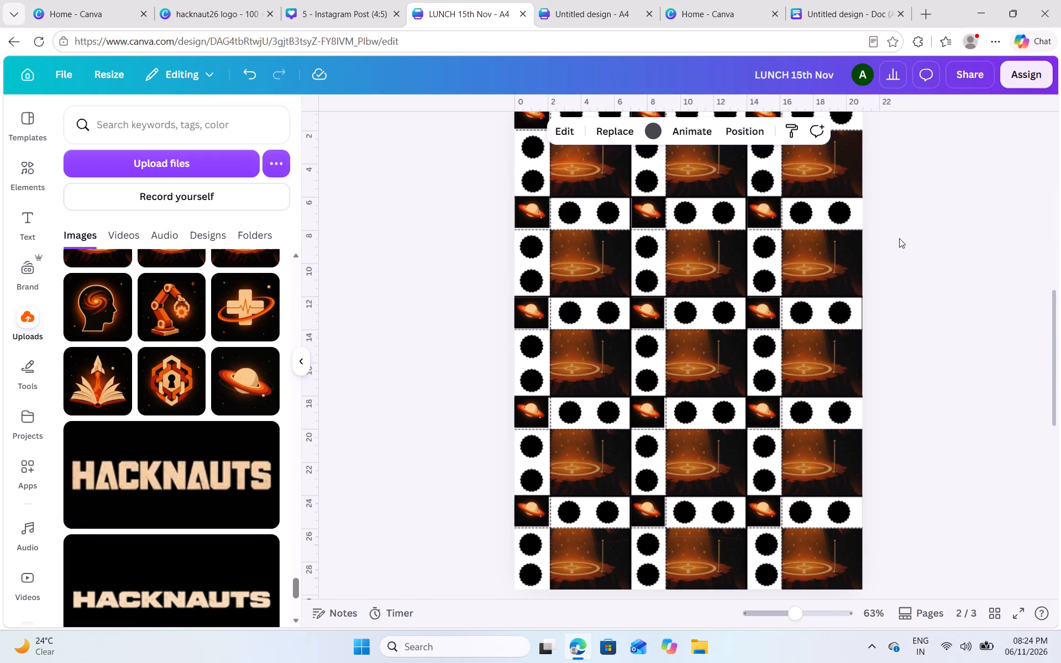
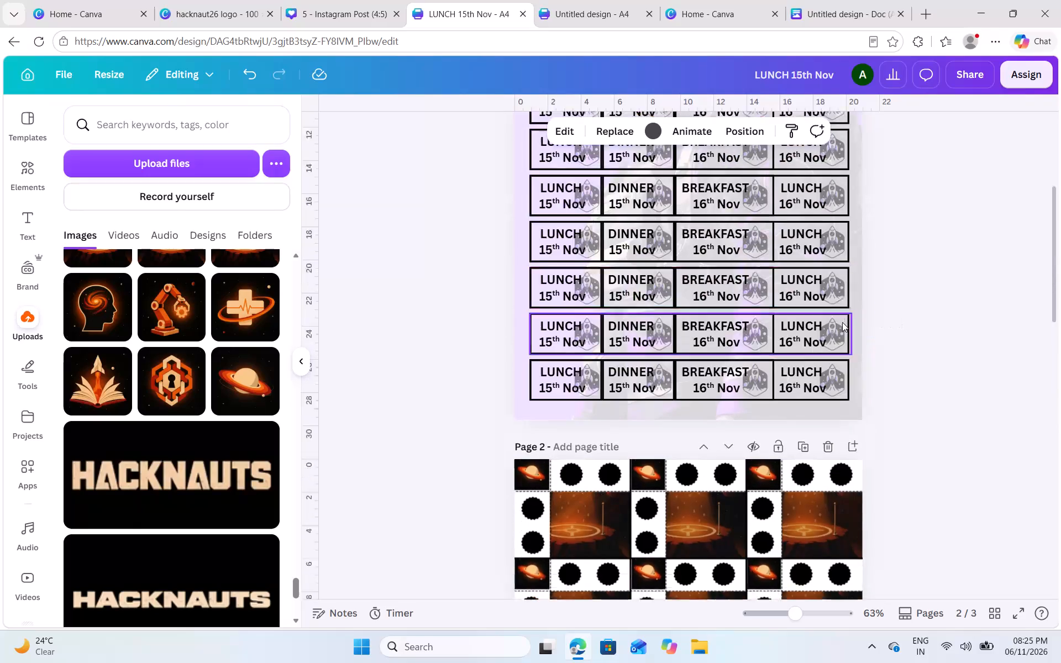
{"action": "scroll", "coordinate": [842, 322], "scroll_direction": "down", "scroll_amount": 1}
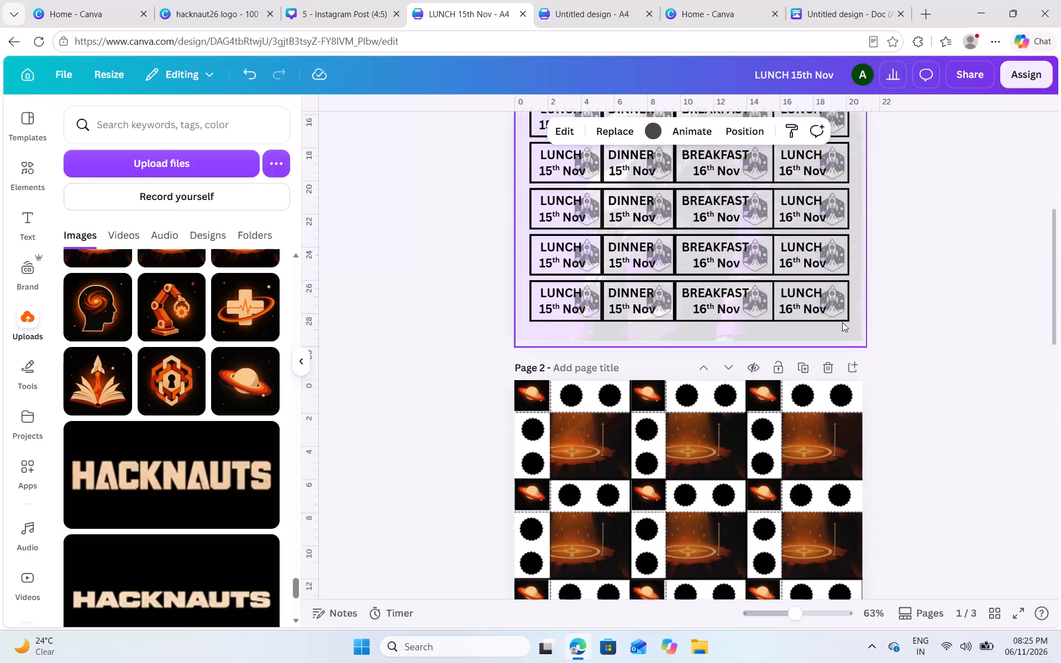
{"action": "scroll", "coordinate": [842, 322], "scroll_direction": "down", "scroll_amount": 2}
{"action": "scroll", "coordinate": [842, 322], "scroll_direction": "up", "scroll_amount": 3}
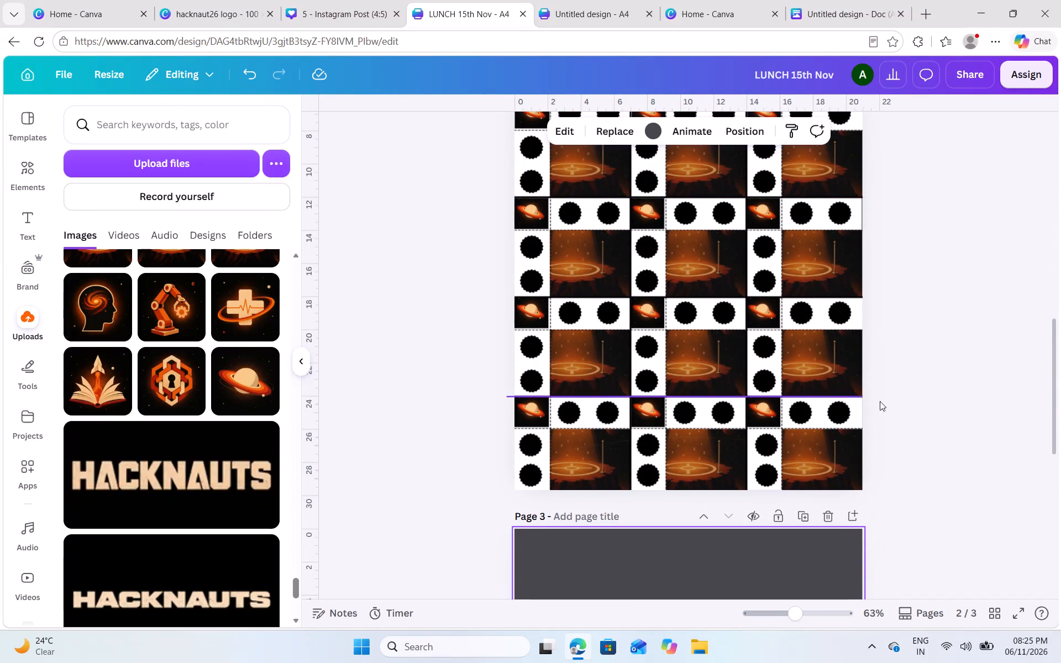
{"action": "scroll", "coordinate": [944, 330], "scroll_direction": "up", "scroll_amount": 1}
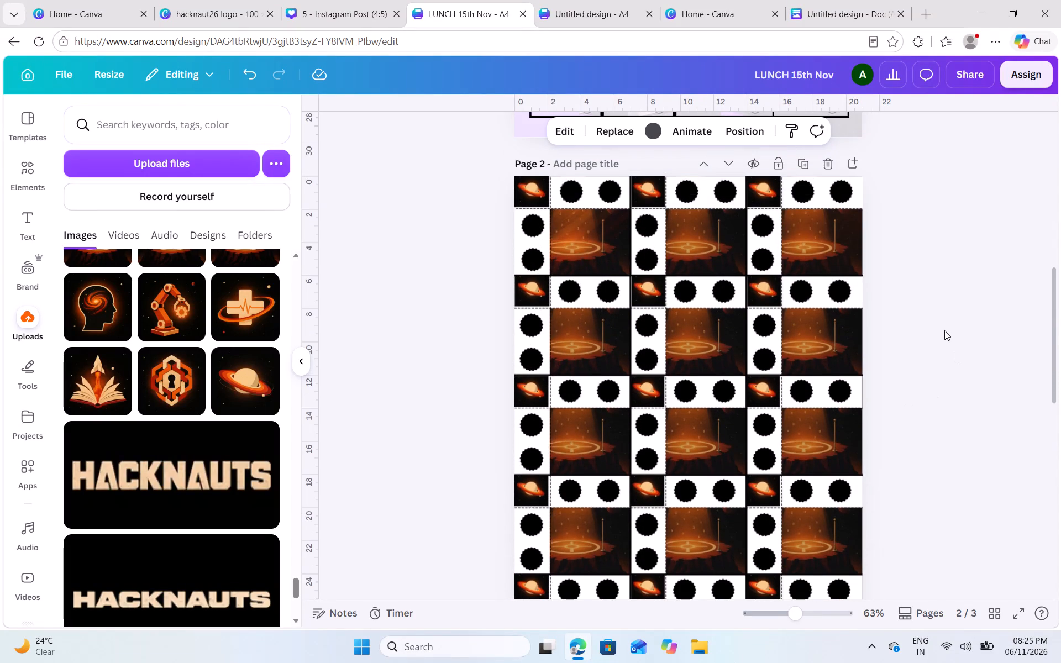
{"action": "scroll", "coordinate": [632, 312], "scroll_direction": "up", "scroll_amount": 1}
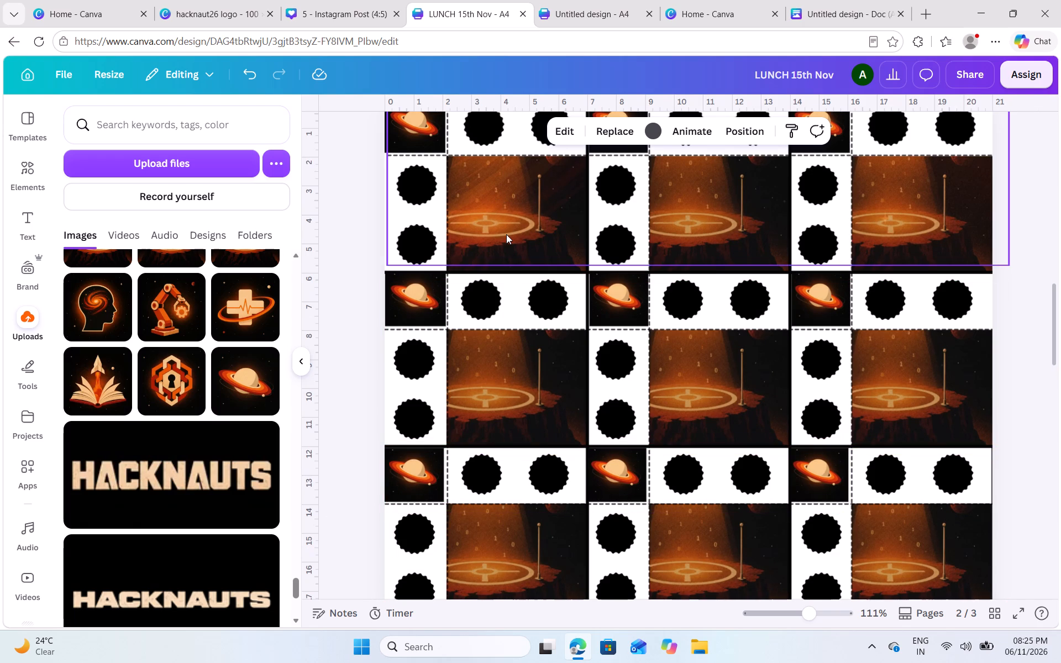
Examine the top coupon rows on page 2 up close and browse the uploaded images for reusable artwork.
{"action": "scroll", "coordinate": [342, 337], "scroll_direction": "up", "scroll_amount": 2}
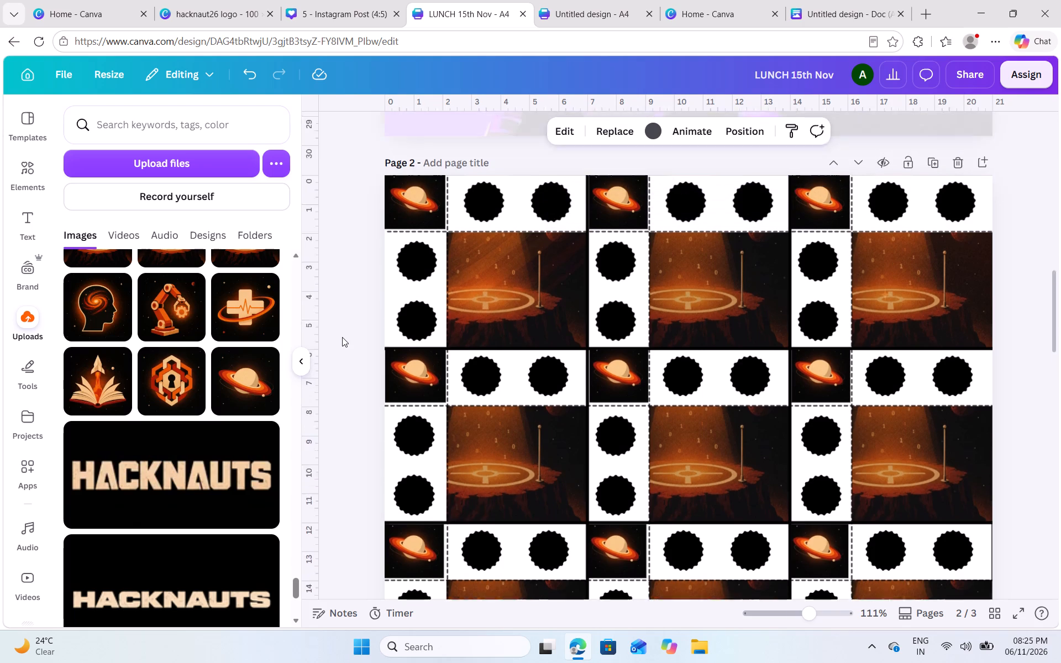
{"action": "scroll", "coordinate": [175, 319], "scroll_direction": "up", "scroll_amount": 16}
{"action": "scroll", "coordinate": [175, 319], "scroll_direction": "up", "scroll_amount": 10}
{"action": "scroll", "coordinate": [175, 319], "scroll_direction": "up", "scroll_amount": 11}
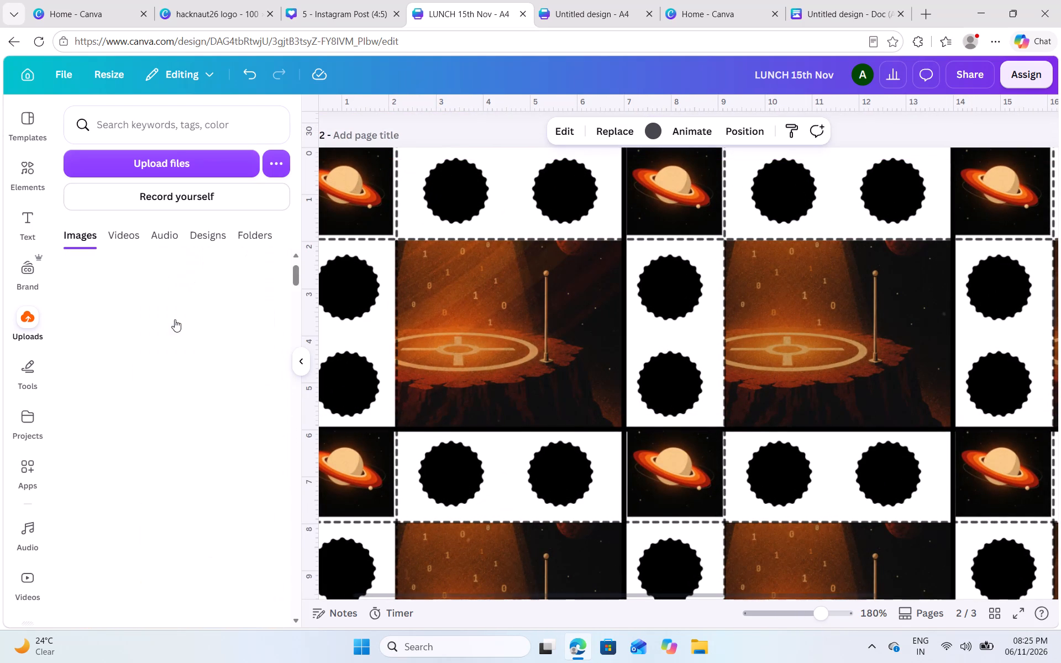
{"action": "scroll", "coordinate": [175, 319], "scroll_direction": "down", "scroll_amount": 1}
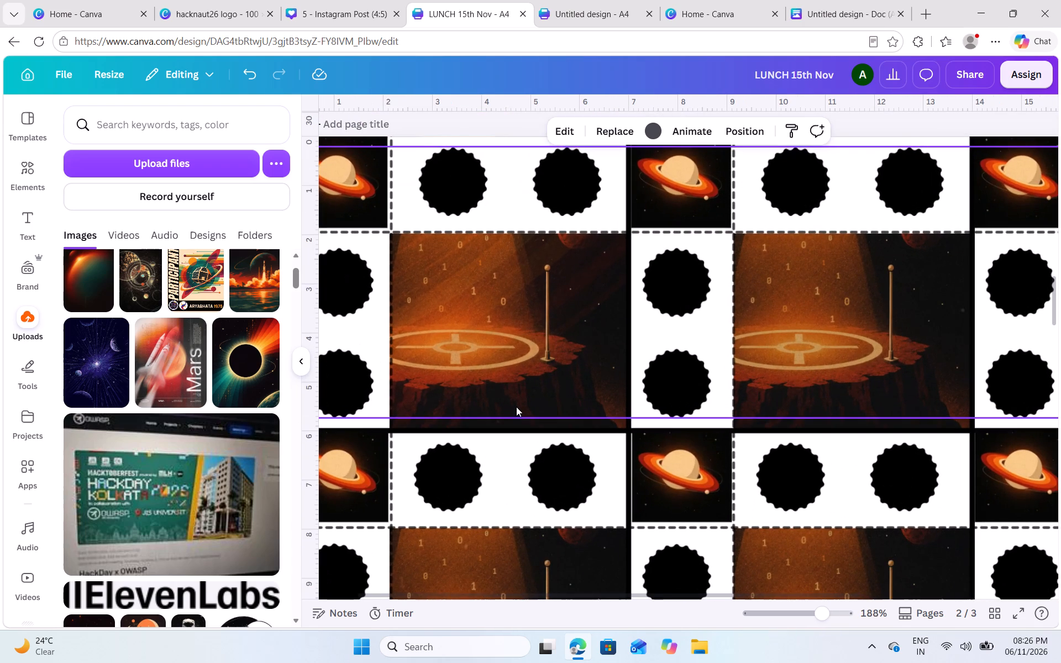
Look through the other open designs, including the Instagram post, untitled A4 sheet and hacknaut26 logo, for reusable Hacknauts artwork.
{"action": "left_click", "coordinate": [334, 0]}
{"action": "left_click", "coordinate": [235, 0]}
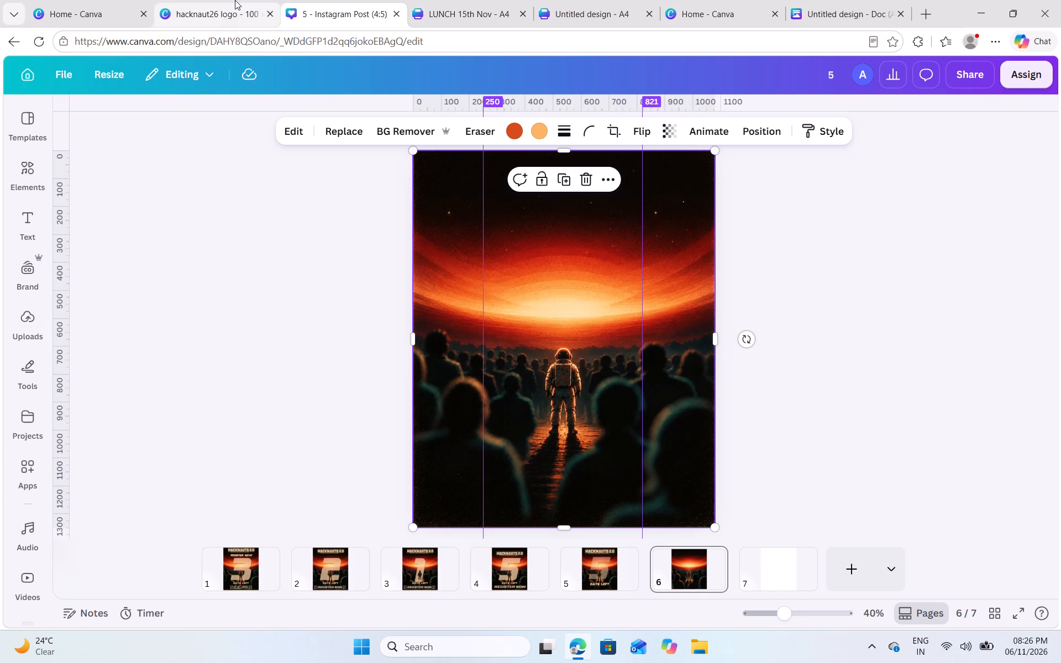
{"action": "left_click", "coordinate": [588, 5]}
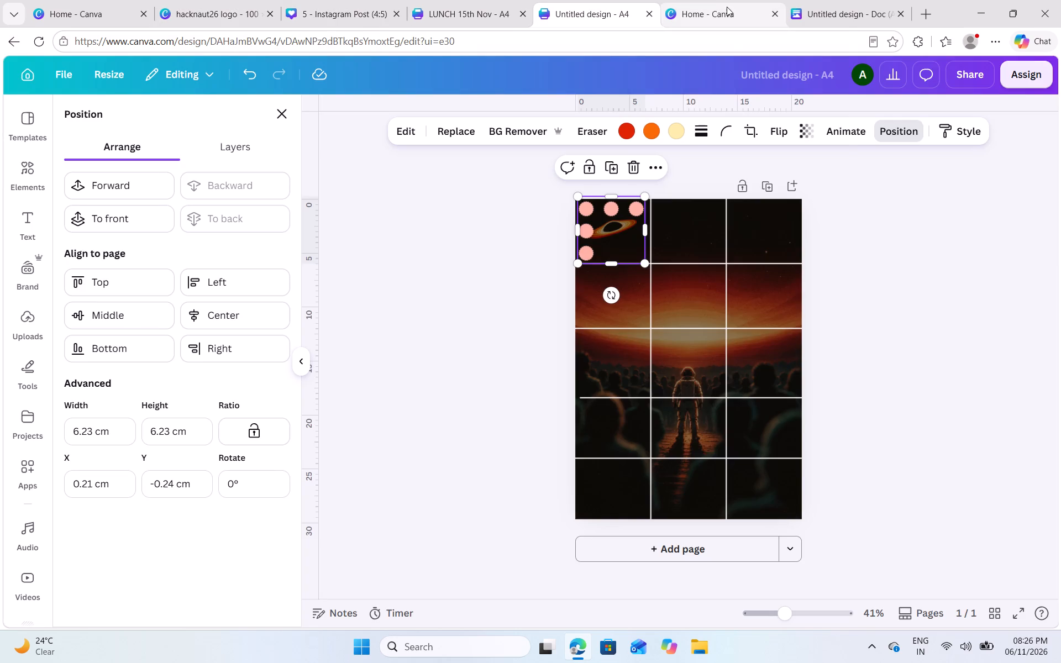
{"action": "left_click", "coordinate": [726, 9]}
{"action": "left_click", "coordinate": [171, 4]}
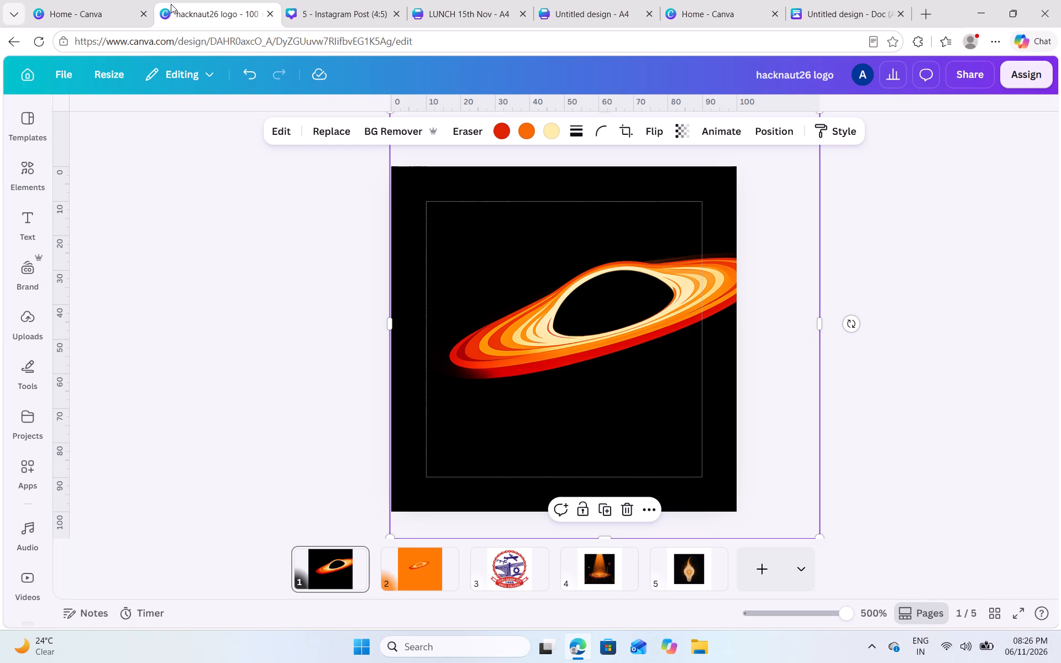
{"action": "left_click", "coordinate": [325, 0]}
{"action": "left_click", "coordinate": [442, 6]}
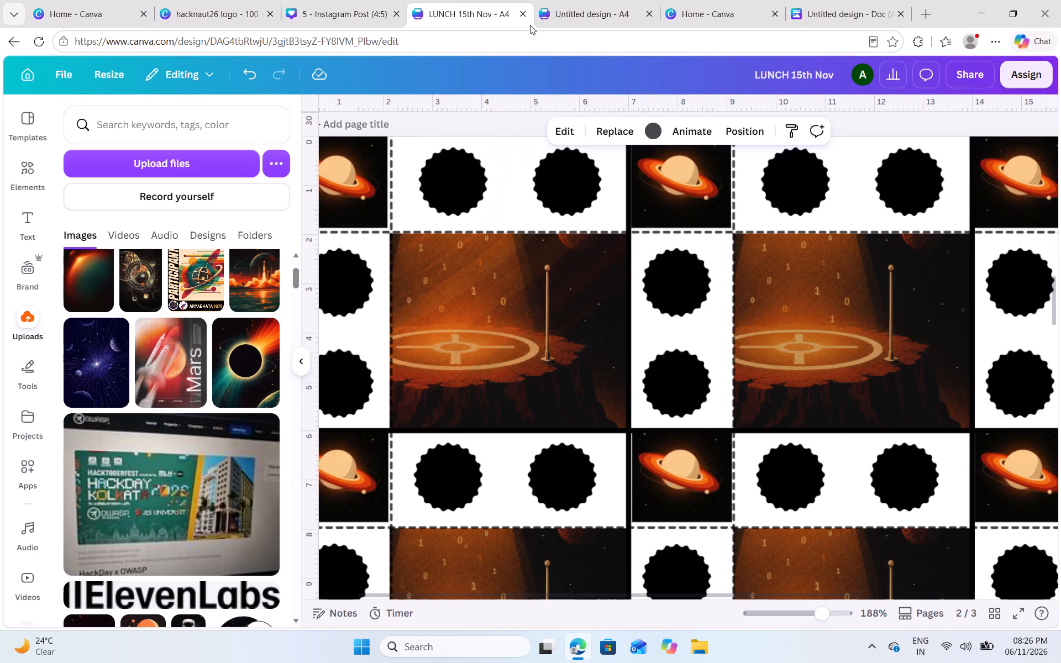
Open the Community Partner Posters [ insta ] design from the recent designs on the Canva home page.
{"action": "left_click", "coordinate": [180, 0]}
{"action": "left_click", "coordinate": [112, 1]}
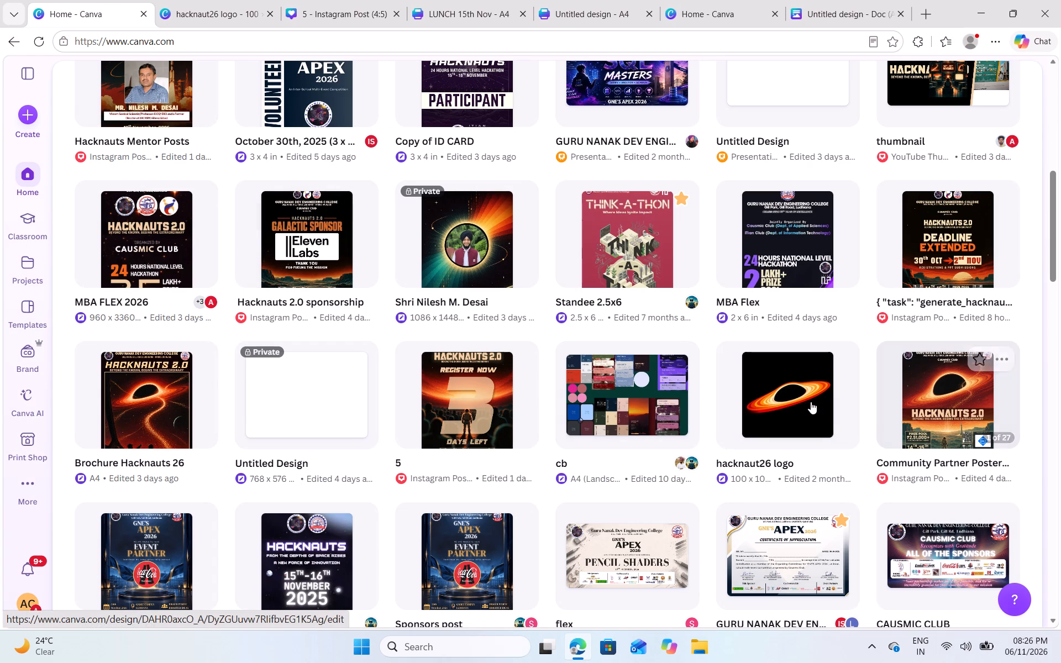
{"action": "scroll", "coordinate": [824, 389], "scroll_direction": "up", "scroll_amount": 1}
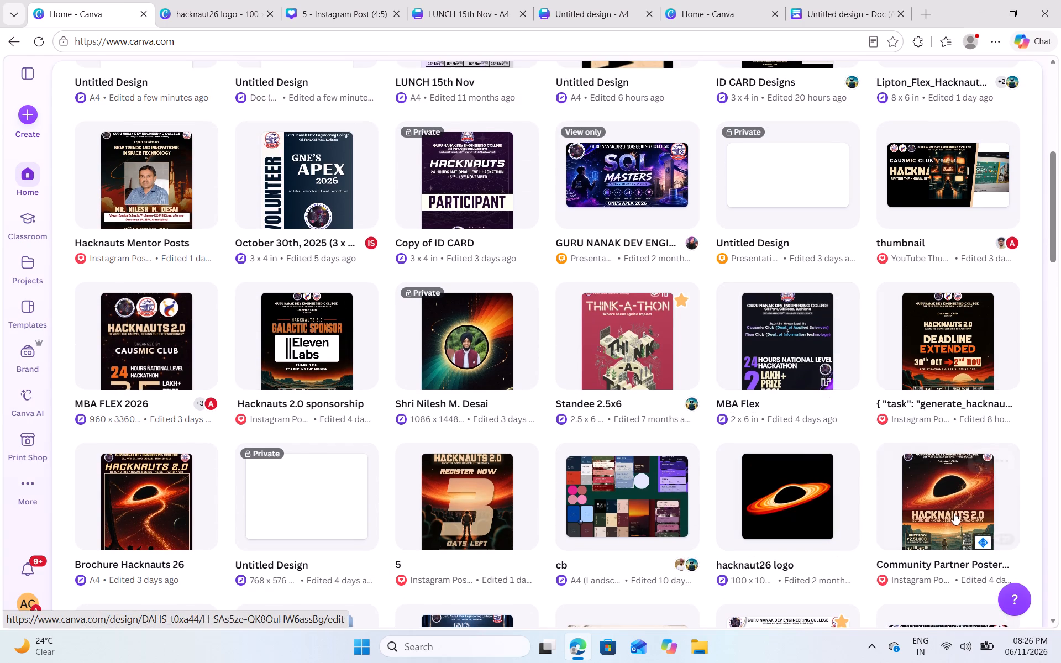
{"action": "left_click", "coordinate": [953, 513]}
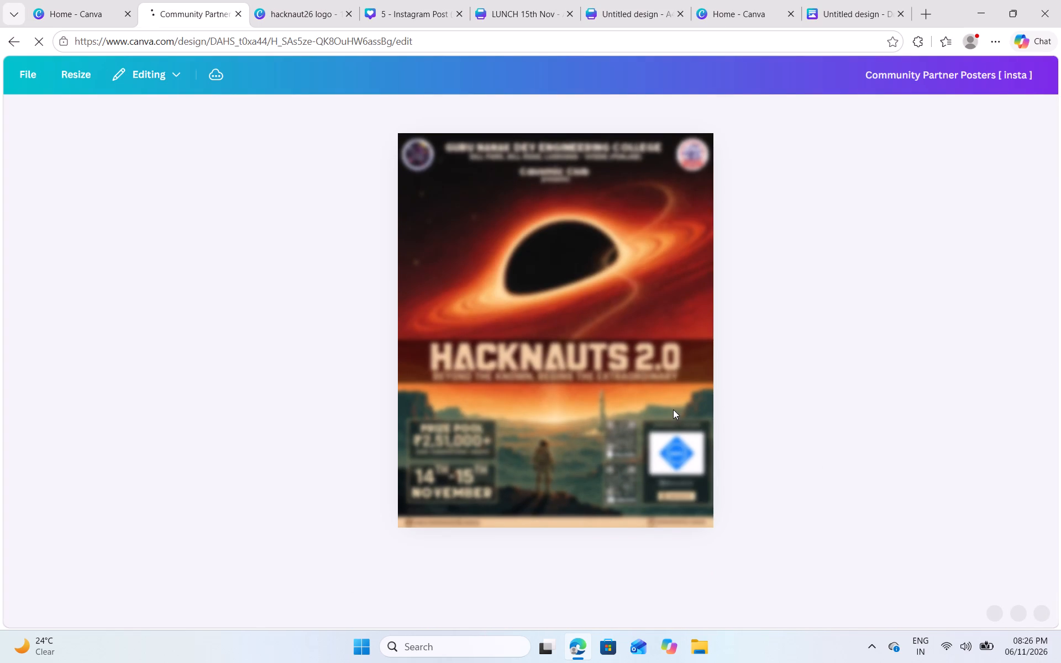
Select the HACKNAUTS 2.0 title with its tagline on page 1 of the community partner poster.
{"action": "left_click", "coordinate": [516, 362]}
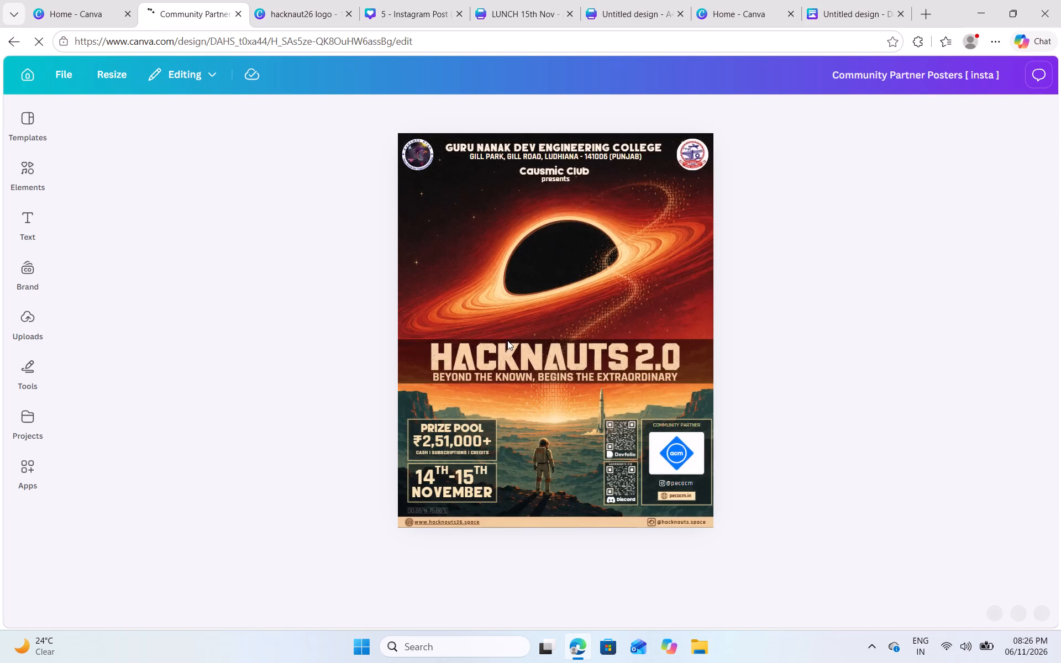
{"action": "left_click", "coordinate": [537, 364]}
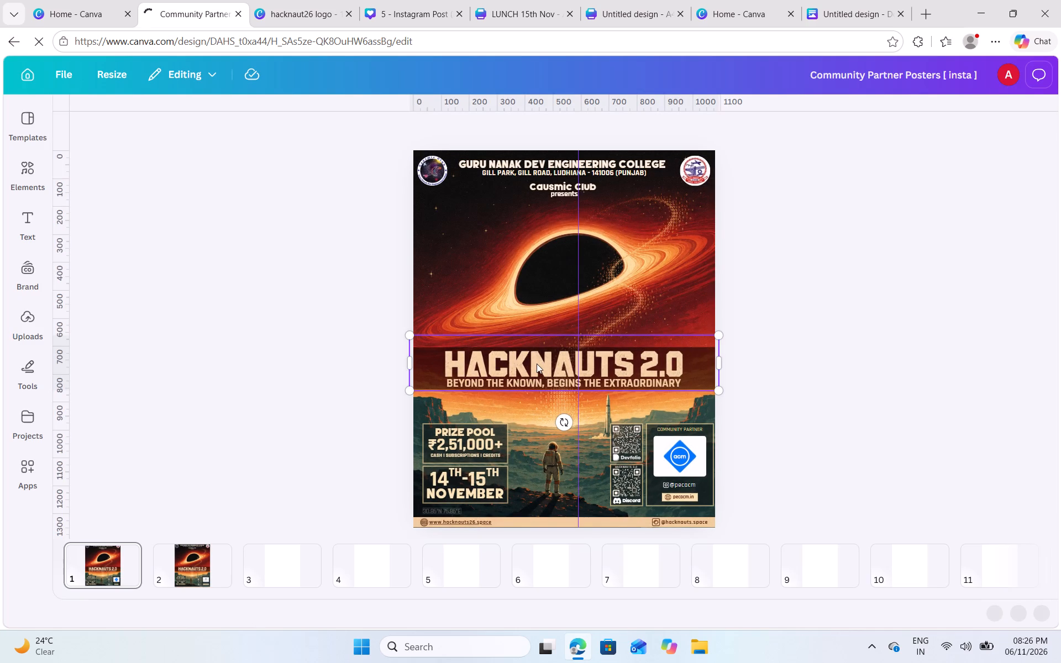
Copy the HACKNAUTS 2.0 title group from the Community Partner Posters design and paste it onto page 2 of the LUNCH 15th Nov design.
{"action": "key", "text": "ctrl+c"}
{"action": "left_click", "coordinate": [291, 2]}
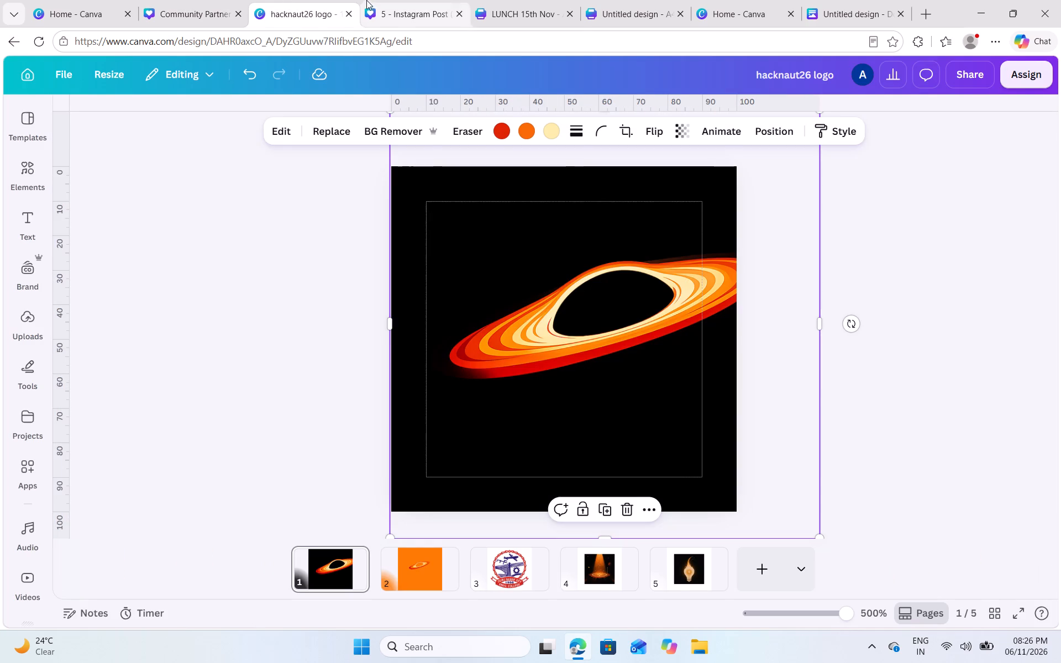
{"action": "left_click", "coordinate": [371, 0]}
{"action": "left_click", "coordinate": [542, 1]}
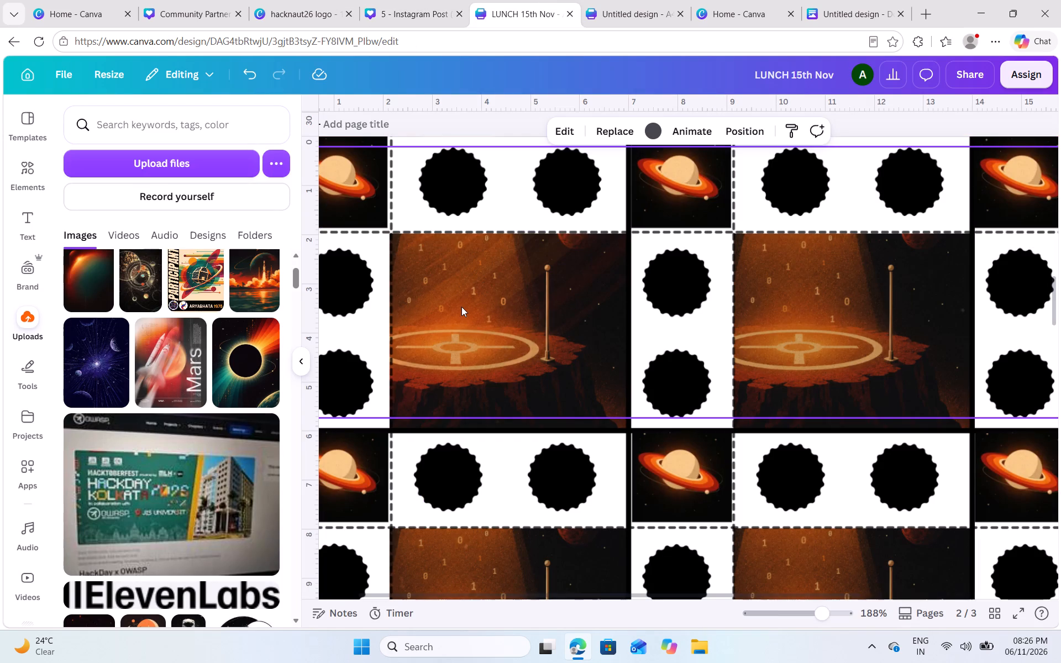
{"action": "key", "text": "ctrl+v"}
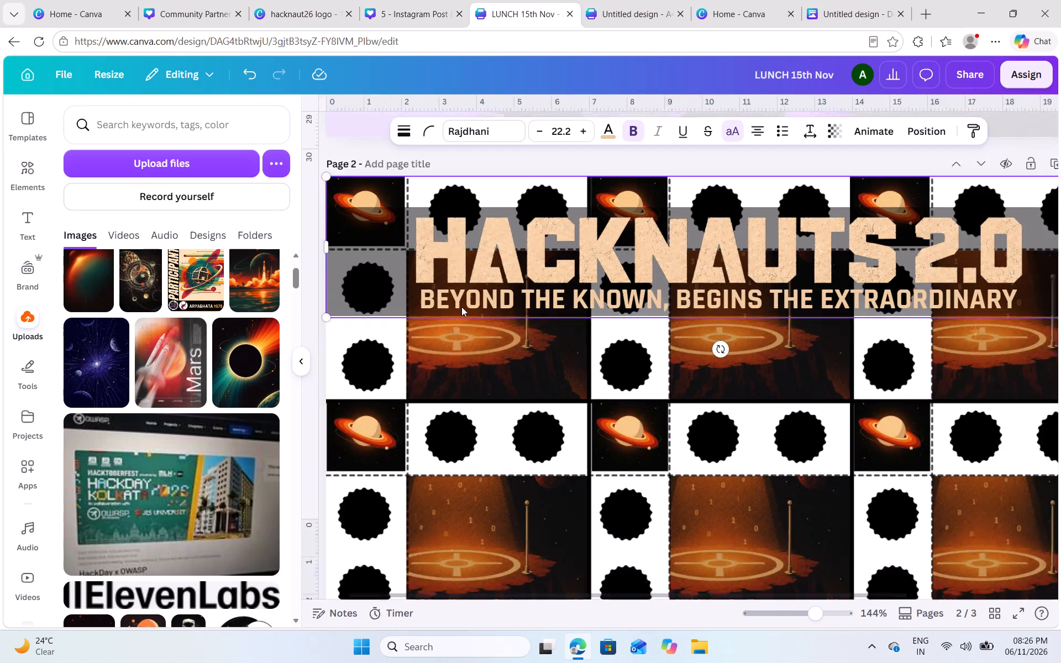
Shrink the pasted title group to about 5.71 cm wide and place it over the upper part of the first orange artwork.
{"action": "left_click_drag", "start_coordinate": [994, 315], "coordinate": [798, 288]}
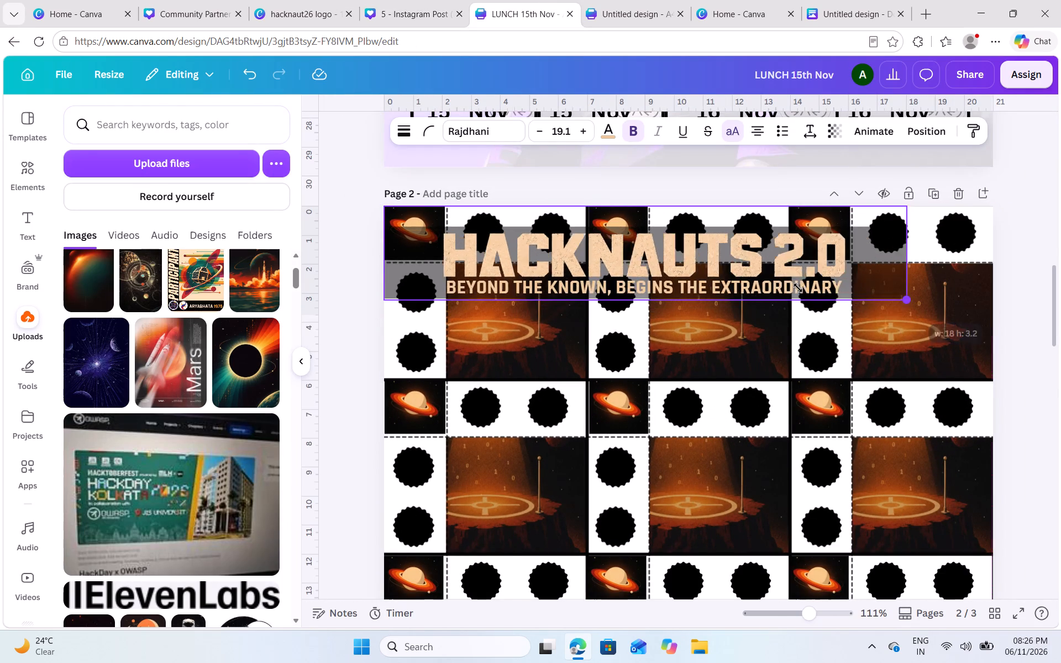
{"action": "left_click_drag", "start_coordinate": [798, 288], "coordinate": [677, 273]}
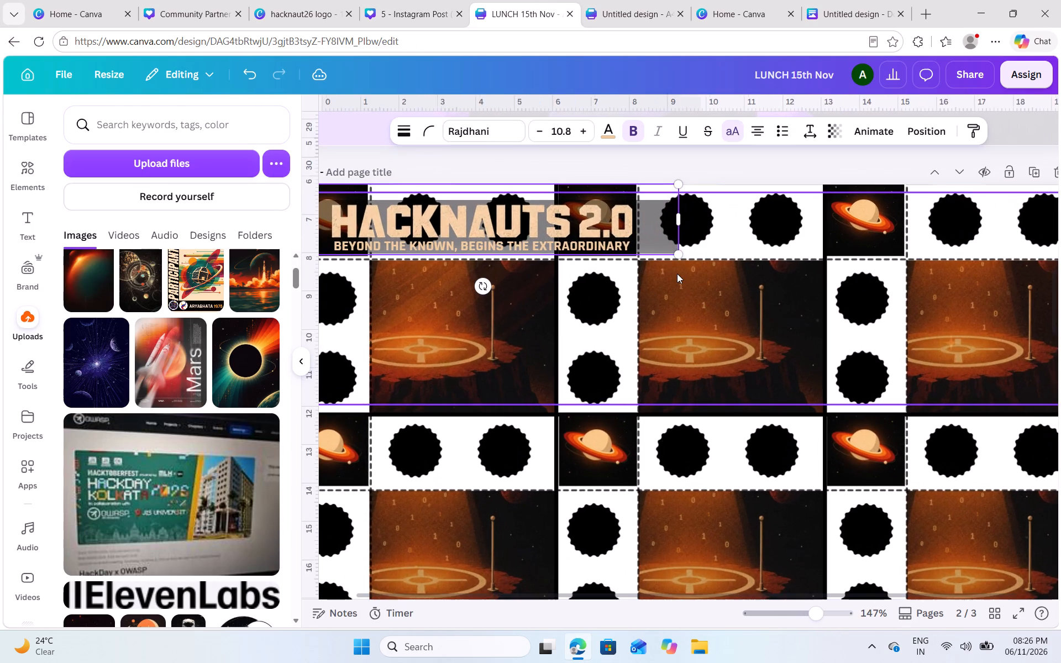
{"action": "left_click_drag", "start_coordinate": [680, 257], "coordinate": [549, 228]}
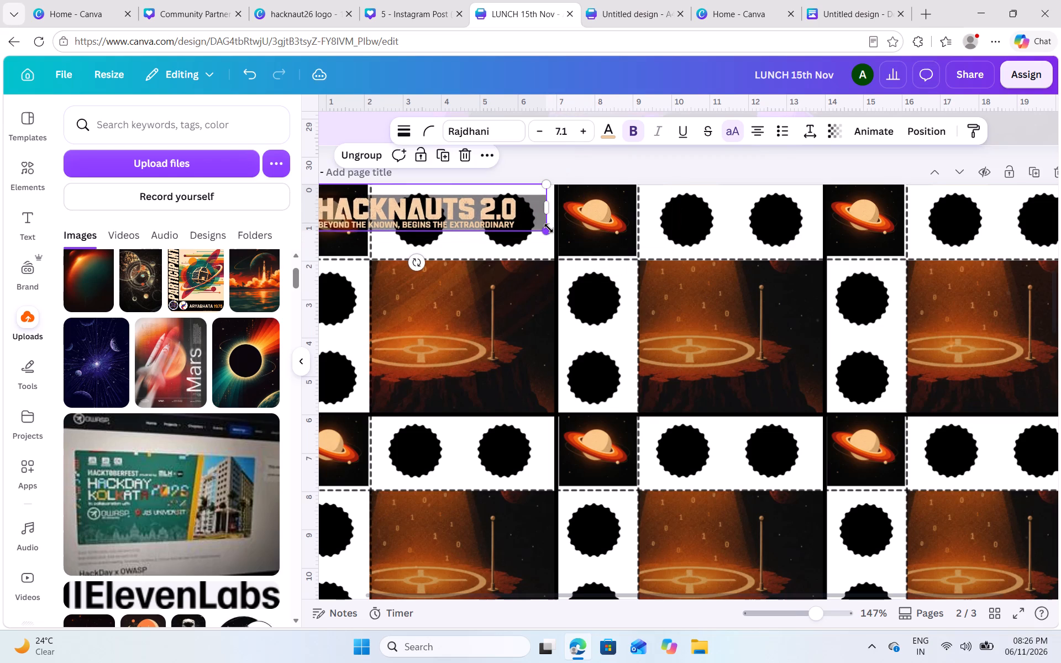
{"action": "scroll", "coordinate": [549, 228], "scroll_direction": "right", "scroll_amount": 4}
{"action": "left_click_drag", "start_coordinate": [506, 201], "coordinate": [559, 295]}
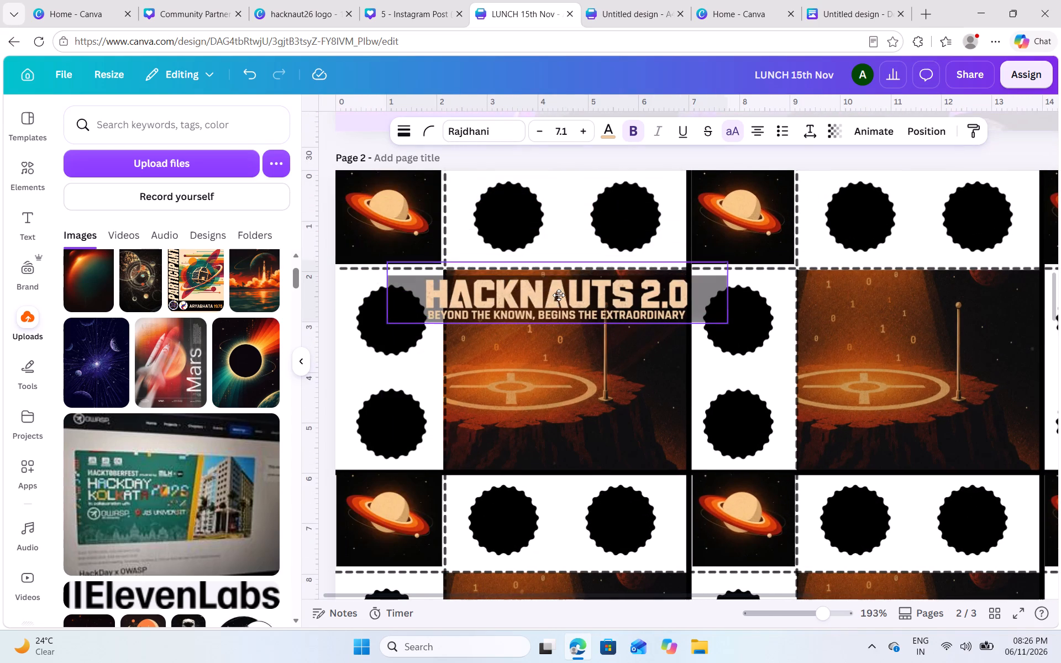
{"action": "left_click_drag", "start_coordinate": [559, 295], "coordinate": [570, 296]}
{"action": "left_click_drag", "start_coordinate": [741, 329], "coordinate": [714, 319]}
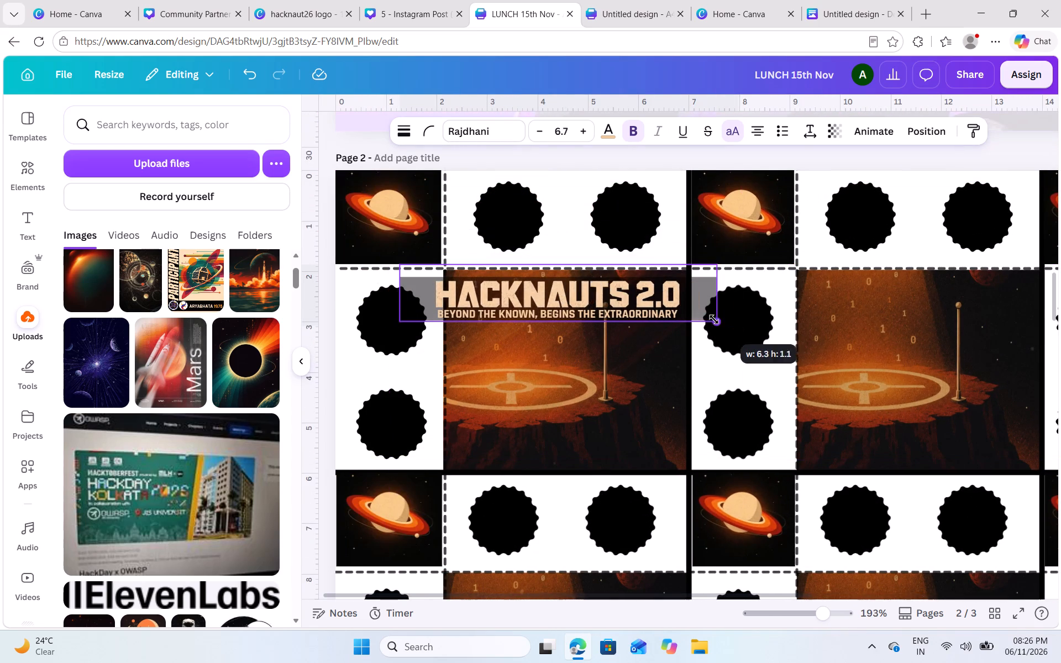
{"action": "left_click_drag", "start_coordinate": [714, 319], "coordinate": [686, 317]}
{"action": "left_click_drag", "start_coordinate": [510, 290], "coordinate": [533, 314]}
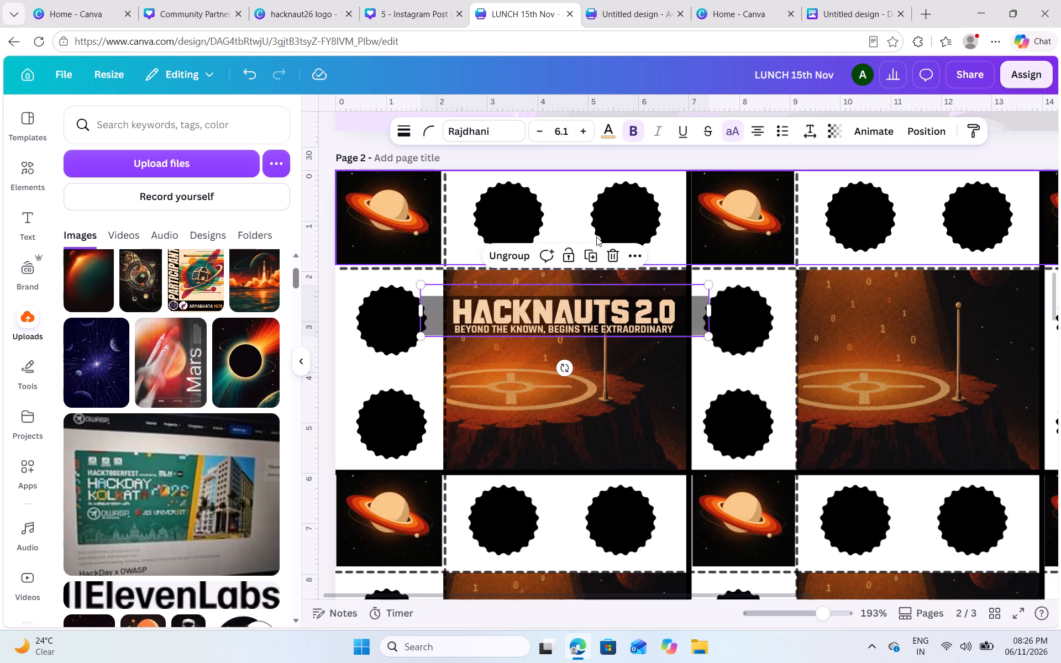
Send the title group to the back, then adjust its layer order so it sits above the artwork but behind the white strips.
{"action": "left_click", "coordinate": [928, 126]}
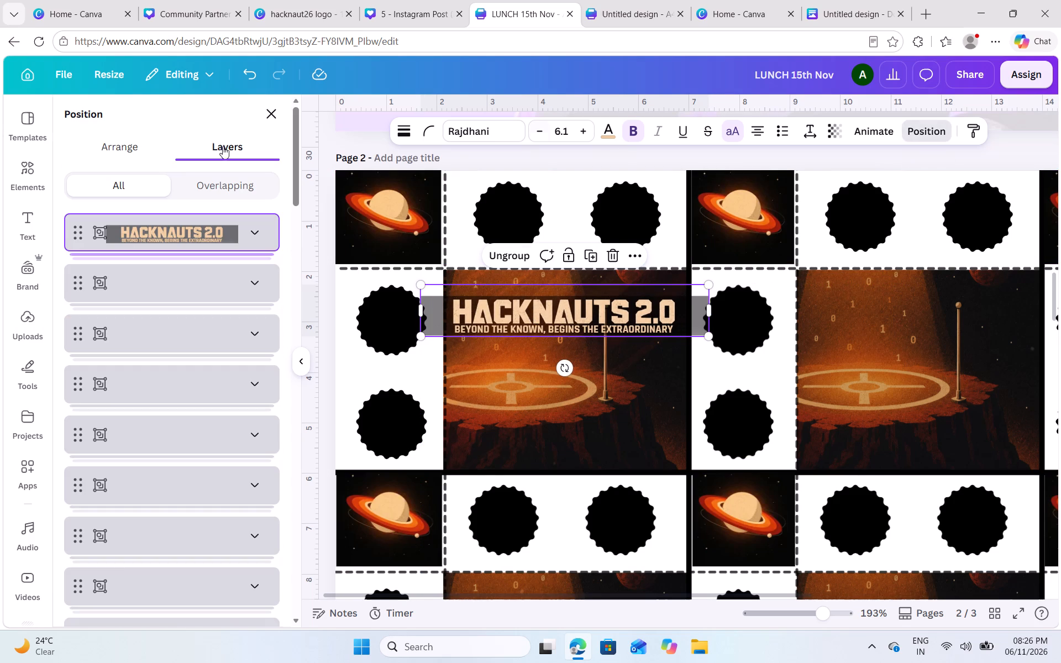
{"action": "left_click", "coordinate": [131, 154]}
{"action": "left_click", "coordinate": [237, 225]}
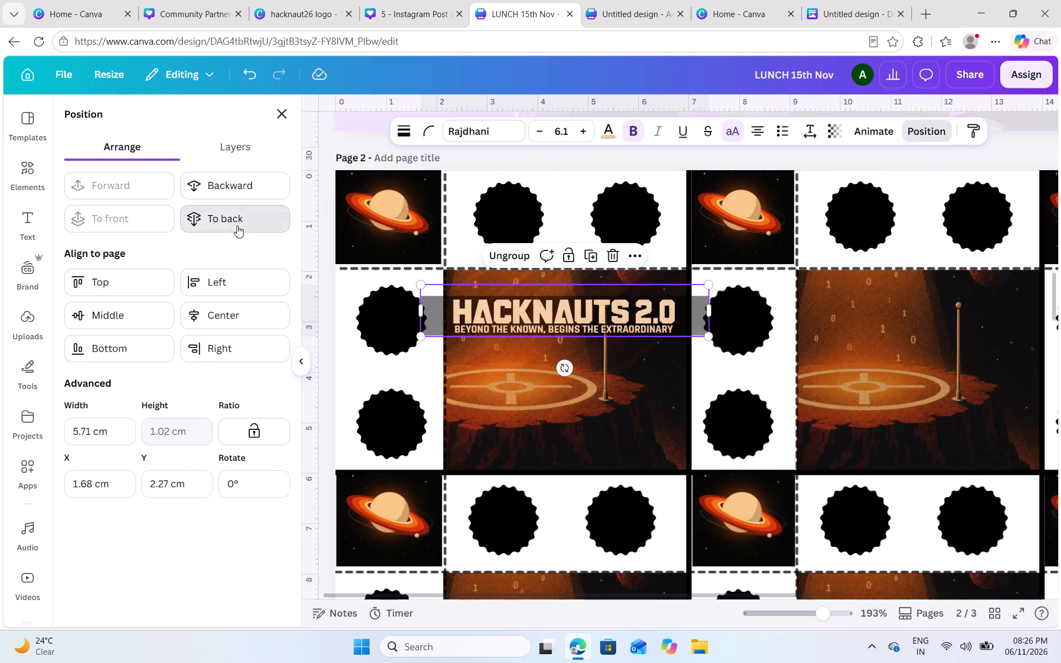
{"action": "left_click", "coordinate": [141, 185]}
{"action": "double_click", "coordinate": [141, 185]}
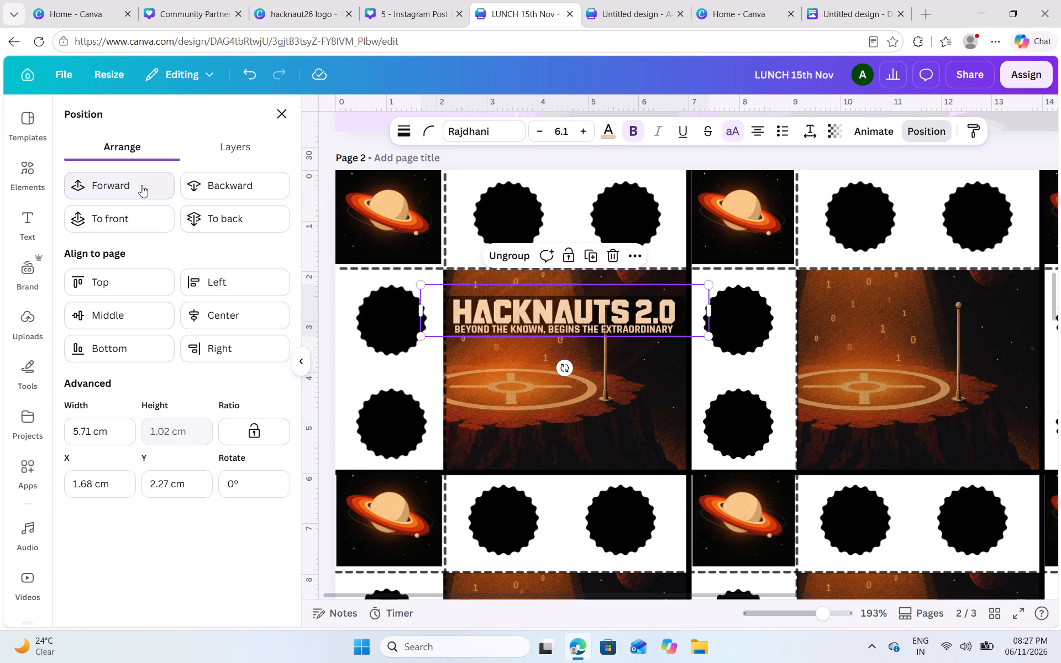
{"action": "left_click", "coordinate": [214, 188]}
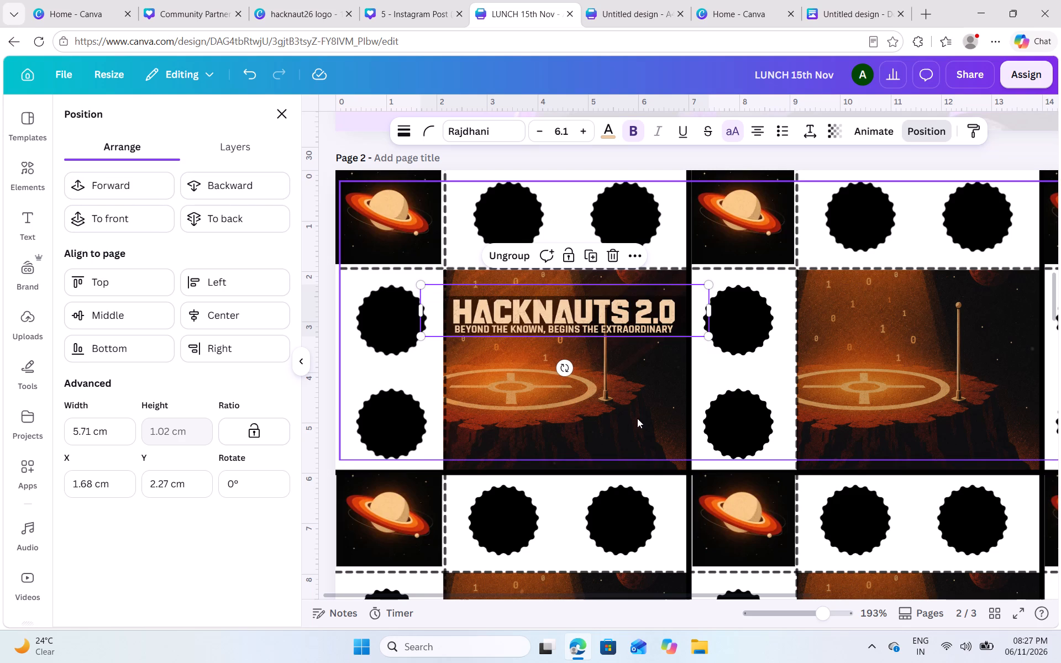
Select the HACKNAUTS 2.0 title group in page 2's layer list and move it up to the top edge of the first orange artwork.
{"action": "left_click", "coordinate": [635, 423]}
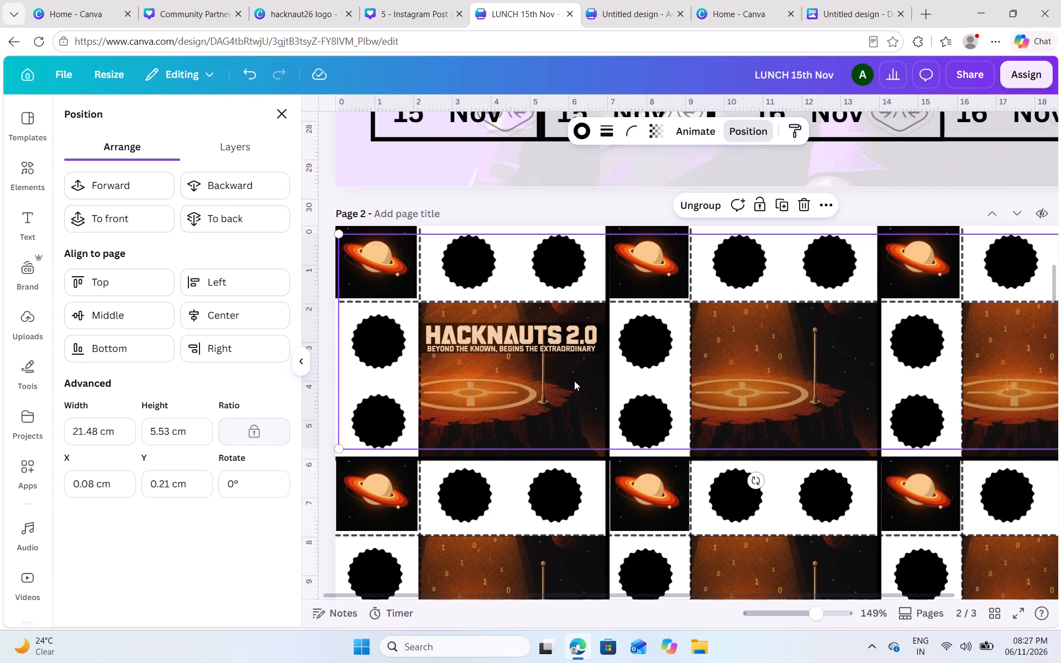
{"action": "left_click", "coordinate": [545, 343]}
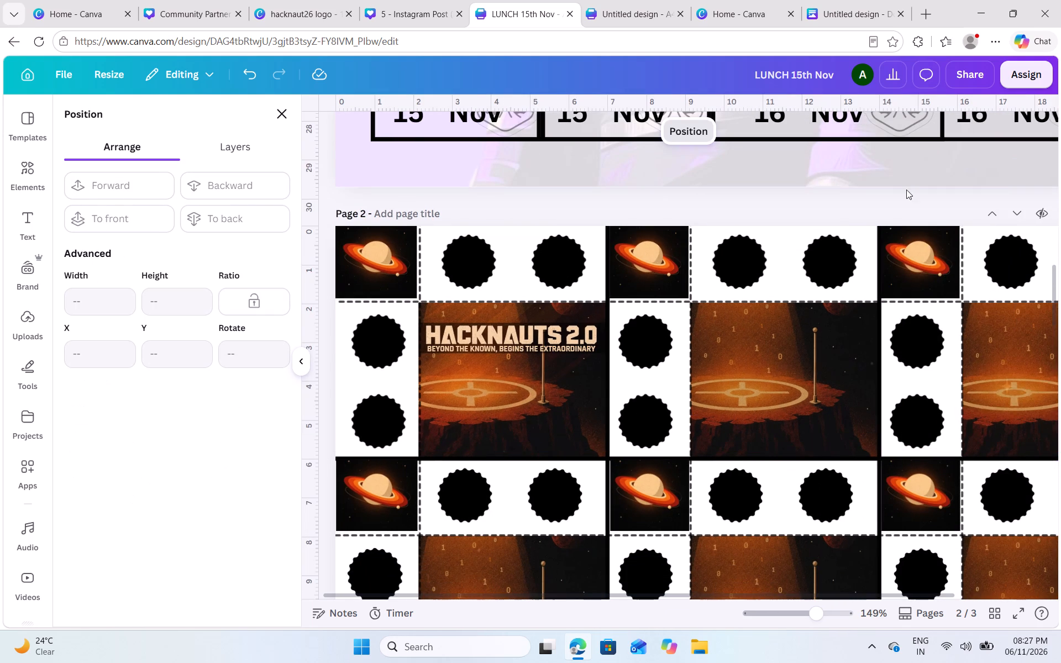
{"action": "left_click", "coordinate": [677, 134]}
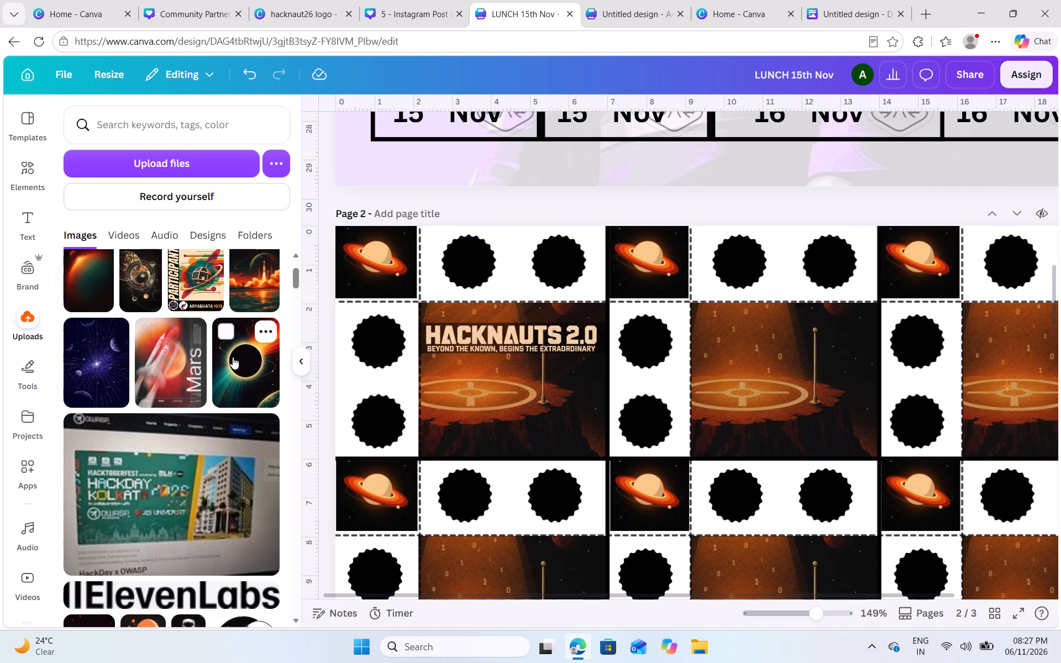
{"action": "left_click", "coordinate": [513, 378]}
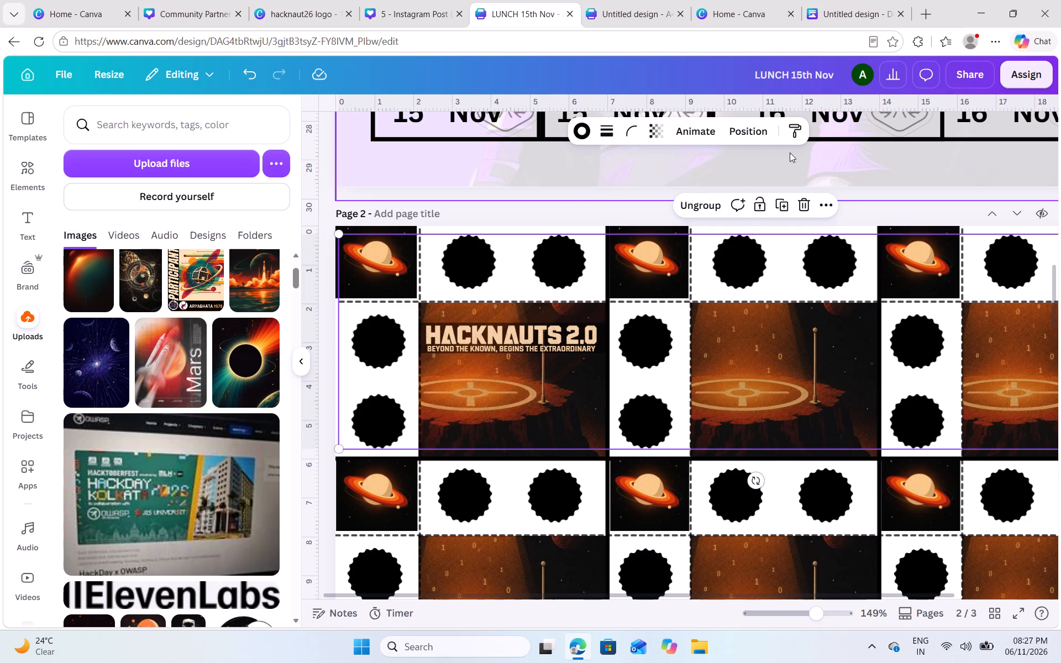
{"action": "left_click", "coordinate": [757, 139]}
{"action": "left_click", "coordinate": [229, 149]}
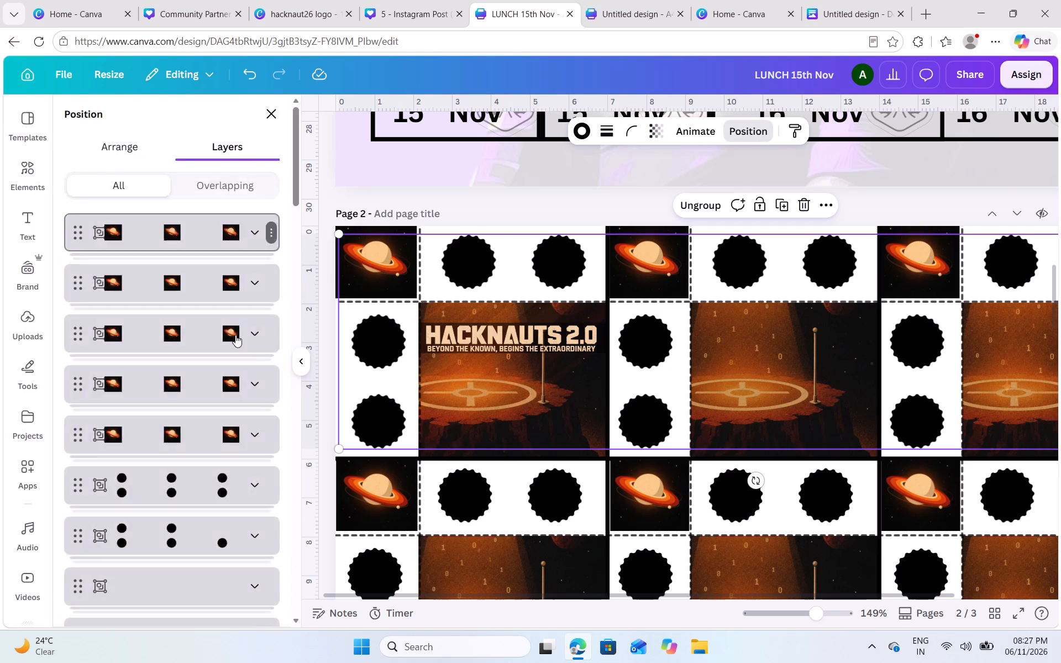
{"action": "scroll", "coordinate": [235, 335], "scroll_direction": "down", "scroll_amount": 6}
{"action": "scroll", "coordinate": [235, 335], "scroll_direction": "up", "scroll_amount": 5}
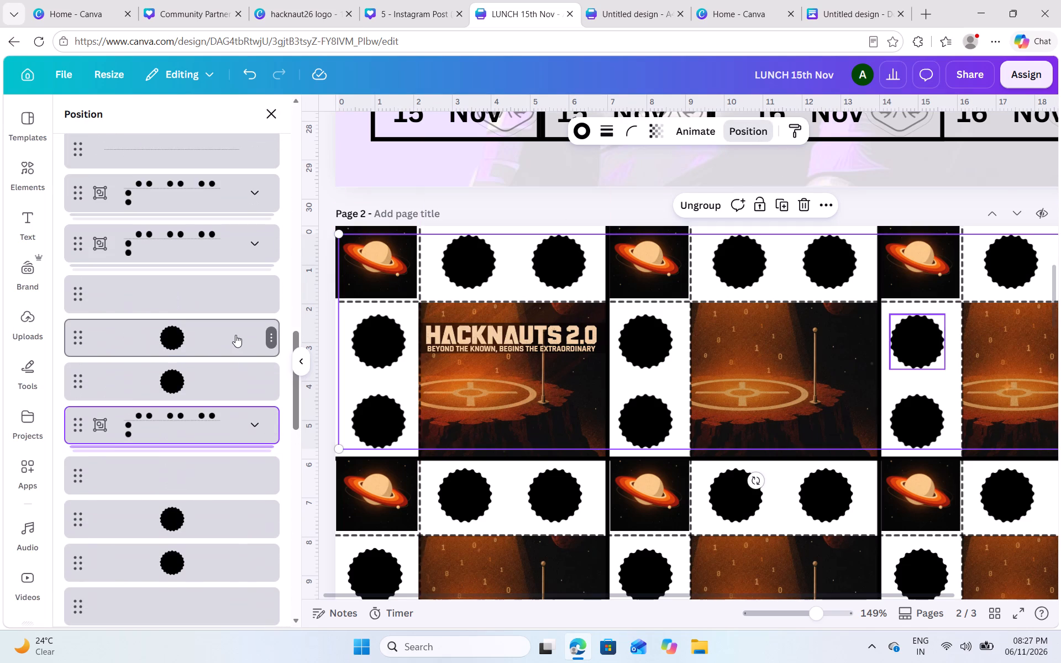
{"action": "scroll", "coordinate": [235, 335], "scroll_direction": "down", "scroll_amount": 2}
{"action": "scroll", "coordinate": [235, 335], "scroll_direction": "up", "scroll_amount": 2}
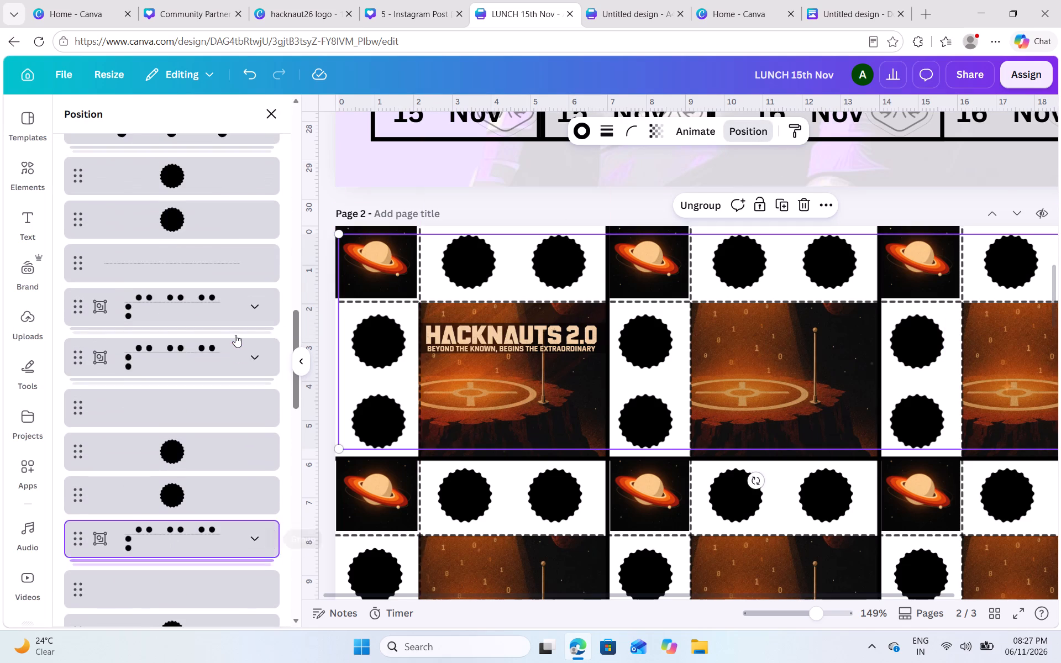
{"action": "scroll", "coordinate": [235, 335], "scroll_direction": "up", "scroll_amount": 7}
{"action": "scroll", "coordinate": [182, 411], "scroll_direction": "down", "scroll_amount": 4}
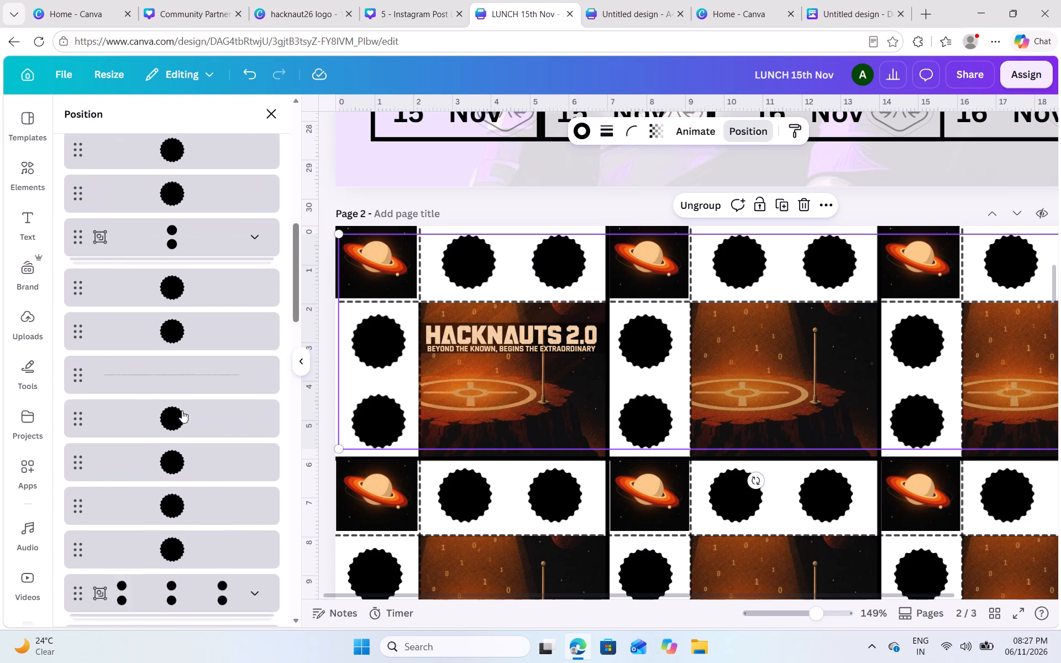
{"action": "scroll", "coordinate": [182, 411], "scroll_direction": "down", "scroll_amount": 9}
{"action": "scroll", "coordinate": [182, 411], "scroll_direction": "up", "scroll_amount": 2}
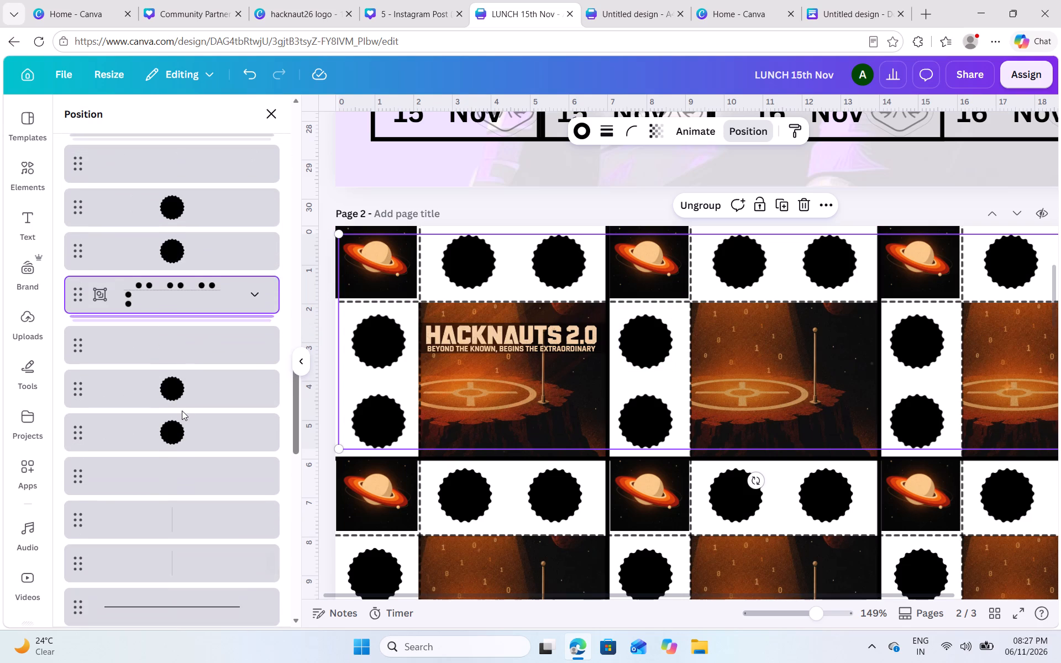
{"action": "scroll", "coordinate": [197, 386], "scroll_direction": "down", "scroll_amount": 4}
{"action": "left_click", "coordinate": [212, 404]}
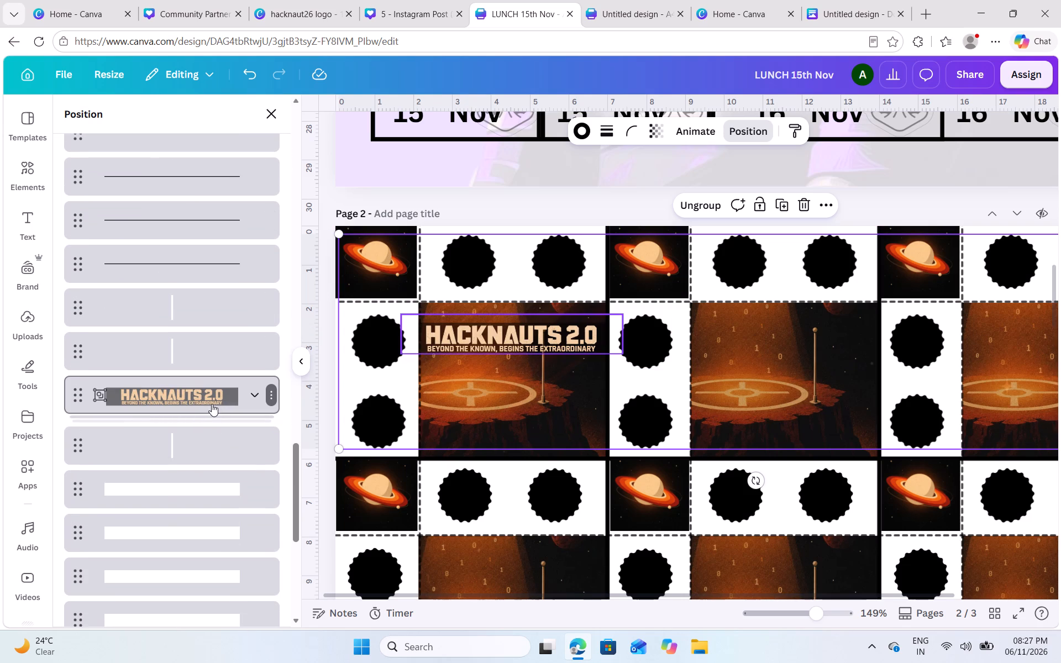
{"action": "key", "text": "Up"}
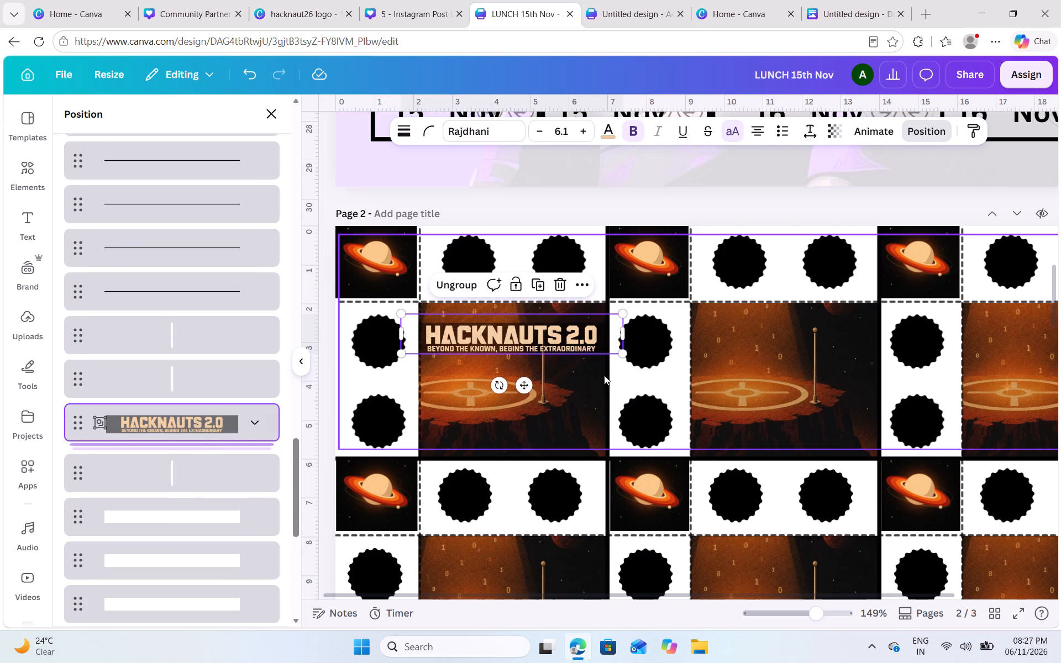
{"action": "left_click_drag", "start_coordinate": [523, 386], "coordinate": [528, 381]}
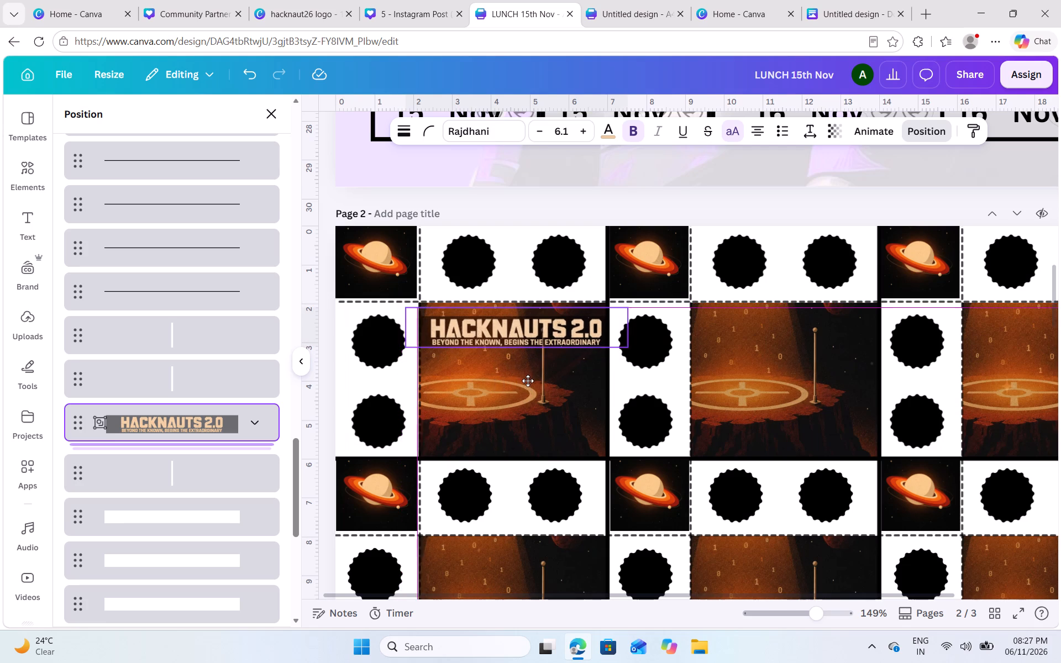
{"action": "left_click_drag", "start_coordinate": [528, 381], "coordinate": [524, 377]}
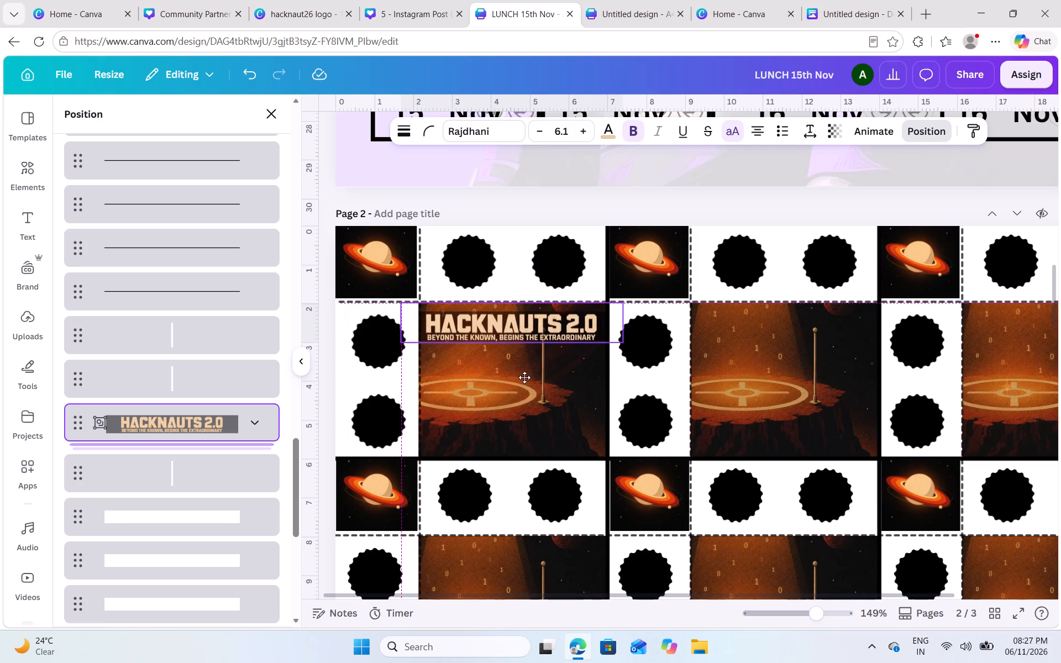
{"action": "left_click_drag", "start_coordinate": [524, 377], "coordinate": [526, 377]}
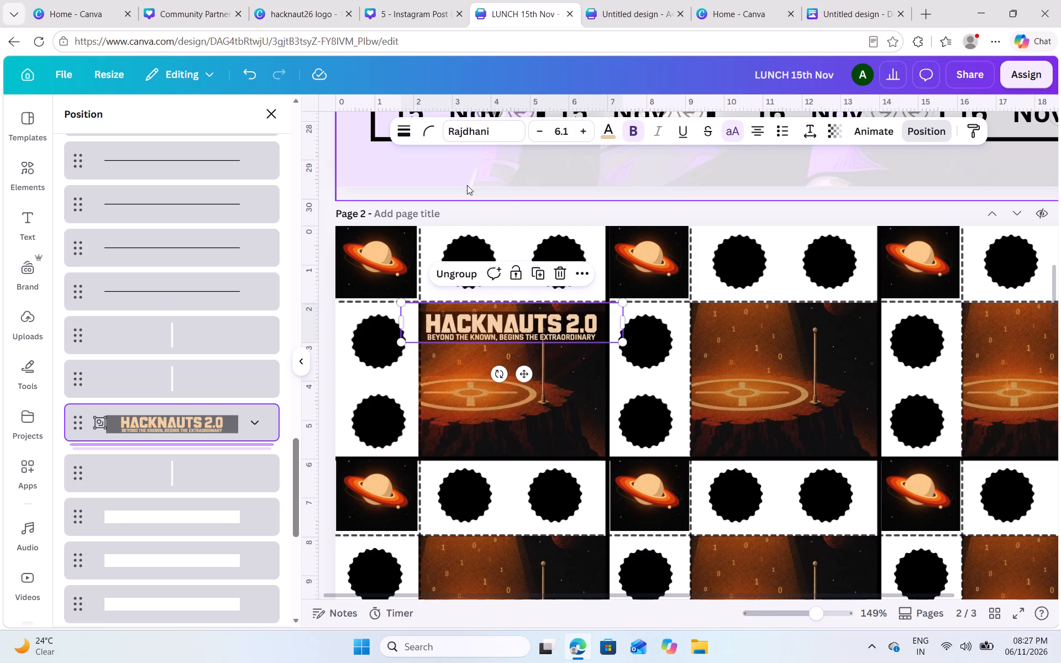
Duplicate the title group twice, placing the copies along the top edges of the second and third orange artworks in the row.
{"action": "left_click", "coordinate": [539, 272]}
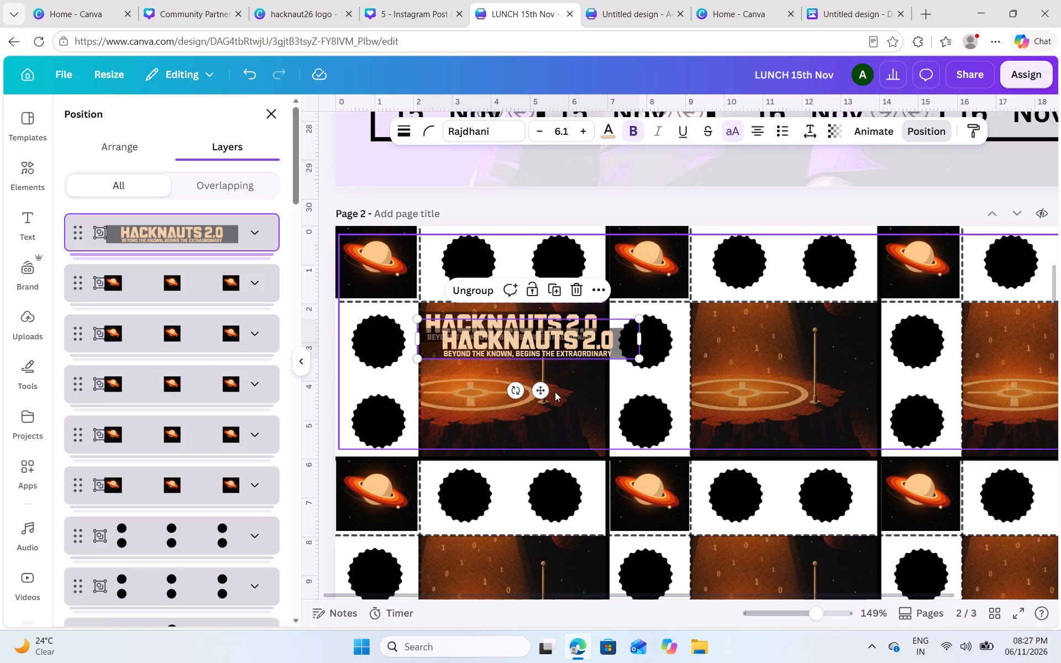
{"action": "left_click_drag", "start_coordinate": [543, 390], "coordinate": [802, 379]}
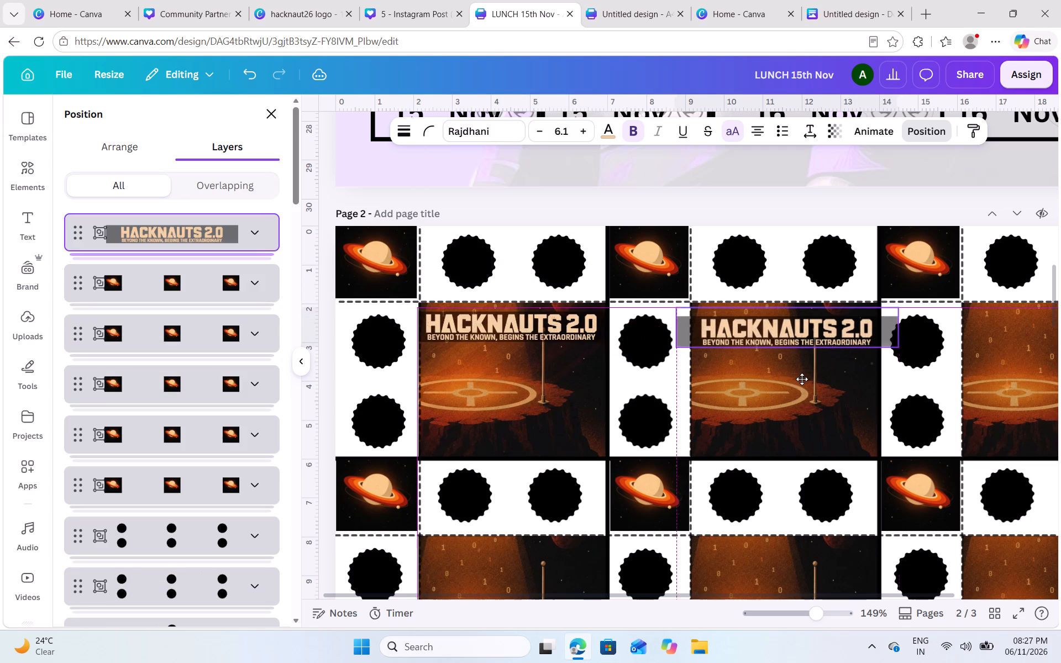
{"action": "left_click_drag", "start_coordinate": [802, 379], "coordinate": [805, 373]}
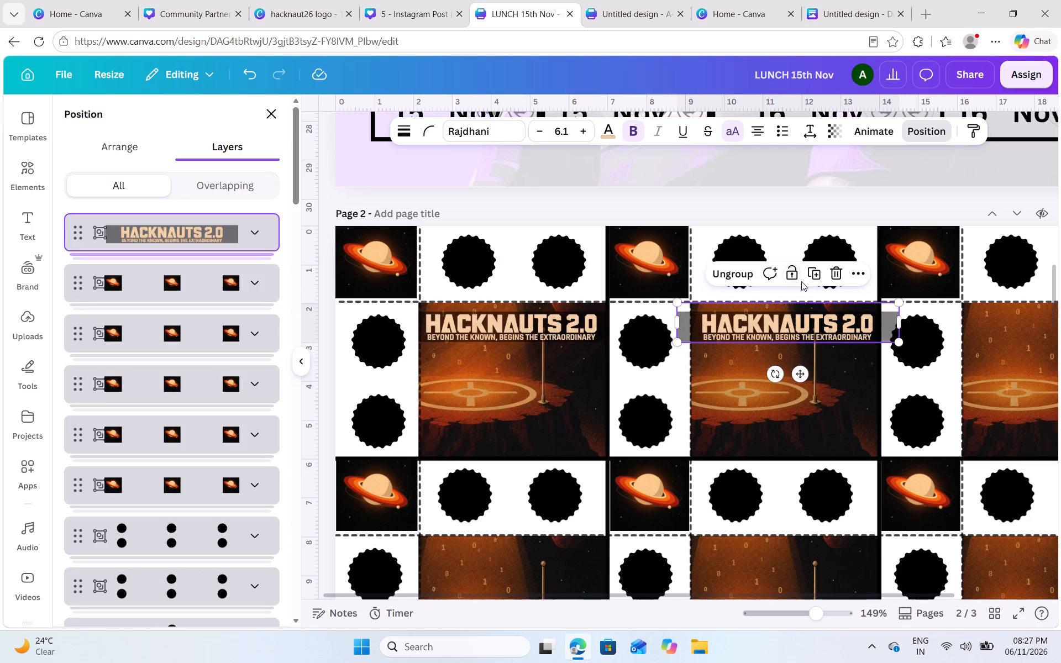
{"action": "left_click", "coordinate": [817, 275]}
{"action": "scroll", "coordinate": [817, 275], "scroll_direction": "left", "scroll_amount": 6}
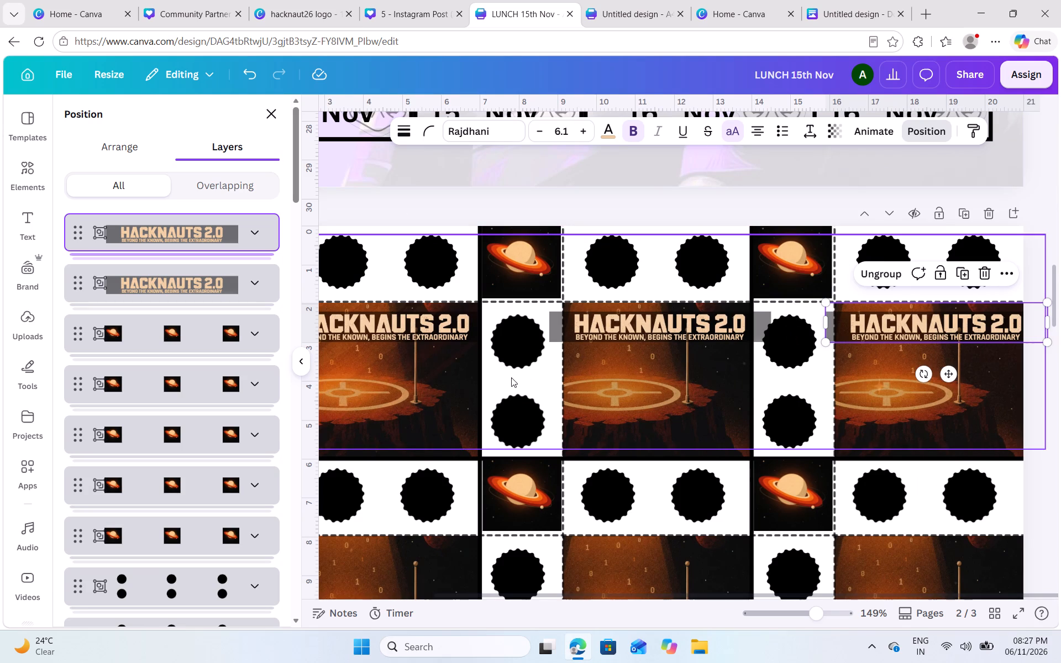
Move the first artwork's HACKNAUTS 2.0 title group up page 2's layer order to sit between the two copied title groups.
{"action": "left_click", "coordinate": [426, 330]}
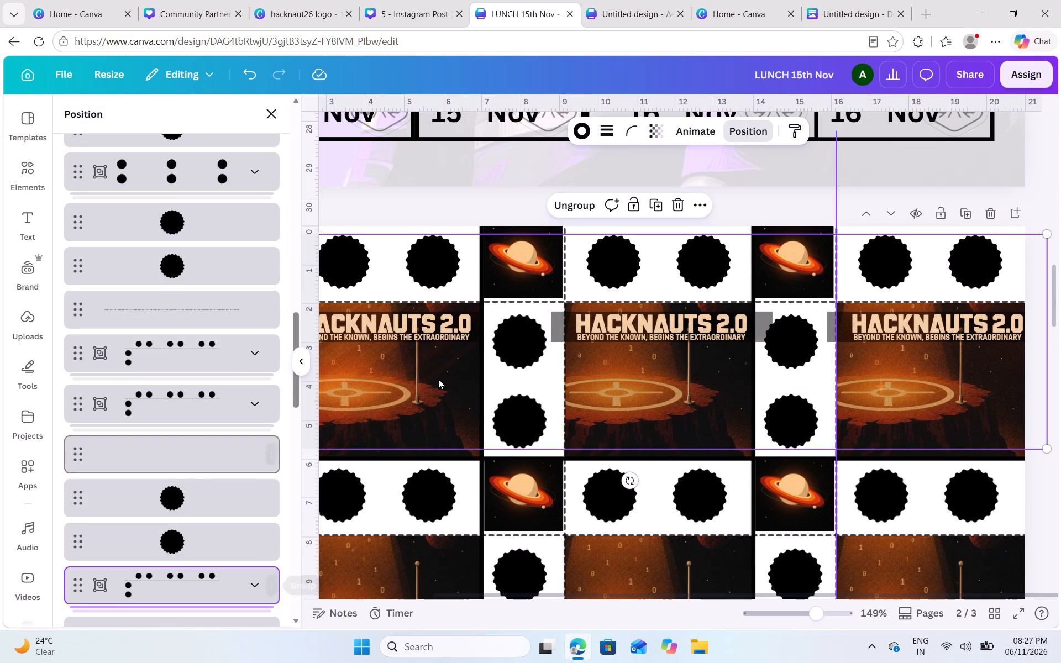
{"action": "left_click", "coordinate": [896, 316]}
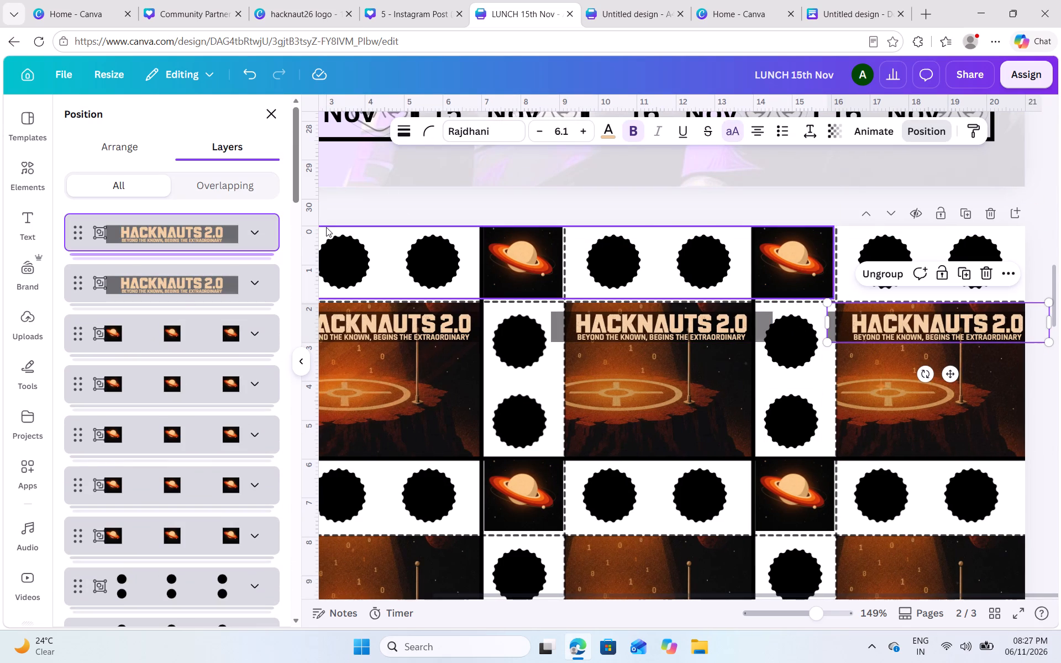
{"action": "scroll", "coordinate": [125, 338], "scroll_direction": "down", "scroll_amount": 11}
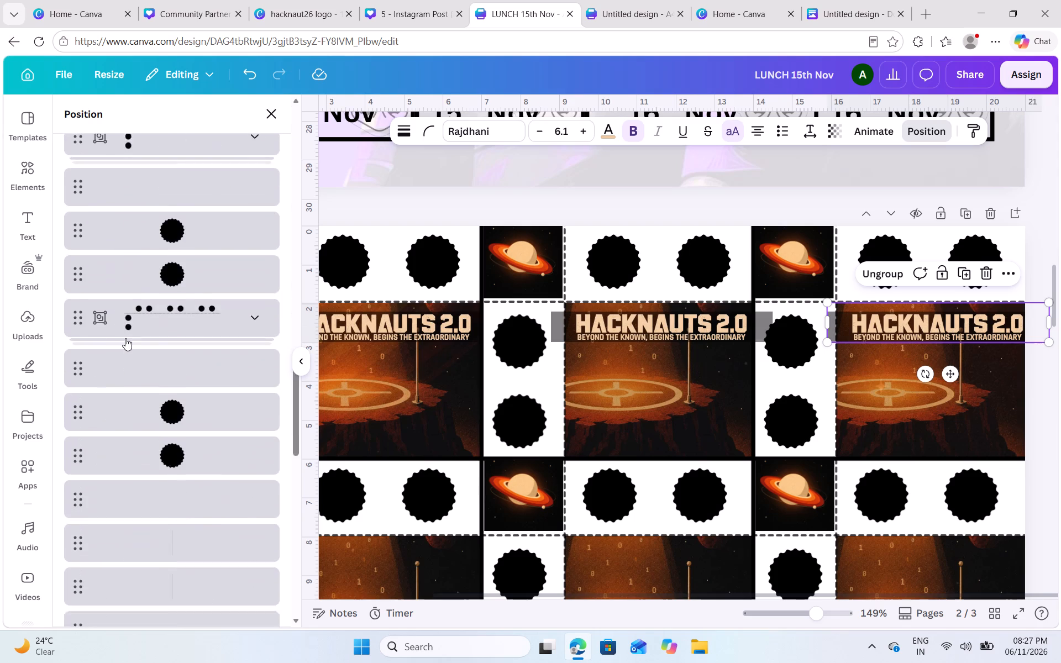
{"action": "scroll", "coordinate": [125, 338], "scroll_direction": "down", "scroll_amount": 6}
{"action": "left_click_drag", "start_coordinate": [77, 492], "coordinate": [109, 356]}
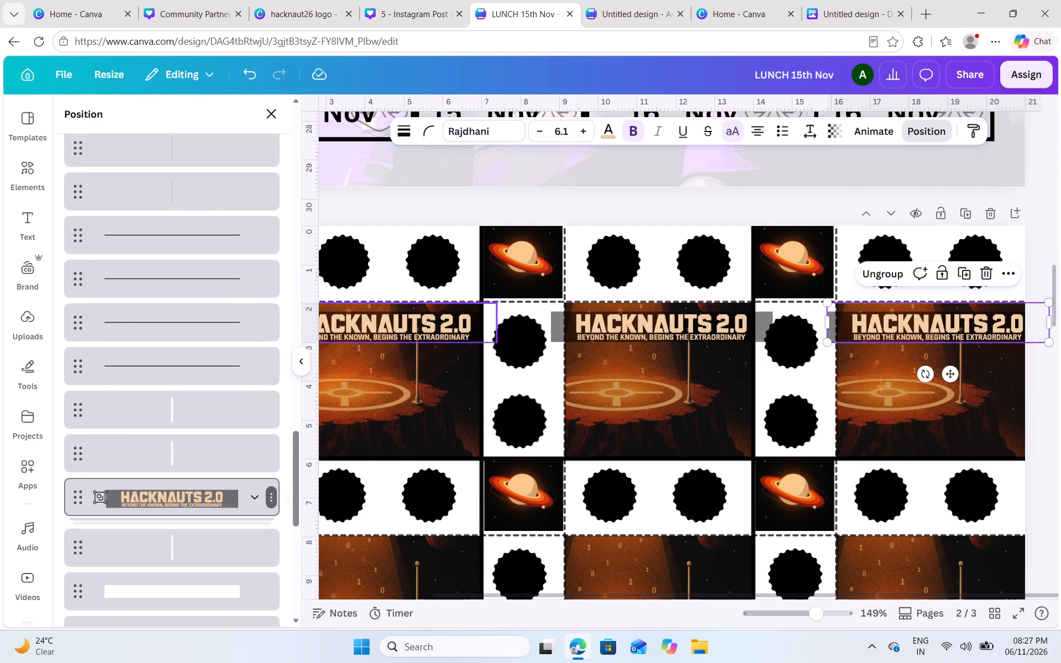
{"action": "left_click_drag", "start_coordinate": [109, 356], "coordinate": [127, 91]}
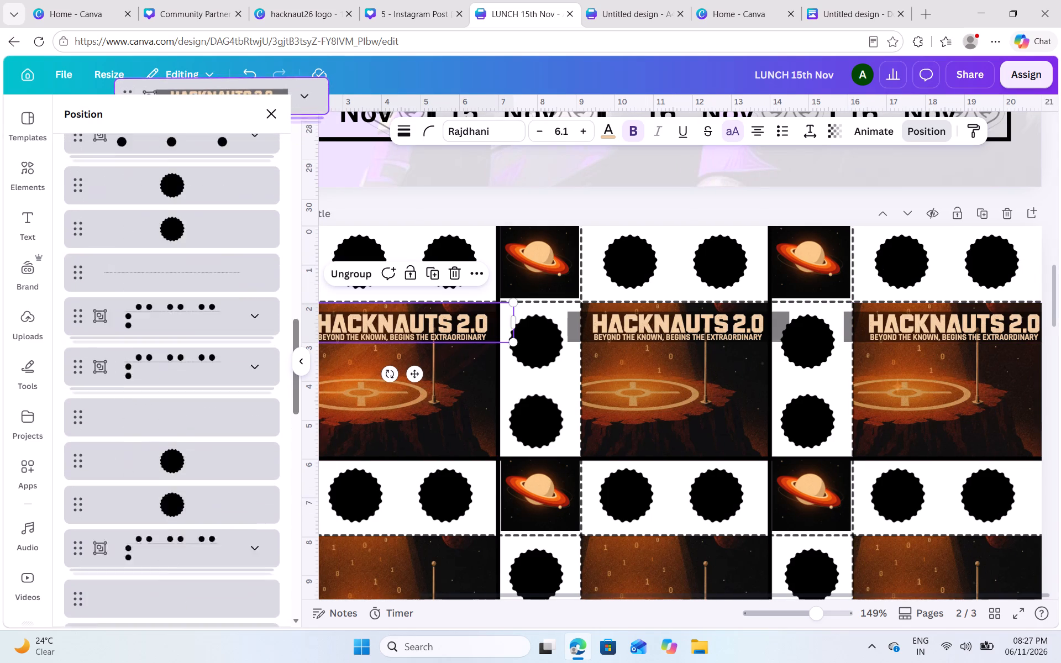
{"action": "left_click_drag", "start_coordinate": [127, 91], "coordinate": [109, 162]}
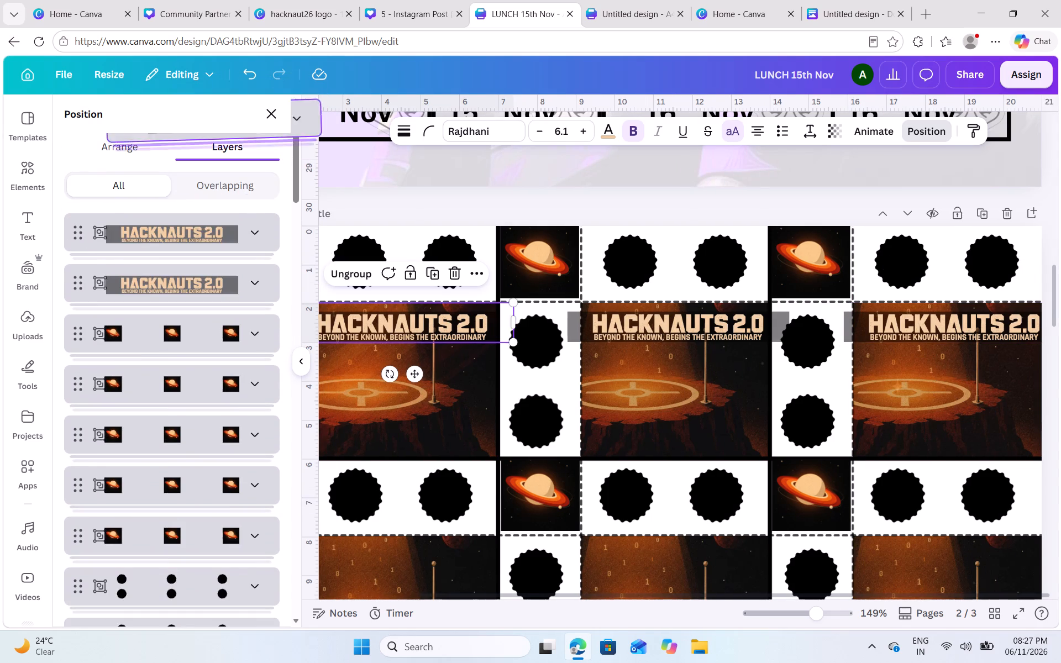
{"action": "left_click_drag", "start_coordinate": [109, 162], "coordinate": [70, 276]}
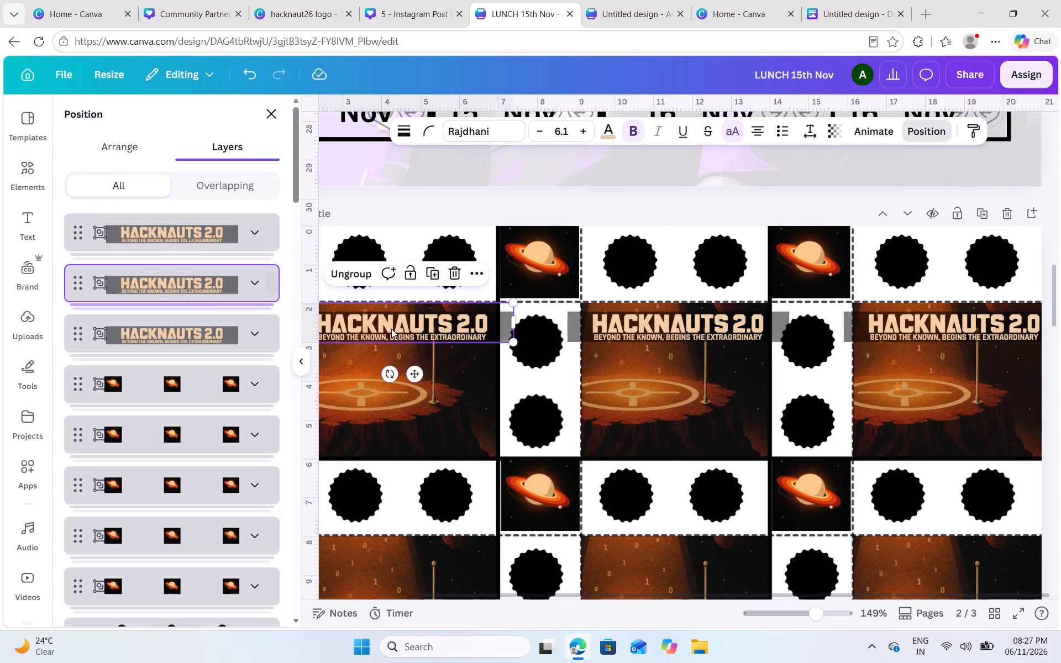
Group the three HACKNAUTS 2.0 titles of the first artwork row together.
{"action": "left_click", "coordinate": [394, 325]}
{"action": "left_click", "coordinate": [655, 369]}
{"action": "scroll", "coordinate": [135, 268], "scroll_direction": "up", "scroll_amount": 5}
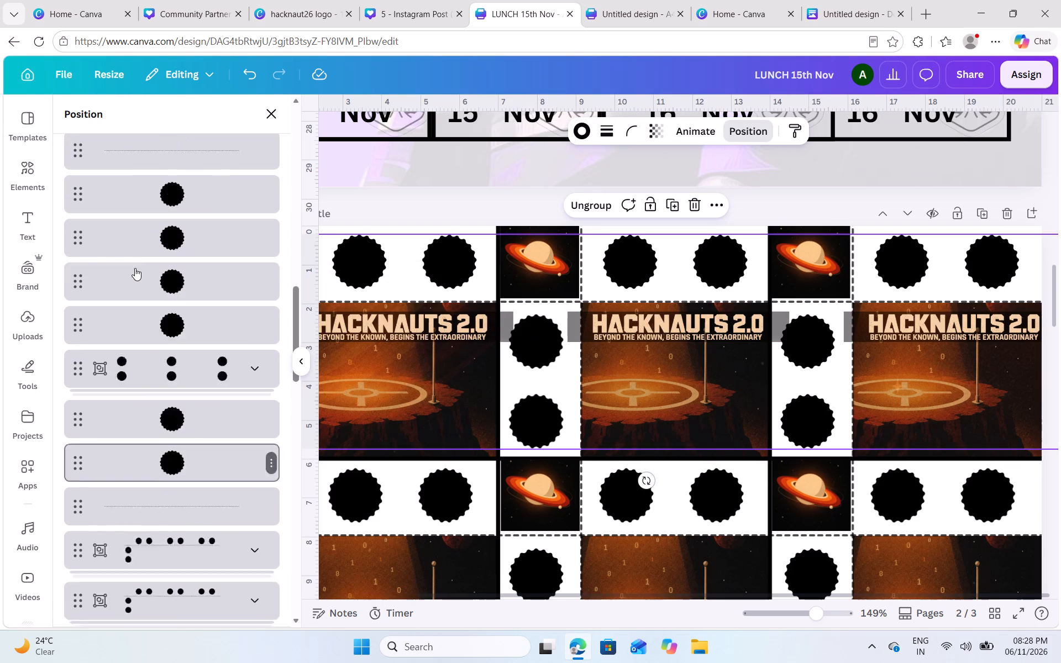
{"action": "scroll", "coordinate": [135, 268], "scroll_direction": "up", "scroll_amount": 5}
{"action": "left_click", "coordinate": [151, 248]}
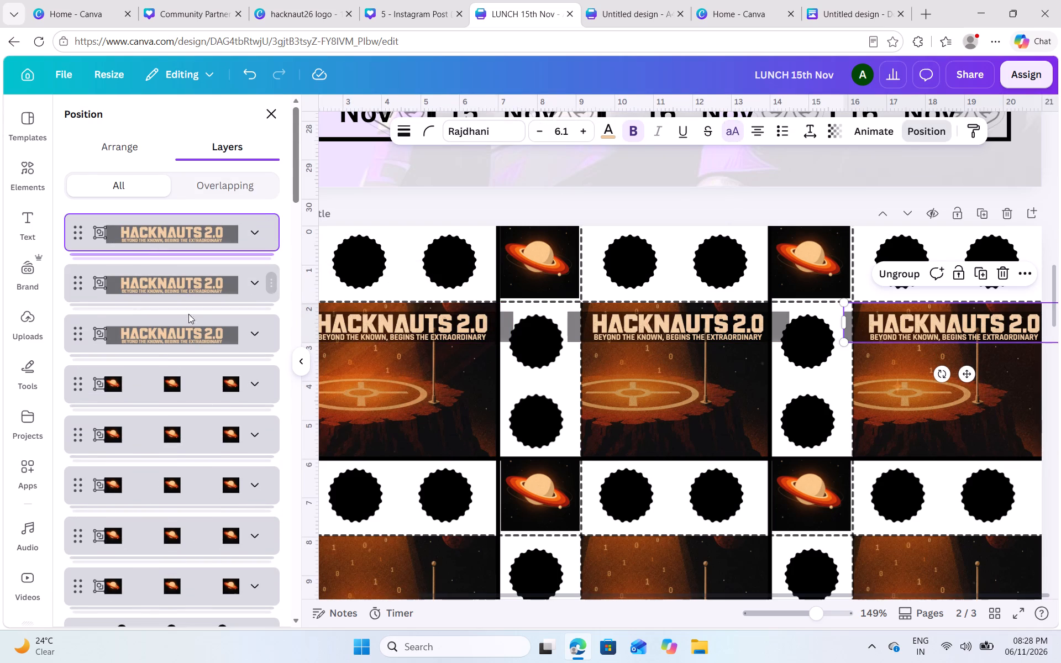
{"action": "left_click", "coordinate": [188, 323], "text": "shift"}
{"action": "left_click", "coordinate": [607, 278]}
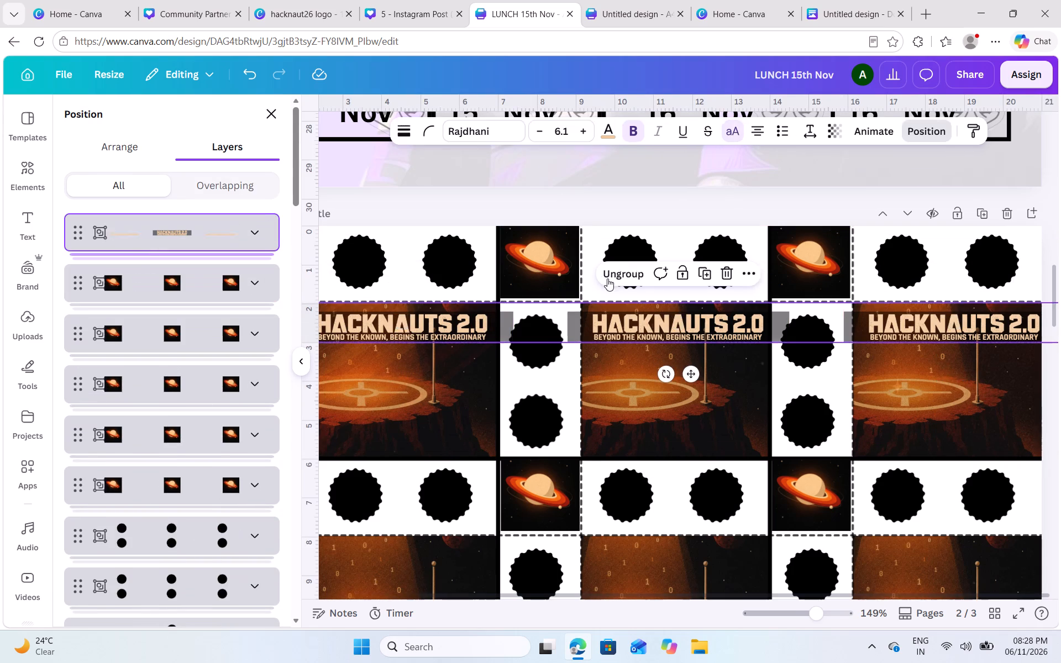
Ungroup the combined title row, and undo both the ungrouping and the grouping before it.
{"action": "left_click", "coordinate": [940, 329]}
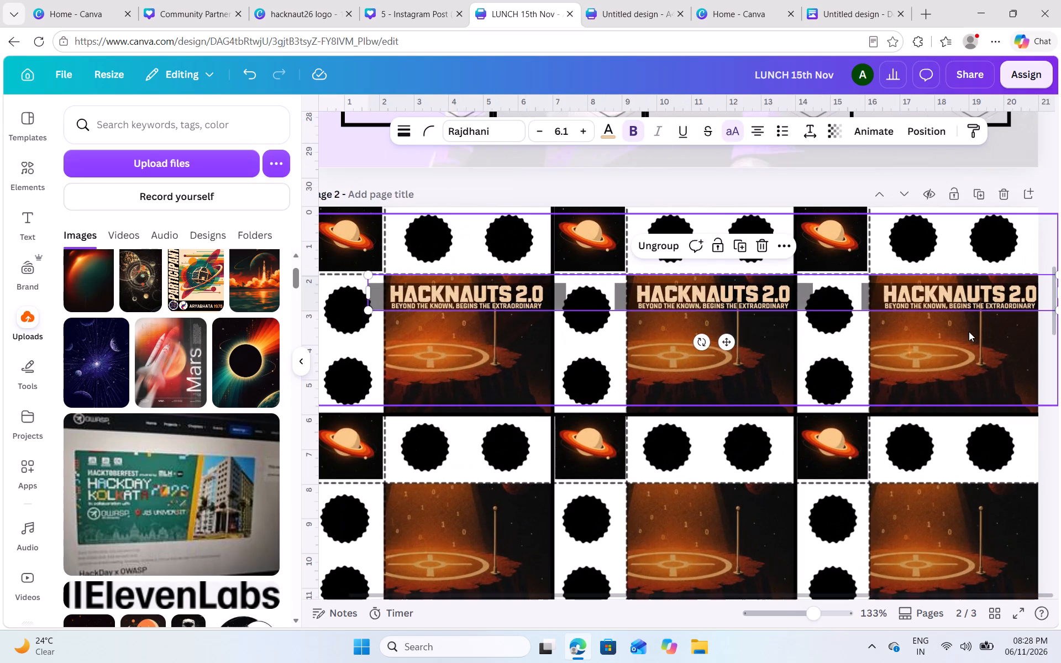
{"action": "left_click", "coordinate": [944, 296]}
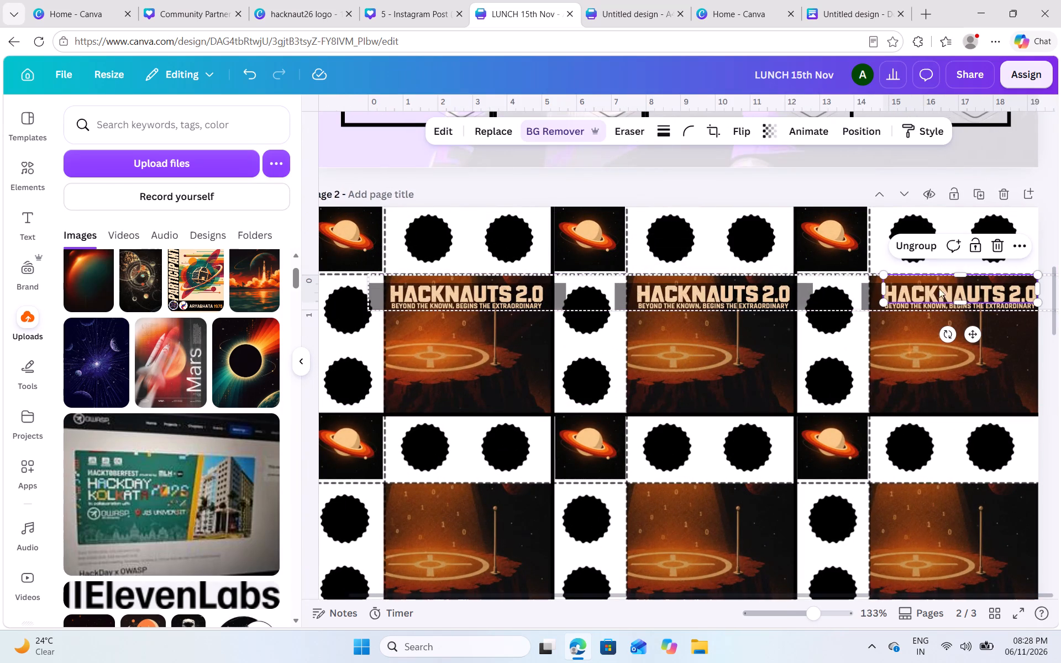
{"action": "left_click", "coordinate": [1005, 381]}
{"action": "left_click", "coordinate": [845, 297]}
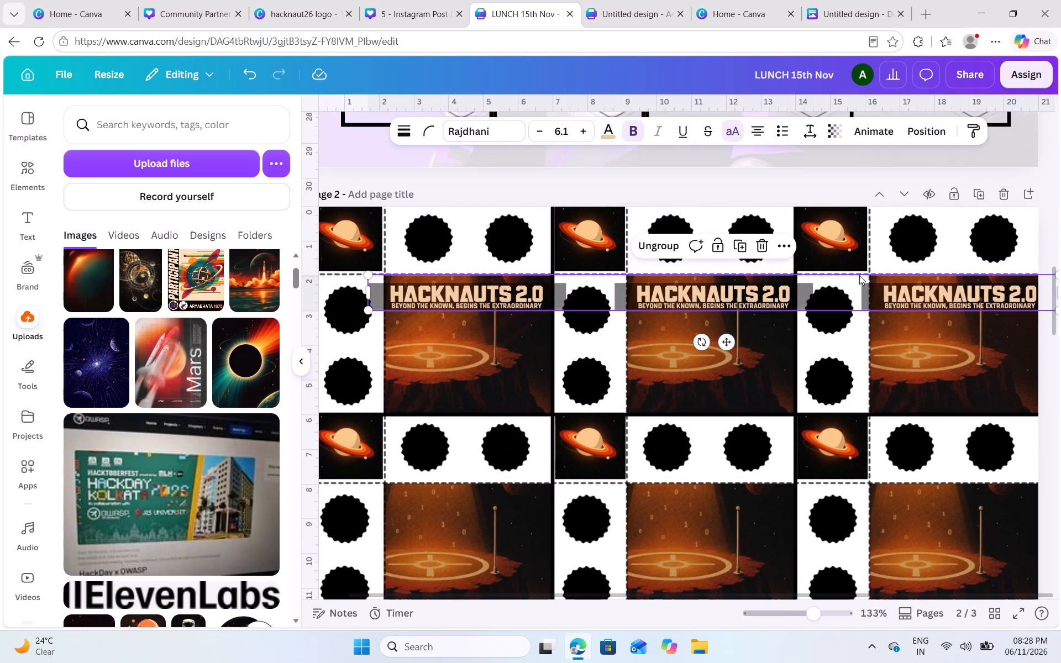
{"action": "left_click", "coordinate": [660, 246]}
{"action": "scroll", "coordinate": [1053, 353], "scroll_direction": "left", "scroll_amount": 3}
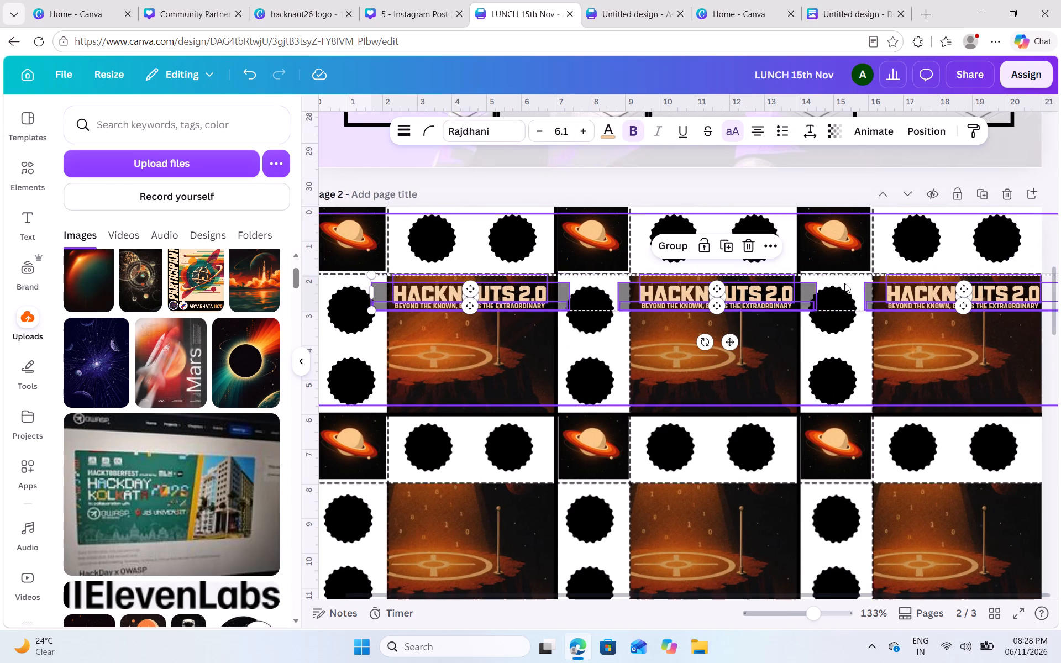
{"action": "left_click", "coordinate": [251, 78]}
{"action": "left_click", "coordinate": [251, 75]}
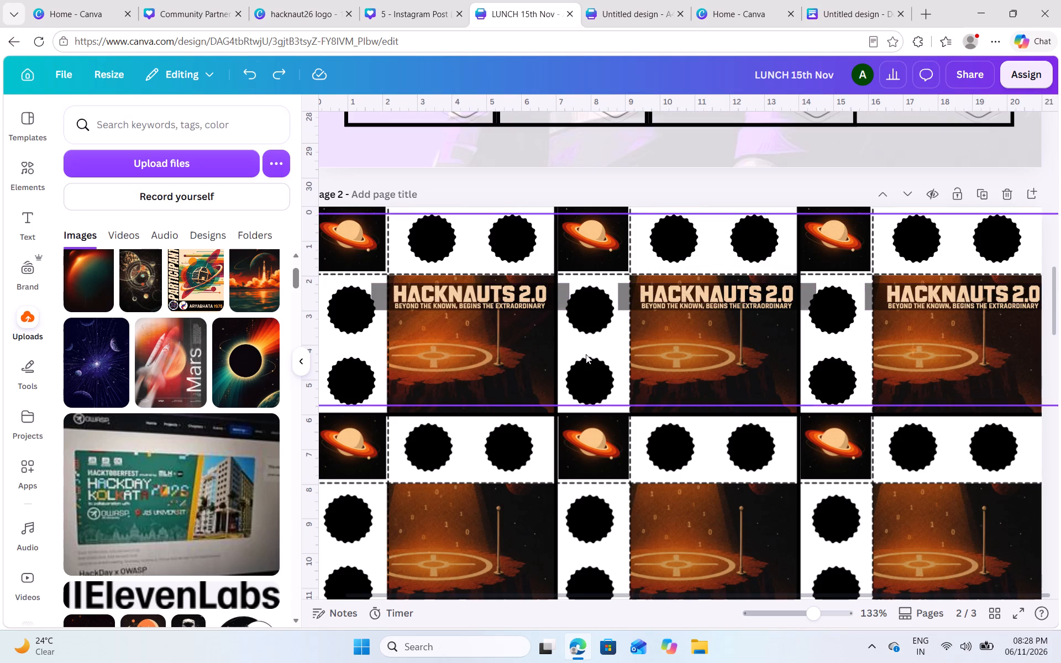
Nudge the third title group in the first row slightly to the left so it fits within its orange artwork.
{"action": "scroll", "coordinate": [875, 316], "scroll_direction": "left", "scroll_amount": 4}
{"action": "left_click", "coordinate": [975, 304]}
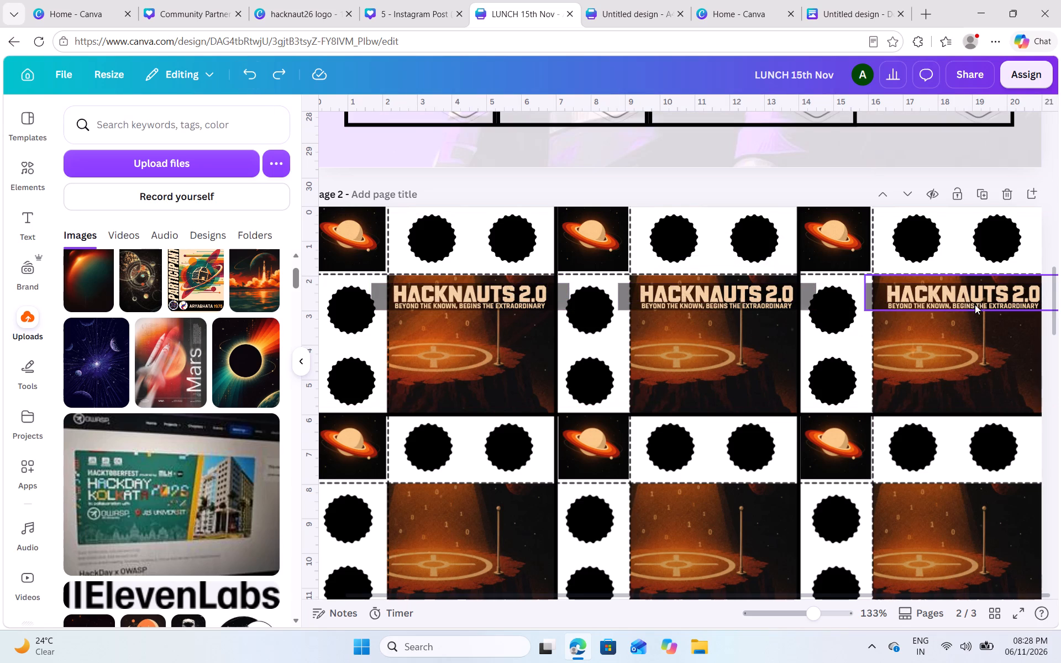
{"action": "key", "text": "Left"}
{"action": "key", "text": "Left"}
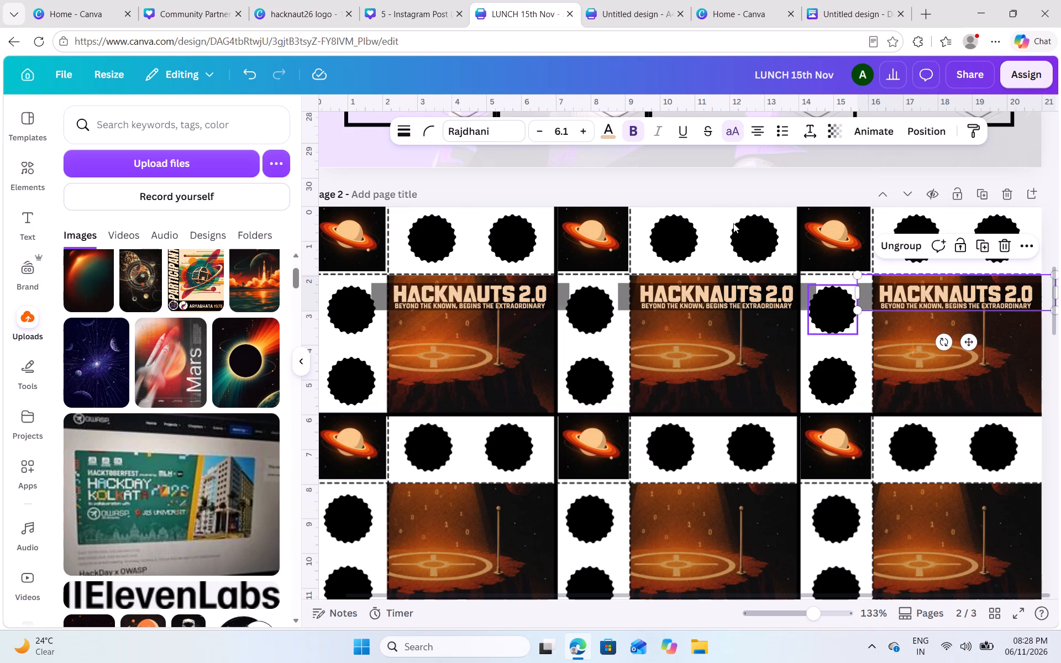
Combine the three HACKNAUTS 2.0 titles of the first artwork row into one group.
{"action": "left_click", "coordinate": [710, 300], "text": "shift"}
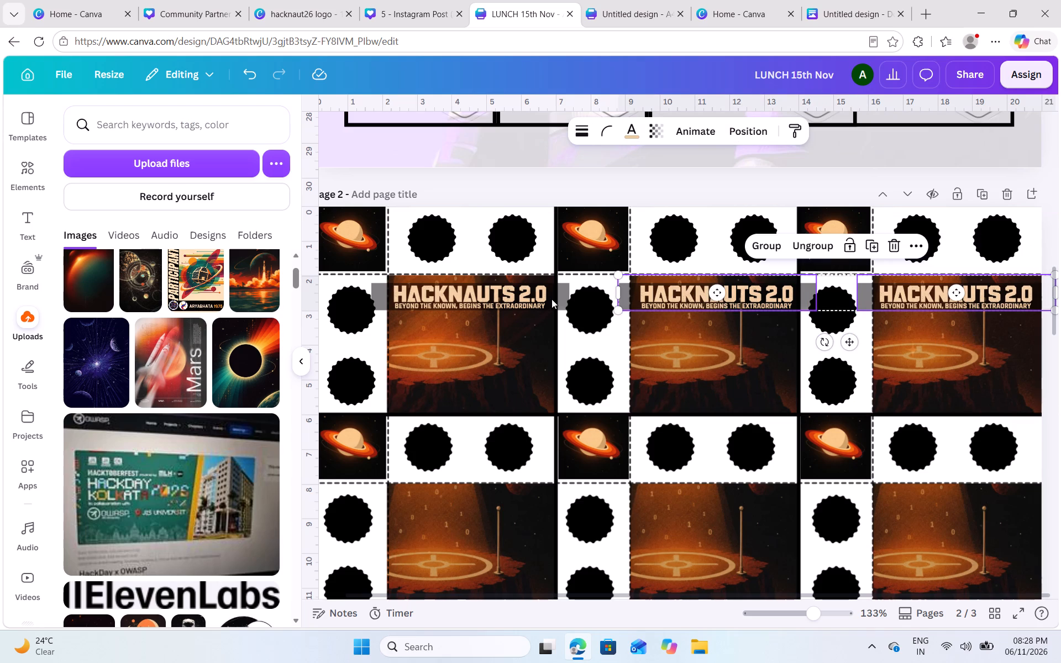
{"action": "left_click", "coordinate": [522, 299], "text": "shift"}
{"action": "left_click", "coordinate": [651, 245]}
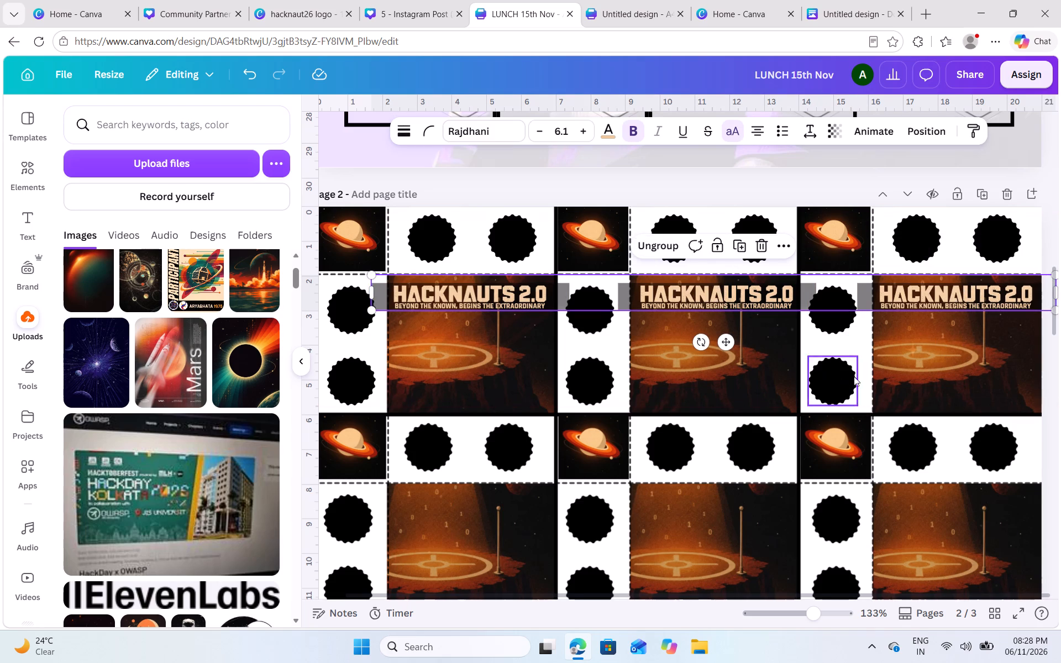
{"action": "left_click", "coordinate": [962, 364]}
Copy the grouped title row and place the copy along the top of the second row of orange artworks, aligned with the first row's titles.
{"action": "left_click", "coordinate": [917, 302]}
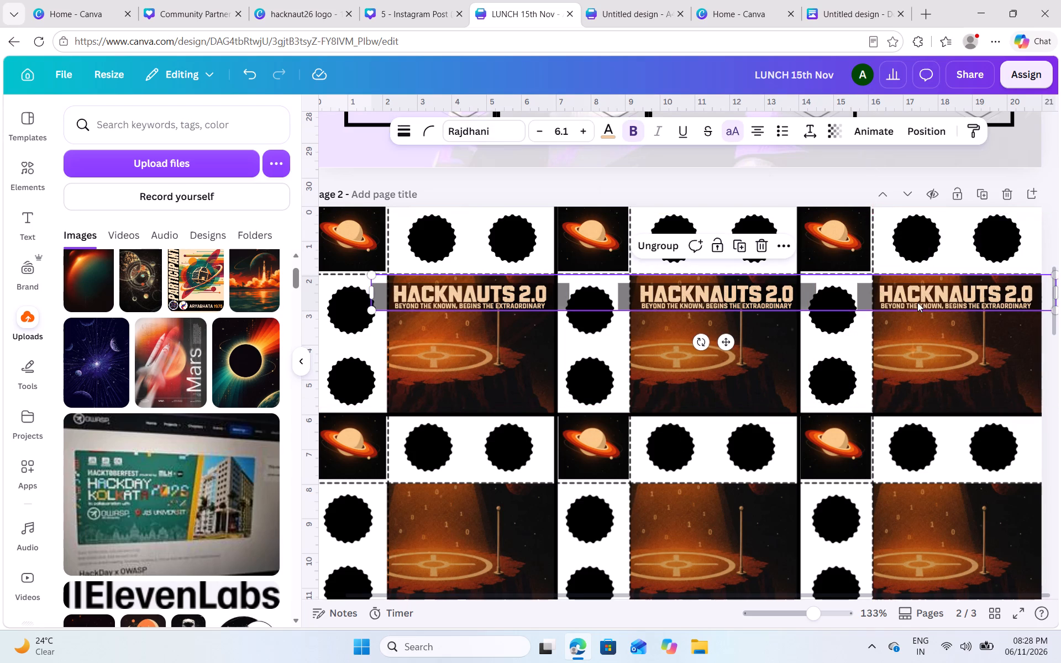
{"action": "scroll", "coordinate": [917, 302], "scroll_direction": "down", "scroll_amount": 1}
{"action": "key", "text": "ctrl+c"}
{"action": "key", "text": "ctrl+v"}
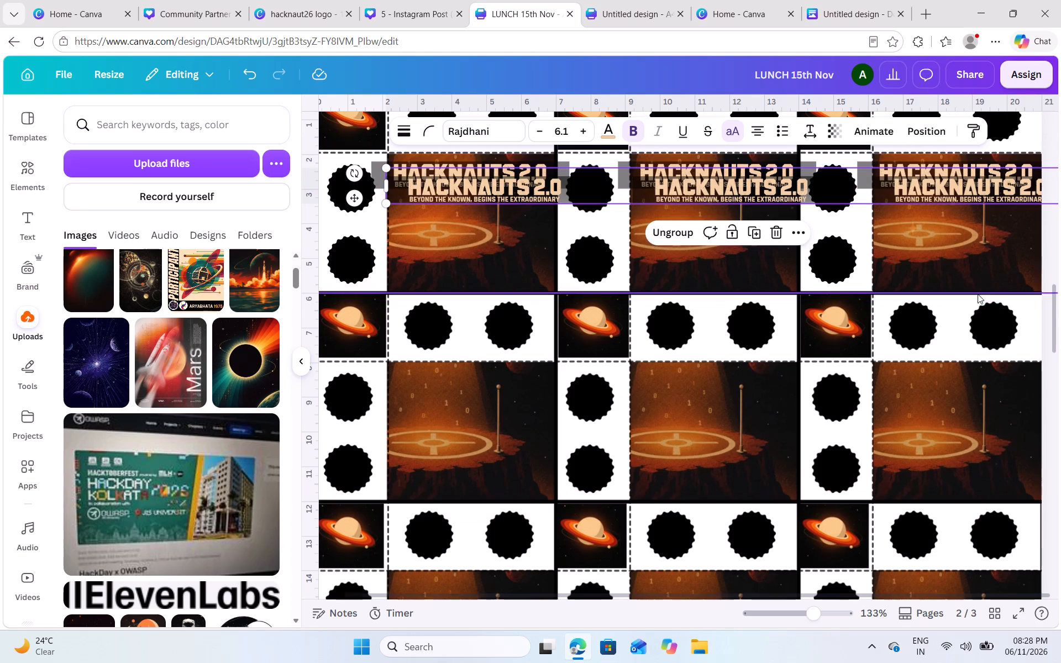
{"action": "left_click_drag", "start_coordinate": [860, 191], "coordinate": [868, 319]}
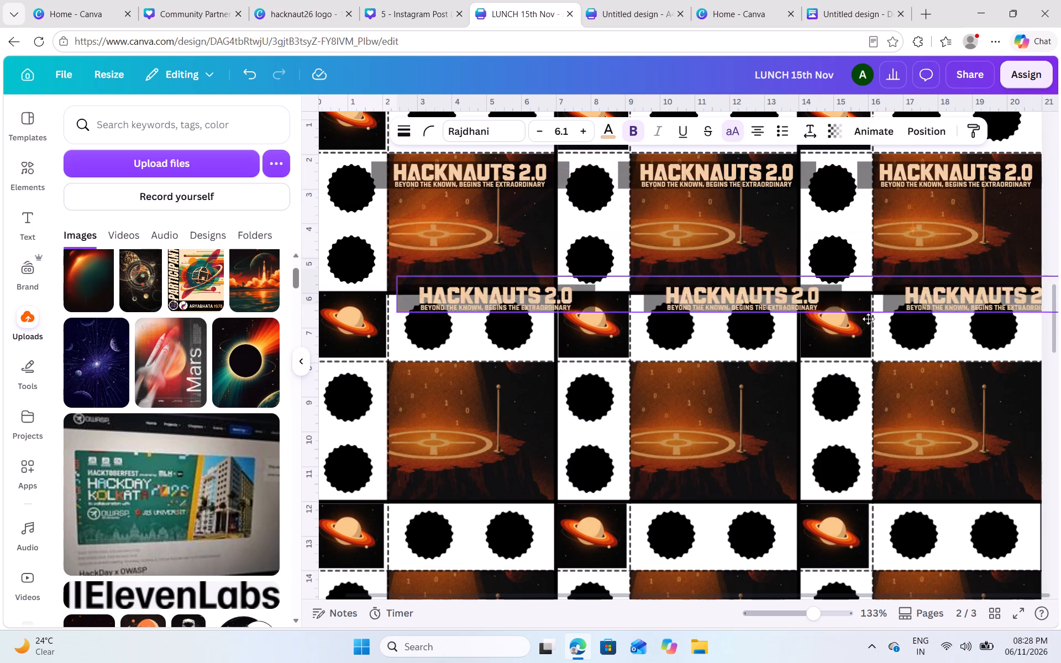
{"action": "left_click_drag", "start_coordinate": [868, 319], "coordinate": [847, 395]}
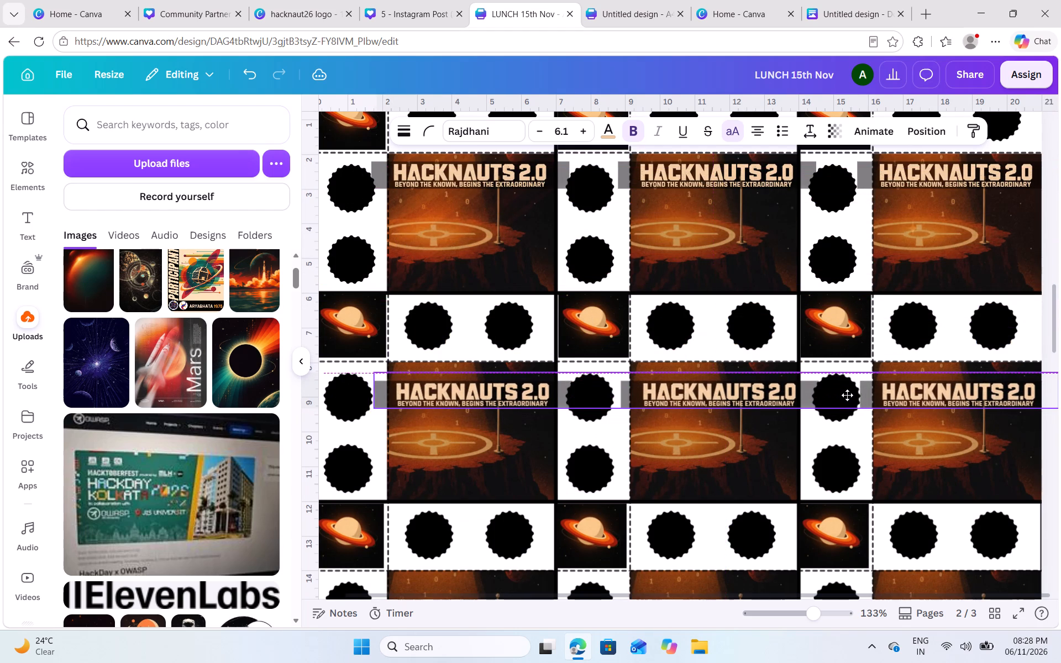
{"action": "left_click_drag", "start_coordinate": [847, 395], "coordinate": [848, 393]}
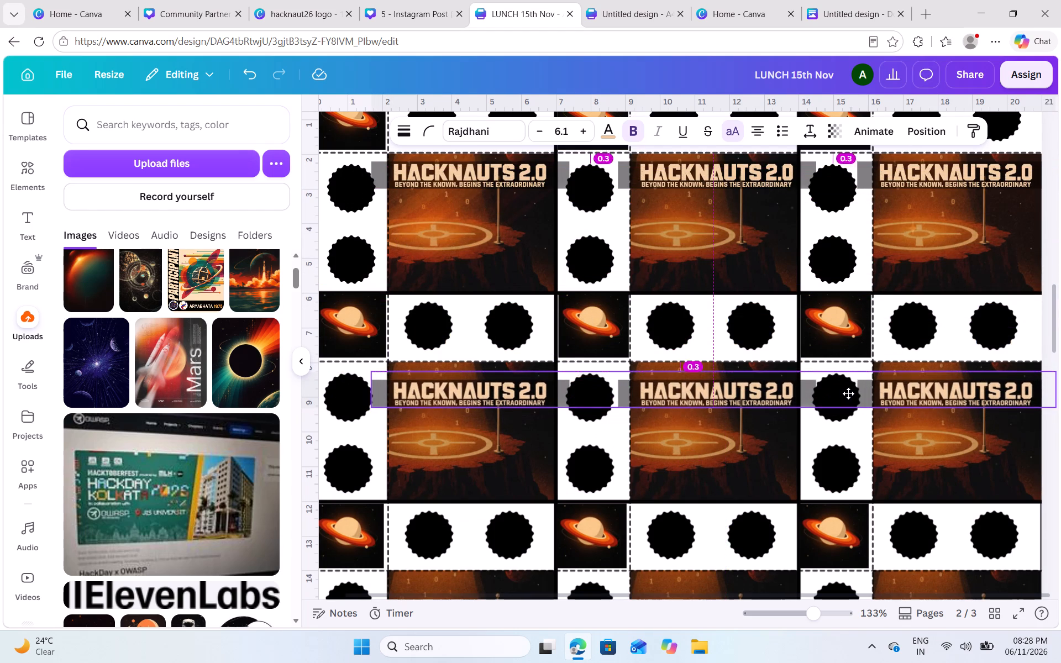
{"action": "left_click_drag", "start_coordinate": [848, 393], "coordinate": [852, 396]}
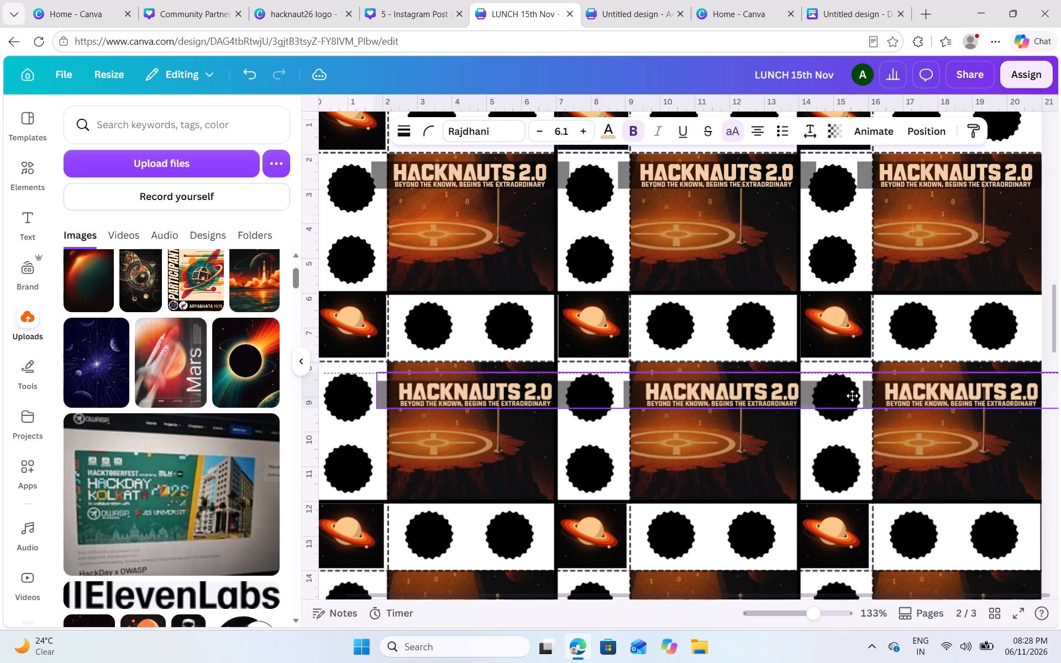
{"action": "left_click_drag", "start_coordinate": [852, 396], "coordinate": [853, 397]}
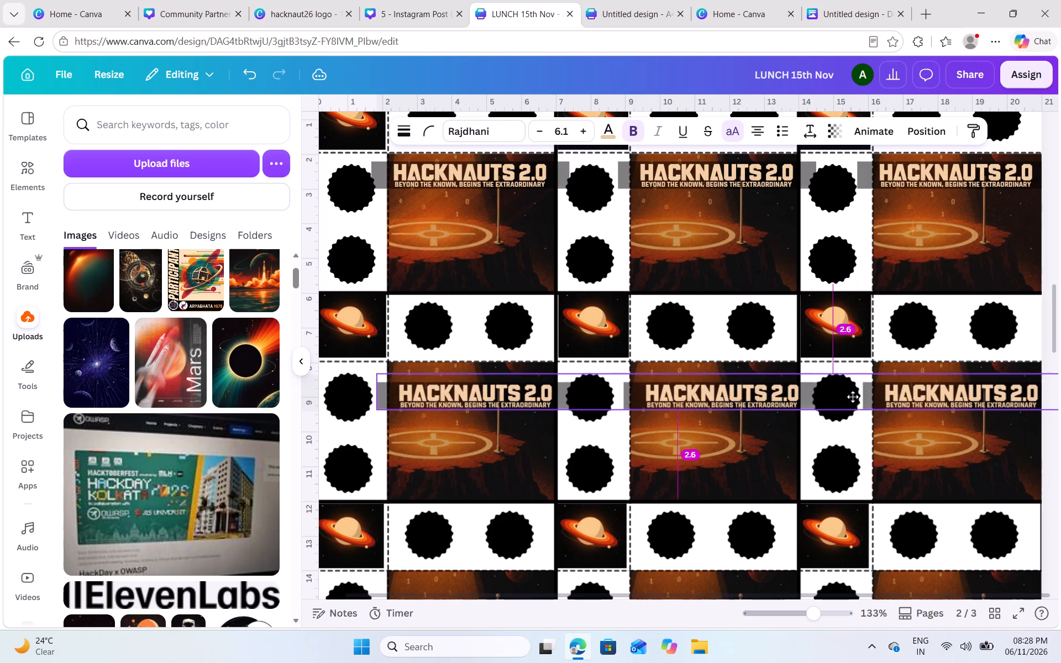
{"action": "left_click_drag", "start_coordinate": [853, 397], "coordinate": [854, 394]}
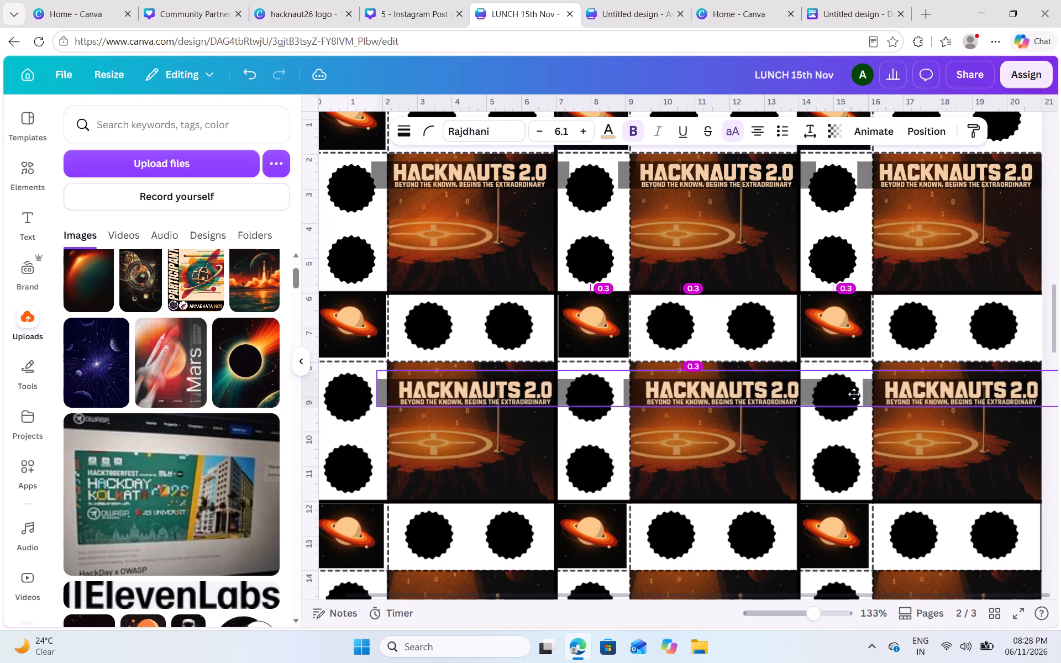
{"action": "left_click_drag", "start_coordinate": [854, 394], "coordinate": [840, 395]}
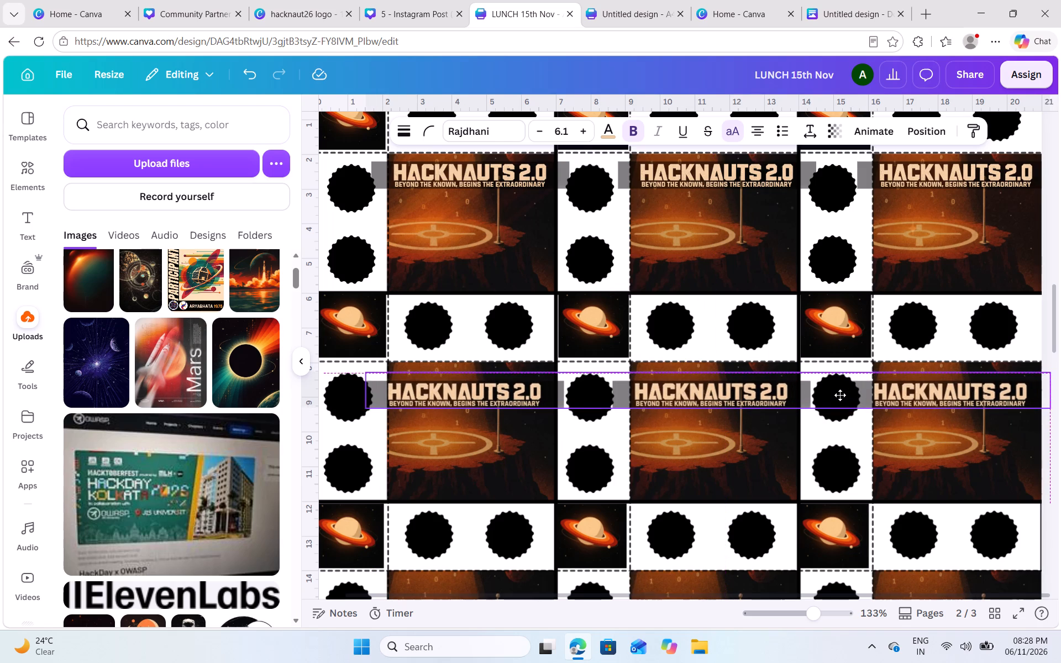
{"action": "left_click_drag", "start_coordinate": [840, 395], "coordinate": [845, 394]}
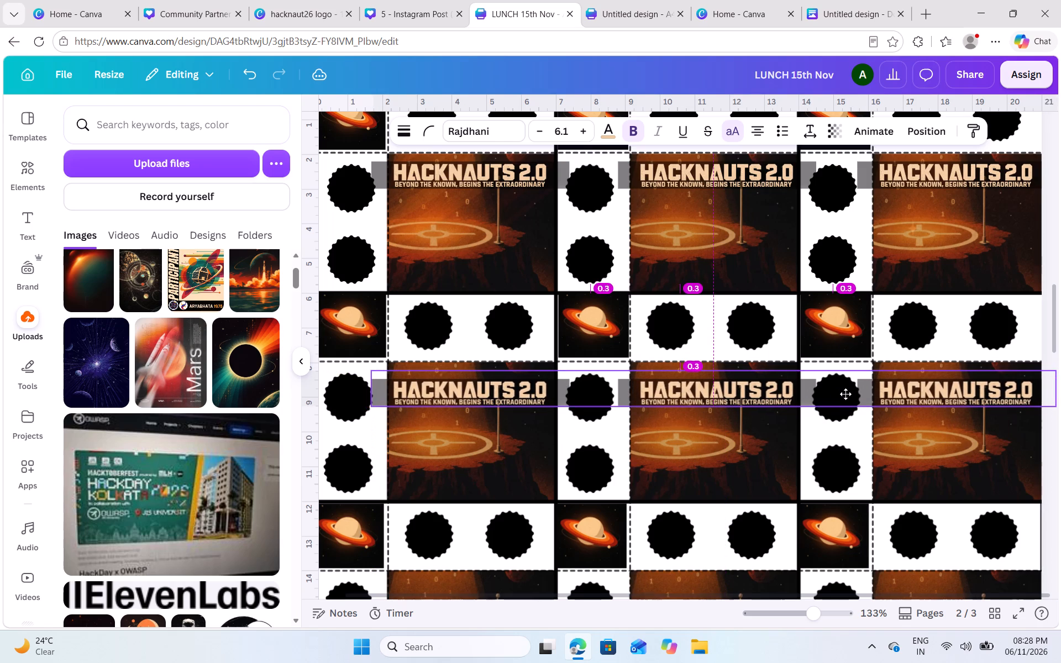
{"action": "left_click_drag", "start_coordinate": [845, 394], "coordinate": [846, 394]}
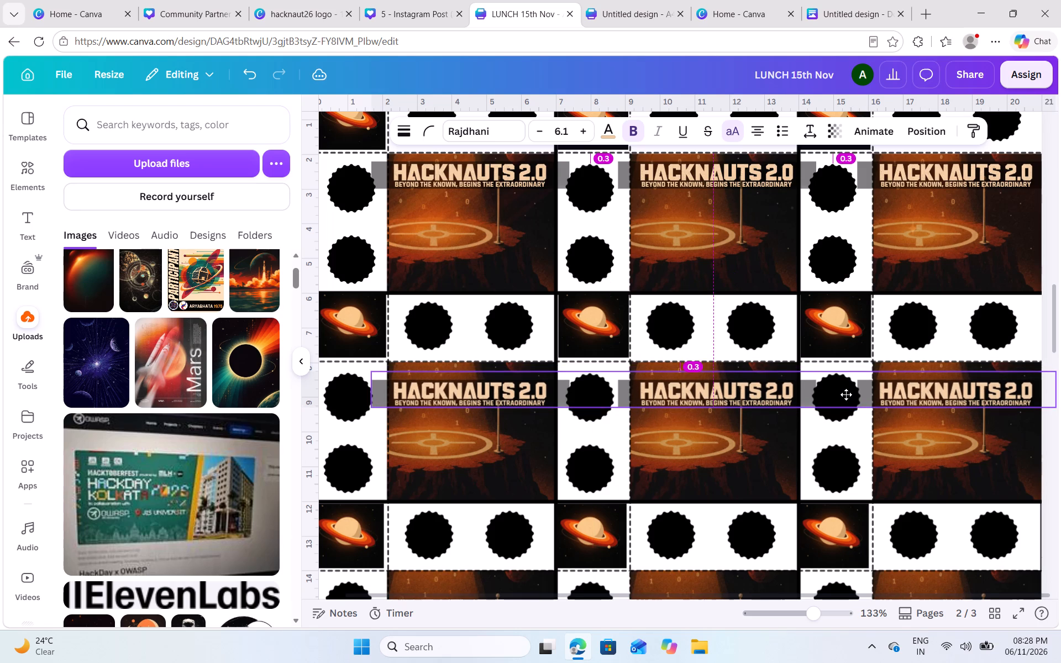
{"action": "left_click_drag", "start_coordinate": [846, 394], "coordinate": [845, 394]}
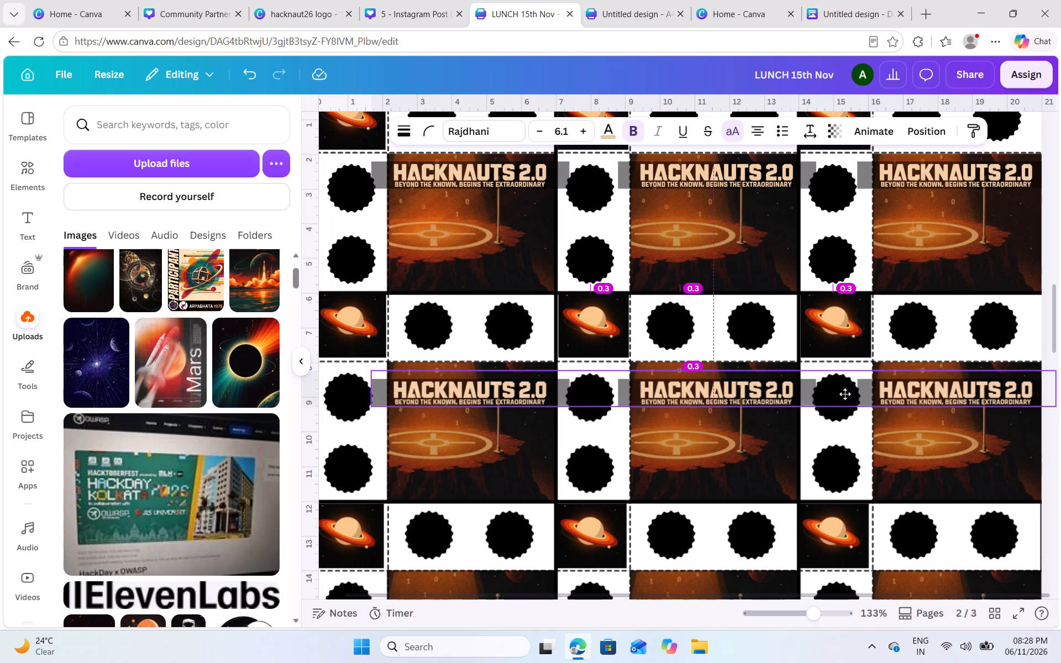
{"action": "left_click_drag", "start_coordinate": [845, 394], "coordinate": [845, 394]}
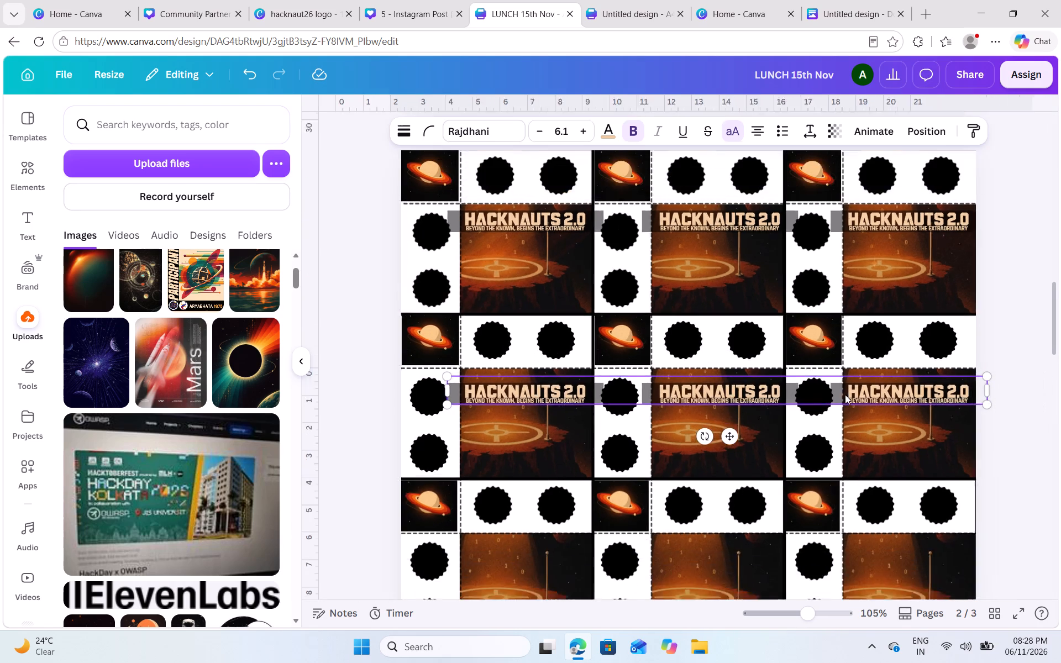
Group the first-row and second-row HACKNAUTS 2.0 title groups together.
{"action": "left_click", "coordinate": [949, 339]}
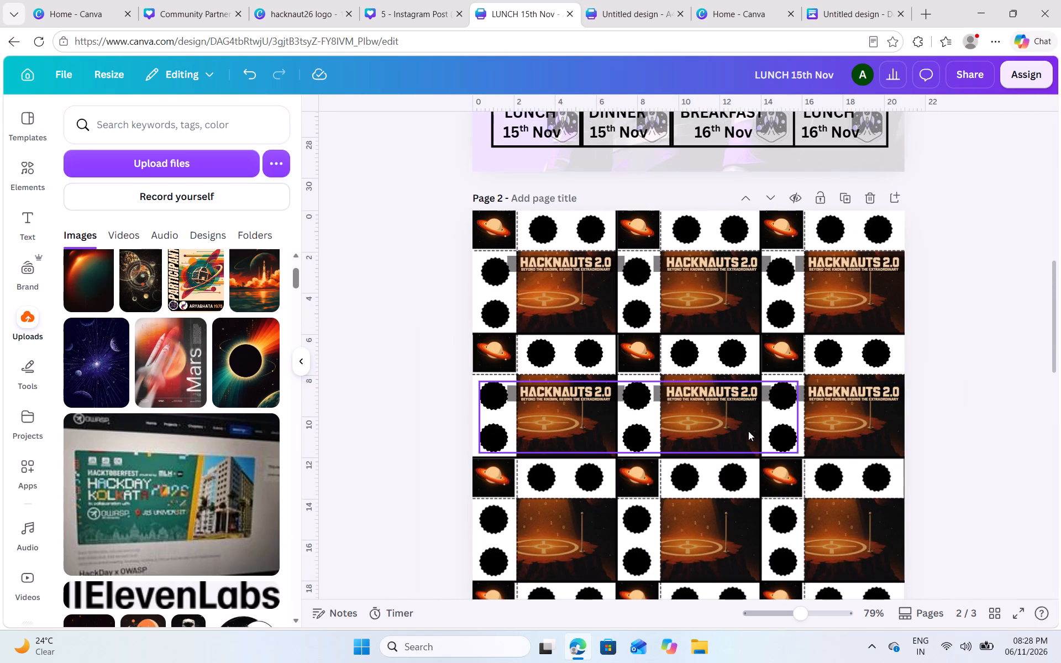
{"action": "left_click", "coordinate": [843, 387]}
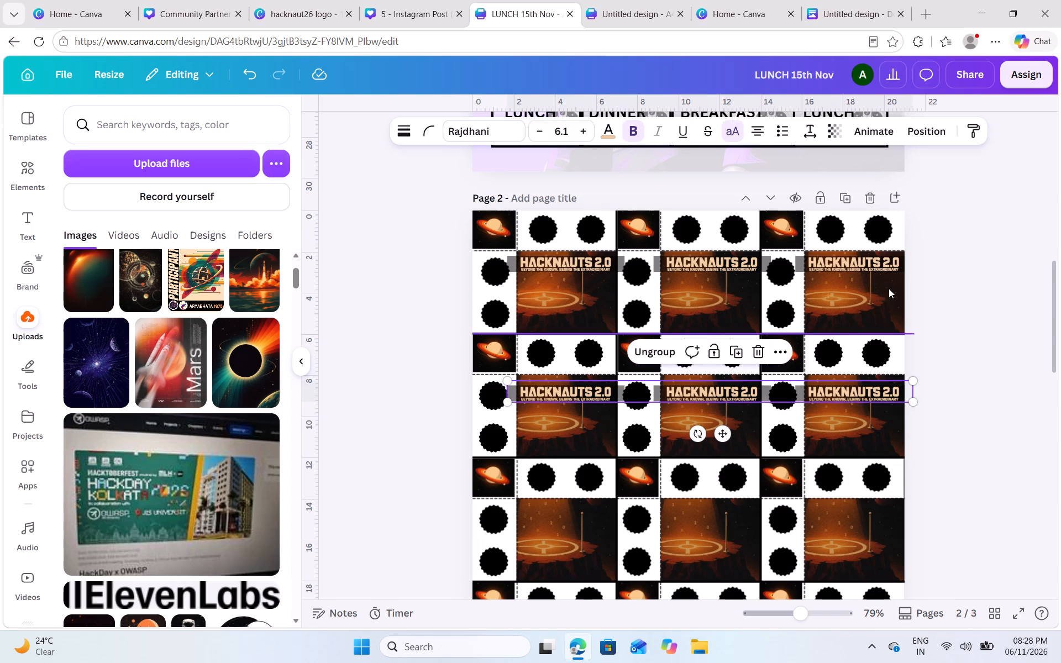
{"action": "left_click", "coordinate": [852, 266], "text": "shift"}
{"action": "left_click", "coordinate": [634, 216]}
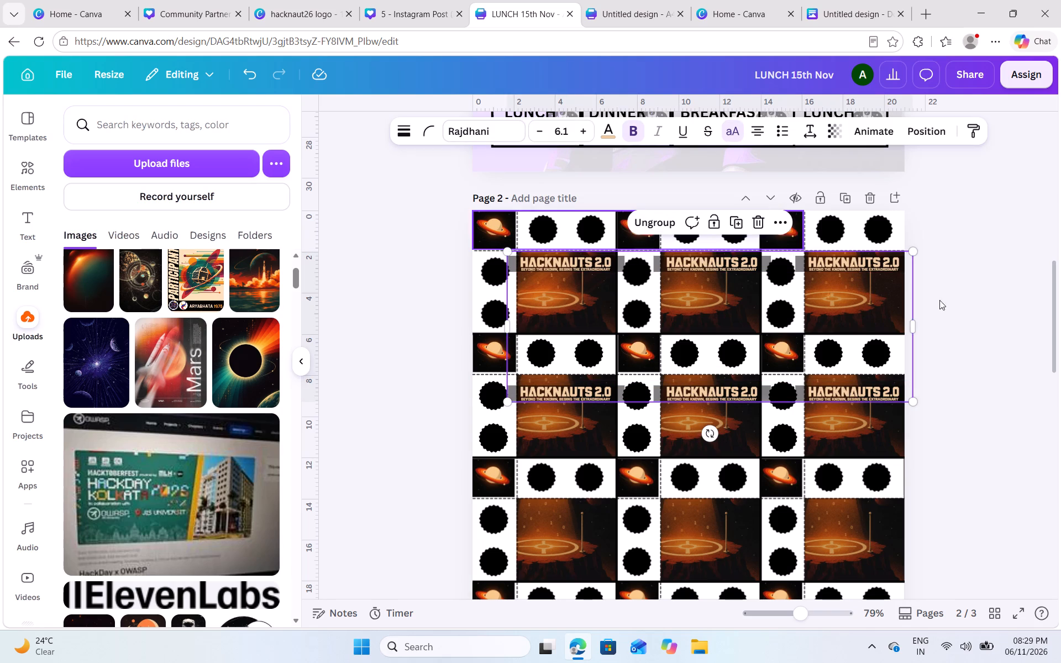
Copy the two-row HACKNAUTS 2.0 title group and place the copy over the third and fourth rows of orange artworks, aligned with the titles above.
{"action": "key", "text": "ctrl+c"}
{"action": "key", "text": "ctrl+v"}
{"action": "scroll", "coordinate": [864, 325], "scroll_direction": "down", "scroll_amount": 3}
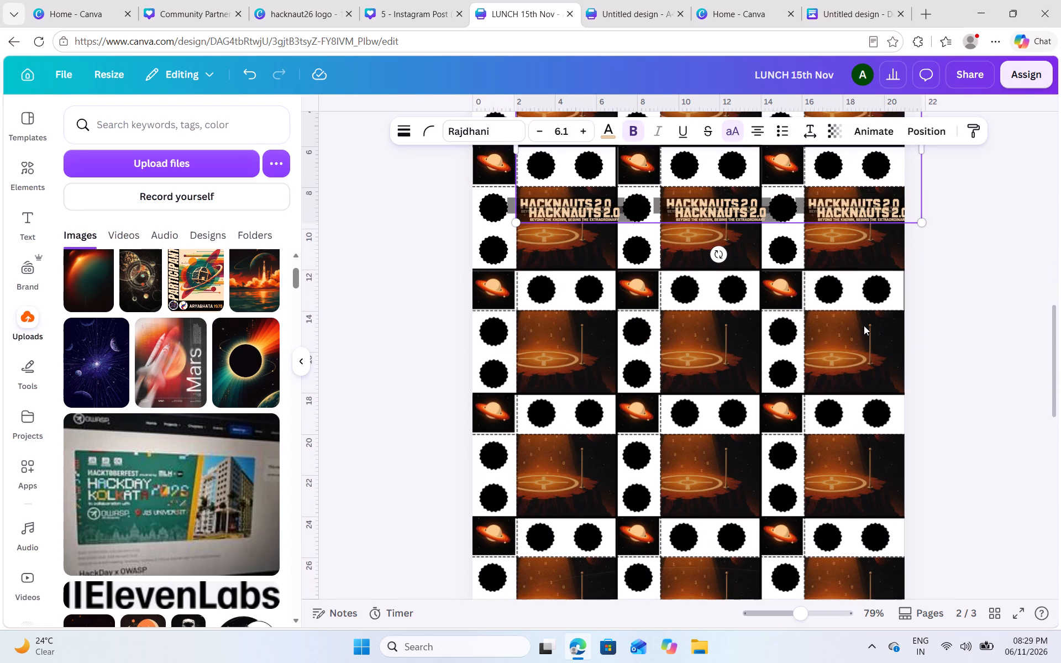
{"action": "left_click_drag", "start_coordinate": [783, 183], "coordinate": [781, 427]}
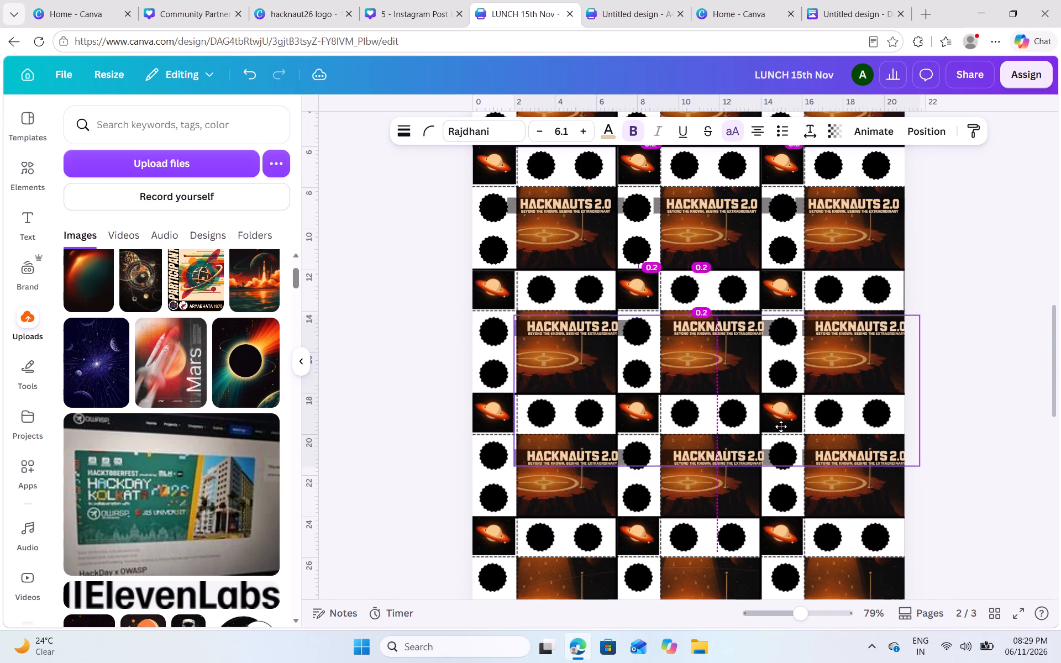
{"action": "left_click_drag", "start_coordinate": [781, 427], "coordinate": [776, 432]}
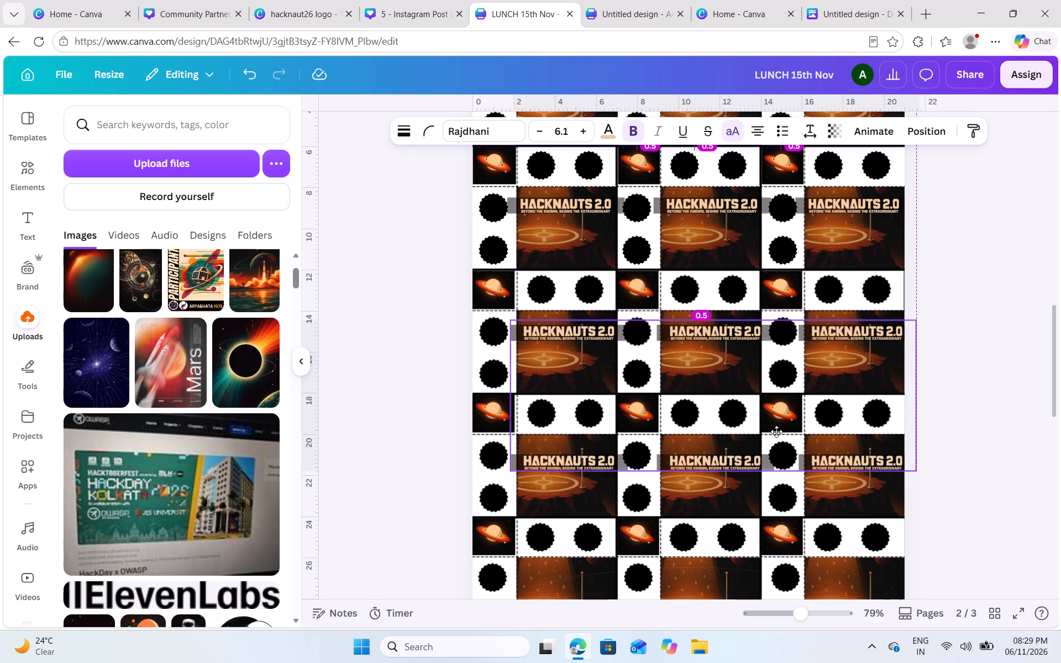
{"action": "left_click_drag", "start_coordinate": [776, 432], "coordinate": [773, 428]}
Check how the HACKNAUTS 2.0 titles line up with the orange artworks across all rows of page 2.
{"action": "scroll", "coordinate": [773, 428], "scroll_direction": "up", "scroll_amount": 1}
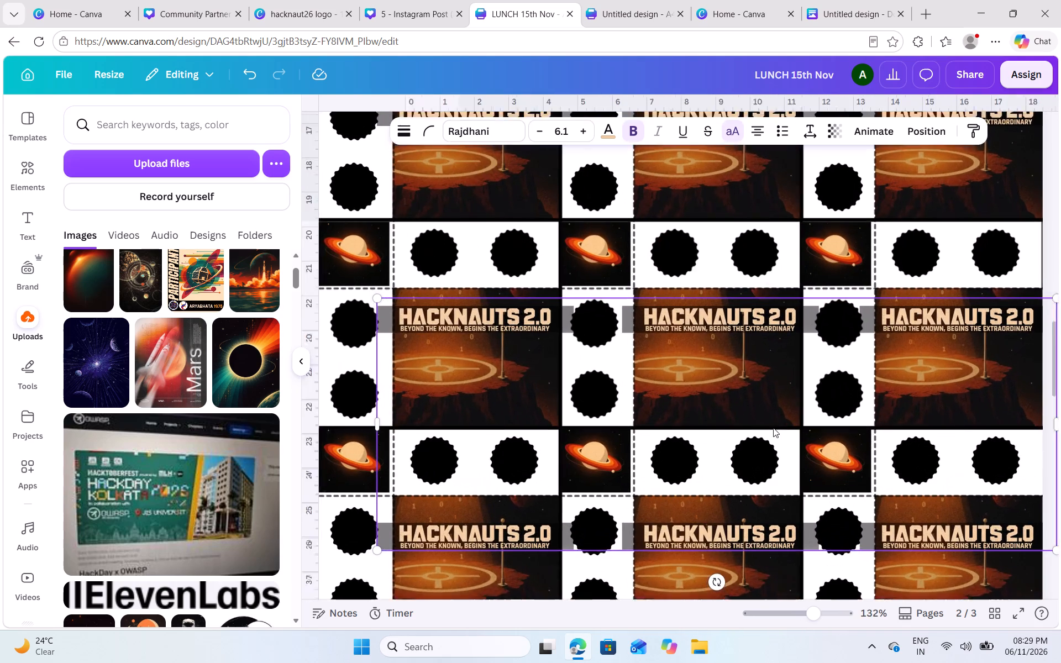
{"action": "scroll", "coordinate": [709, 387], "scroll_direction": "up", "scroll_amount": 1}
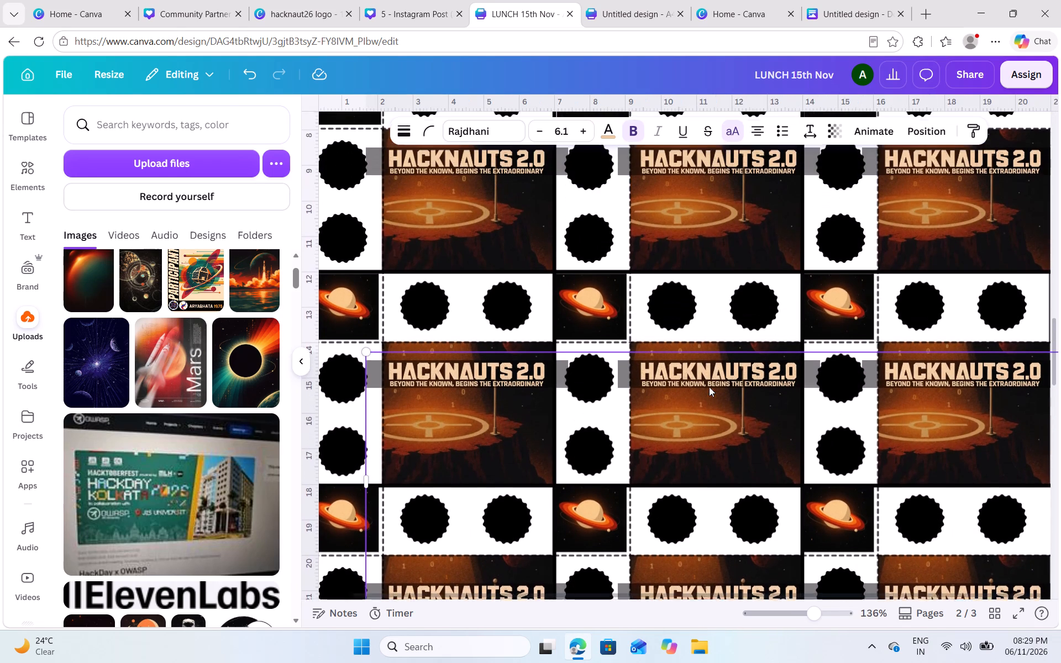
{"action": "scroll", "coordinate": [709, 387], "scroll_direction": "up", "scroll_amount": 1}
{"action": "left_click", "coordinate": [707, 472]}
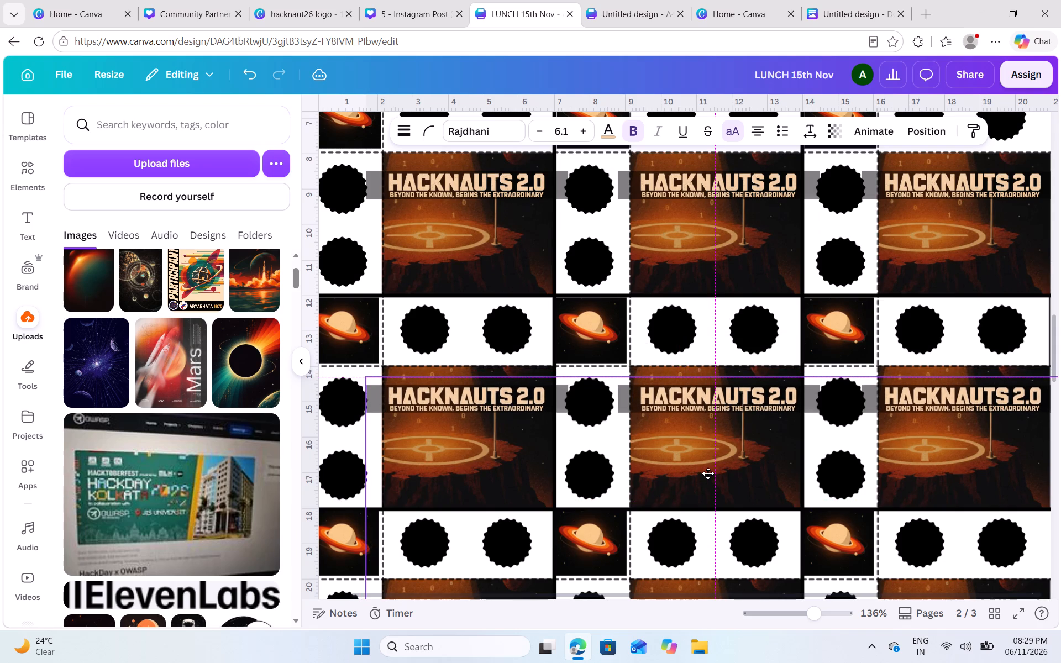
{"action": "scroll", "coordinate": [707, 473], "scroll_direction": "down", "scroll_amount": 1}
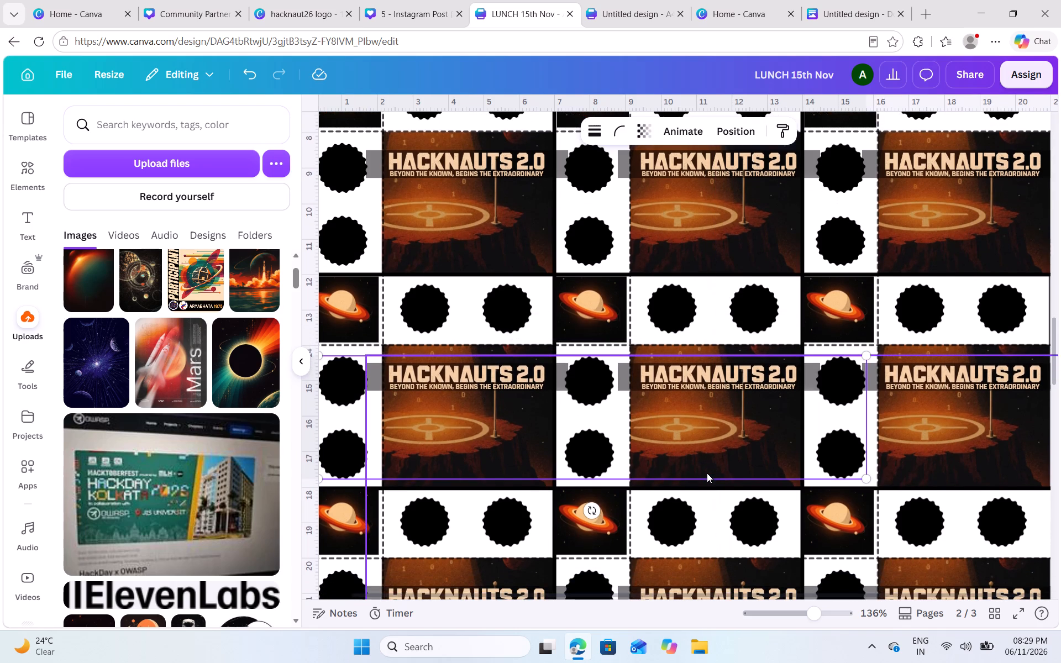
{"action": "scroll", "coordinate": [707, 473], "scroll_direction": "down", "scroll_amount": 3}
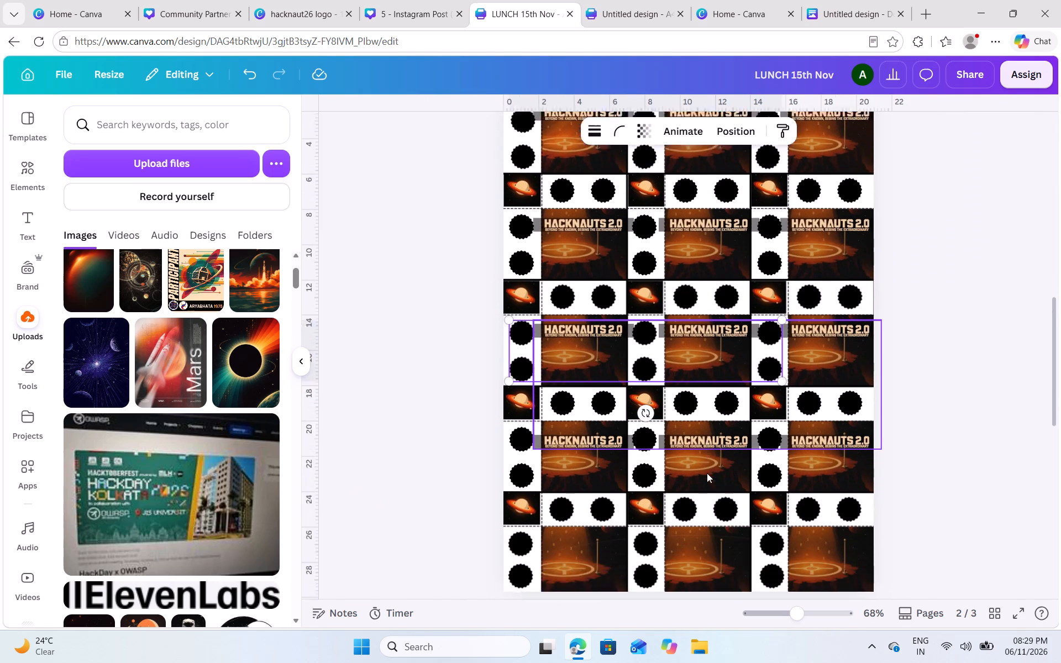
{"action": "scroll", "coordinate": [707, 473], "scroll_direction": "down", "scroll_amount": 1}
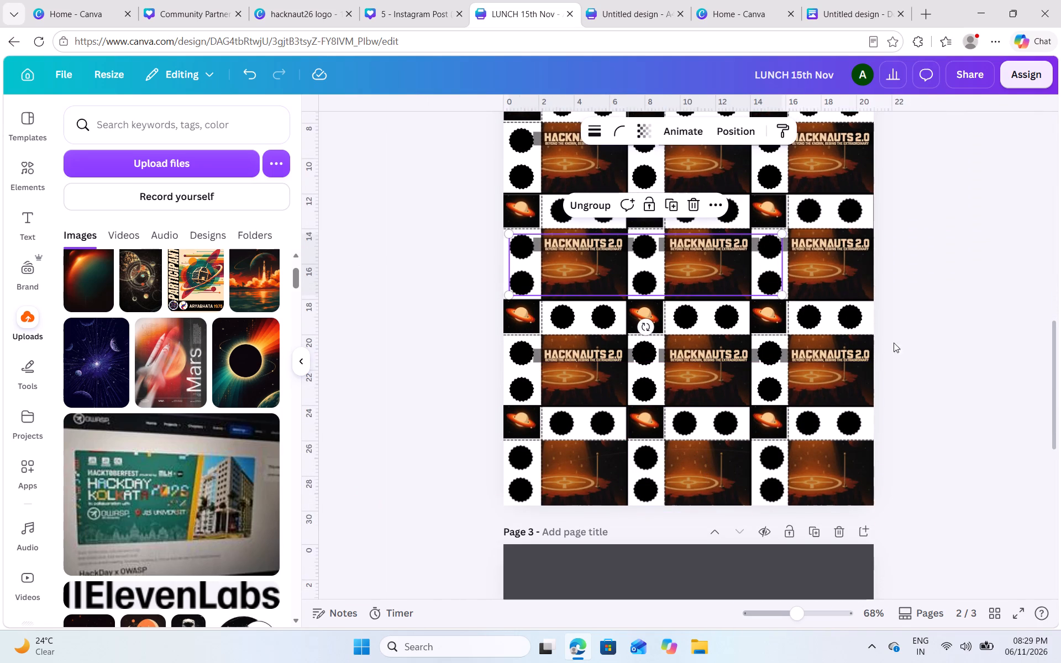
{"action": "scroll", "coordinate": [836, 333], "scroll_direction": "up", "scroll_amount": 2}
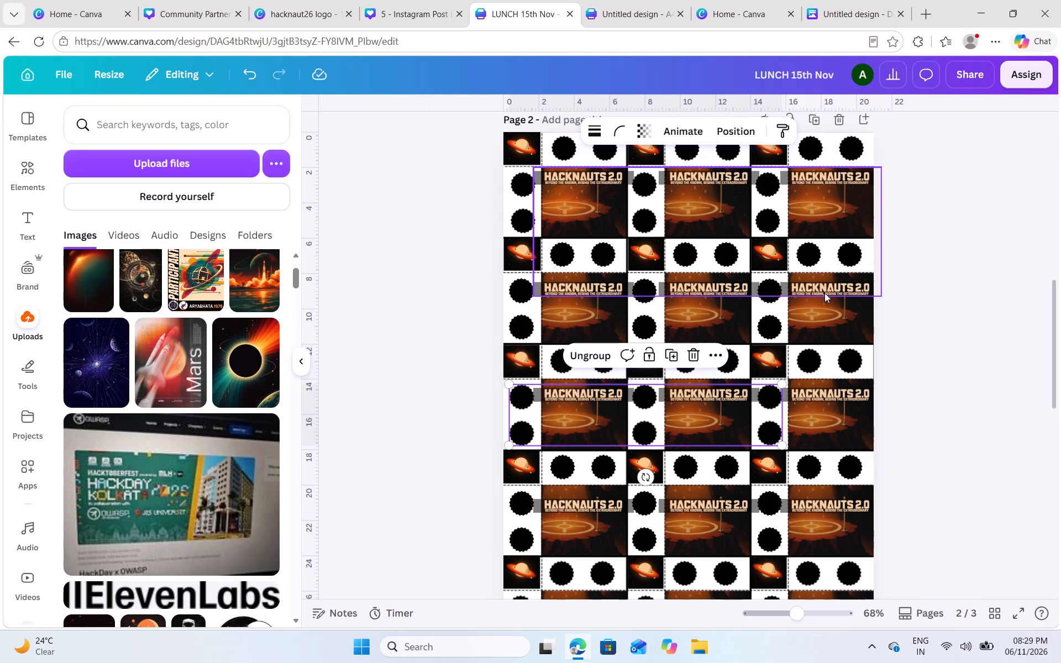
{"action": "scroll", "coordinate": [824, 293], "scroll_direction": "down", "scroll_amount": 3}
{"action": "scroll", "coordinate": [803, 352], "scroll_direction": "up", "scroll_amount": 1}
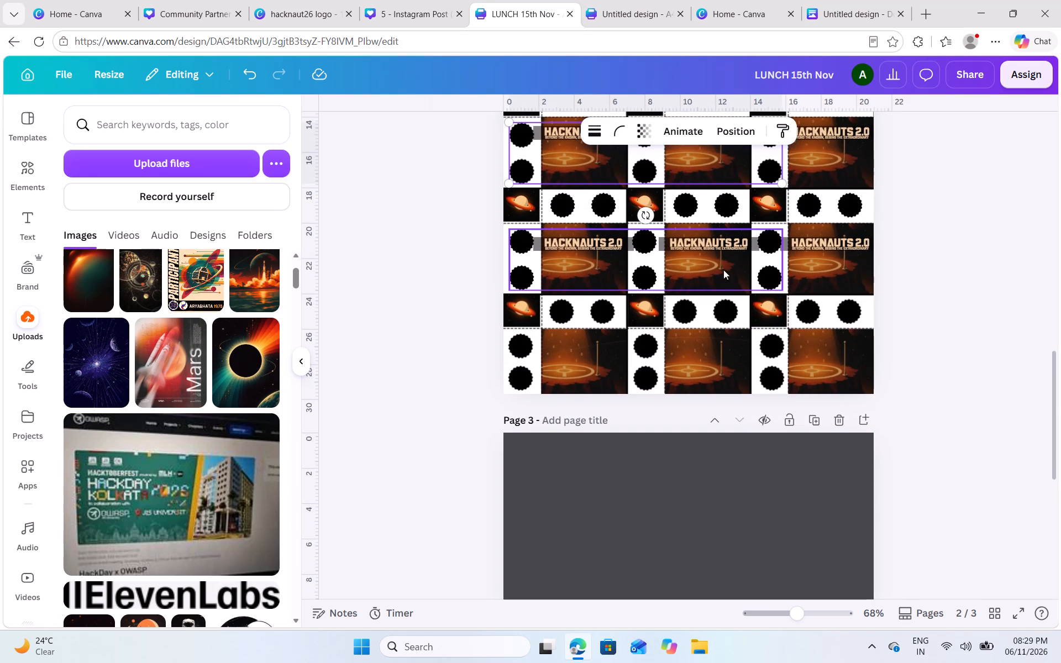
{"action": "scroll", "coordinate": [653, 262], "scroll_direction": "up", "scroll_amount": 1}
Copy the title group of the third and fourth rows and place the copy's upper titles over the bottom row of orange artworks.
{"action": "left_click", "coordinate": [696, 209]}
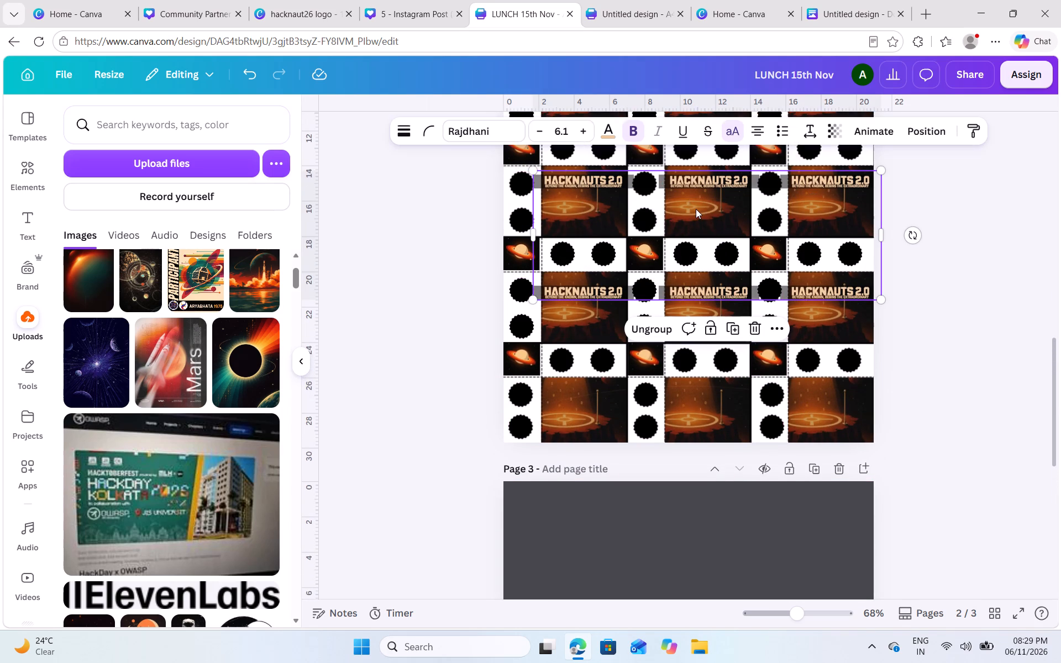
{"action": "key", "text": "ctrl+c"}
{"action": "key", "text": "ctrl+v"}
{"action": "left_click_drag", "start_coordinate": [713, 213], "coordinate": [711, 300]}
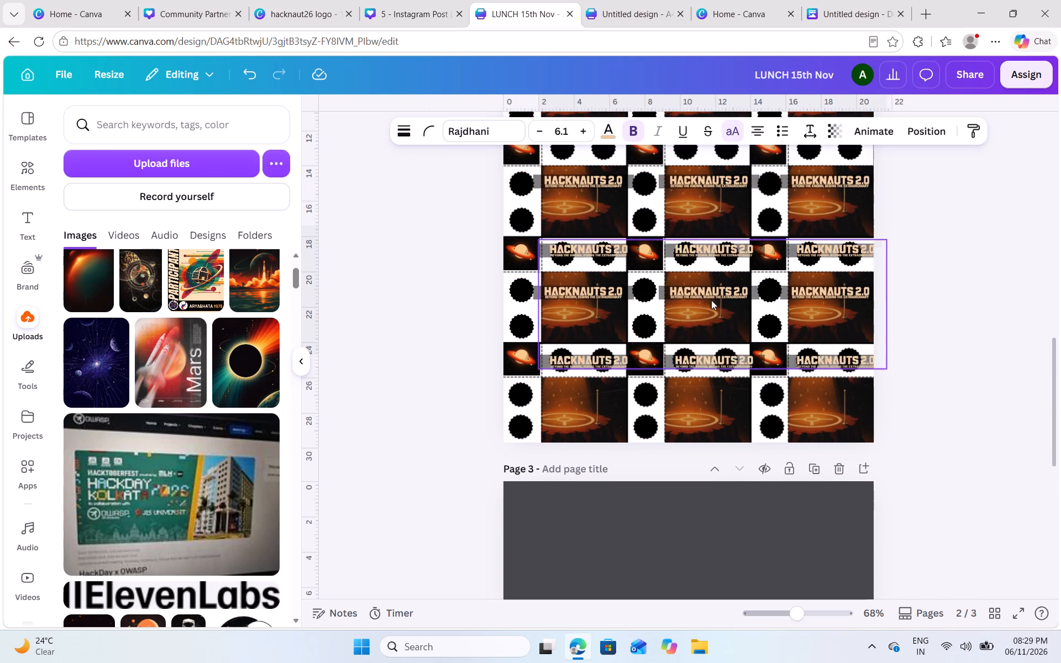
{"action": "left_click_drag", "start_coordinate": [711, 300], "coordinate": [715, 409]}
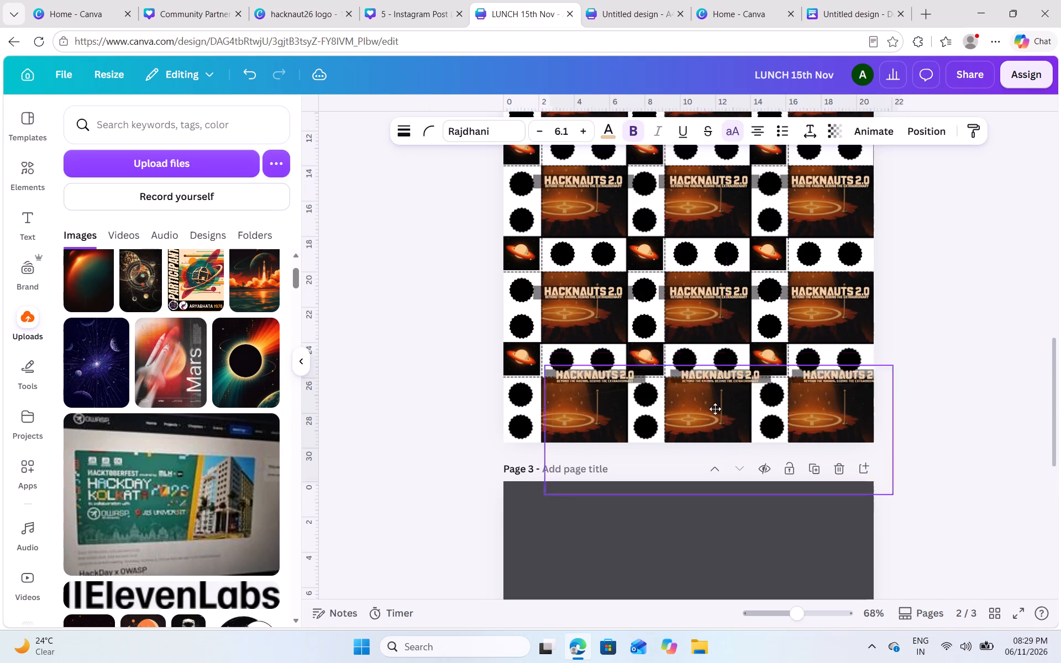
{"action": "left_click_drag", "start_coordinate": [715, 409], "coordinate": [711, 420]}
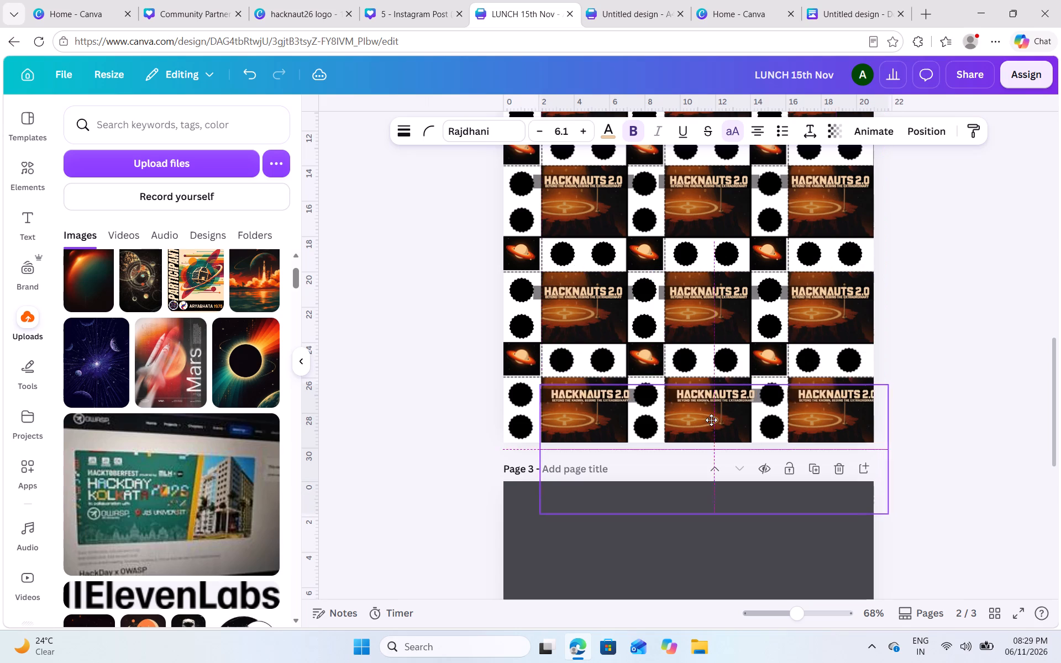
{"action": "left_click_drag", "start_coordinate": [711, 420], "coordinate": [707, 422]}
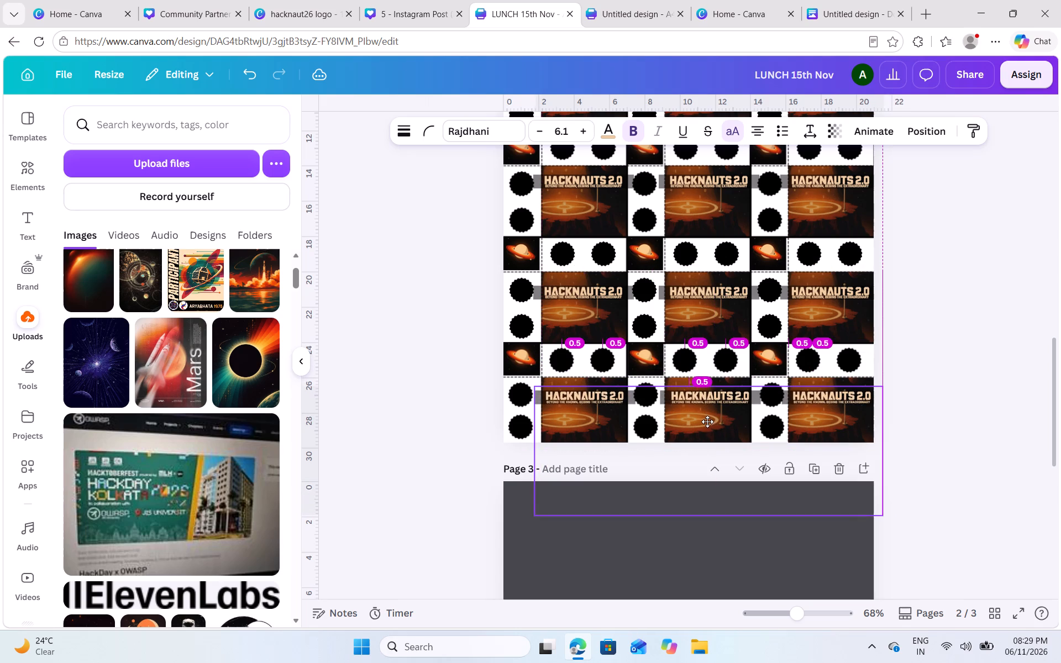
{"action": "left_click_drag", "start_coordinate": [707, 422], "coordinate": [710, 417]}
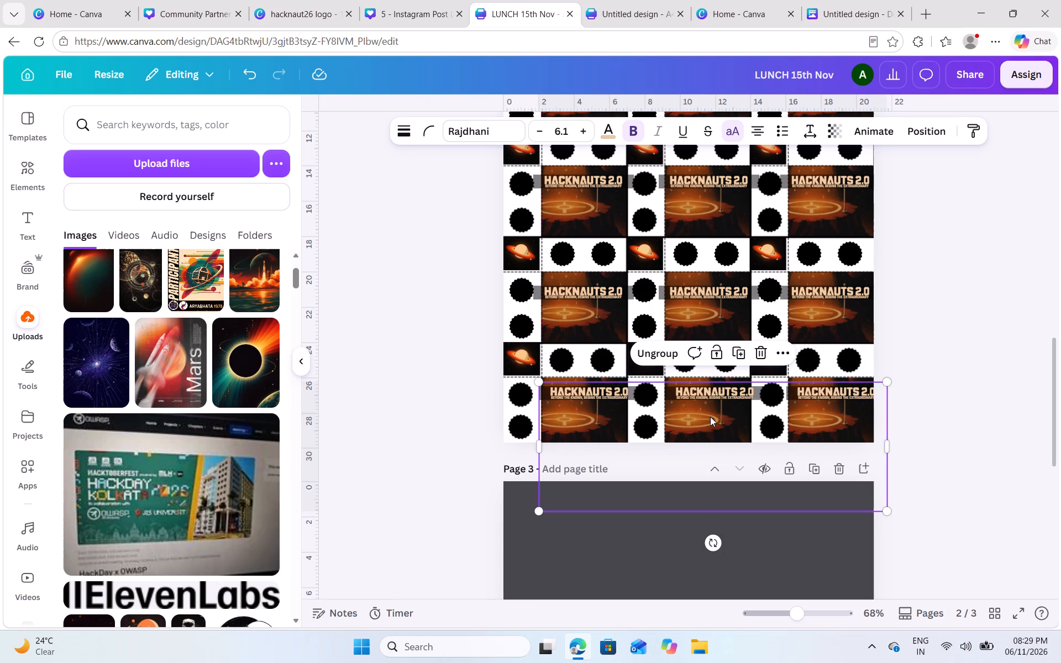
Send the bottom-row title group to the back, and bring it forward until it sits above the artworks but behind the black badges.
{"action": "left_click", "coordinate": [926, 127]}
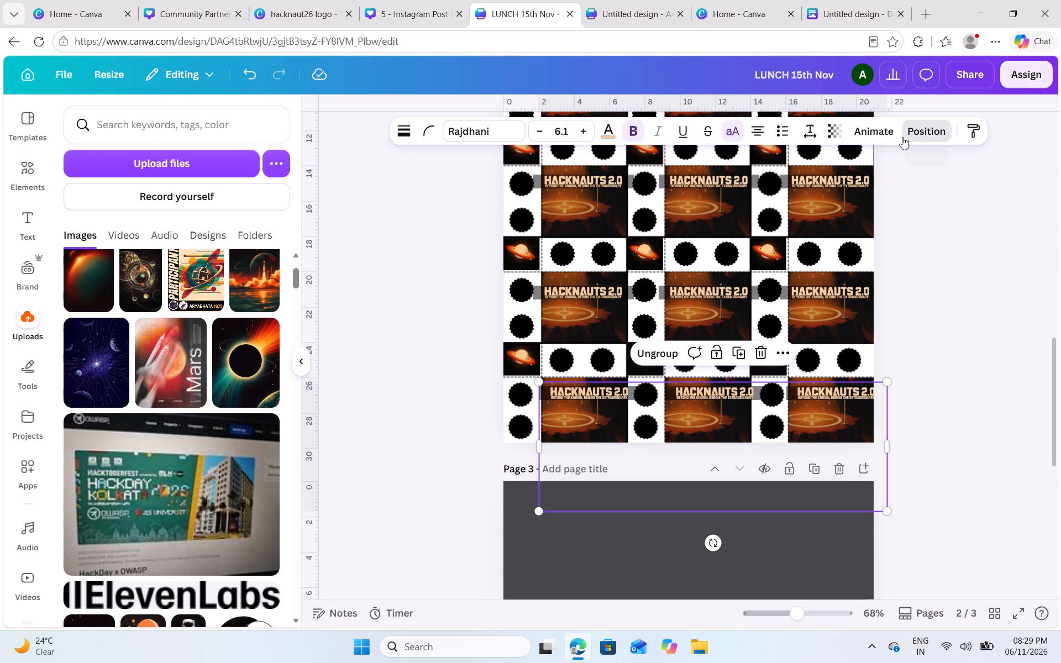
{"action": "left_click", "coordinate": [122, 154]}
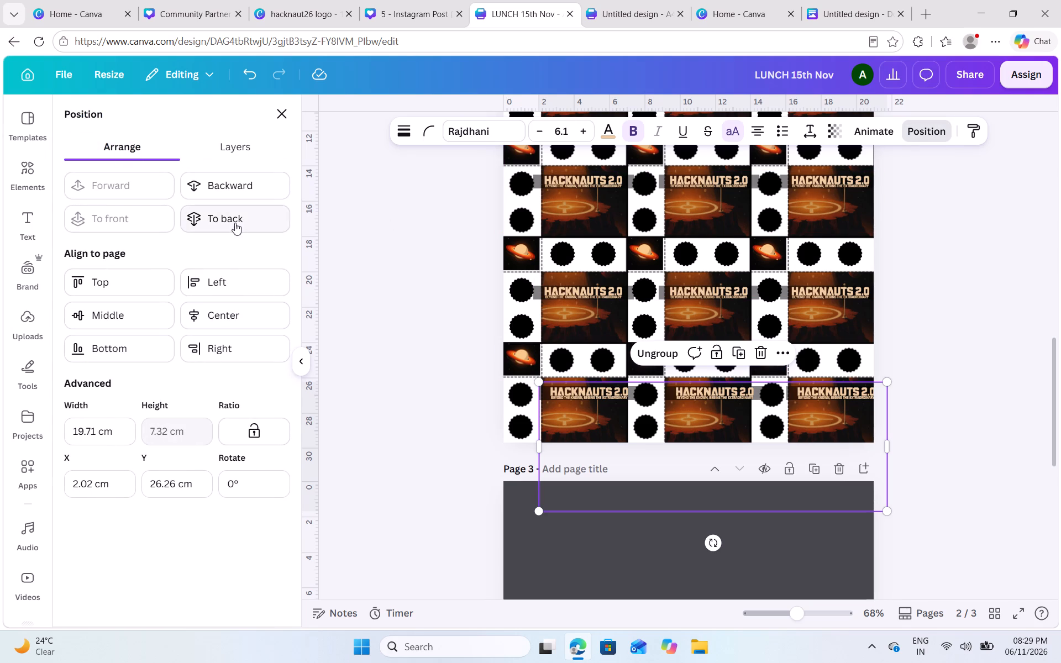
{"action": "left_click", "coordinate": [235, 223]}
{"action": "left_click", "coordinate": [149, 185]}
{"action": "left_click", "coordinate": [147, 183]}
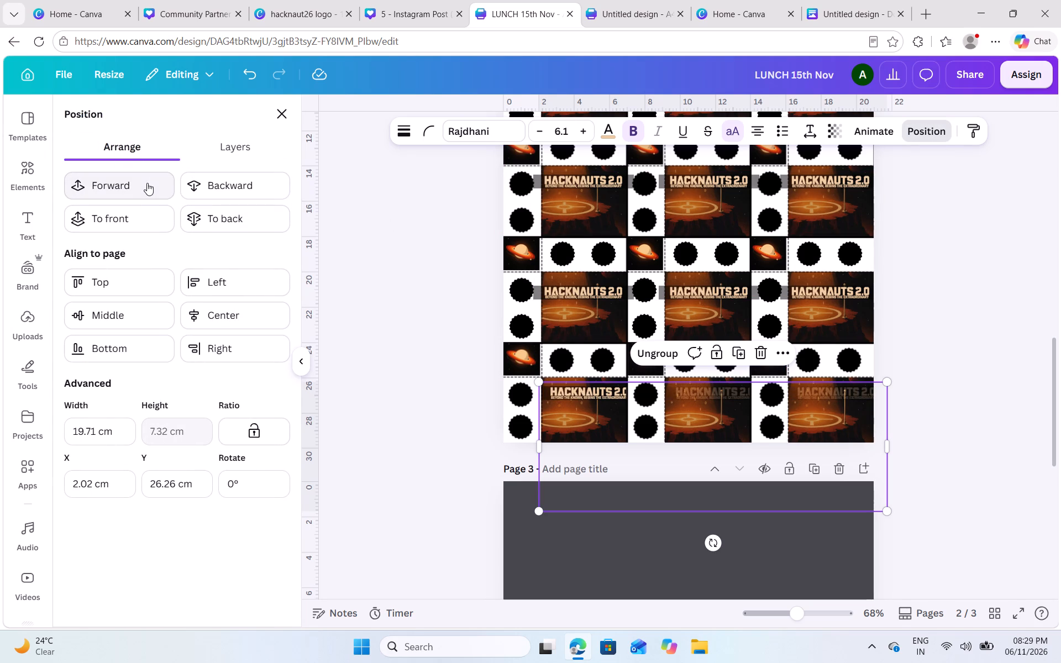
{"action": "left_click", "coordinate": [146, 183]}
{"action": "left_click", "coordinate": [146, 183]}
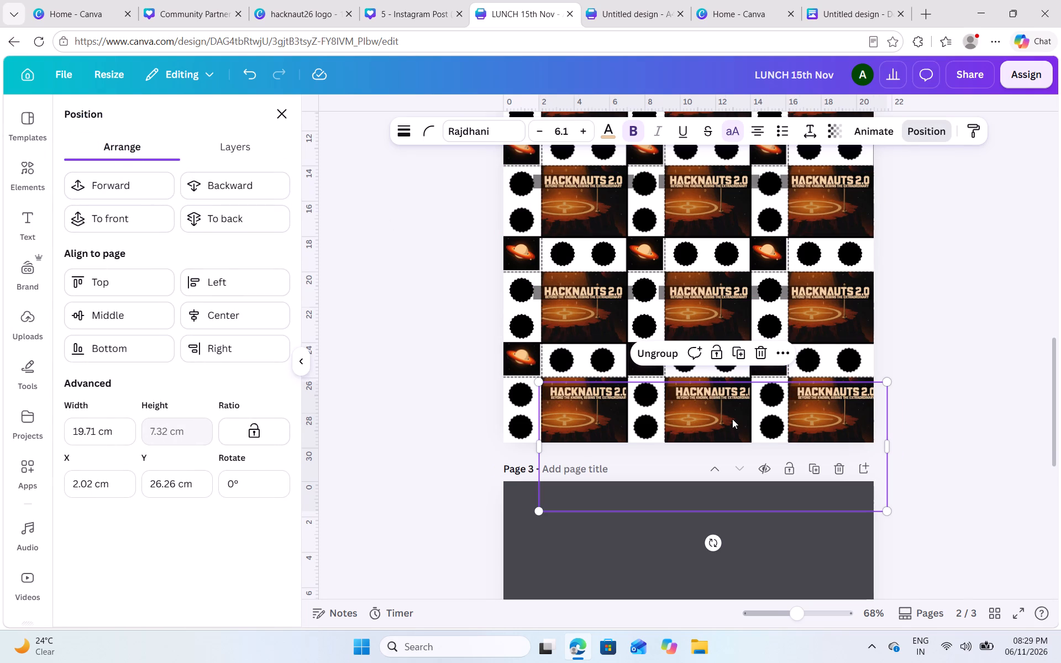
Shift the bottom-row title group slightly to about X 1.68 cm, Y 26.2 cm, in line with the titles above.
{"action": "left_click_drag", "start_coordinate": [742, 508], "coordinate": [724, 508]}
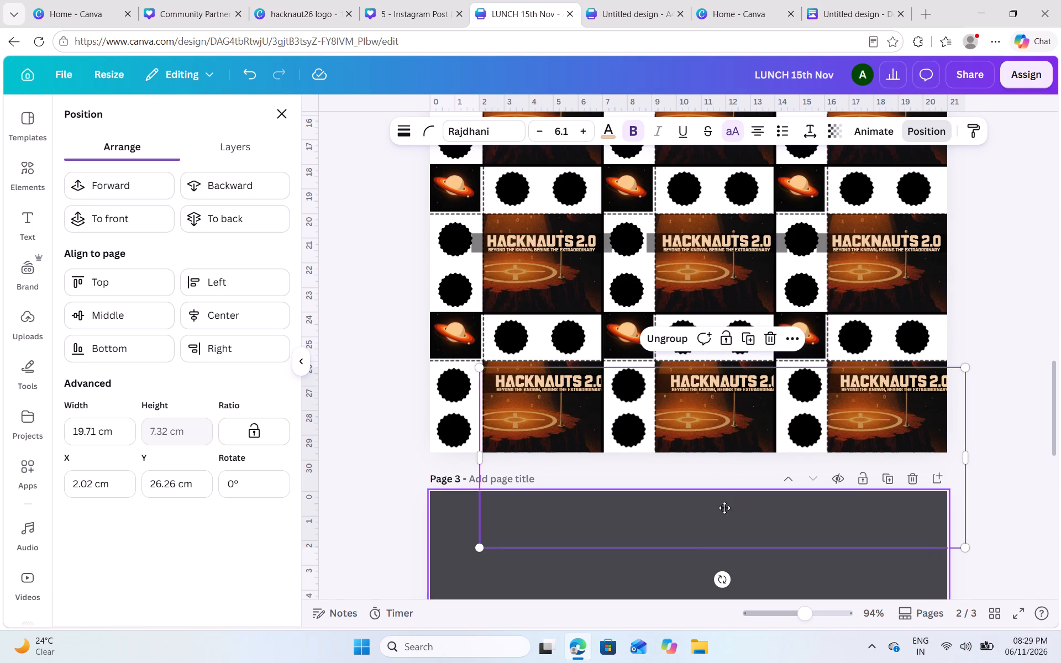
{"action": "left_click_drag", "start_coordinate": [724, 508], "coordinate": [733, 507]}
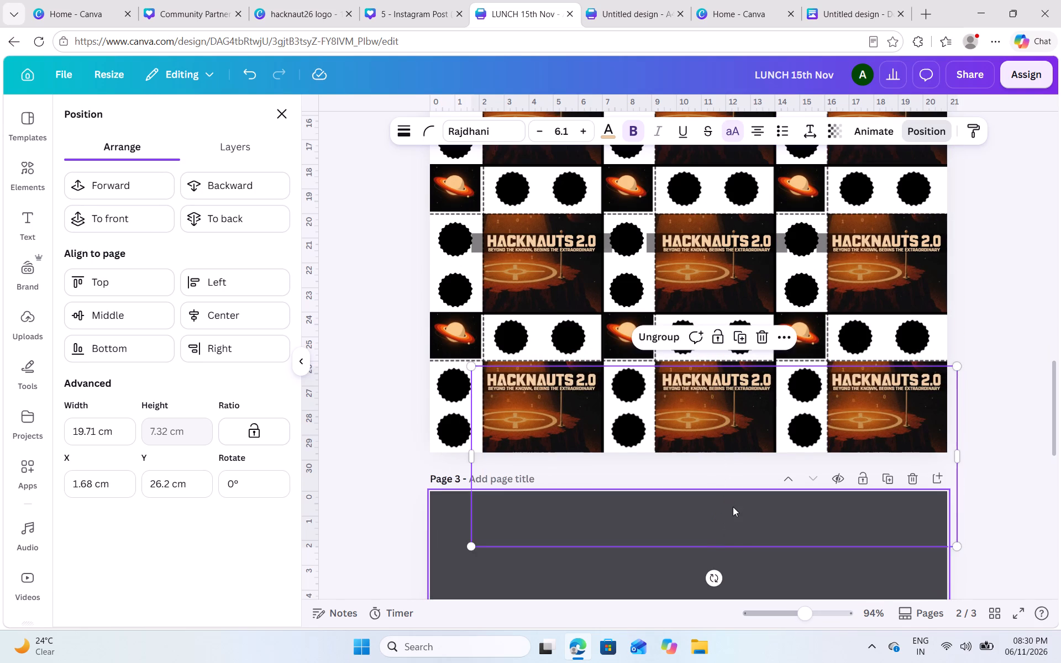
Send the third- and fourth-row title group to the back, and bring it forward to sit above the artworks but behind the black badges.
{"action": "scroll", "coordinate": [733, 507], "scroll_direction": "up", "scroll_amount": 1}
{"action": "left_click", "coordinate": [587, 323]}
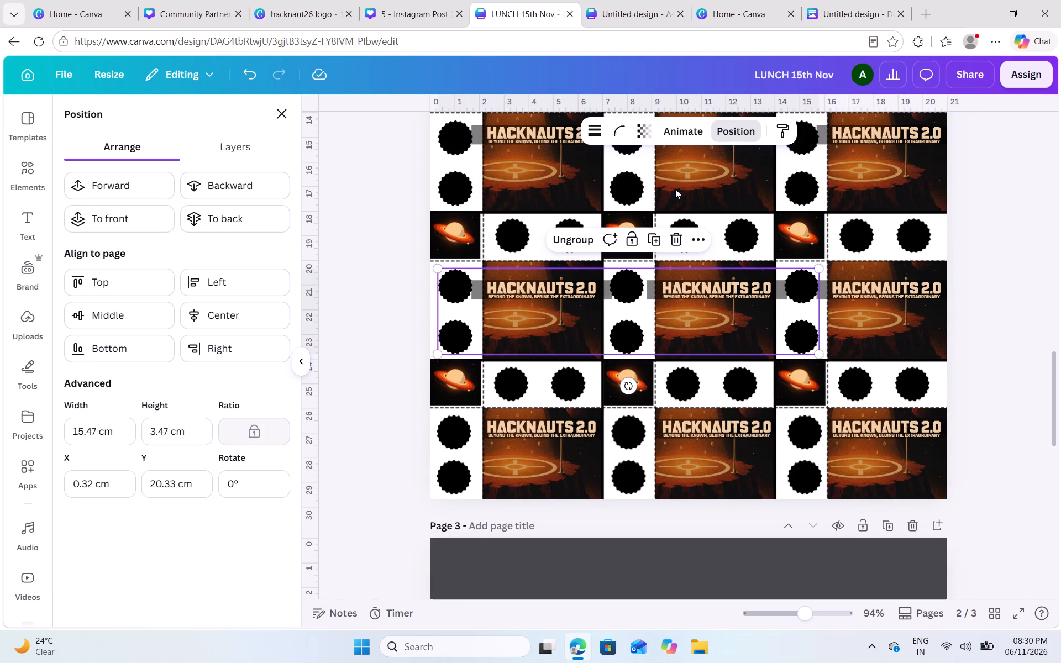
{"action": "left_click", "coordinate": [690, 183]}
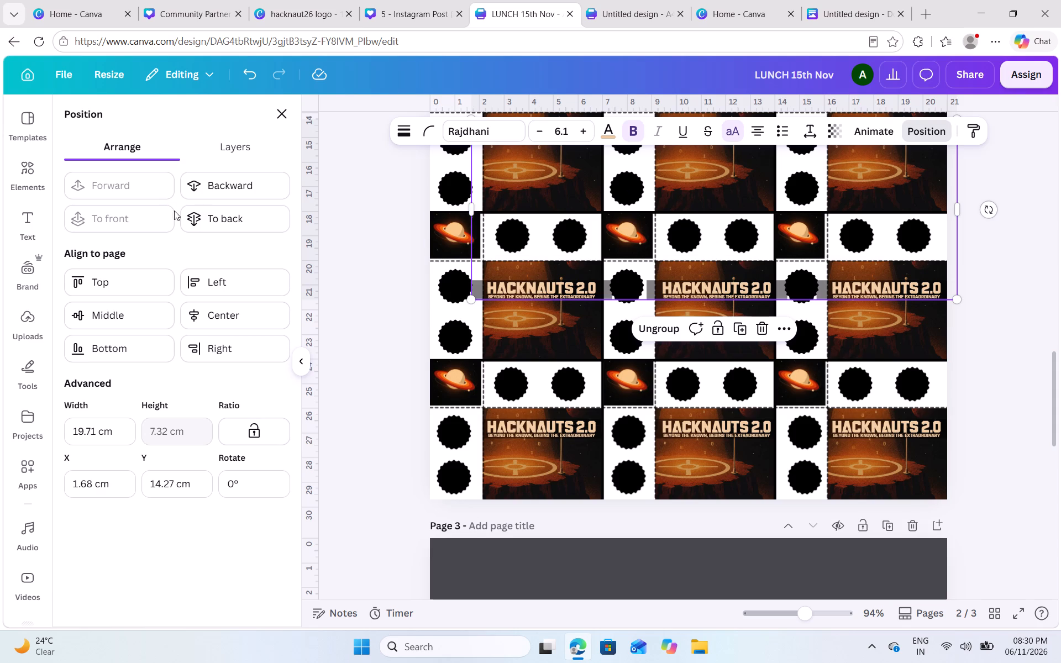
{"action": "left_click", "coordinate": [219, 220]}
{"action": "left_click", "coordinate": [128, 178]}
{"action": "left_click", "coordinate": [128, 178]}
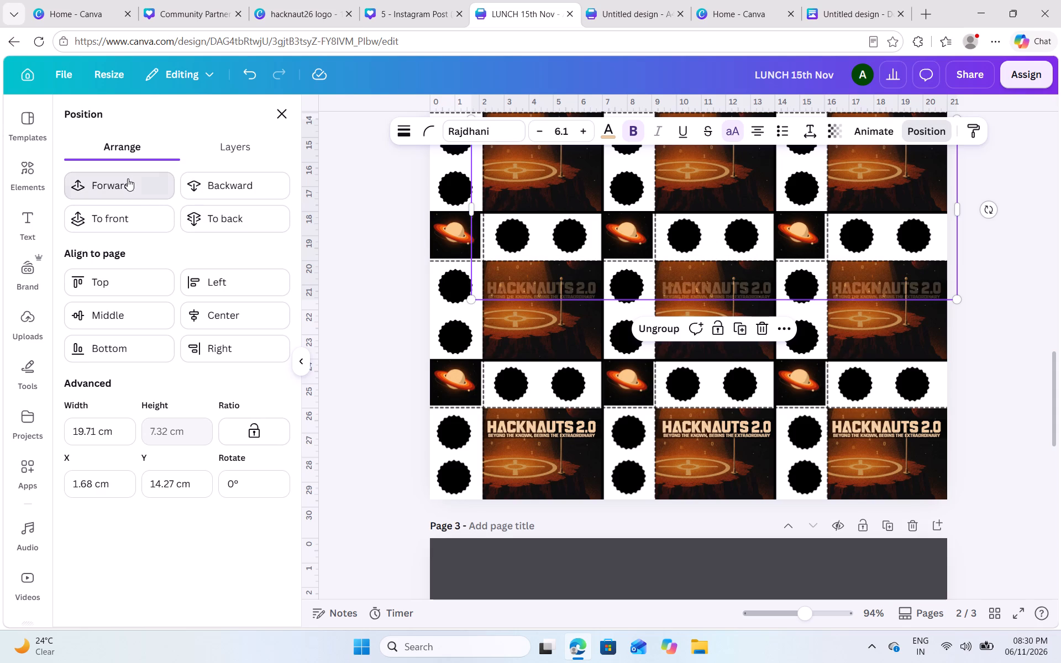
Nudge the third- and fourth-row title group slightly right and down to about X 1.76 cm, Y 14.37 cm.
{"action": "scroll", "coordinate": [508, 244], "scroll_direction": "up", "scroll_amount": 1}
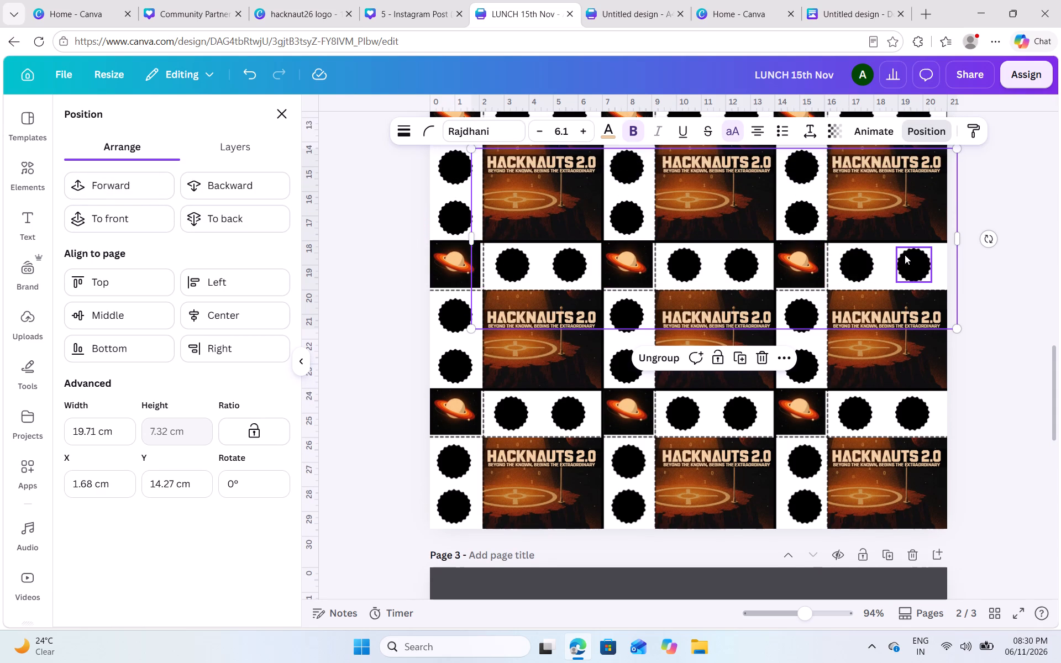
{"action": "key", "text": "Right"}
{"action": "key", "text": "Right"}
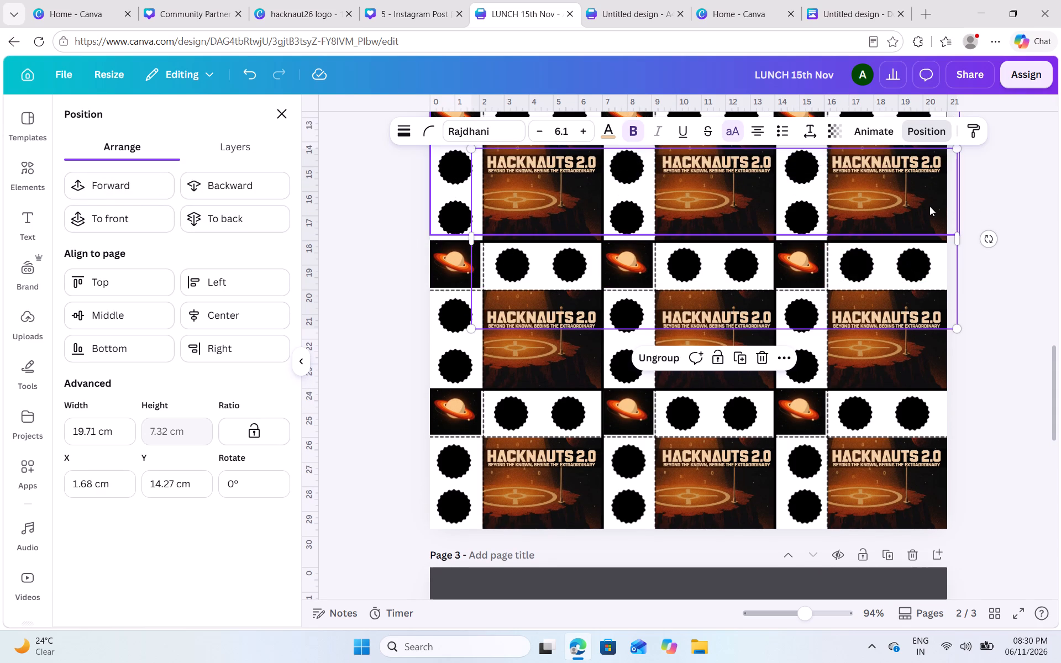
{"action": "left_click", "coordinate": [902, 242]}
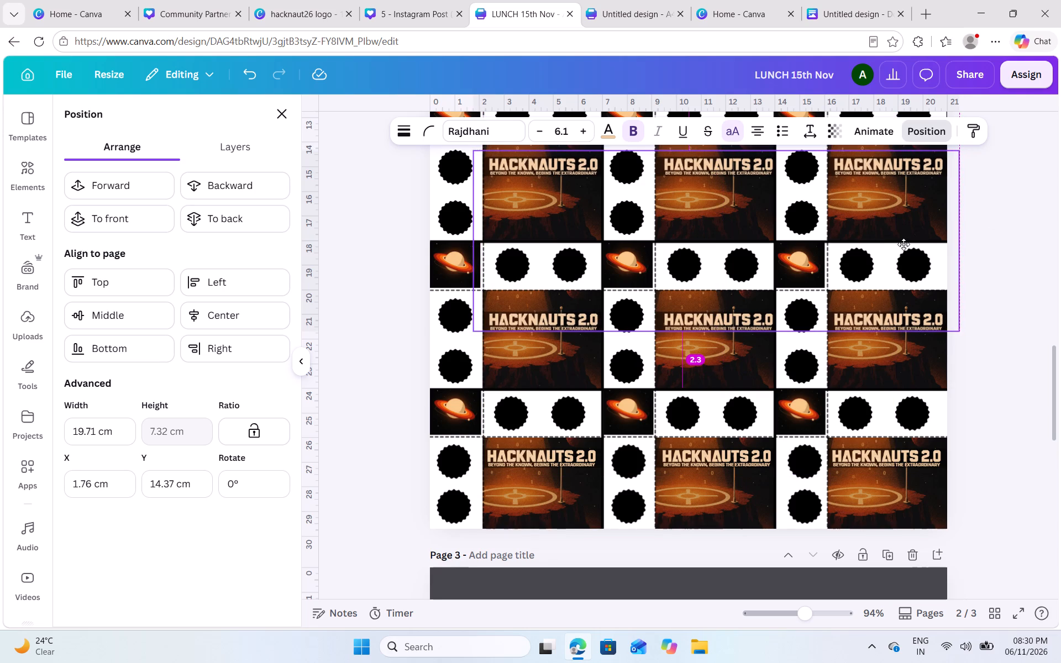
Nudge the first- and second-row title group slightly right to X 1.76 cm, in line with the titles below.
{"action": "scroll", "coordinate": [904, 244], "scroll_direction": "up", "scroll_amount": 1}
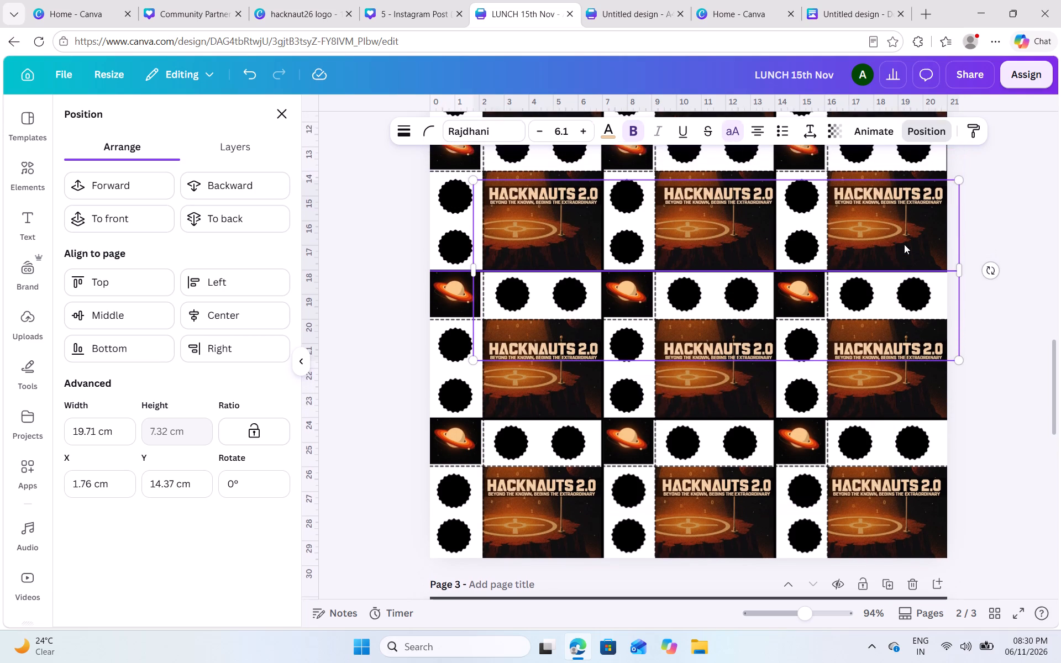
{"action": "scroll", "coordinate": [904, 244], "scroll_direction": "up", "scroll_amount": 4}
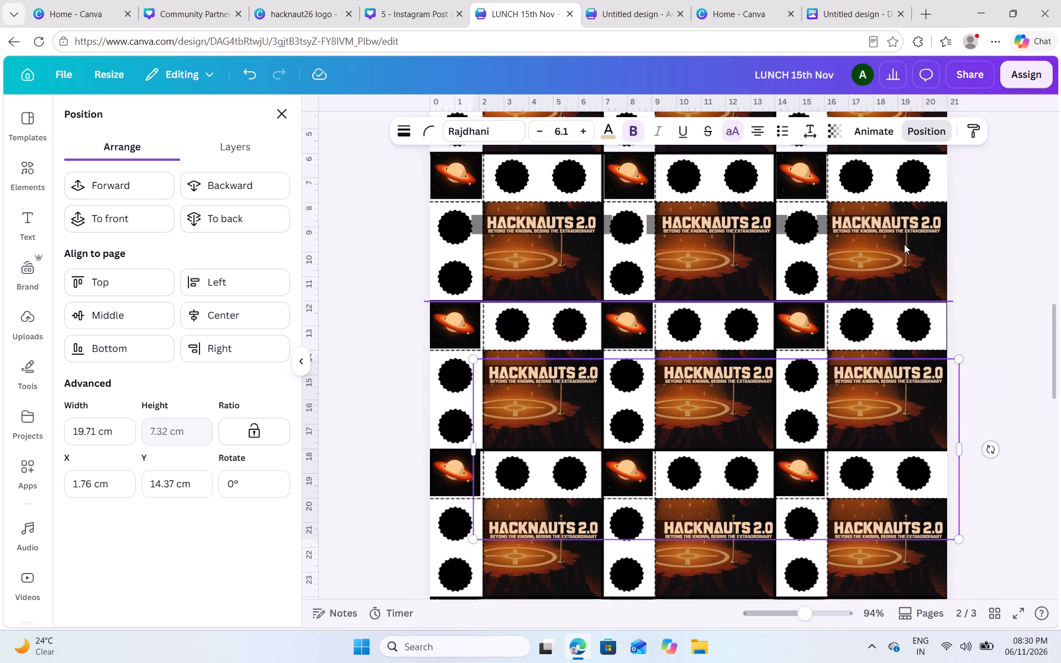
{"action": "scroll", "coordinate": [895, 236], "scroll_direction": "up", "scroll_amount": 1}
{"action": "left_click", "coordinate": [896, 205]}
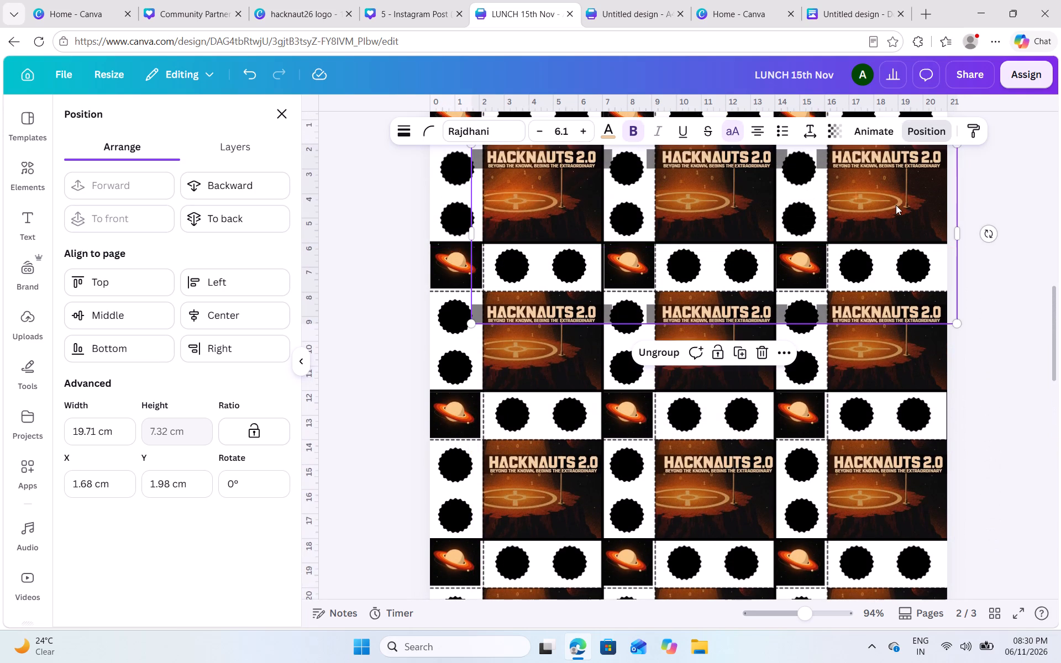
{"action": "key", "text": "Right"}
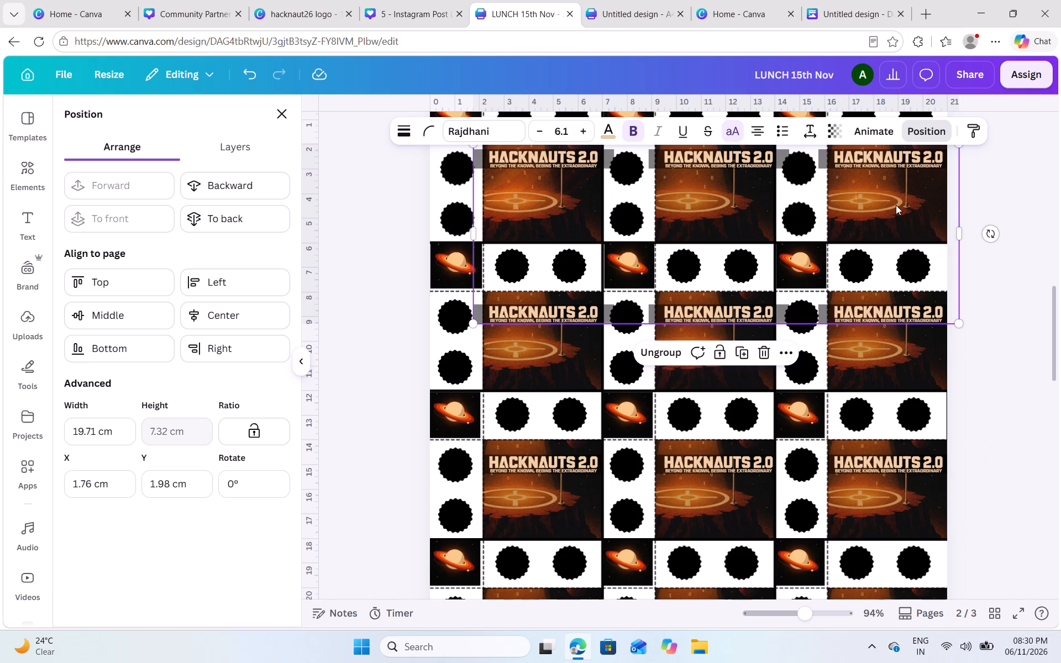
Send the first- and second-row title group to the back, and bring it forward to sit above the artworks but behind the black badges.
{"action": "scroll", "coordinate": [896, 205], "scroll_direction": "up", "scroll_amount": 1}
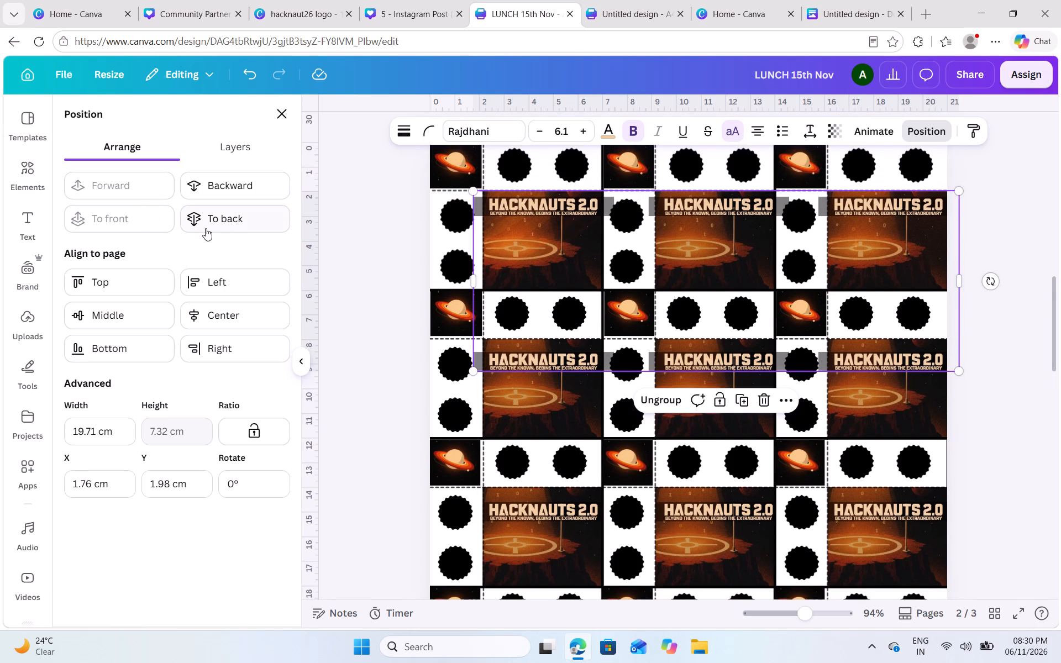
{"action": "left_click", "coordinate": [206, 228]}
{"action": "left_click", "coordinate": [140, 175]}
{"action": "left_click", "coordinate": [141, 182]}
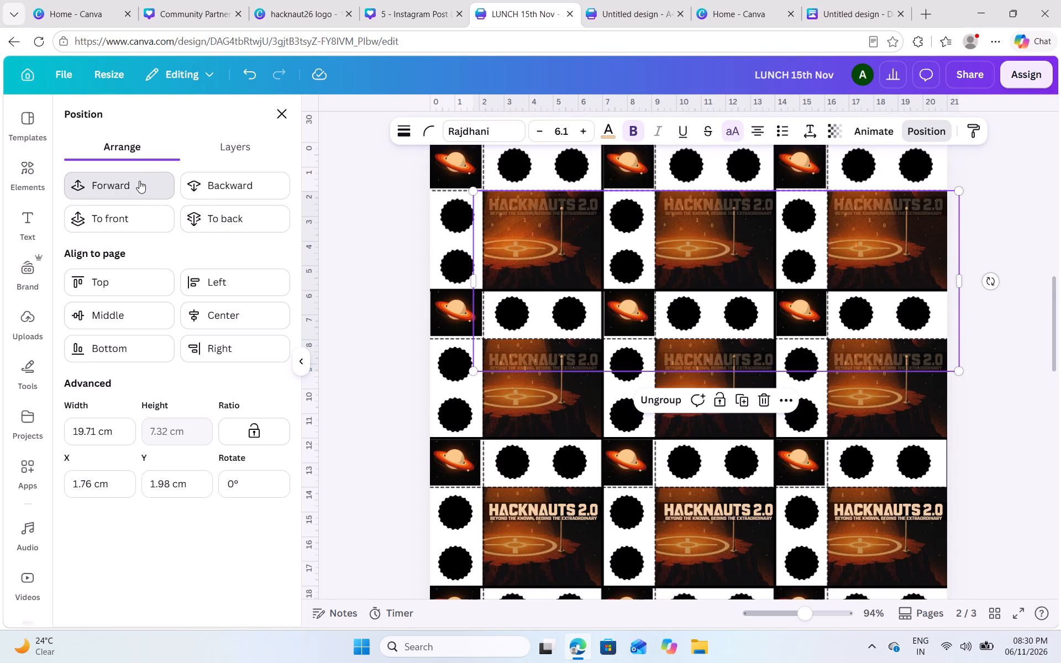
{"action": "double_click", "coordinate": [988, 311]}
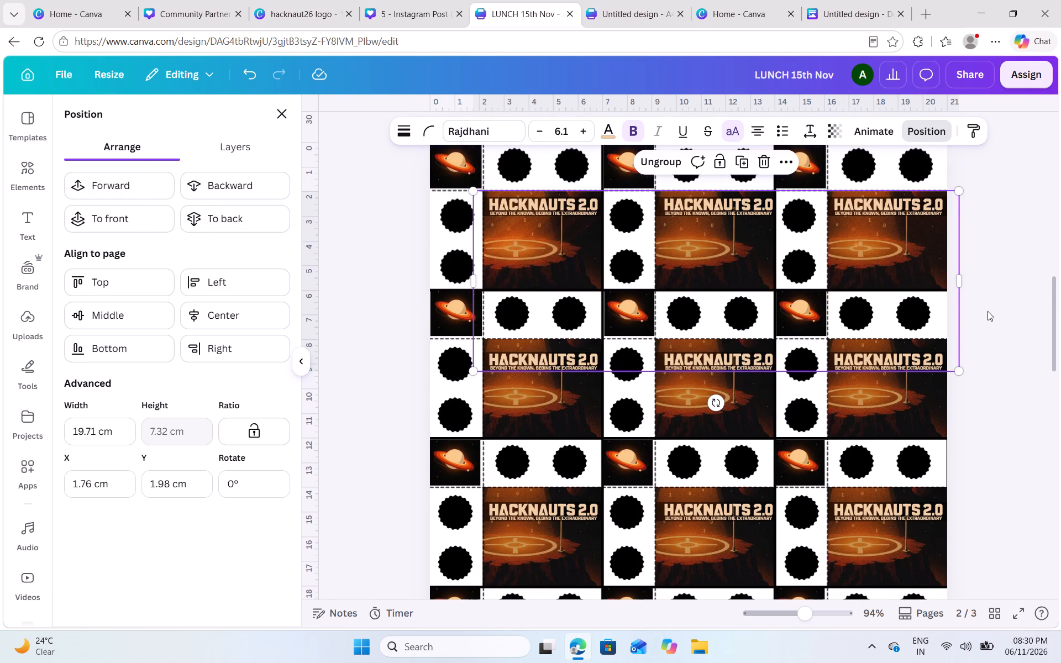
Look over the coupon sheet and the meal coupons on page 1, and check the other open poster, post and A4 designs.
{"action": "scroll", "coordinate": [988, 311], "scroll_direction": "down", "scroll_amount": 1}
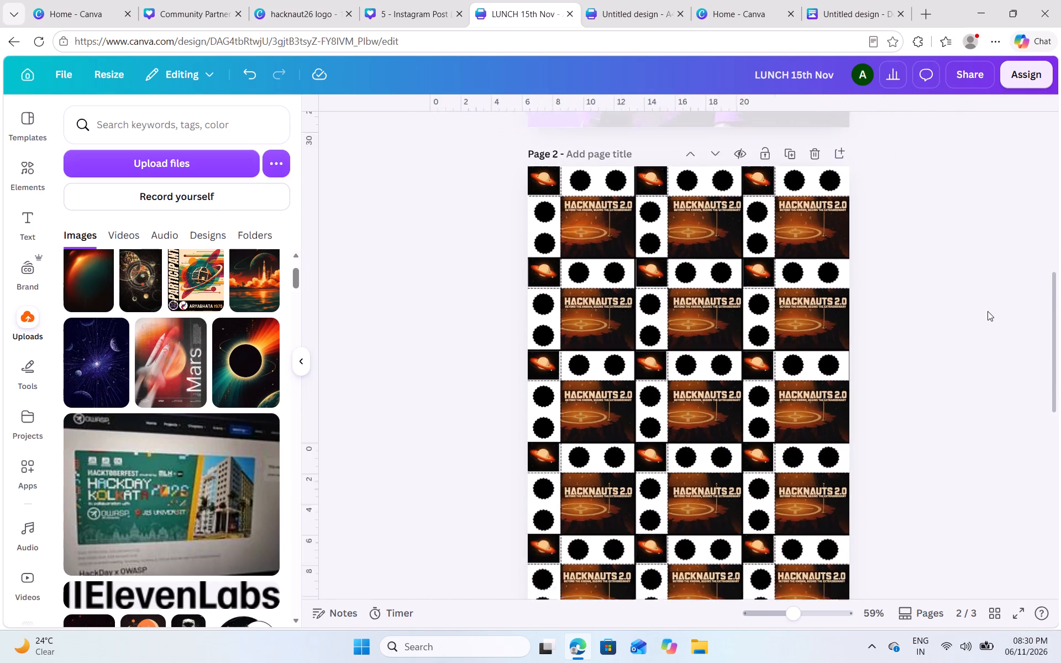
{"action": "scroll", "coordinate": [797, 355], "scroll_direction": "up", "scroll_amount": 1}
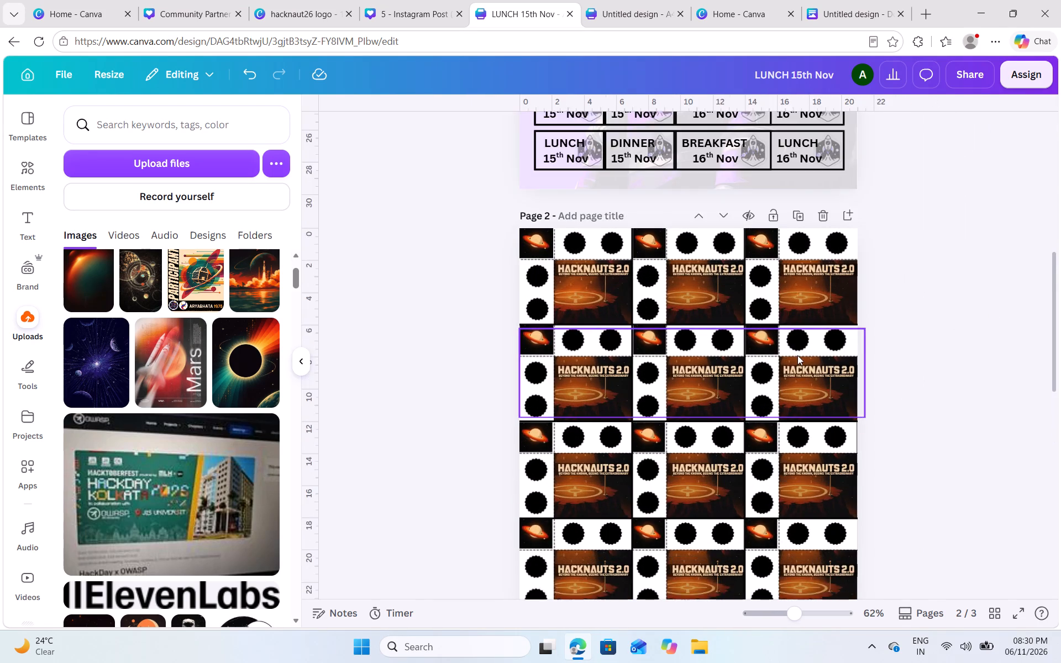
{"action": "scroll", "coordinate": [797, 355], "scroll_direction": "up", "scroll_amount": 1}
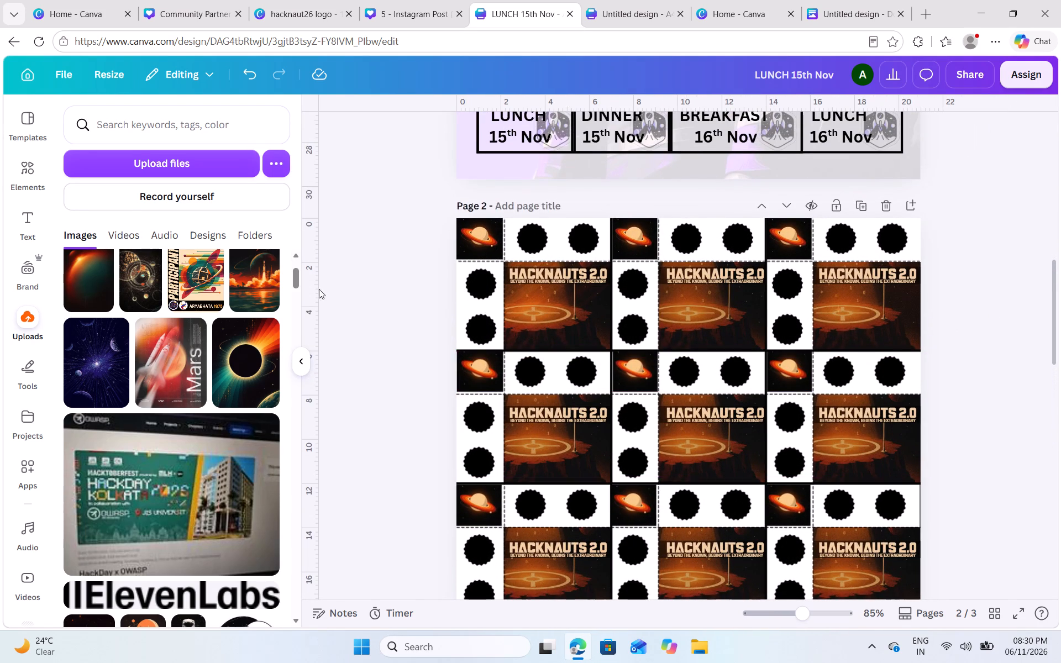
{"action": "scroll", "coordinate": [524, 327], "scroll_direction": "up", "scroll_amount": 2}
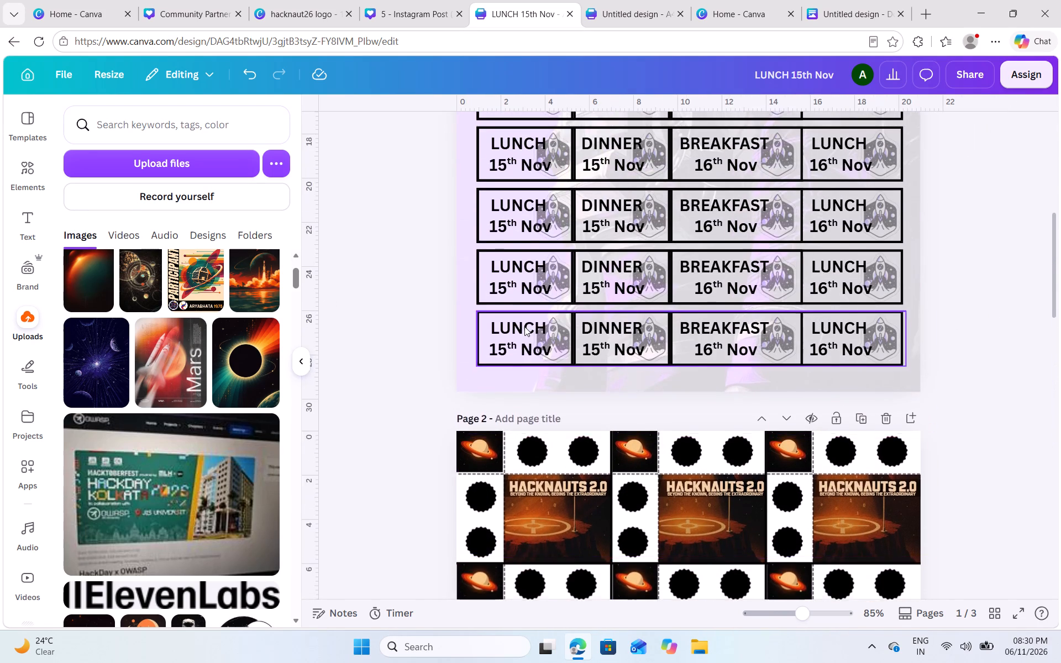
{"action": "scroll", "coordinate": [524, 327], "scroll_direction": "up", "scroll_amount": 3}
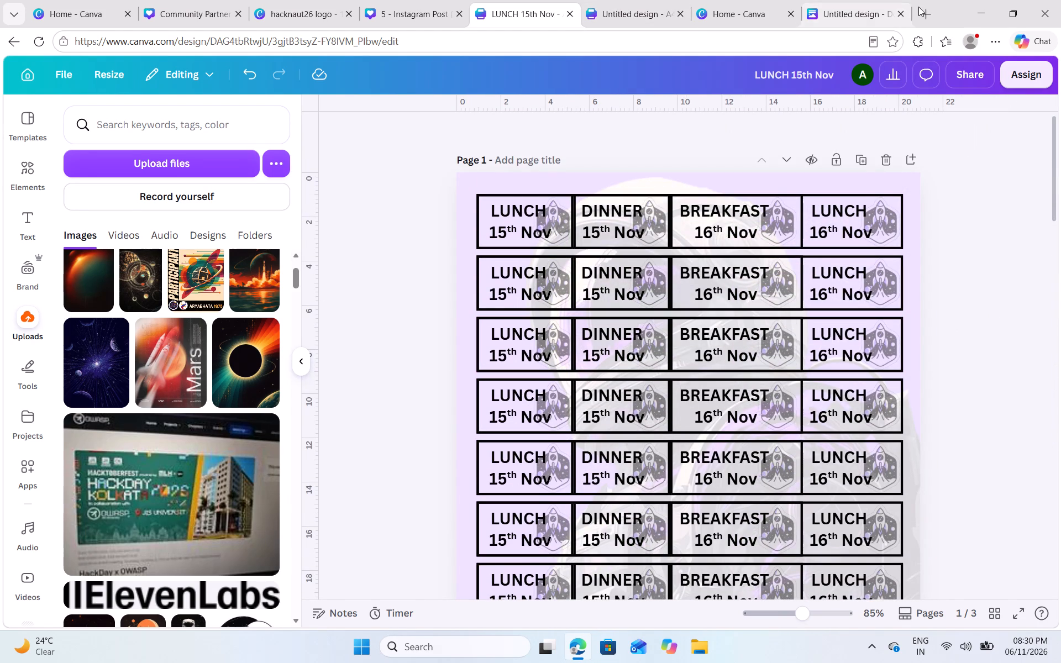
{"action": "left_click", "coordinate": [397, 0]}
{"action": "left_click", "coordinate": [652, 1]}
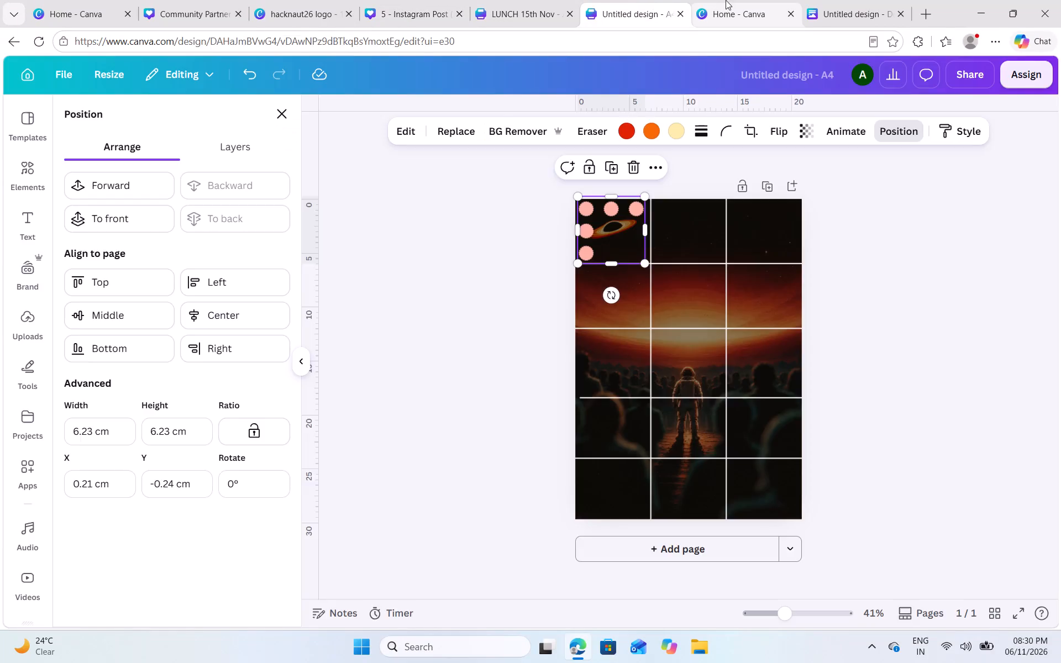
{"action": "left_click", "coordinate": [726, 3]}
{"action": "left_click", "coordinate": [424, 0]}
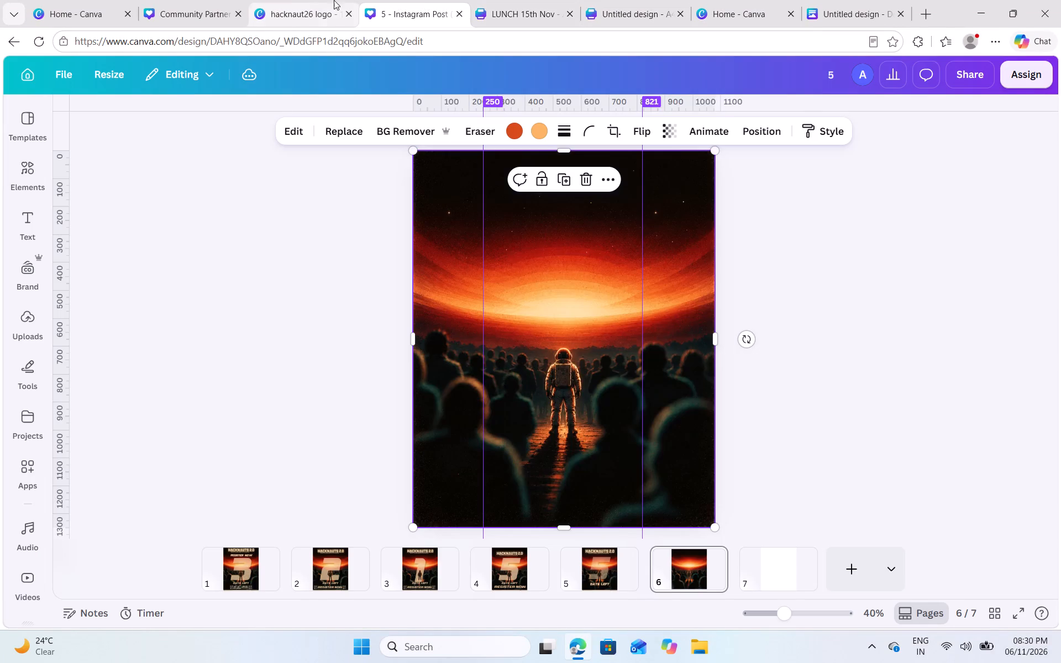
{"action": "left_click", "coordinate": [301, 0]}
{"action": "left_click", "coordinate": [197, 1]}
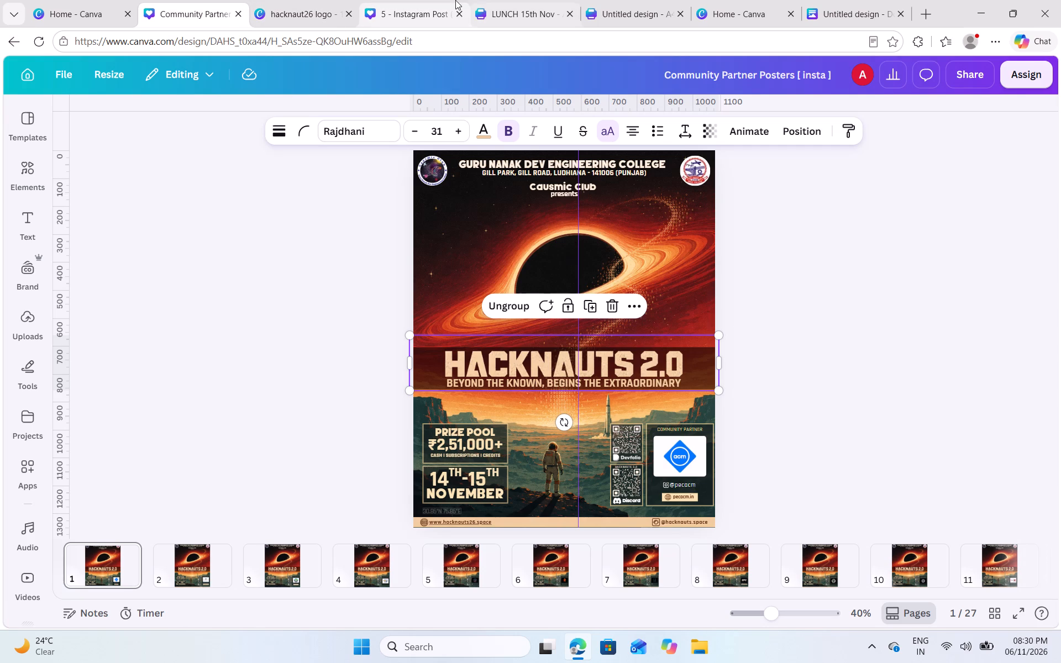
{"action": "left_click", "coordinate": [511, 0]}
{"action": "left_click", "coordinate": [627, 1]}
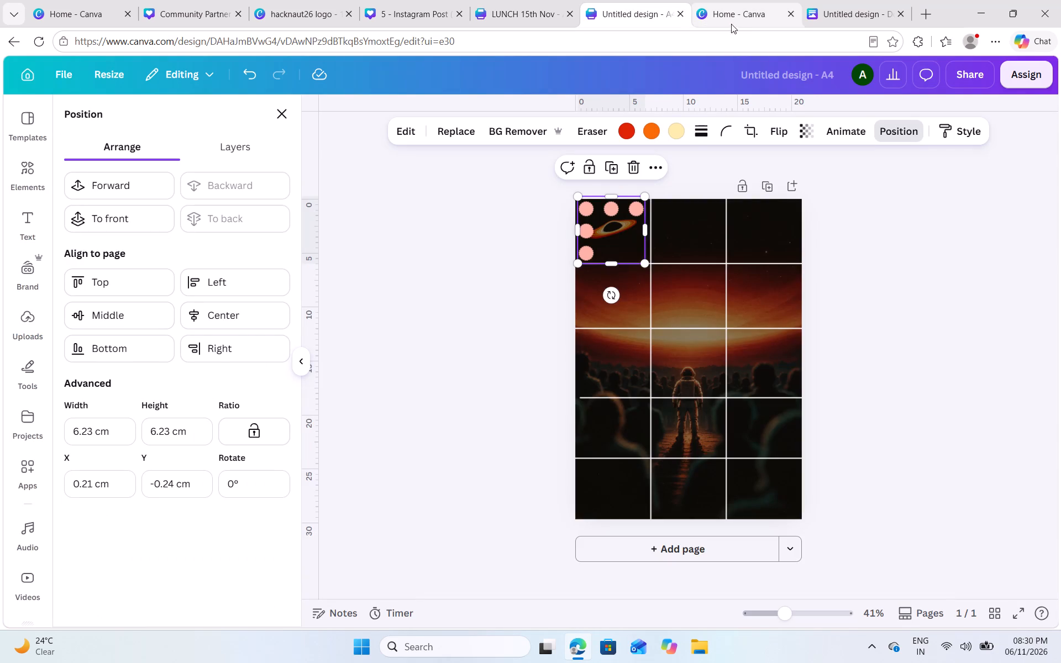
{"action": "left_click", "coordinate": [723, 10]}
{"action": "left_click", "coordinate": [836, 0]}
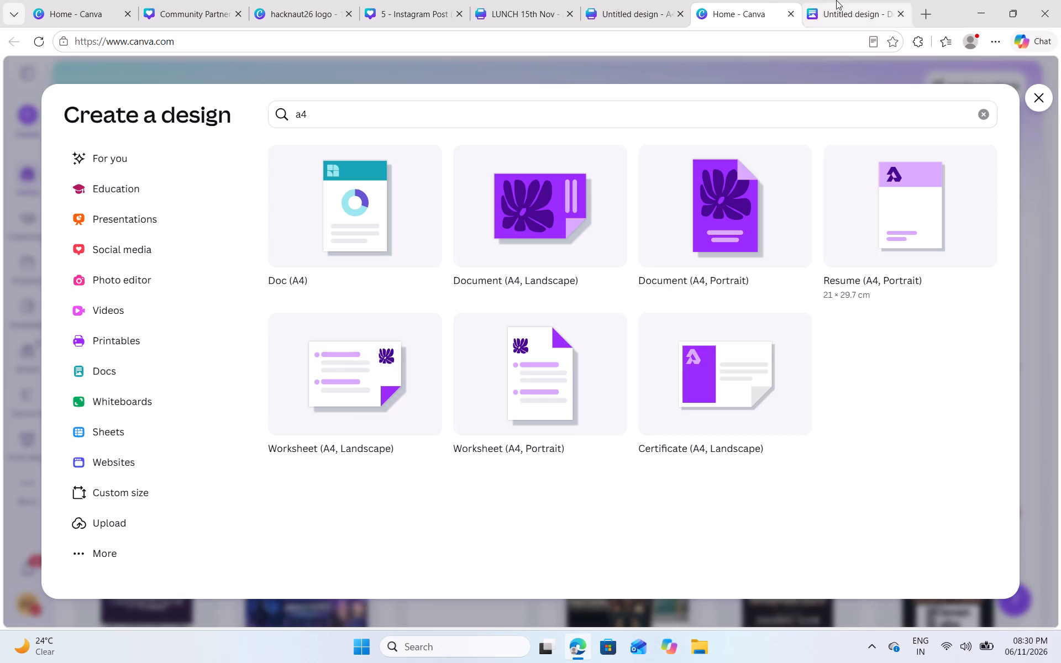
{"action": "left_click", "coordinate": [744, 1]}
{"action": "left_click", "coordinate": [644, 2]}
{"action": "left_click", "coordinate": [533, 1]}
Examine the page 2 coupon grid up close against the lunch, dinner and breakfast coupons on page 1.
{"action": "scroll", "coordinate": [778, 335], "scroll_direction": "down", "scroll_amount": 1}
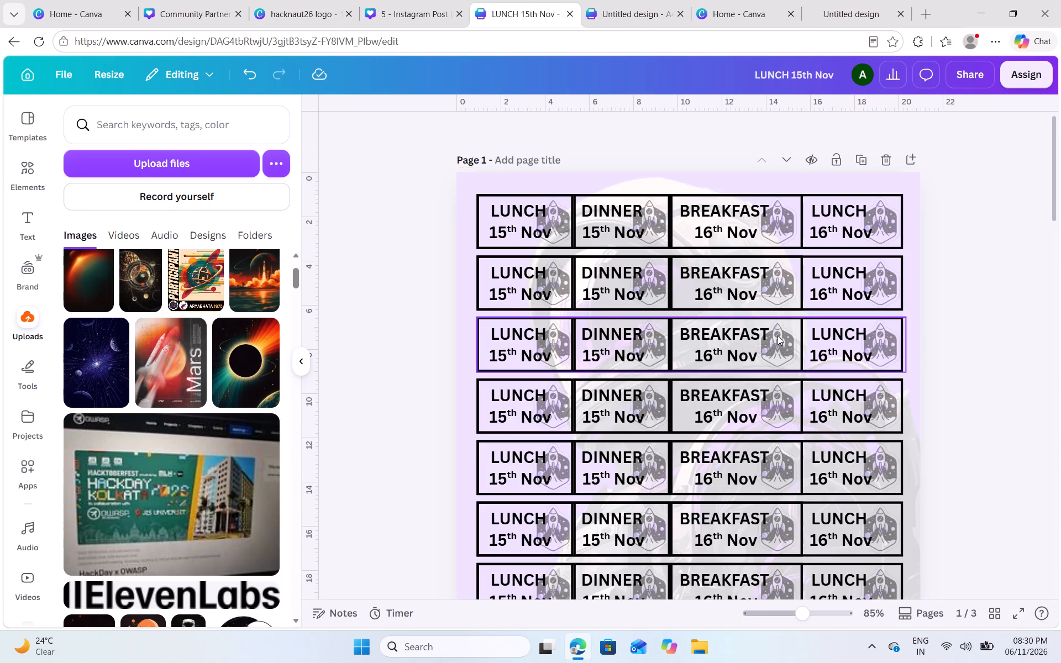
{"action": "scroll", "coordinate": [778, 335], "scroll_direction": "down", "scroll_amount": 4}
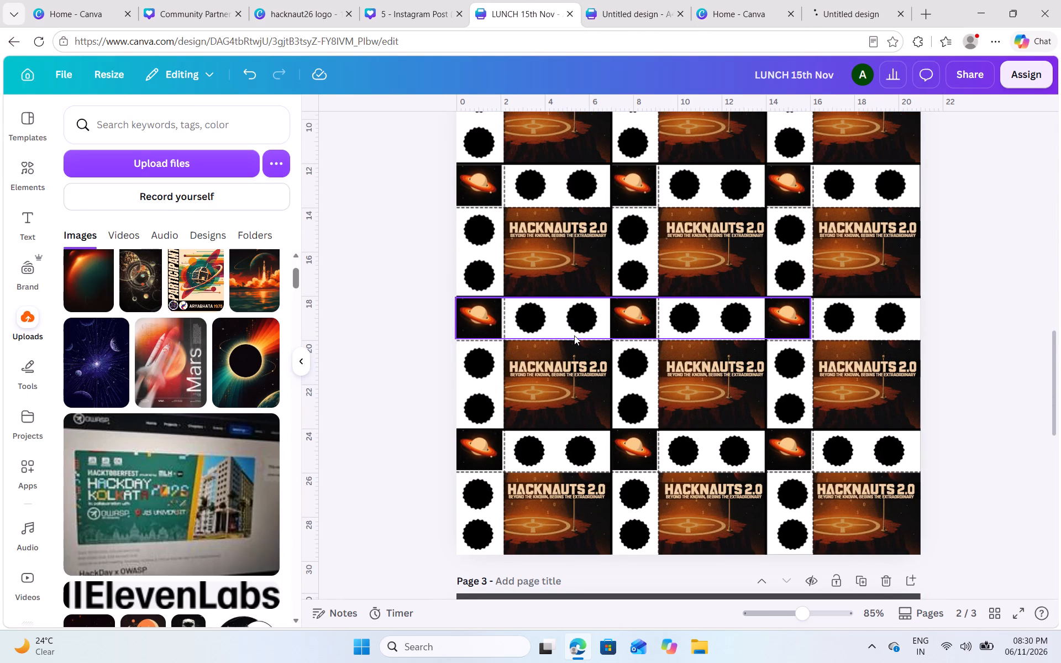
{"action": "scroll", "coordinate": [574, 335], "scroll_direction": "up", "scroll_amount": 2}
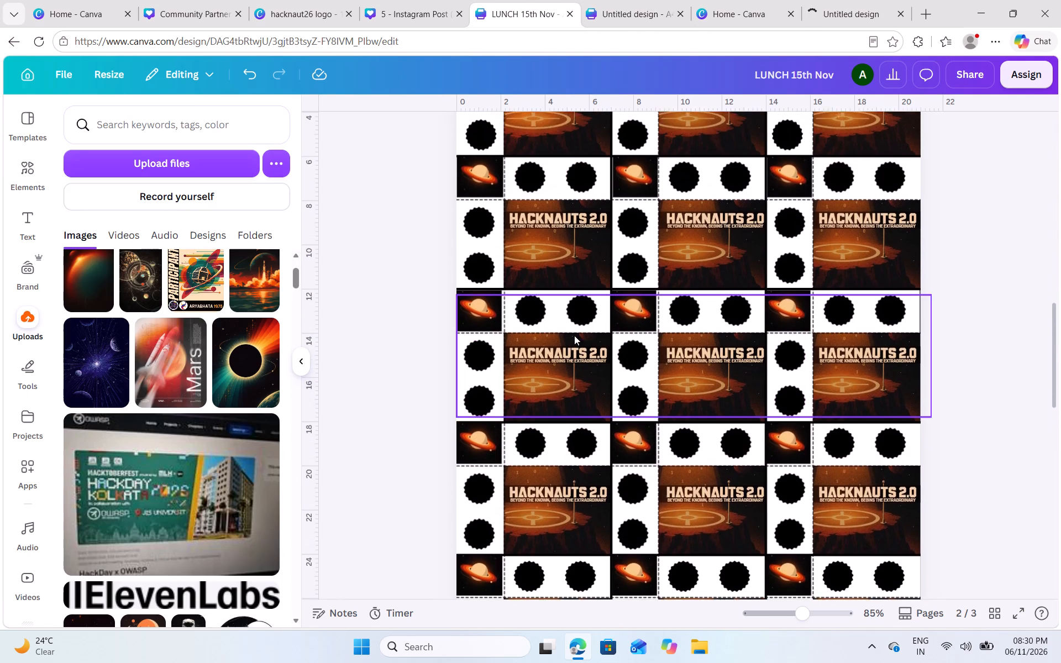
{"action": "scroll", "coordinate": [574, 335], "scroll_direction": "up", "scroll_amount": 3}
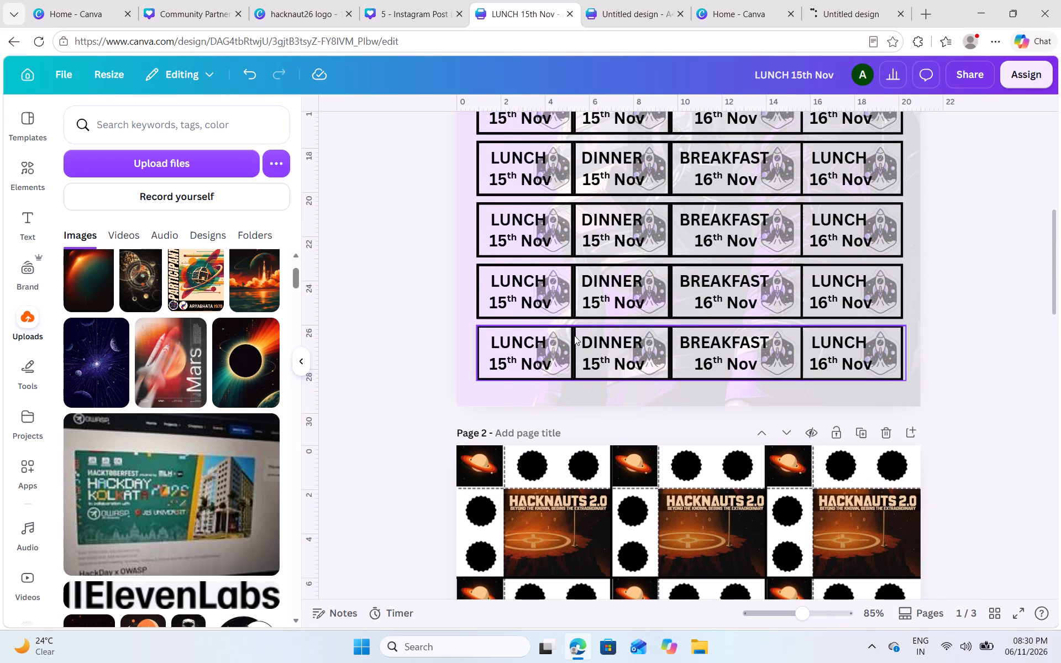
{"action": "scroll", "coordinate": [560, 514], "scroll_direction": "down", "scroll_amount": 1}
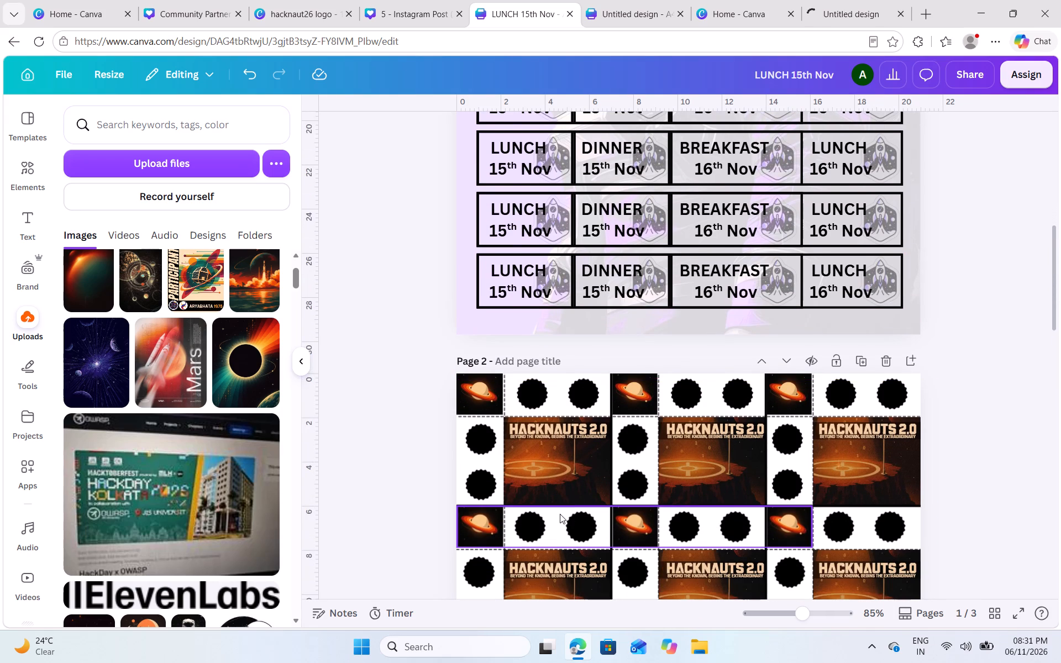
{"action": "scroll", "coordinate": [550, 449], "scroll_direction": "down", "scroll_amount": 1}
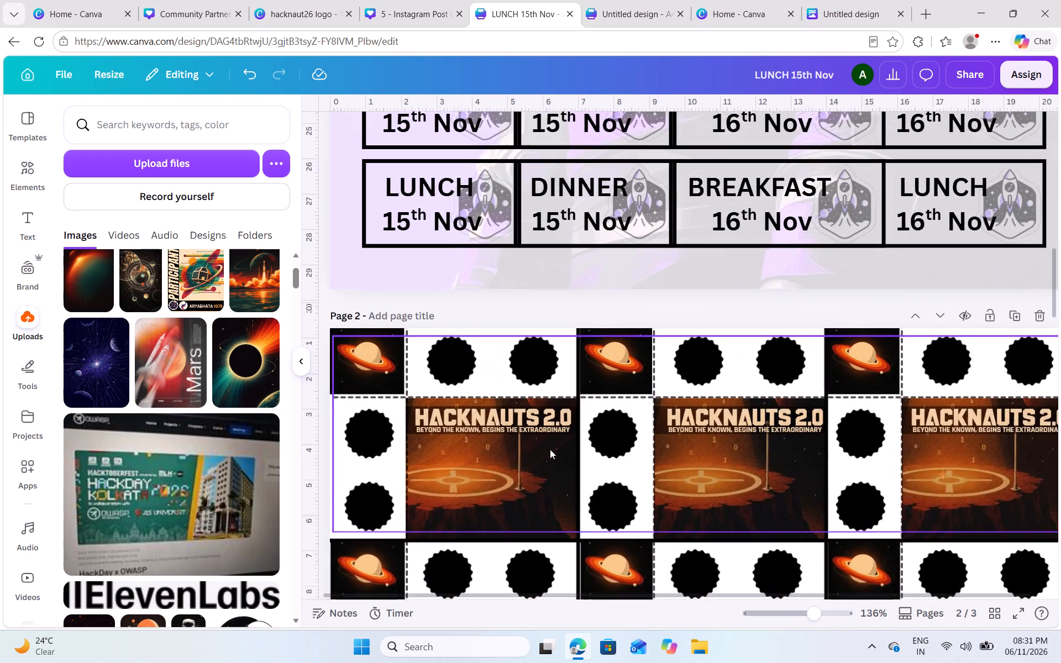
{"action": "scroll", "coordinate": [550, 449], "scroll_direction": "down", "scroll_amount": 1}
{"action": "scroll", "coordinate": [550, 449], "scroll_direction": "right", "scroll_amount": 1}
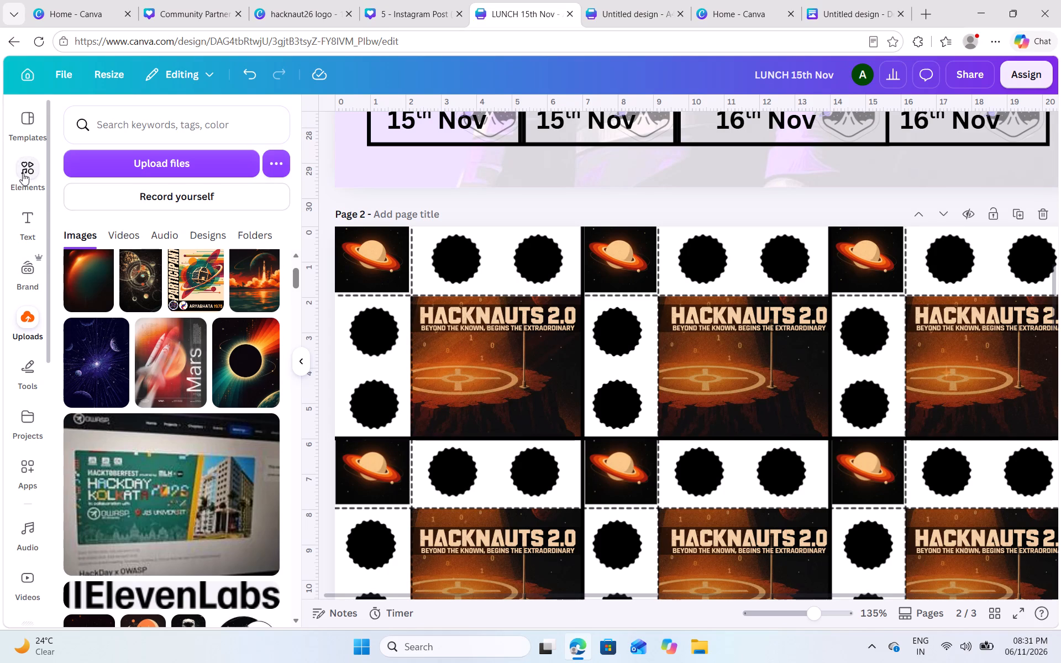
Add a text box reading FOOD over the first coupon row on page 2.
{"action": "left_click", "coordinate": [27, 214]}
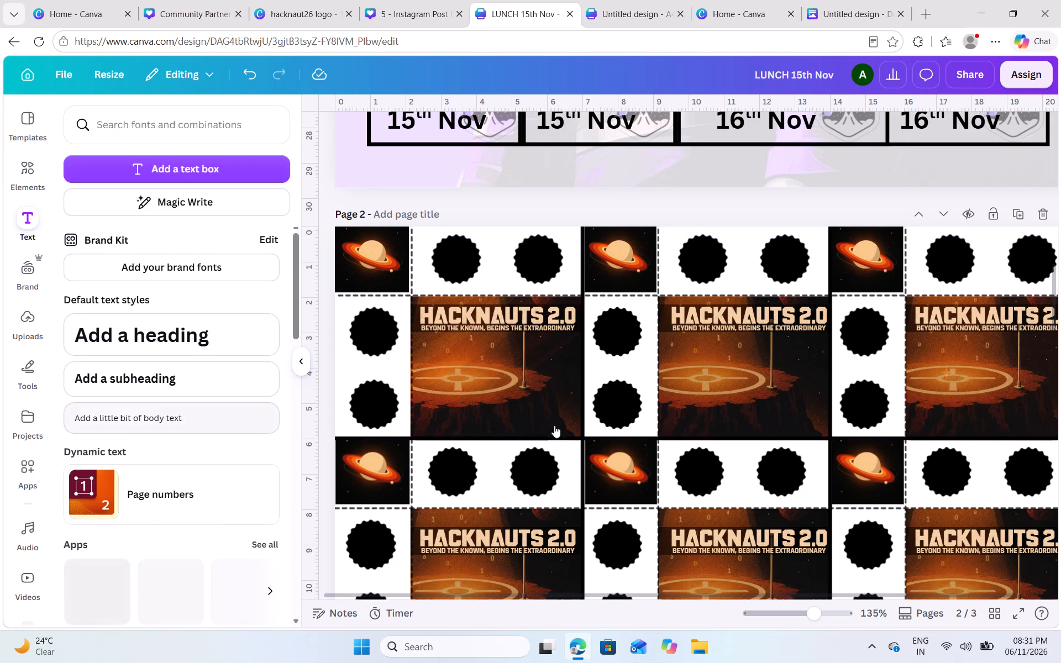
{"action": "key", "text": "t"}
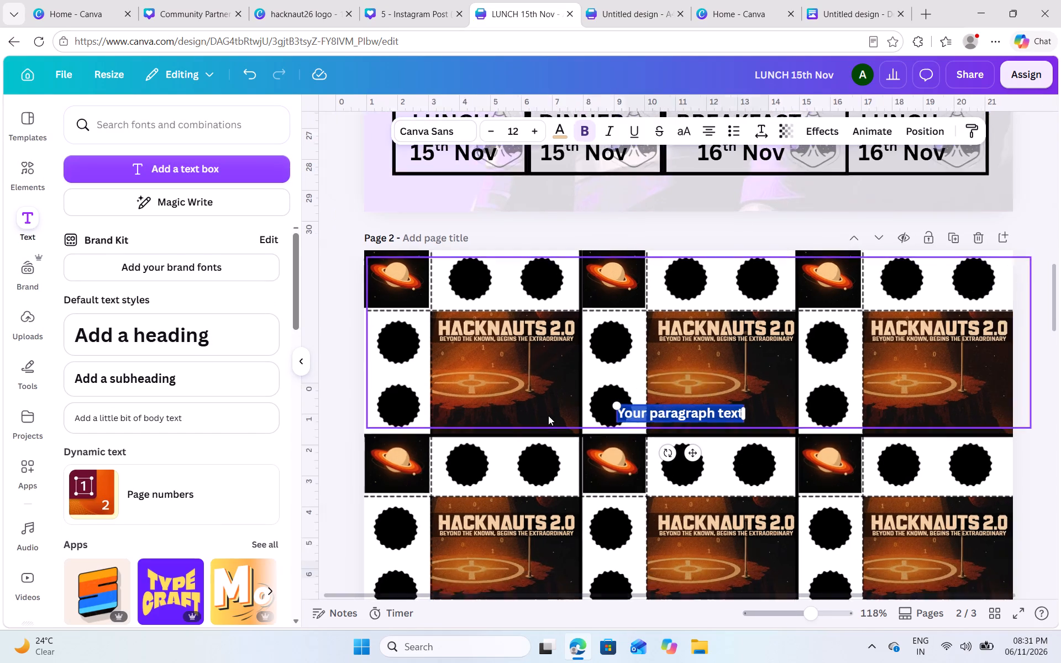
{"action": "left_click", "coordinate": [548, 415]}
{"action": "key", "text": "f"}
{"action": "type", "text": "OOD"}
{"action": "key", "text": "space"}
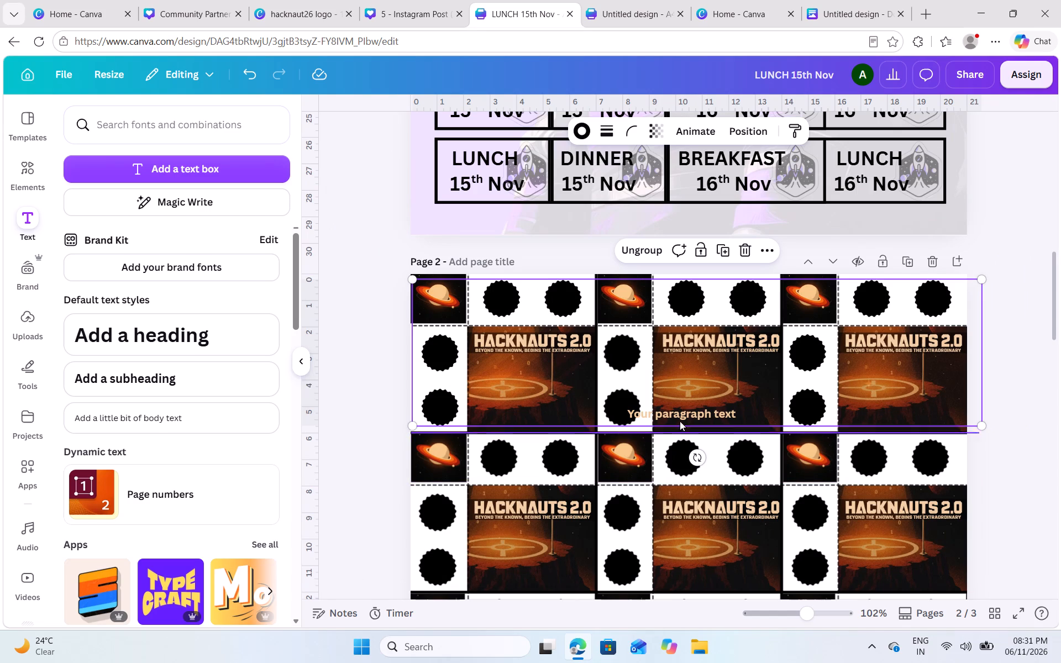
{"action": "double_click", "coordinate": [681, 417]}
{"action": "type", "text": "FOOD"}
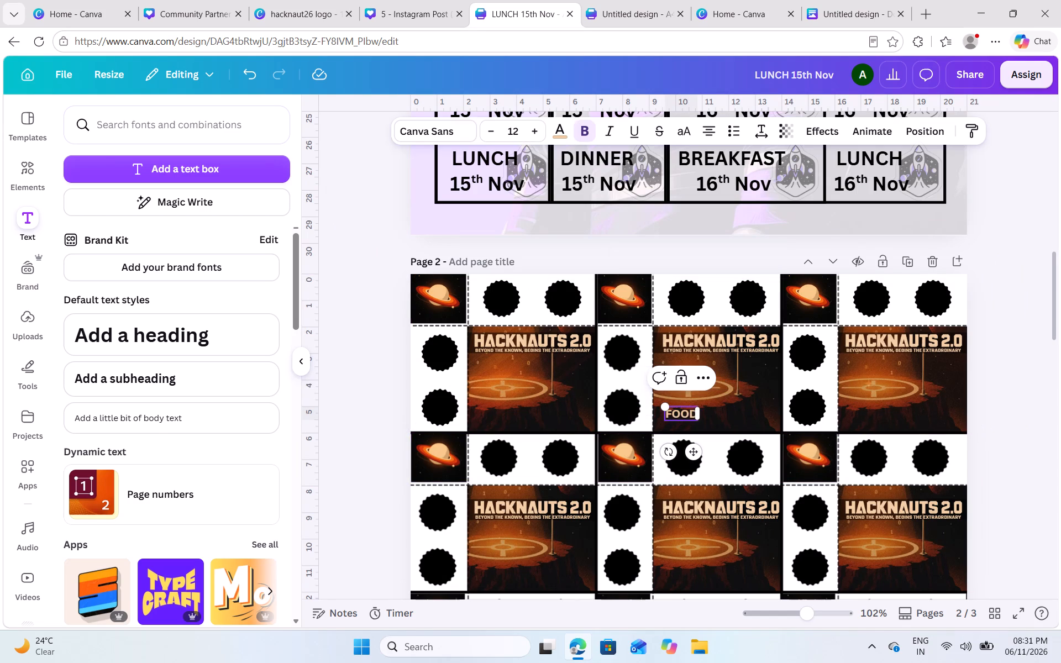
Try Mindeka Regular on the FOOD text, and set its font to the uploaded Aeromovedemo Regular.
{"action": "left_click", "coordinate": [432, 134]}
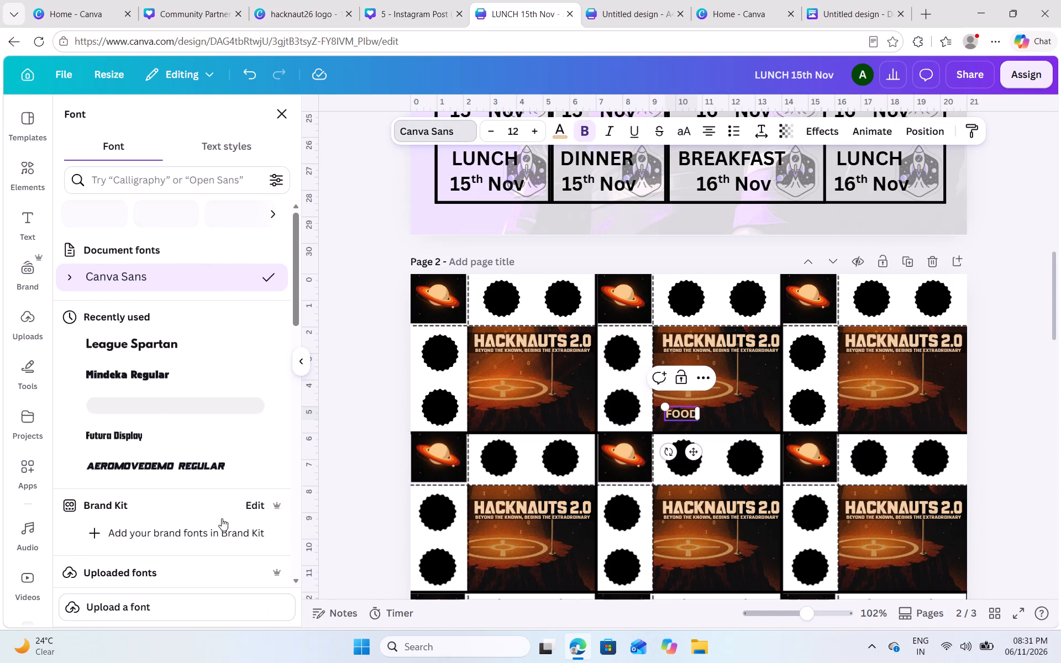
{"action": "scroll", "coordinate": [180, 414], "scroll_direction": "down", "scroll_amount": 1}
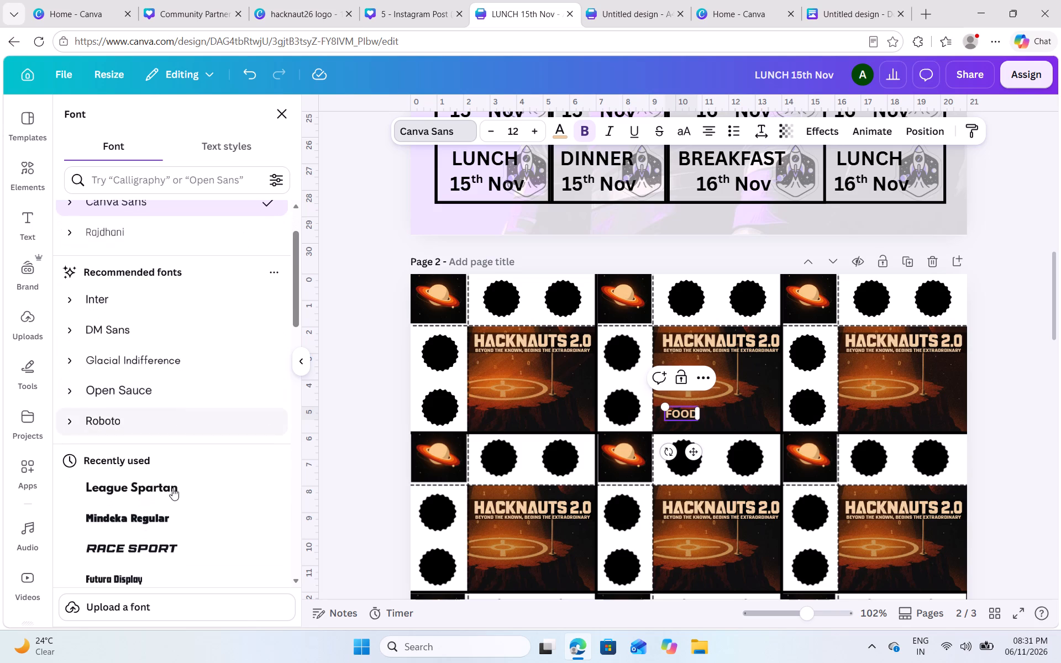
{"action": "left_click", "coordinate": [170, 518]}
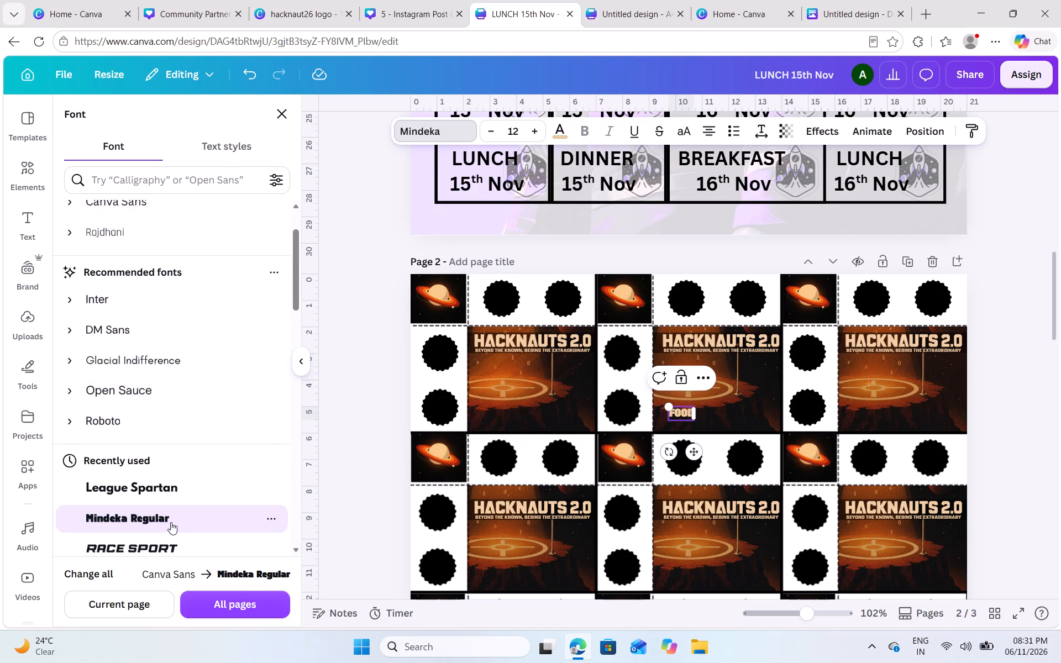
{"action": "scroll", "coordinate": [209, 513], "scroll_direction": "down", "scroll_amount": 2}
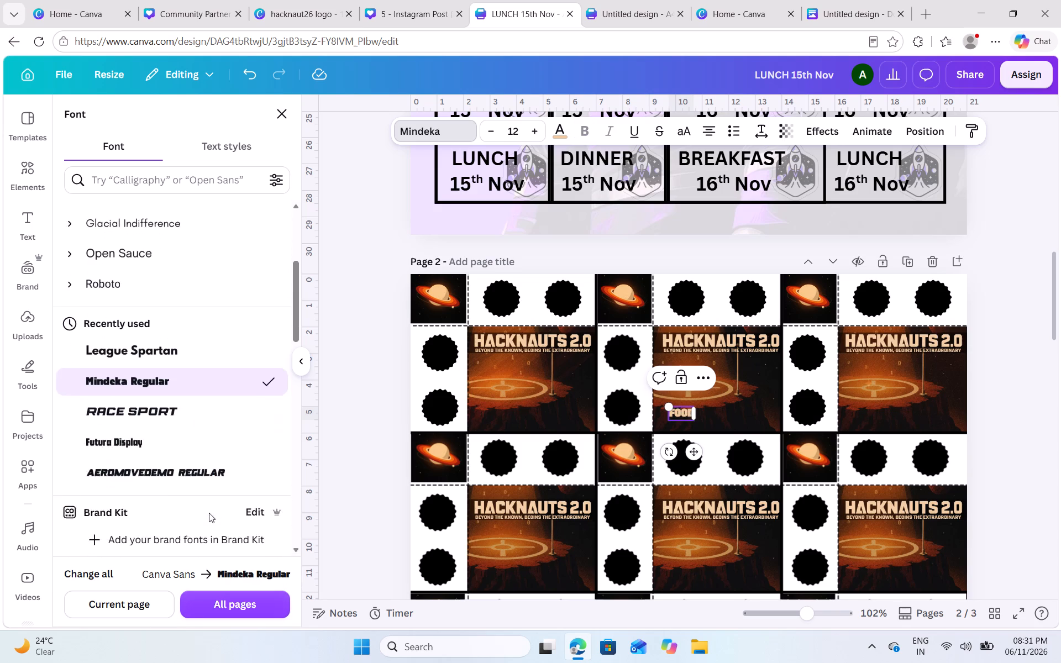
{"action": "scroll", "coordinate": [209, 513], "scroll_direction": "down", "scroll_amount": 2}
{"action": "scroll", "coordinate": [201, 432], "scroll_direction": "down", "scroll_amount": 2}
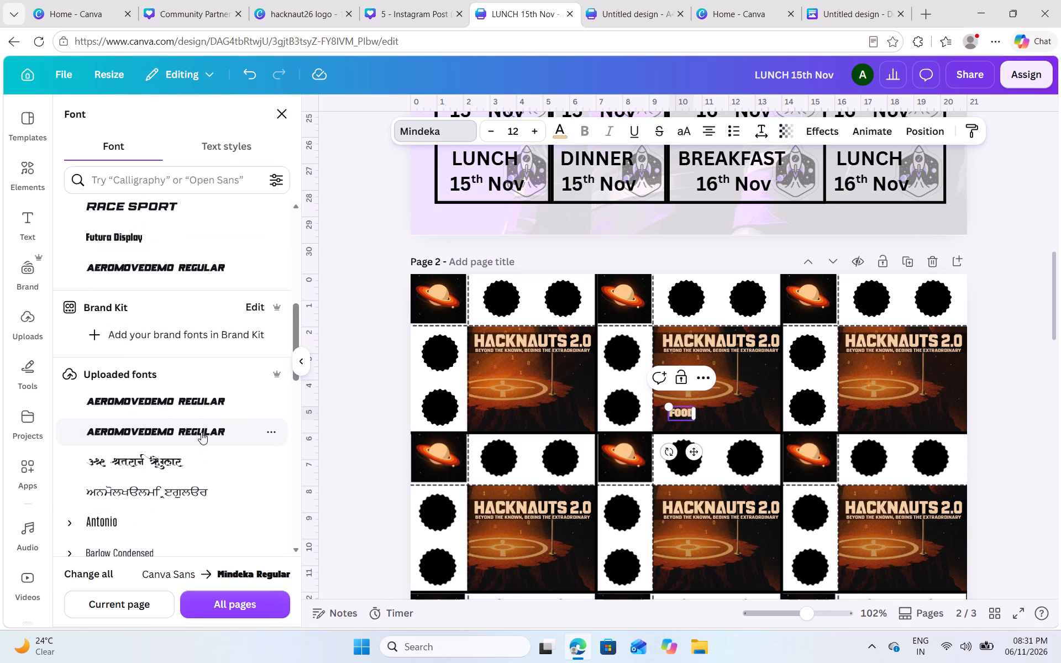
{"action": "left_click", "coordinate": [205, 414]}
{"action": "scroll", "coordinate": [205, 414], "scroll_direction": "down", "scroll_amount": 1}
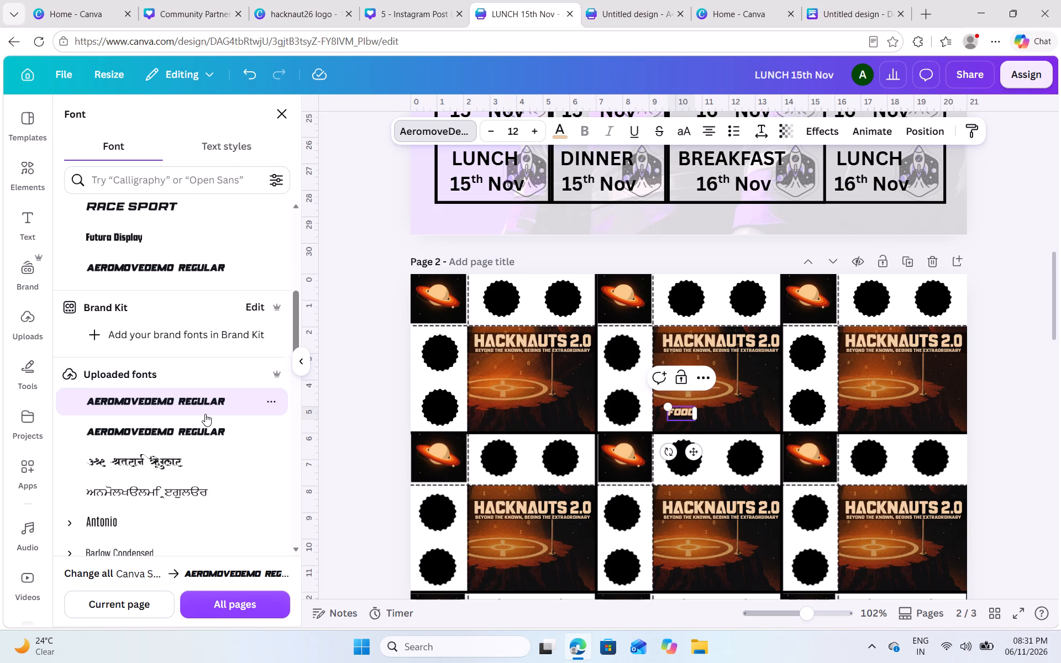
{"action": "scroll", "coordinate": [205, 414], "scroll_direction": "down", "scroll_amount": 1}
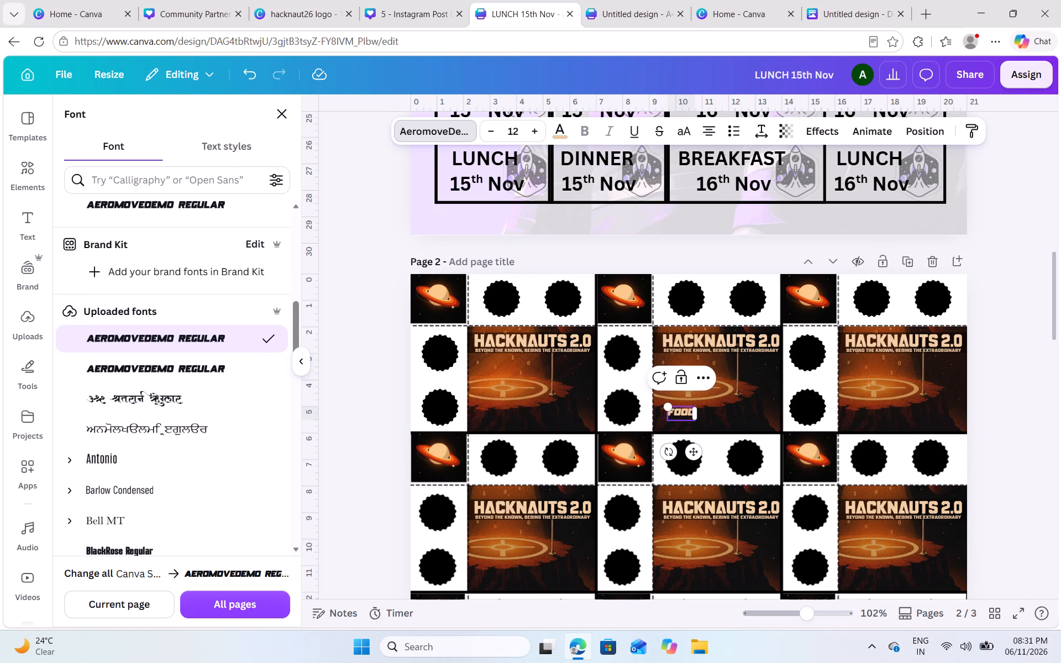
Enlarge the FOOD text to about size 41 and move it onto the first orange artwork, below the HACKNAUTS 2.0 title.
{"action": "left_click_drag", "start_coordinate": [670, 409], "coordinate": [600, 384]}
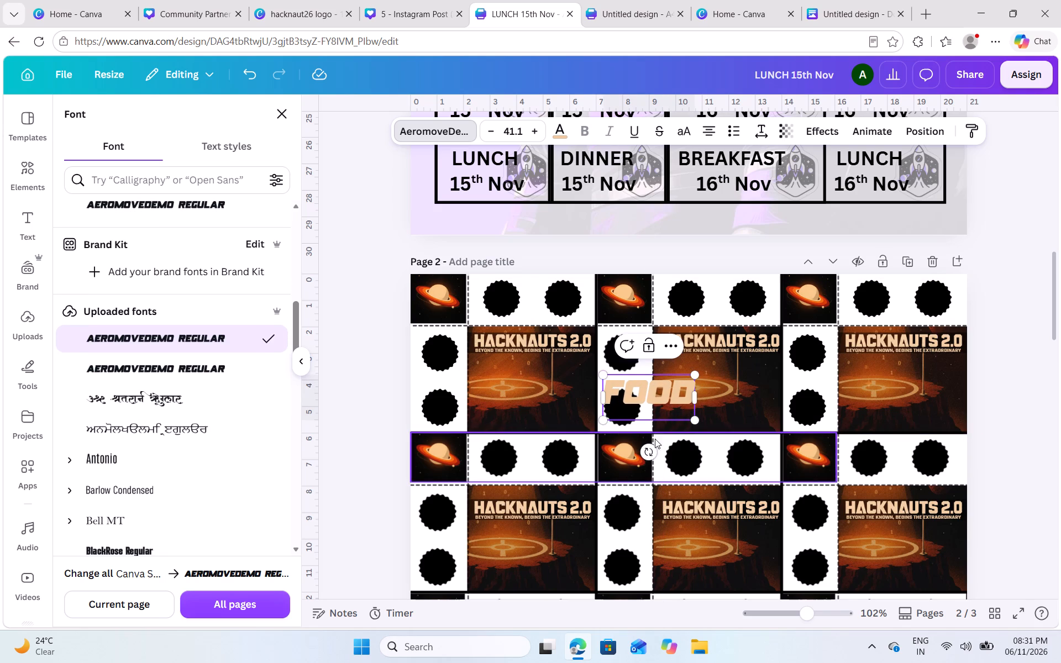
{"action": "left_click", "coordinate": [740, 403]}
{"action": "left_click", "coordinate": [663, 392]}
{"action": "left_click_drag", "start_coordinate": [664, 393], "coordinate": [554, 382]}
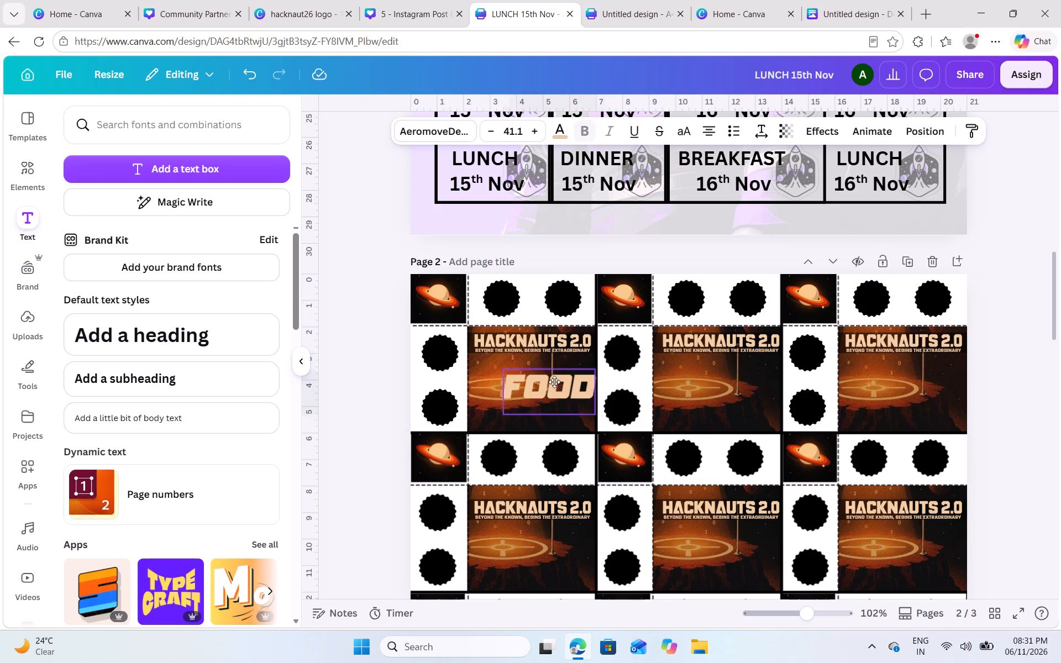
{"action": "left_click_drag", "start_coordinate": [554, 382], "coordinate": [544, 377]}
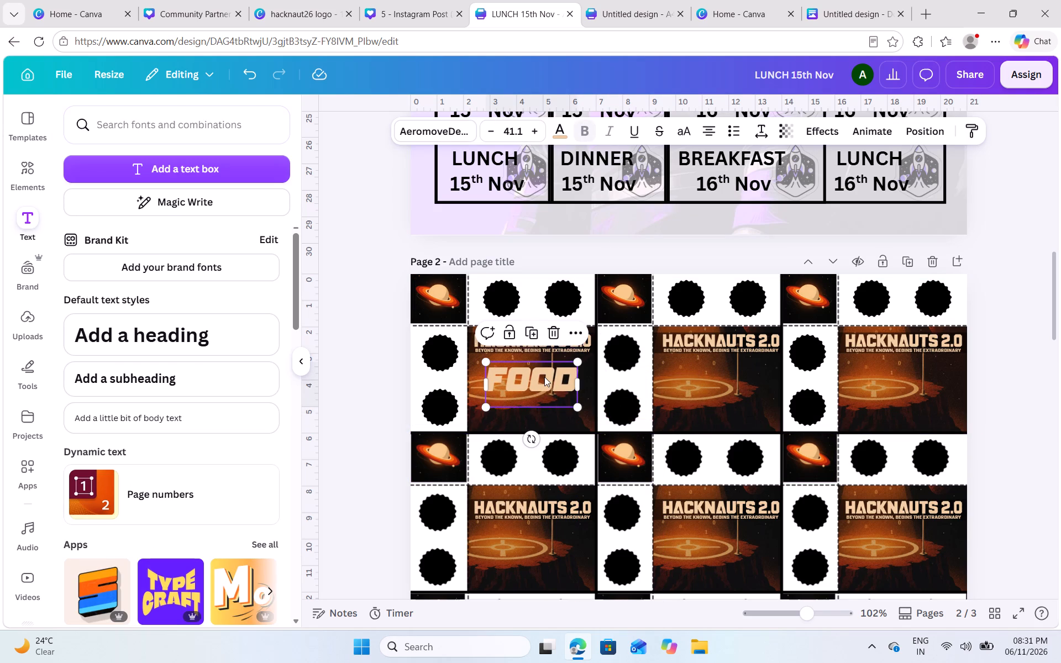
Search the web for FOOD in a new browser tab, and return to the LUNCH 15th Nov design.
{"action": "scroll", "coordinate": [726, 303], "scroll_direction": "up", "scroll_amount": 1}
{"action": "left_click", "coordinate": [926, 4]}
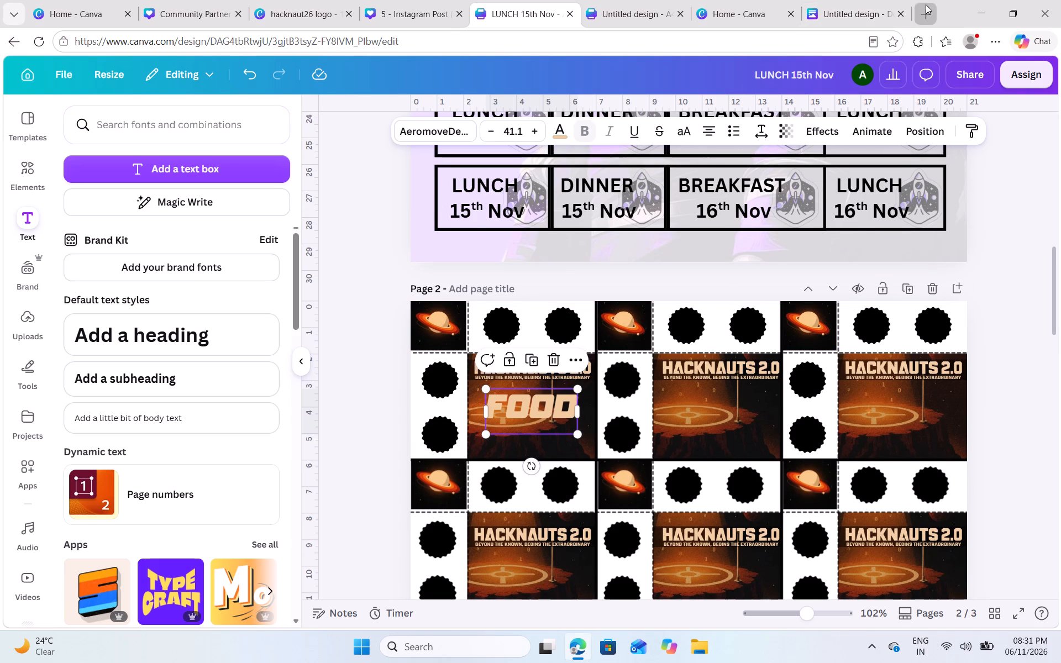
{"action": "type", "text": "FOO"}
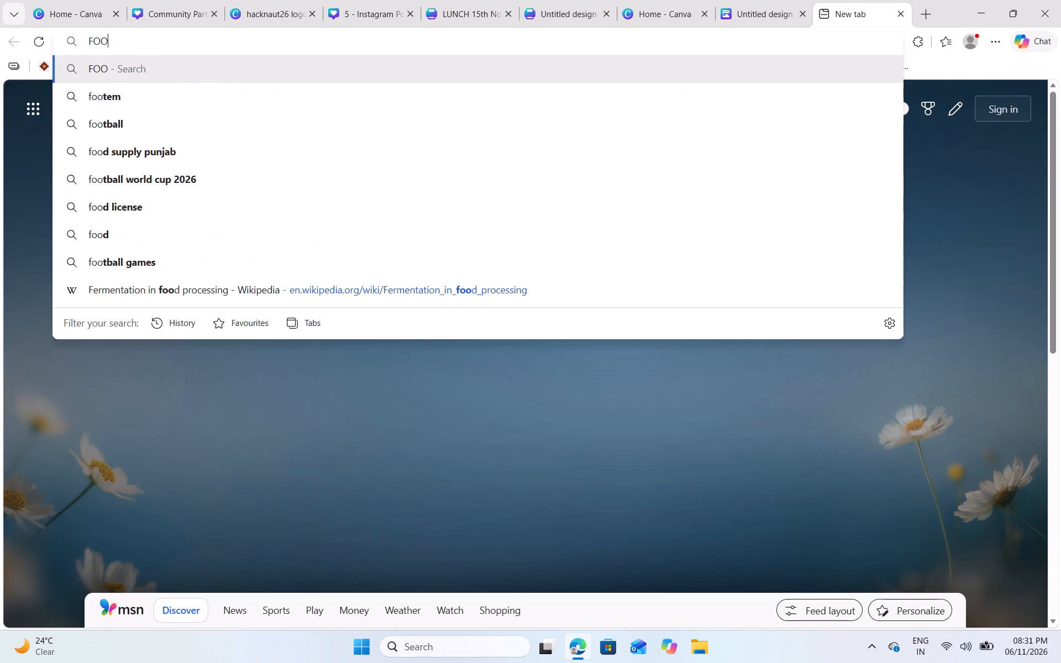
{"action": "key", "text": "d"}
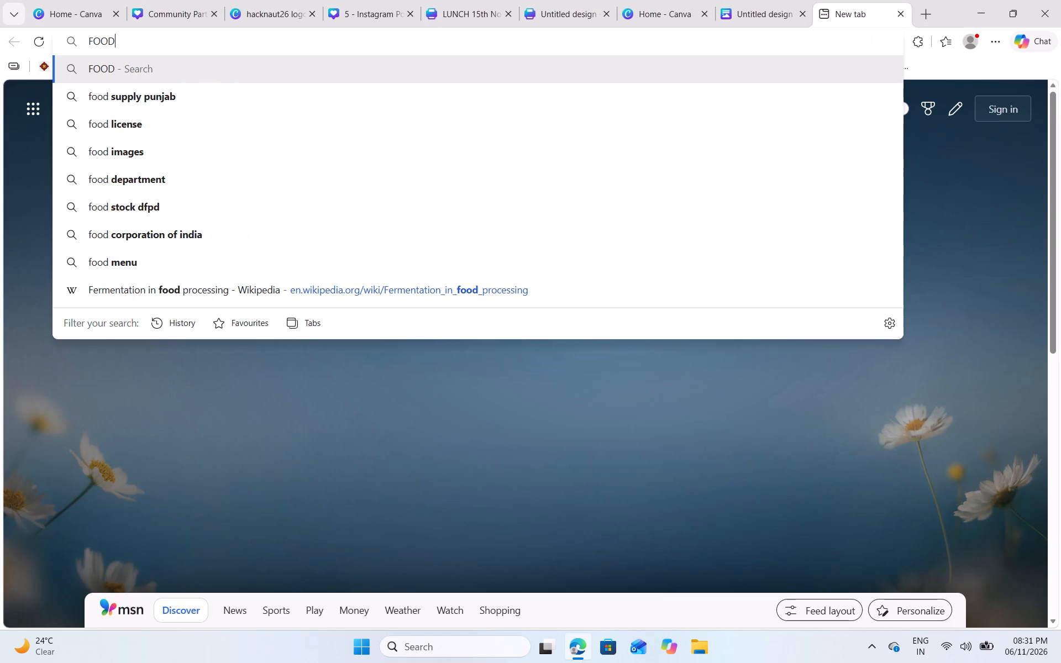
{"action": "key", "text": "Return"}
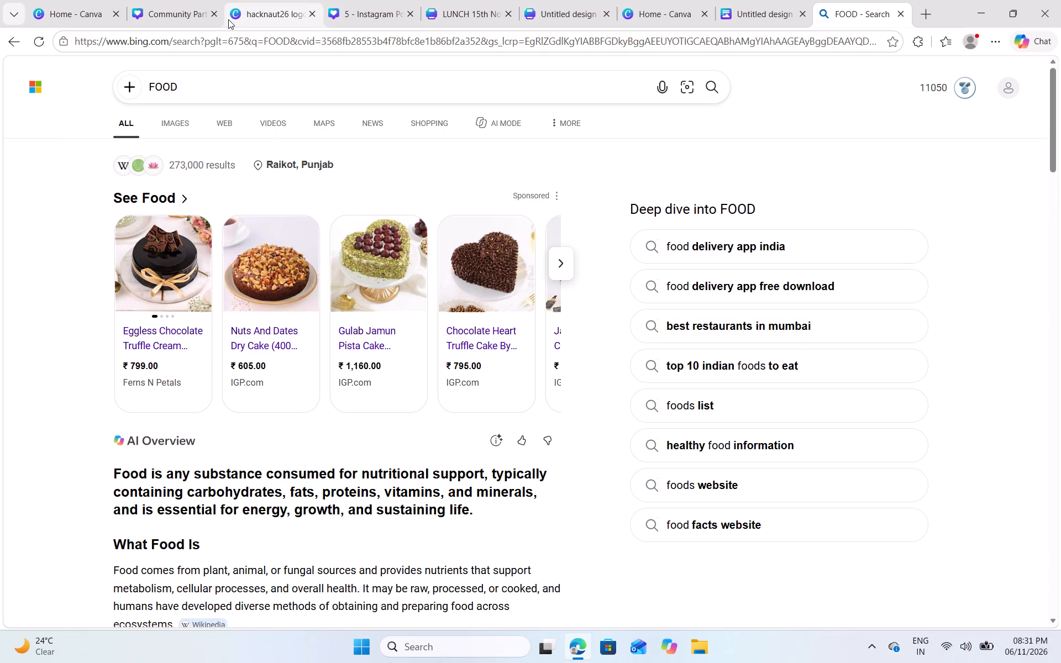
{"action": "left_click", "coordinate": [193, 4]}
{"action": "left_click", "coordinate": [272, 4]}
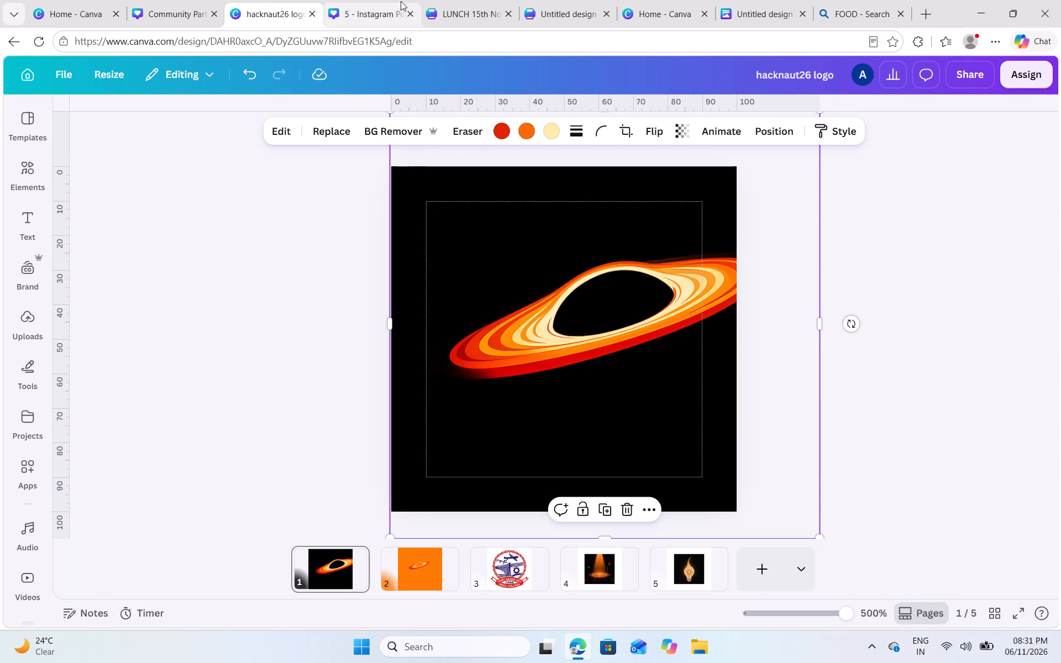
{"action": "left_click", "coordinate": [381, 0]}
{"action": "left_click", "coordinate": [473, 2]}
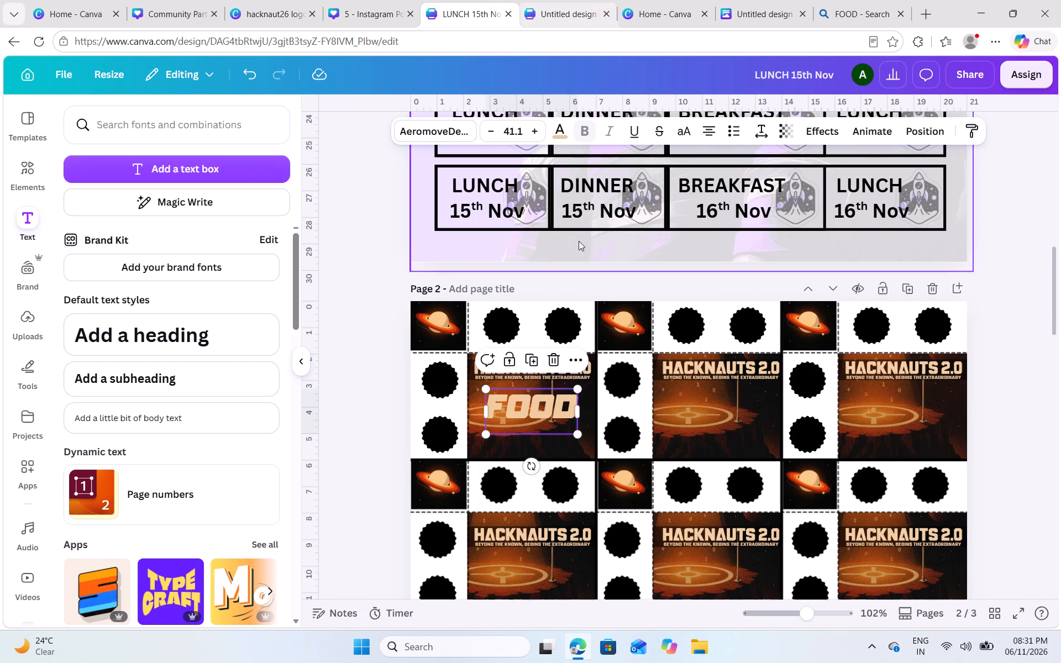
Enlarge the FOOD text to about size 46 and centre it beneath the HACKNAUTS 2.0 title on the first artwork.
{"action": "scroll", "coordinate": [570, 423], "scroll_direction": "right", "scroll_amount": 3}
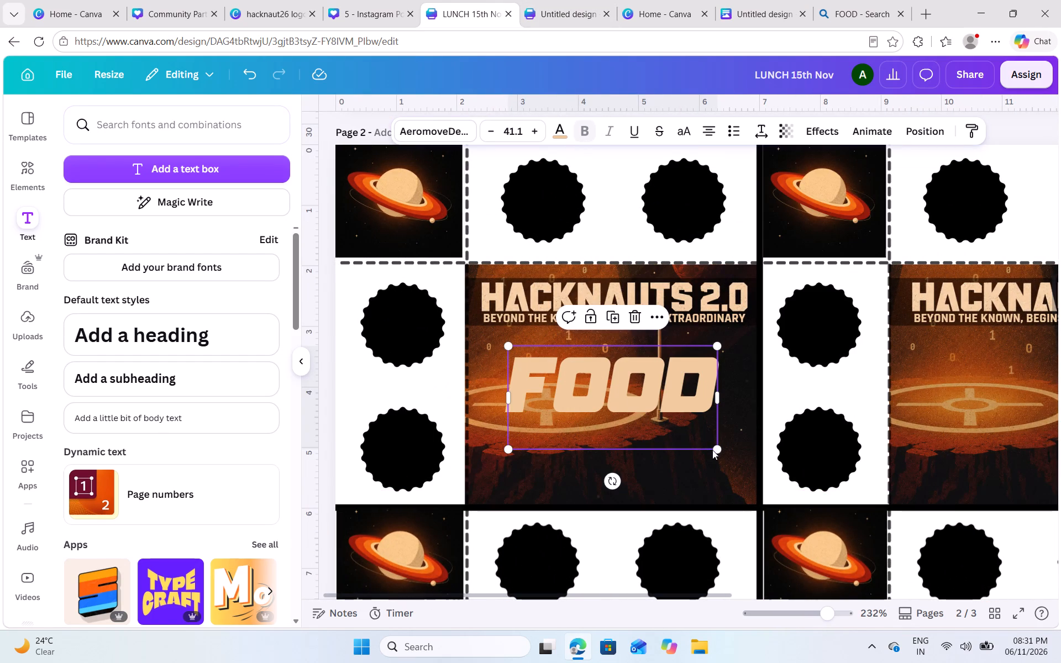
{"action": "left_click_drag", "start_coordinate": [716, 445], "coordinate": [747, 458]}
{"action": "left_click_drag", "start_coordinate": [679, 413], "coordinate": [670, 409]}
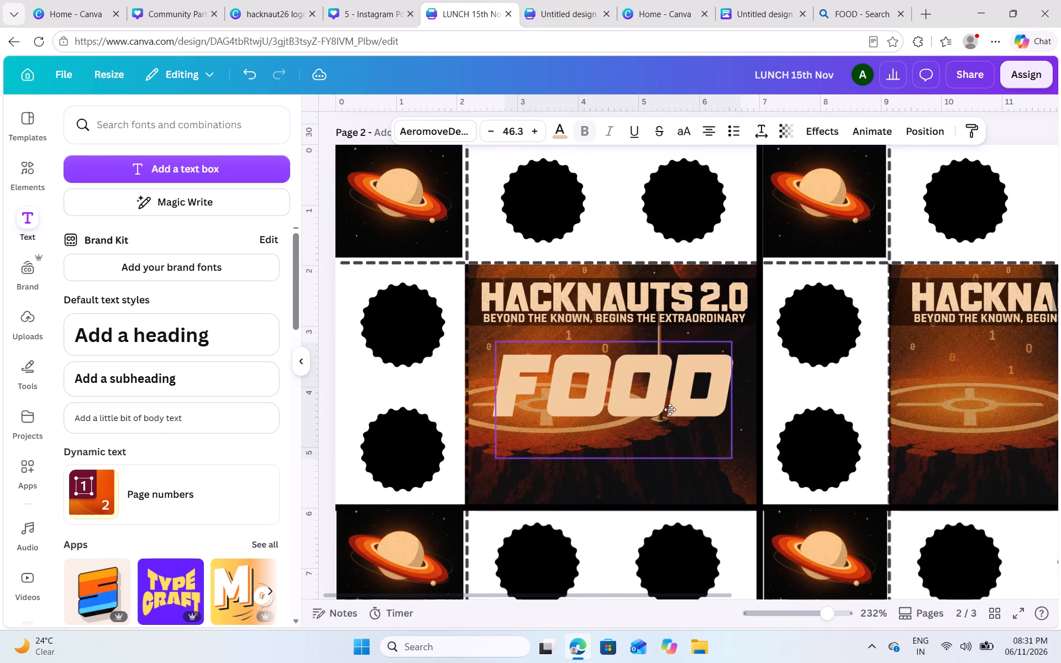
{"action": "left_click_drag", "start_coordinate": [670, 409], "coordinate": [668, 409]}
Colour the FOOD text white and nudge it slightly up toward the title's tagline.
{"action": "left_click", "coordinate": [557, 130]}
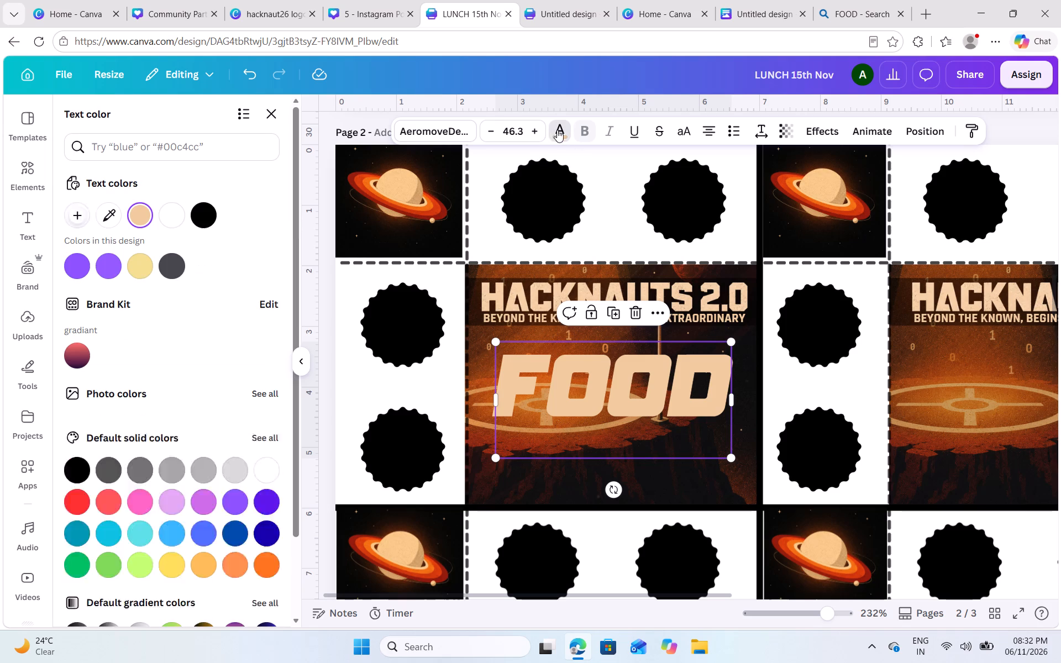
{"action": "left_click", "coordinate": [171, 223]}
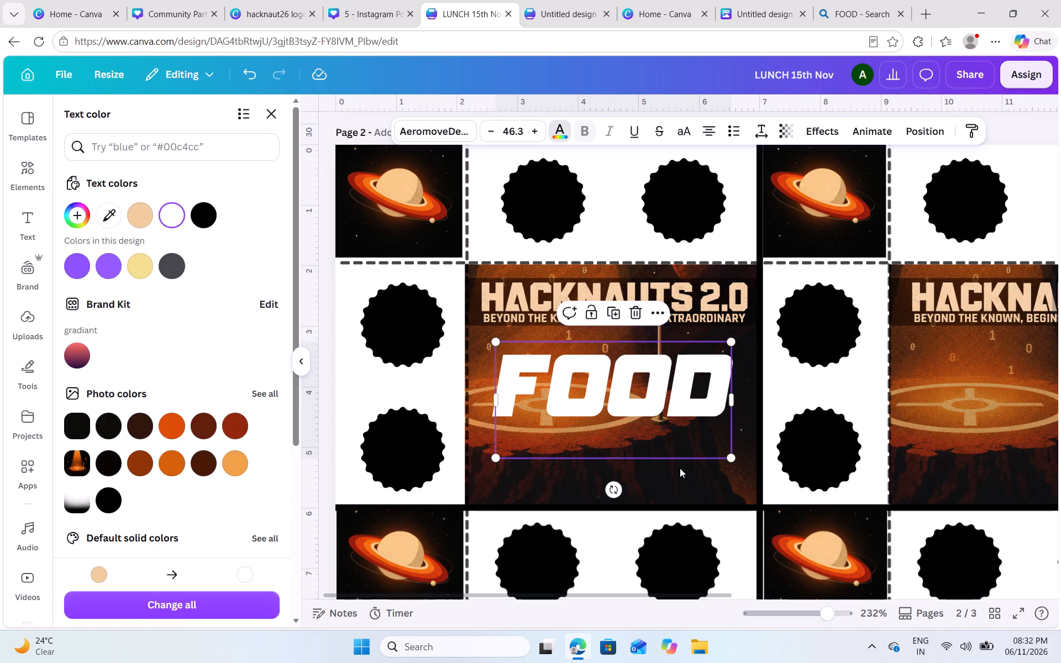
{"action": "left_click", "coordinate": [677, 472]}
{"action": "left_click_drag", "start_coordinate": [650, 404], "coordinate": [652, 398]}
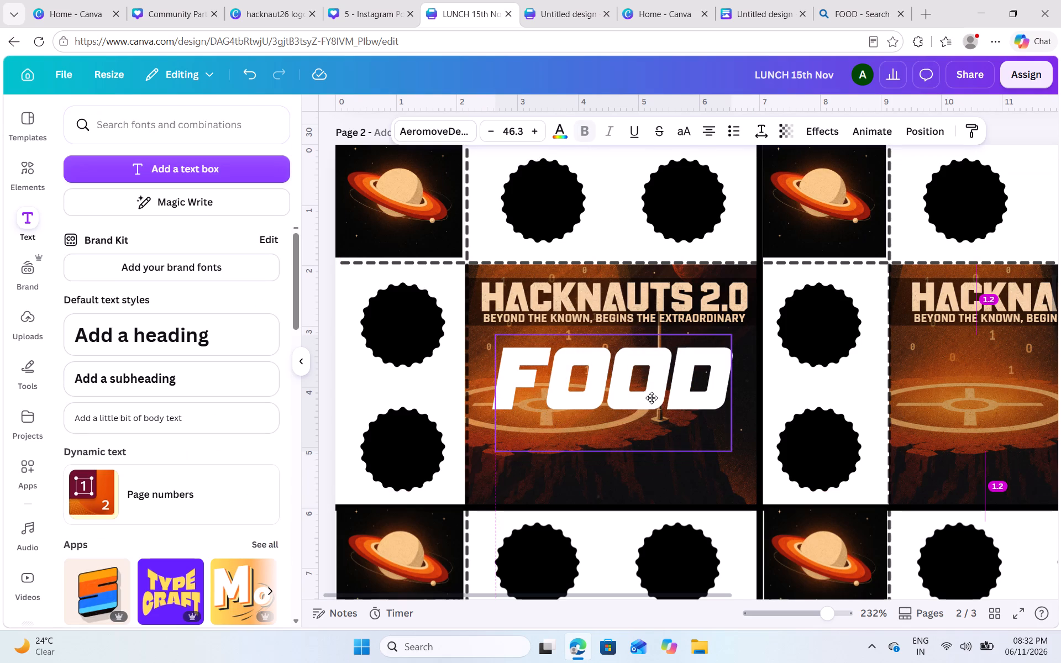
{"action": "left_click_drag", "start_coordinate": [652, 398], "coordinate": [654, 398]}
Duplicate the FOOD text and change the copy's wording to PASS.
{"action": "left_click", "coordinate": [609, 306]}
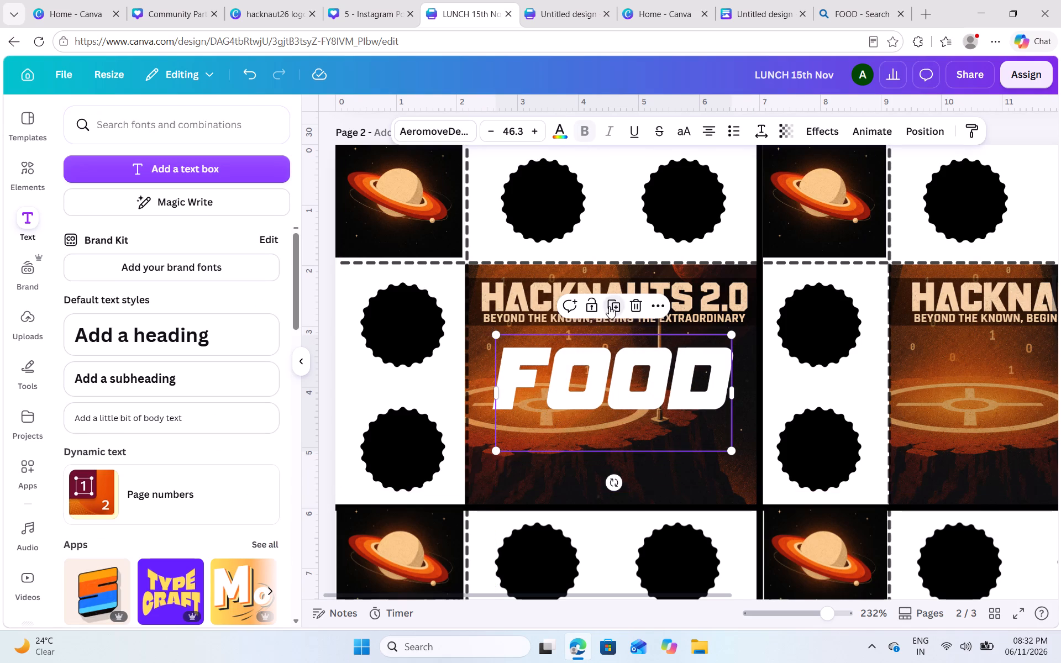
{"action": "double_click", "coordinate": [695, 439]}
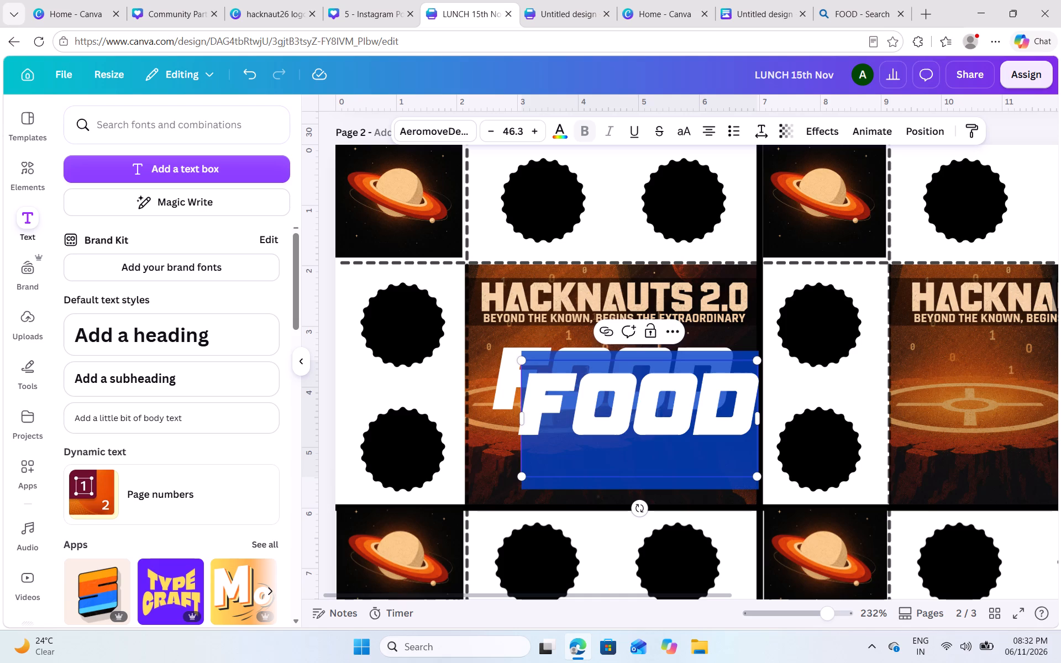
{"action": "type", "text": "PASS"}
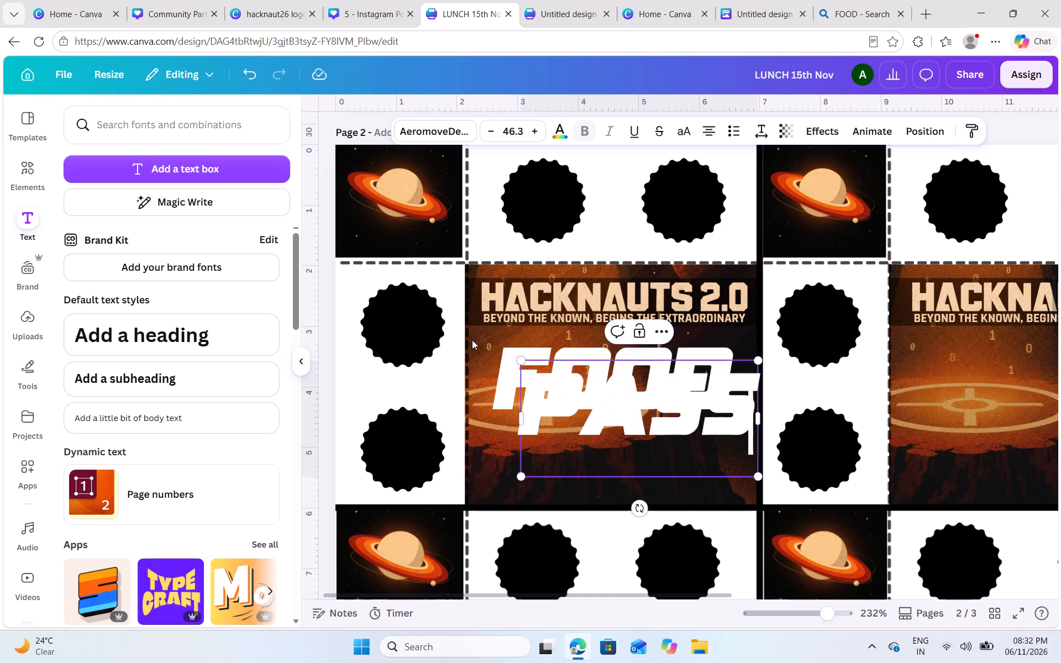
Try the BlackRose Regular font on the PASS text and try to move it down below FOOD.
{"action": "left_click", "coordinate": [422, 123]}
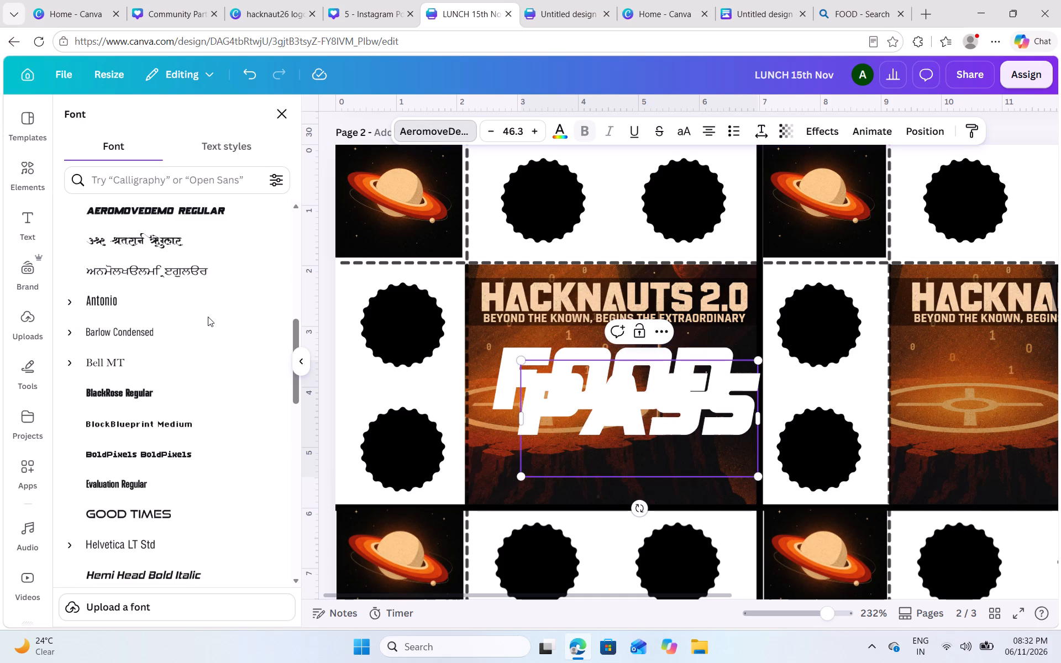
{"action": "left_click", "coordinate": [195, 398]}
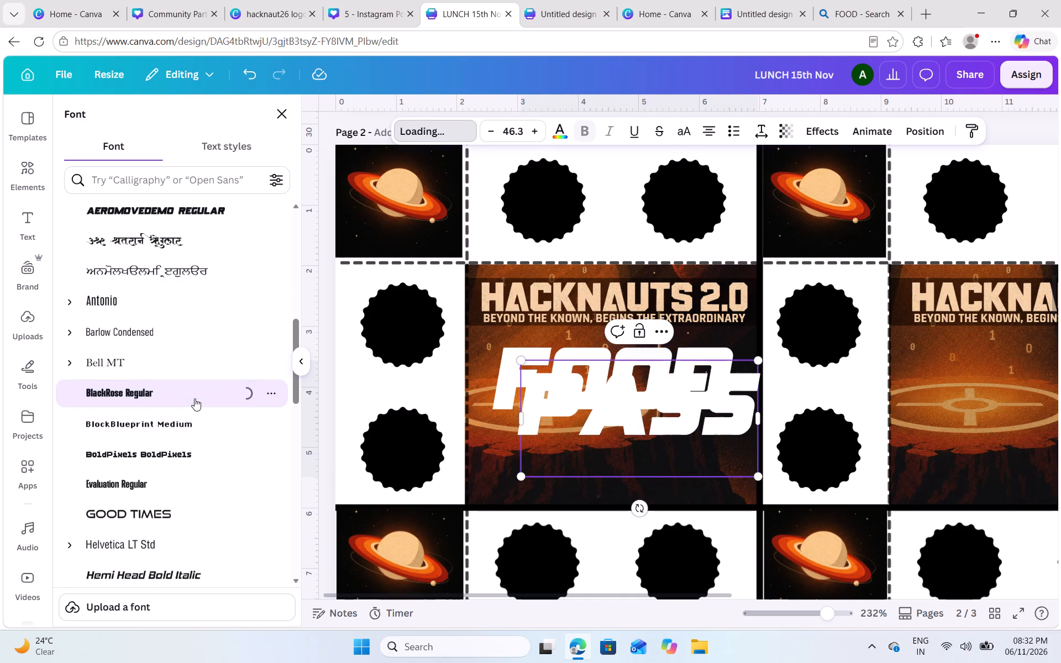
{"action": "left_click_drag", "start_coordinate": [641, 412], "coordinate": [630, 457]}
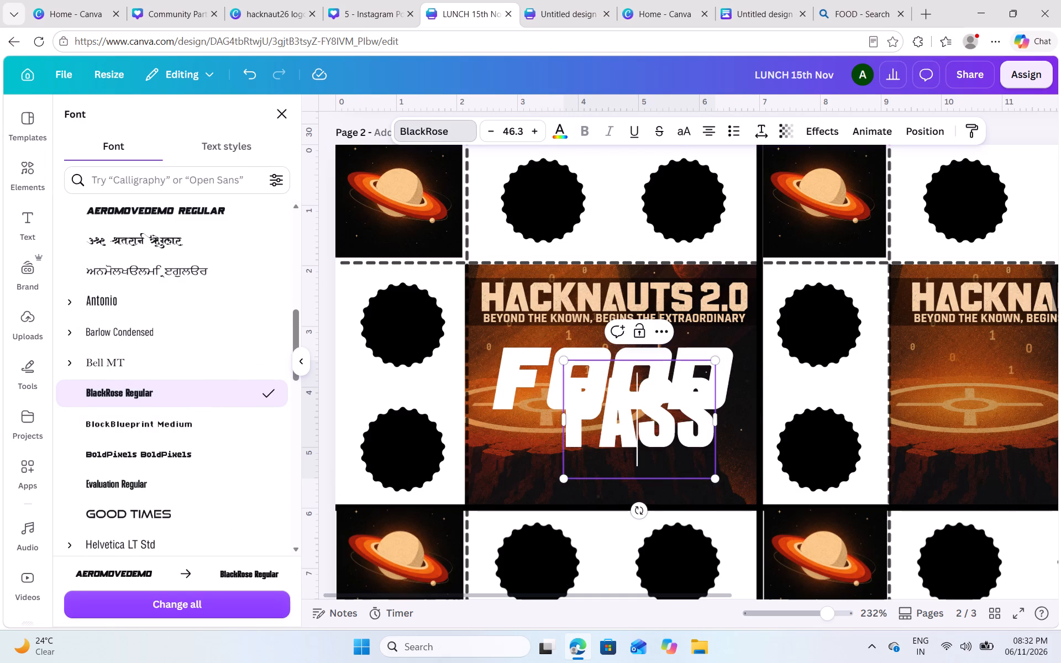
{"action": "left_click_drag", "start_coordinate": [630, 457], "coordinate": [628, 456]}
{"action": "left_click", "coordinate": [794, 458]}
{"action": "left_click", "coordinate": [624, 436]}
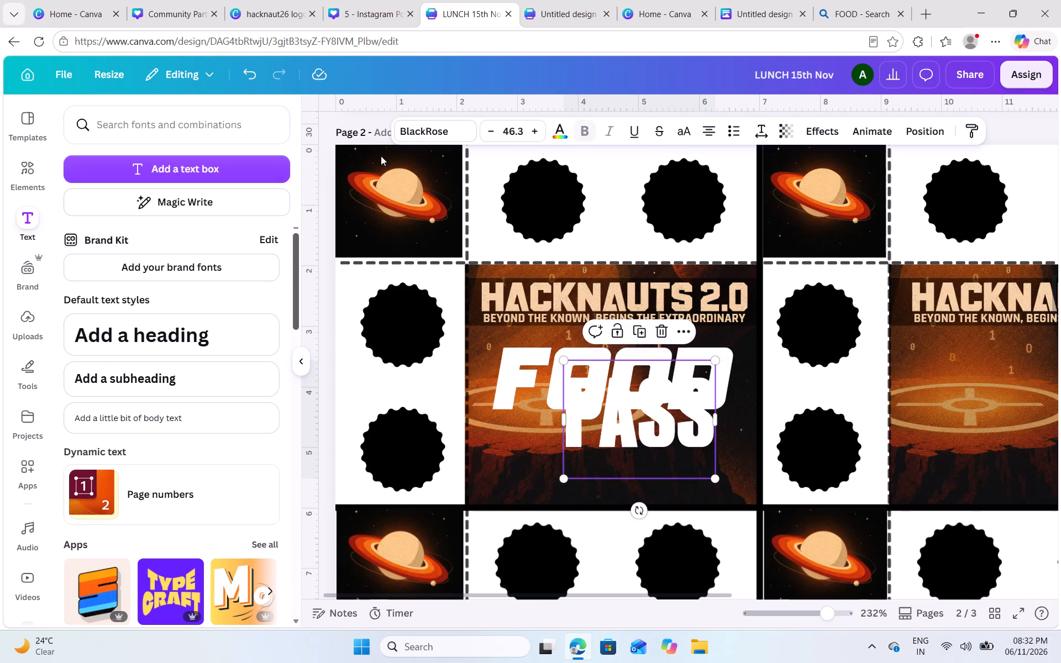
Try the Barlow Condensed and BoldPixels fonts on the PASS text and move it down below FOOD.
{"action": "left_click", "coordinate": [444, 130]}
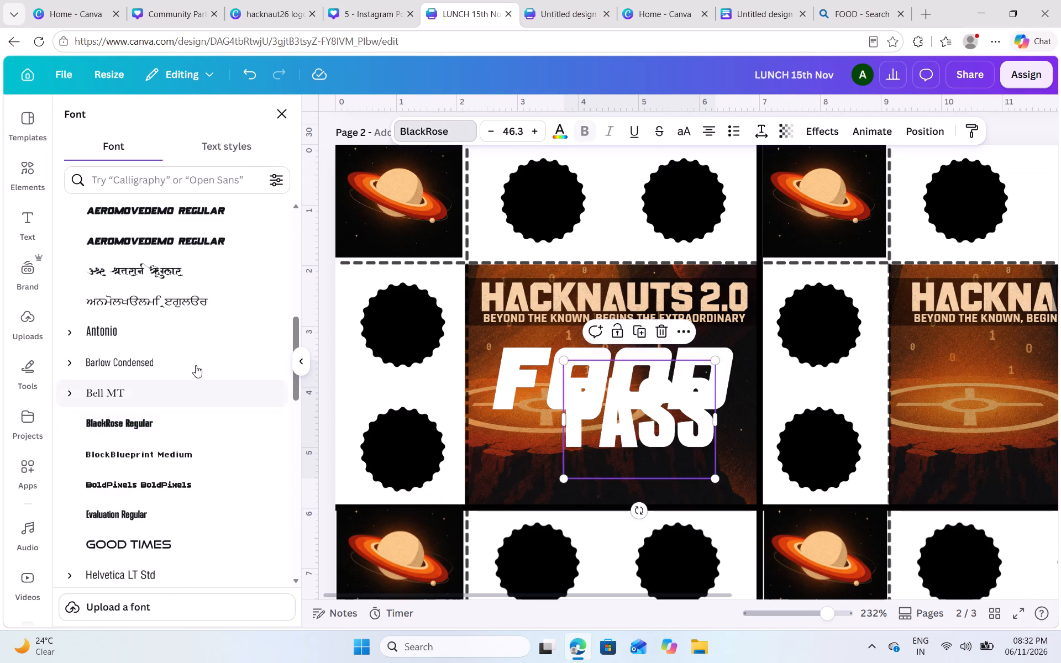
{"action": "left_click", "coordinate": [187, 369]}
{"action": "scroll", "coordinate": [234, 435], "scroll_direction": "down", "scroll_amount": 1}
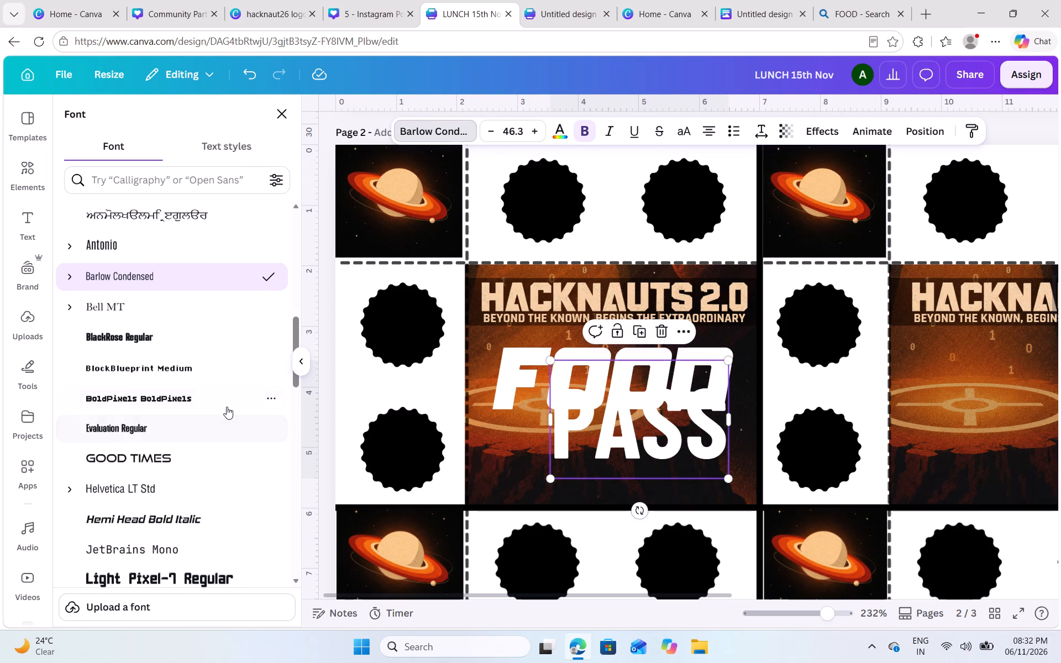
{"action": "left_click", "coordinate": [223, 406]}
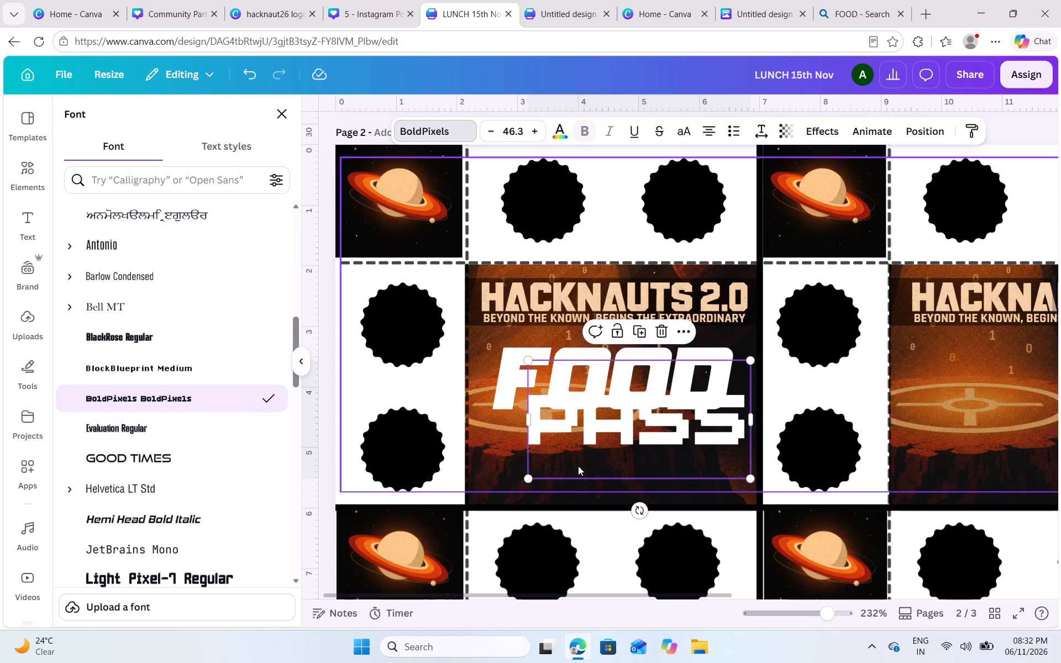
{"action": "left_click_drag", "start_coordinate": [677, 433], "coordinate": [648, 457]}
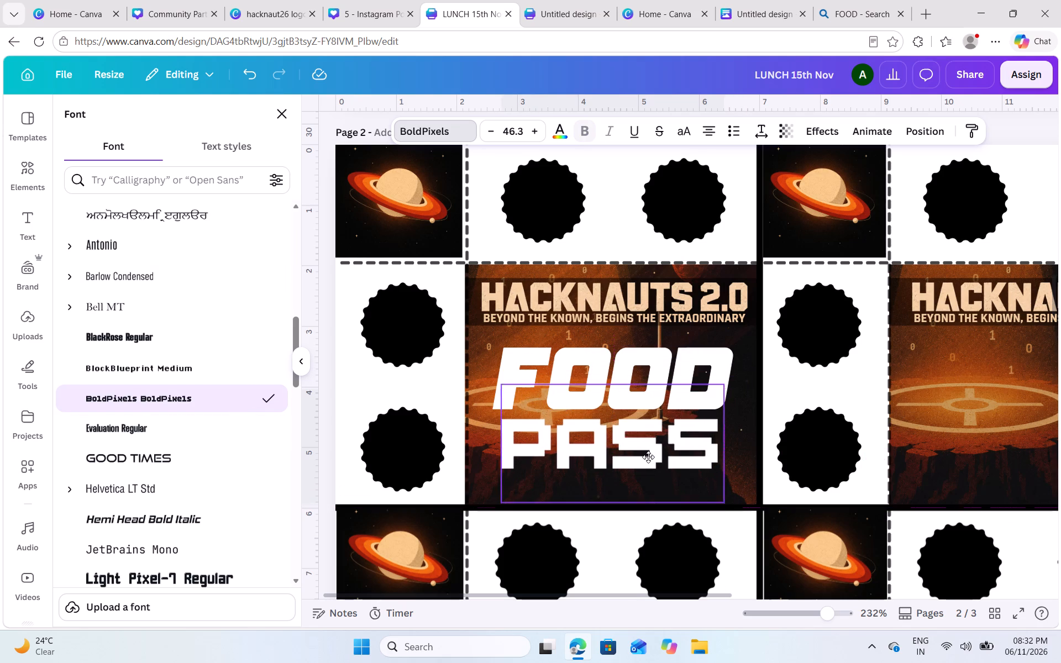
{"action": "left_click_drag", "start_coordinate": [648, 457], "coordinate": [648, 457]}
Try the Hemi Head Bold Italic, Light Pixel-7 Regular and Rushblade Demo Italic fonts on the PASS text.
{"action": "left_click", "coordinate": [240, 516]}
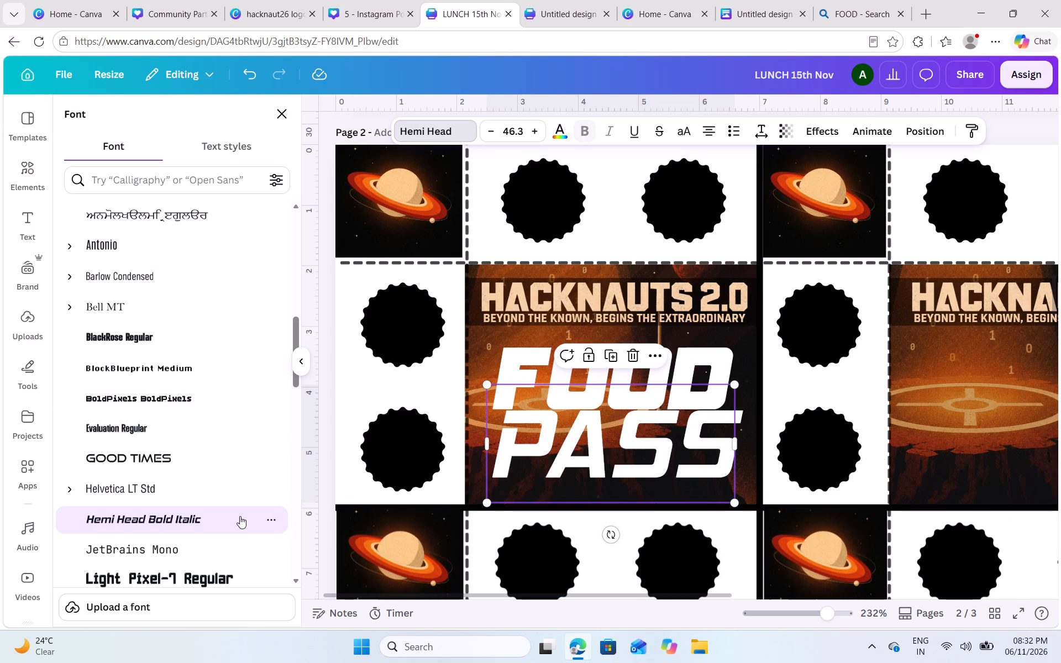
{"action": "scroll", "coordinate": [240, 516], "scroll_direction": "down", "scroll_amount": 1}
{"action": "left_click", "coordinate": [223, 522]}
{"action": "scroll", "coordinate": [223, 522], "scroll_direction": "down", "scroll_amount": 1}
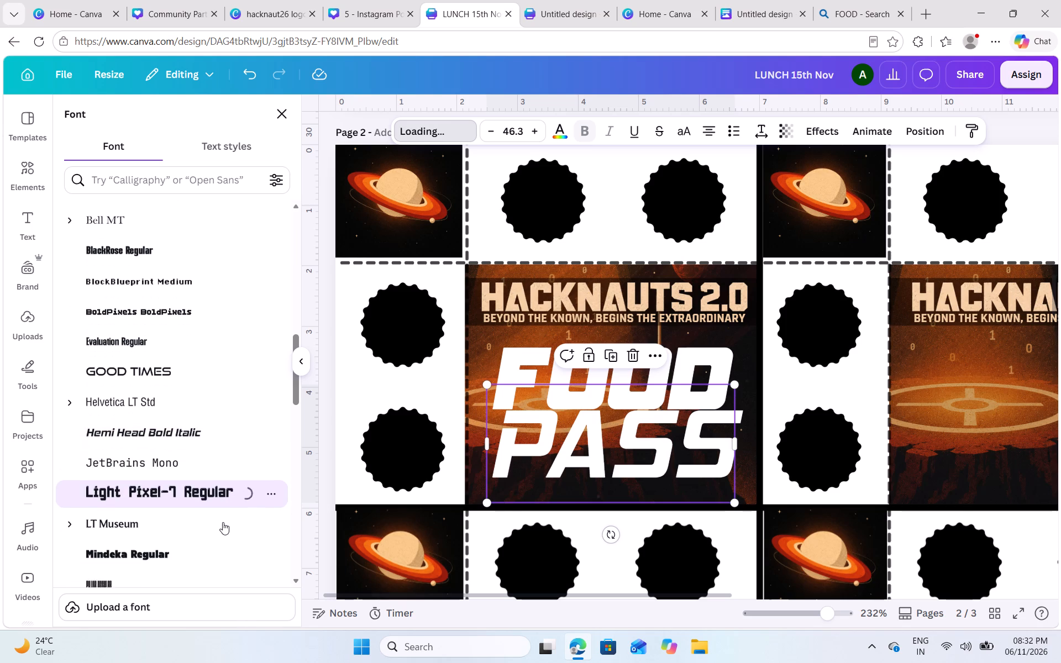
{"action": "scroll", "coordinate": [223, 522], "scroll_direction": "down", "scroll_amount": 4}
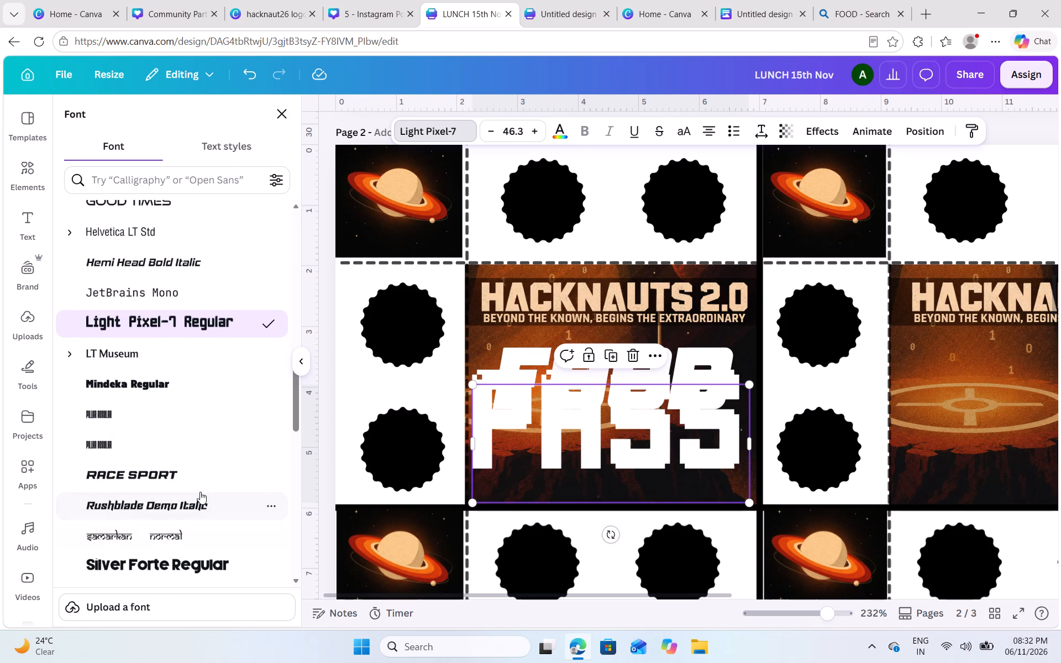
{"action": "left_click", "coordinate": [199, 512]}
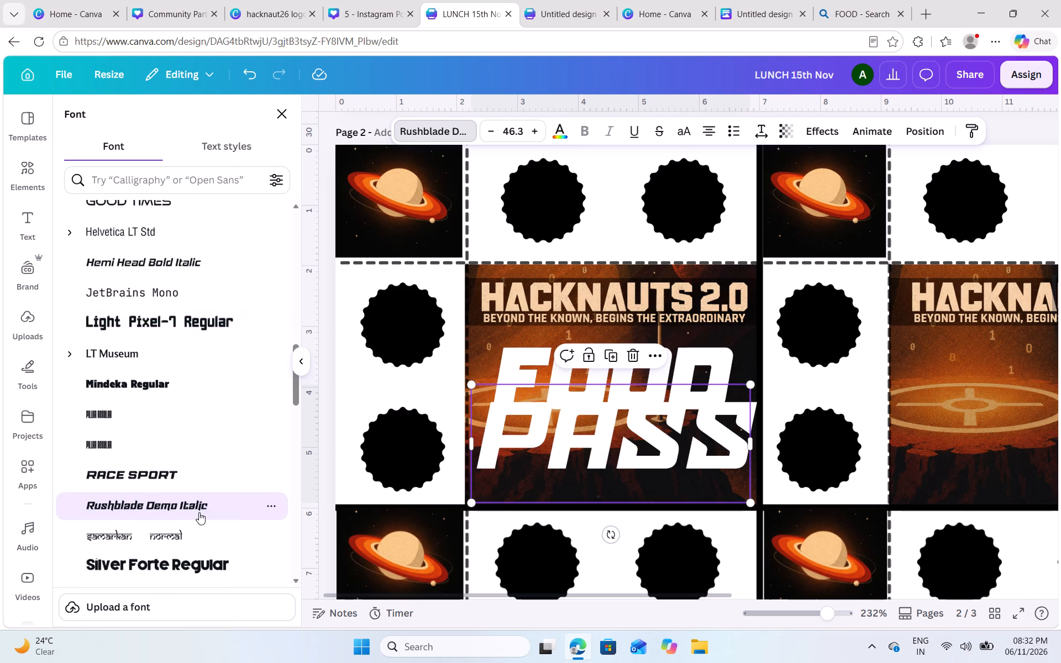
Set the PASS text in Silver Forte Regular, shrink it to about size 36.7 and place it directly beneath FOOD.
{"action": "scroll", "coordinate": [199, 512], "scroll_direction": "down", "scroll_amount": 2}
{"action": "left_click", "coordinate": [200, 481]}
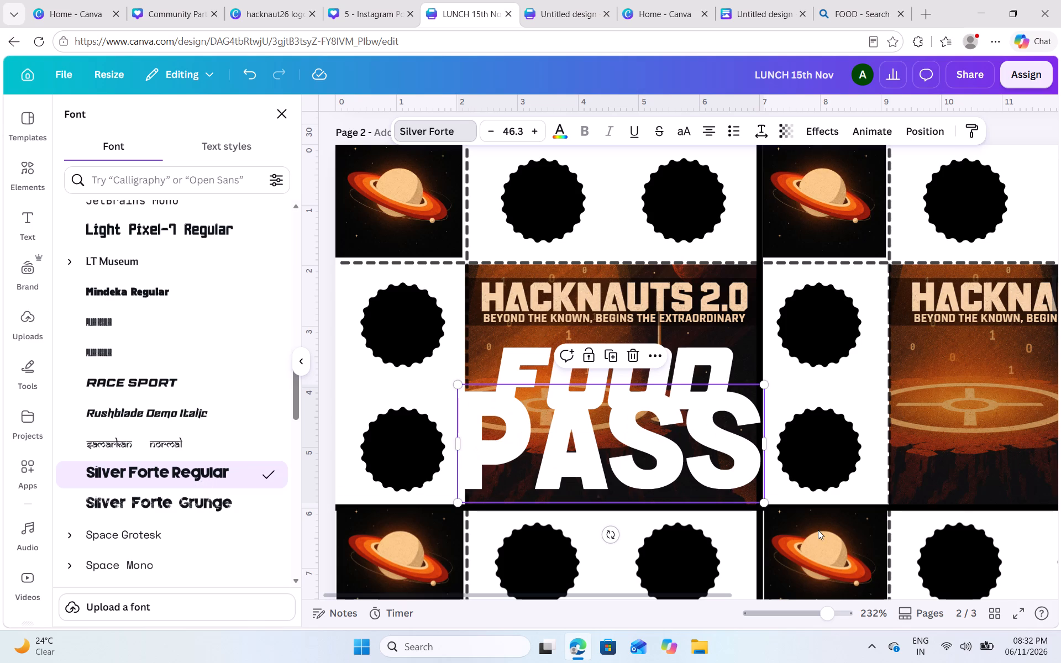
{"action": "left_click_drag", "start_coordinate": [765, 503], "coordinate": [705, 471]}
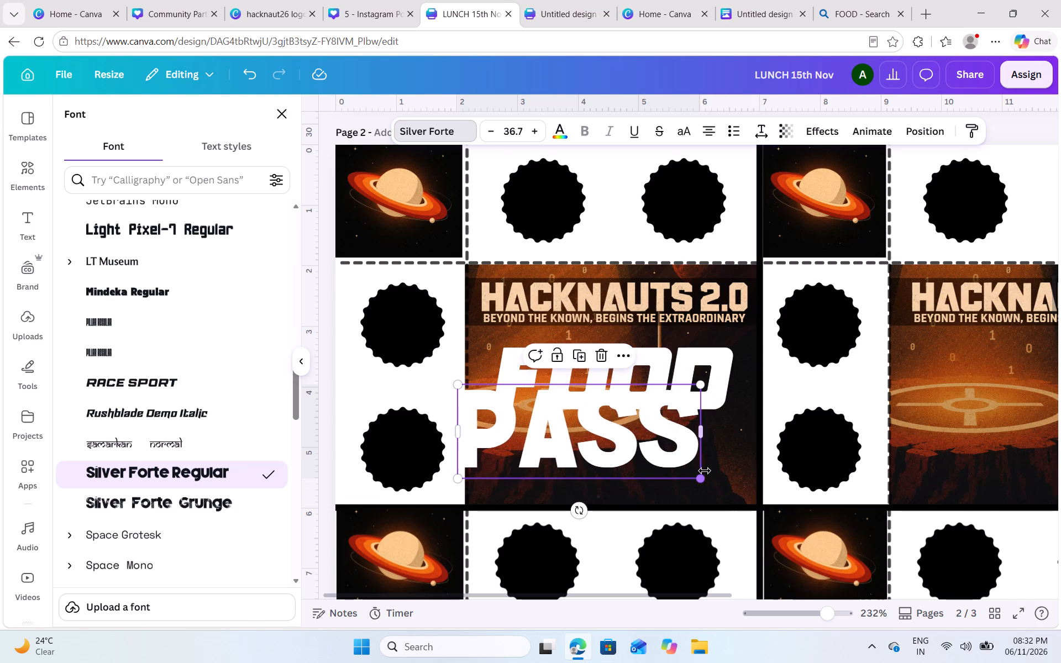
{"action": "left_click_drag", "start_coordinate": [540, 424], "coordinate": [571, 451]}
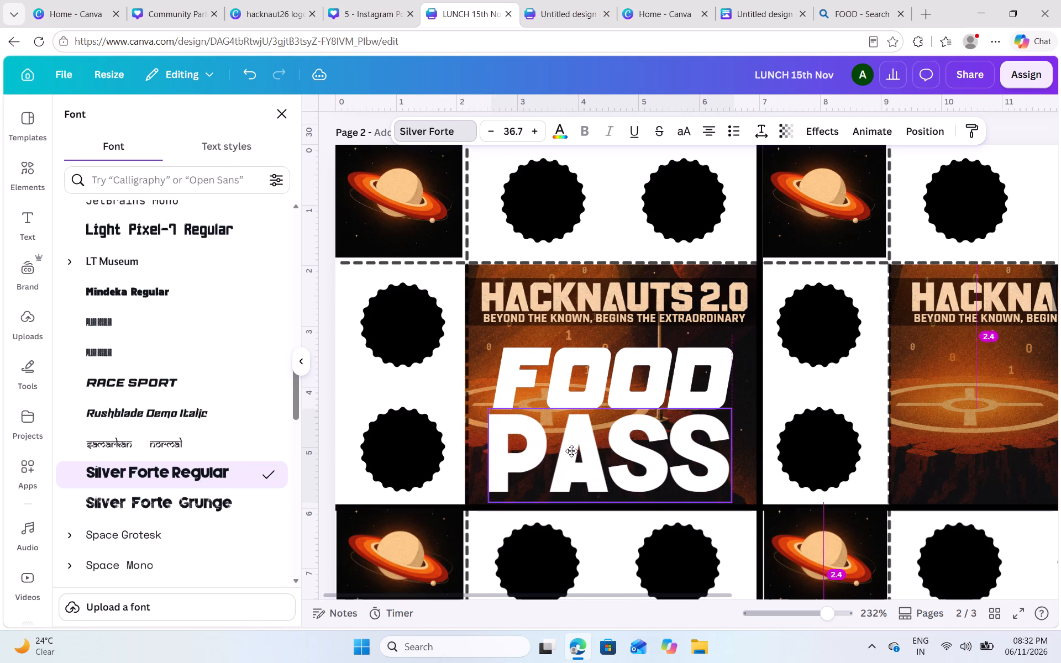
{"action": "left_click_drag", "start_coordinate": [571, 451], "coordinate": [577, 450]}
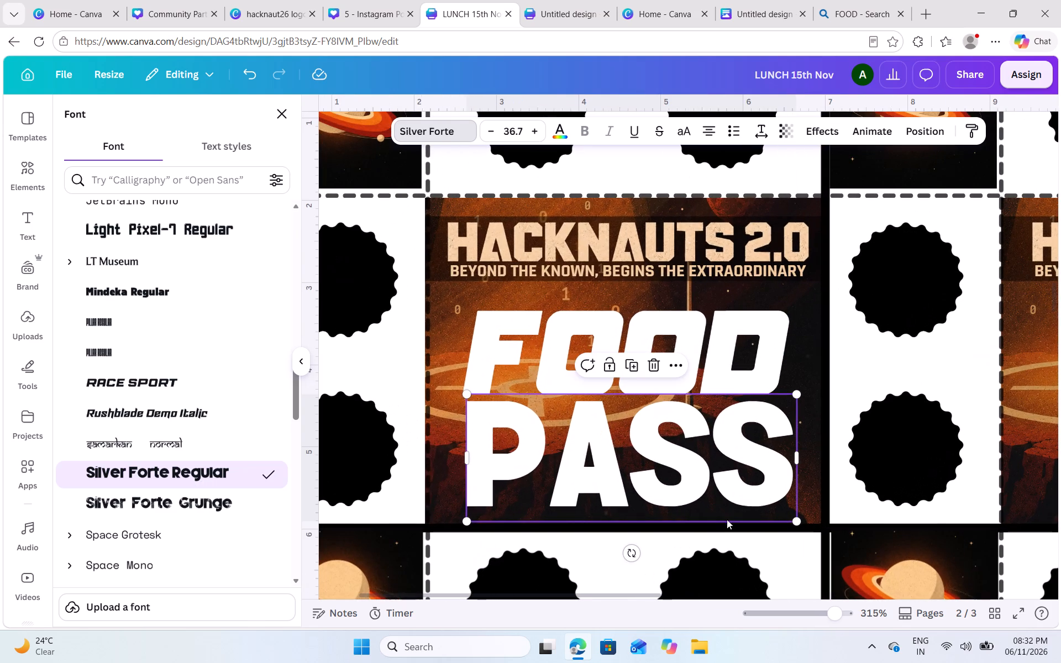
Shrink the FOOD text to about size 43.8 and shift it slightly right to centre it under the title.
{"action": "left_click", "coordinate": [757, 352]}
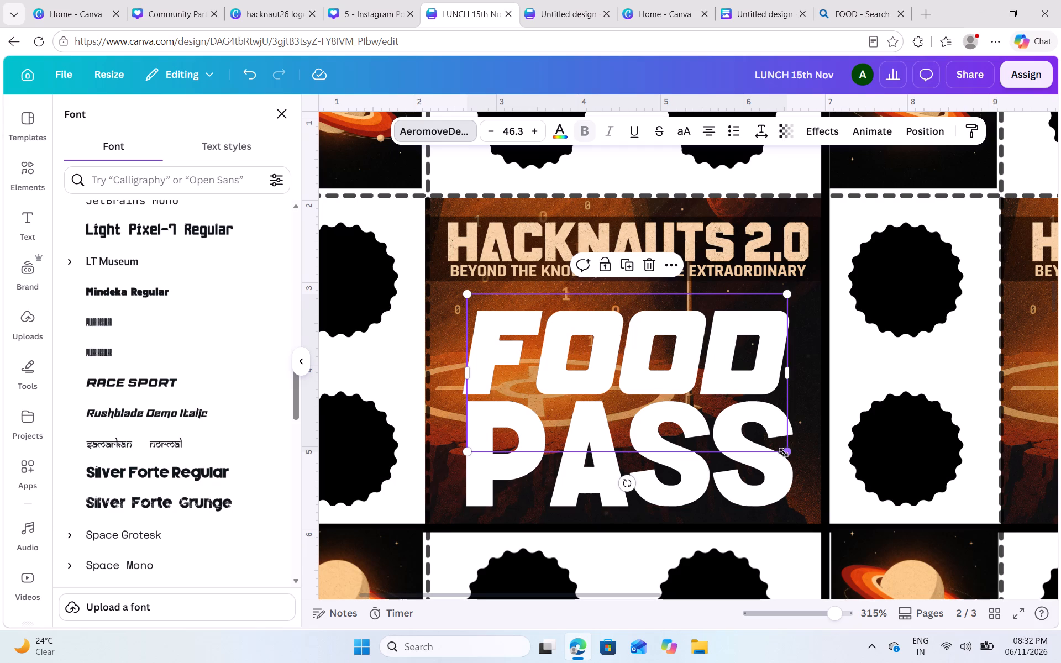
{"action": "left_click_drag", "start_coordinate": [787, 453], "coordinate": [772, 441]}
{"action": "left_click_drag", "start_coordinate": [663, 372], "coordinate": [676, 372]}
Shrink the PASS text to about size 32.3 and align its left edge beneath FOOD.
{"action": "left_click", "coordinate": [768, 479]}
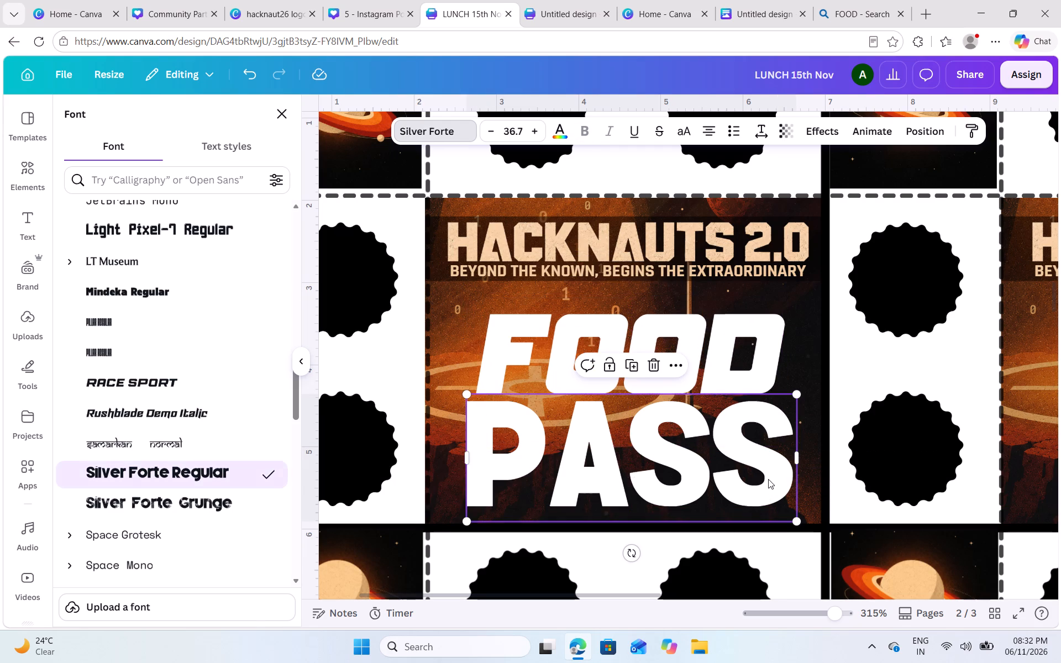
{"action": "left_click_drag", "start_coordinate": [465, 517], "coordinate": [481, 506]}
{"action": "left_click_drag", "start_coordinate": [613, 463], "coordinate": [601, 464]}
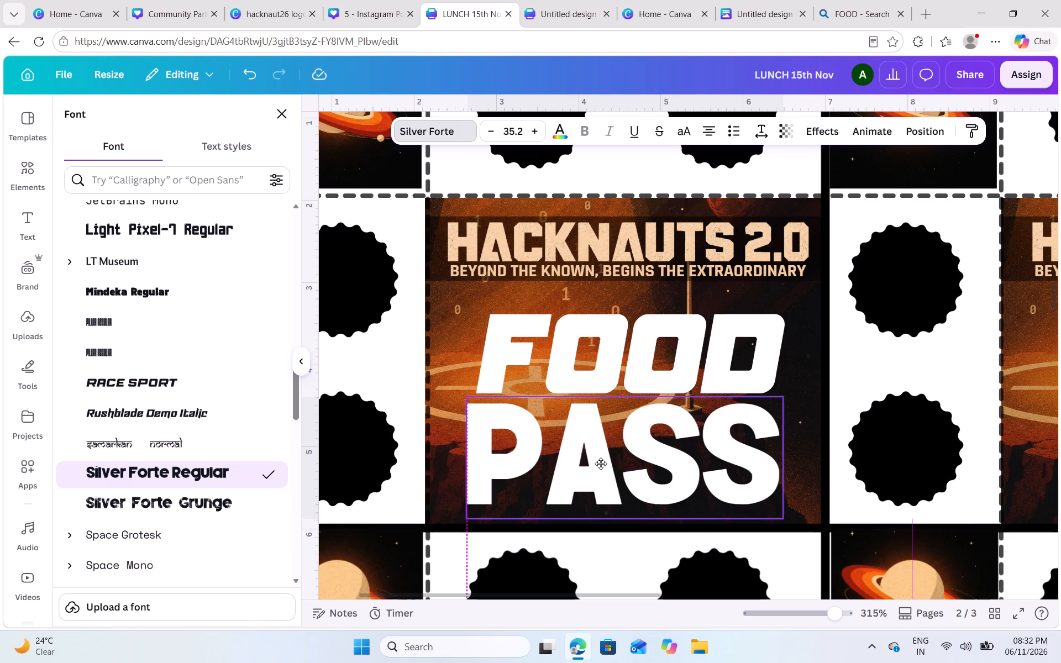
{"action": "left_click_drag", "start_coordinate": [601, 464], "coordinate": [606, 468]}
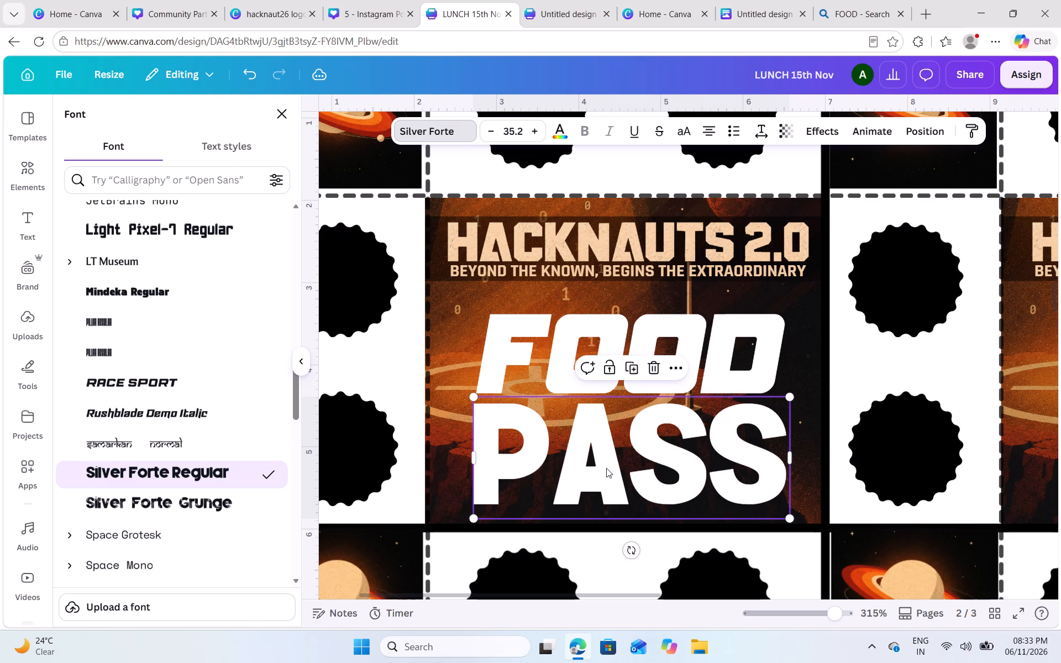
{"action": "left_click_drag", "start_coordinate": [477, 518], "coordinate": [496, 508]}
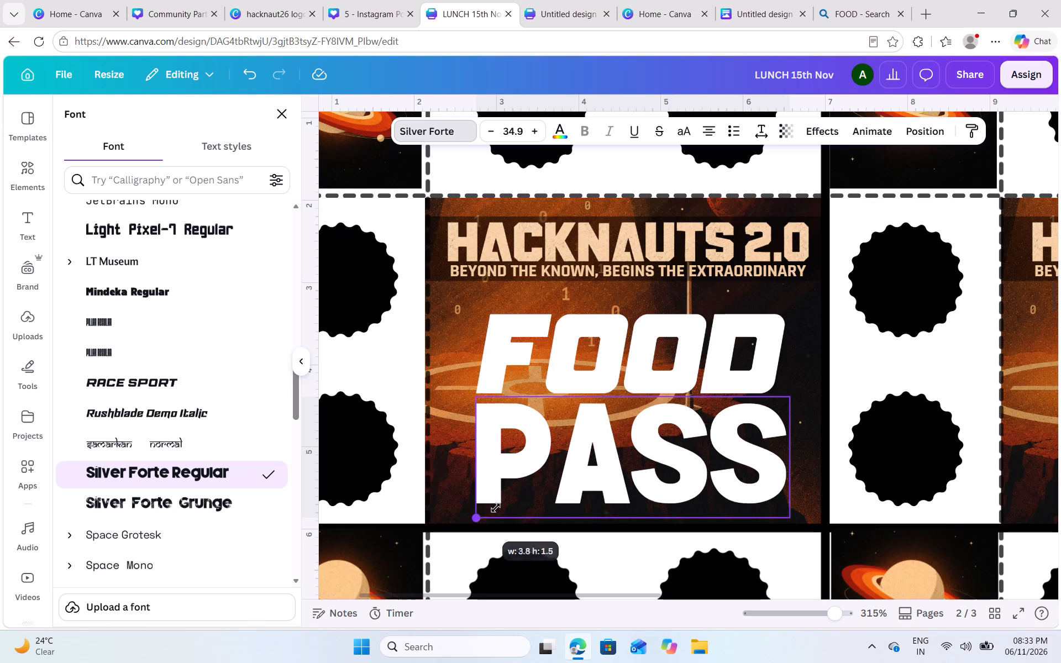
{"action": "left_click_drag", "start_coordinate": [496, 508], "coordinate": [501, 505]}
{"action": "left_click_drag", "start_coordinate": [596, 473], "coordinate": [573, 476]}
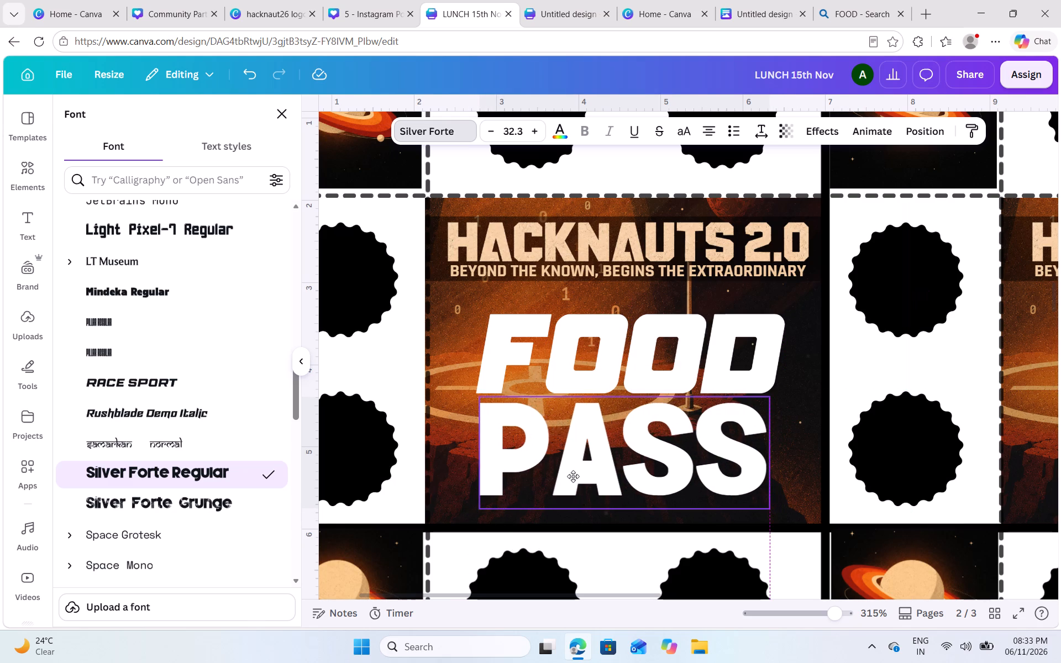
{"action": "left_click_drag", "start_coordinate": [573, 476], "coordinate": [570, 472]}
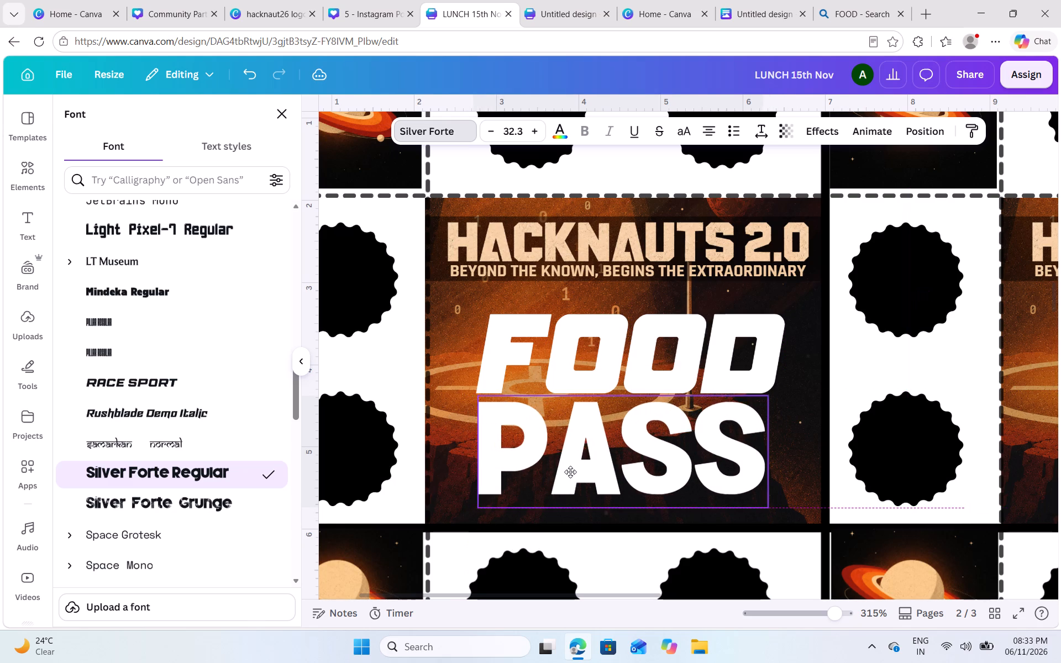
{"action": "left_click_drag", "start_coordinate": [570, 472], "coordinate": [570, 472]}
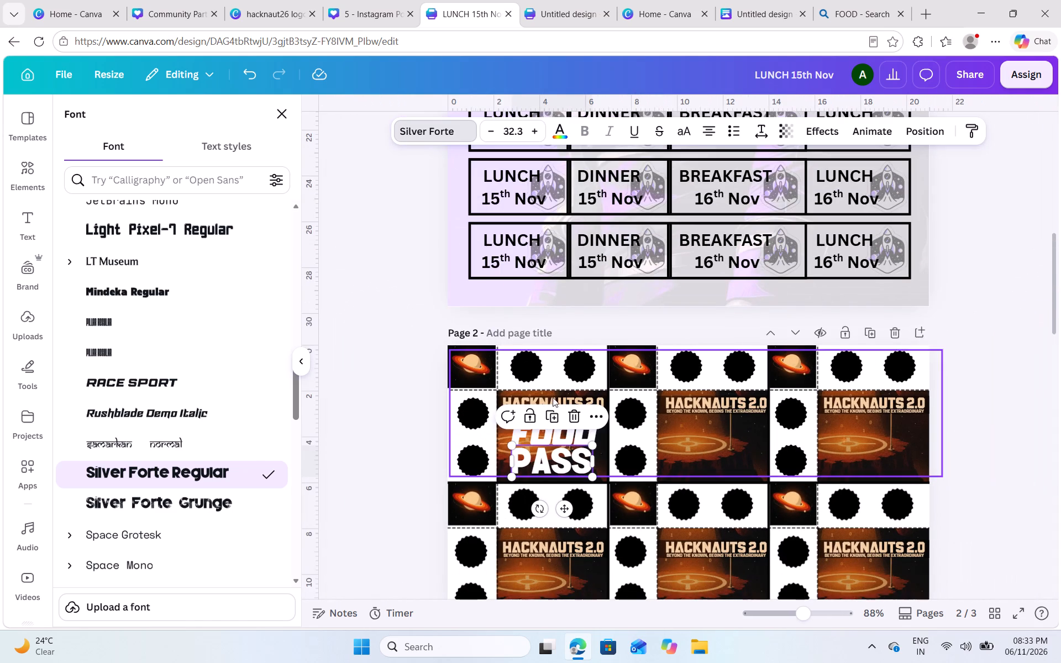
Try several fonts on the FOOD text, including Samarkan, settle on Silver Forte Grunge and shrink it to about size 31.6.
{"action": "left_click", "coordinate": [650, 459]}
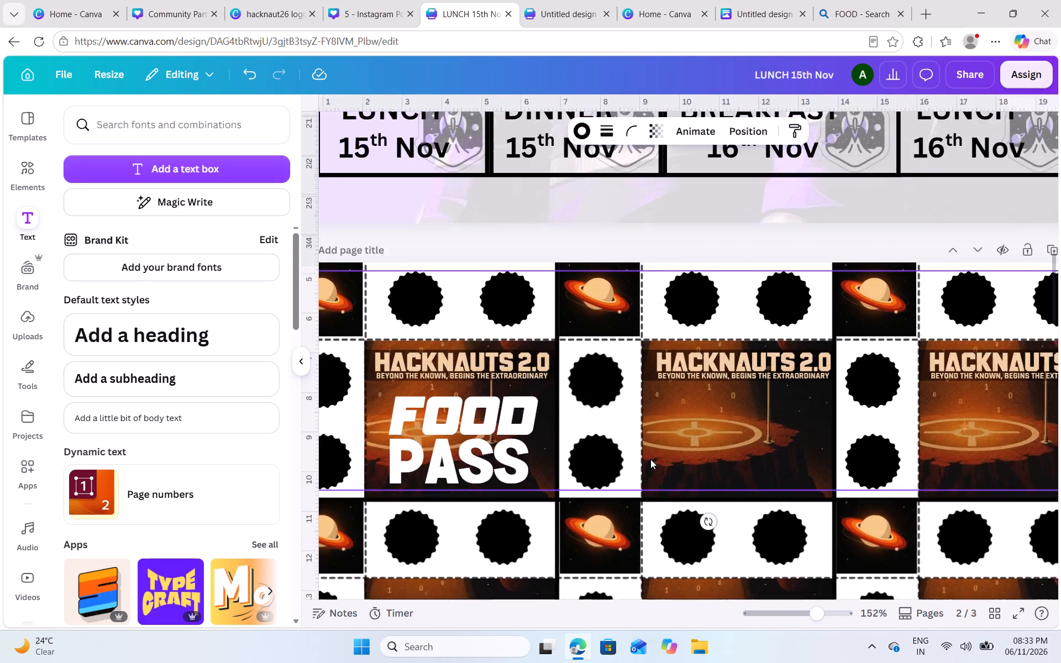
{"action": "scroll", "coordinate": [650, 459], "scroll_direction": "right", "scroll_amount": 3}
{"action": "left_click", "coordinate": [484, 398]}
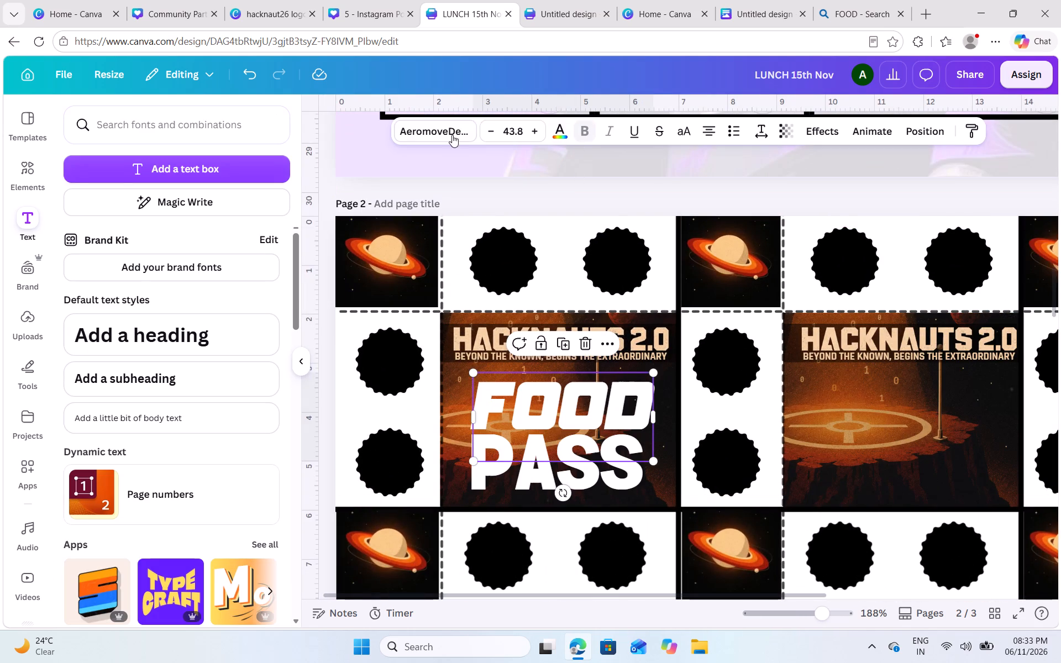
{"action": "left_click", "coordinate": [445, 133]}
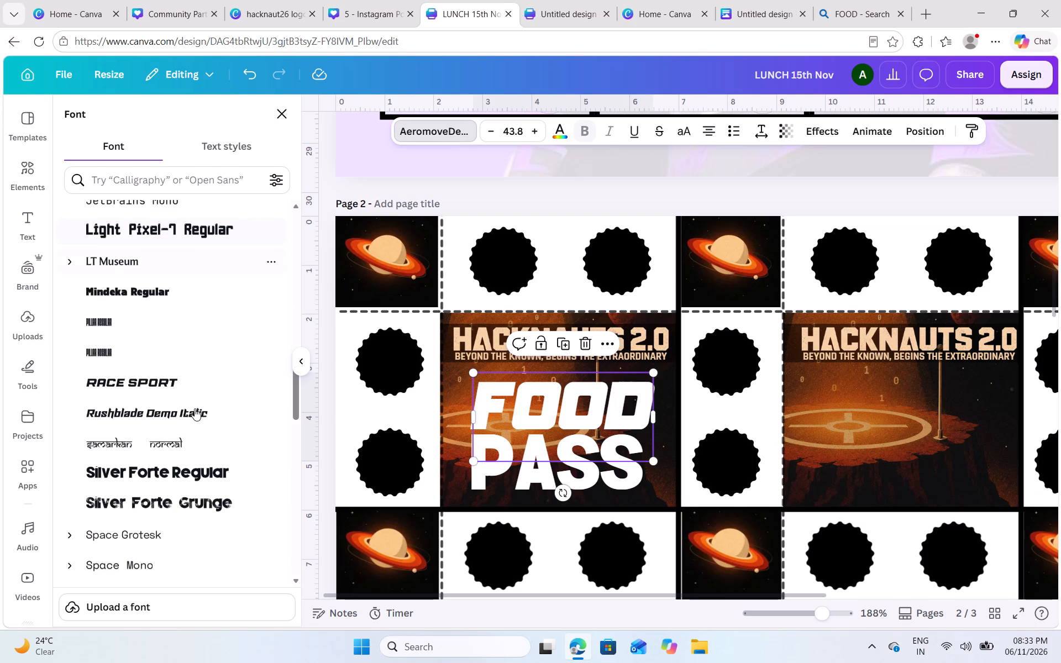
{"action": "left_click", "coordinate": [196, 471]}
{"action": "left_click", "coordinate": [214, 541]}
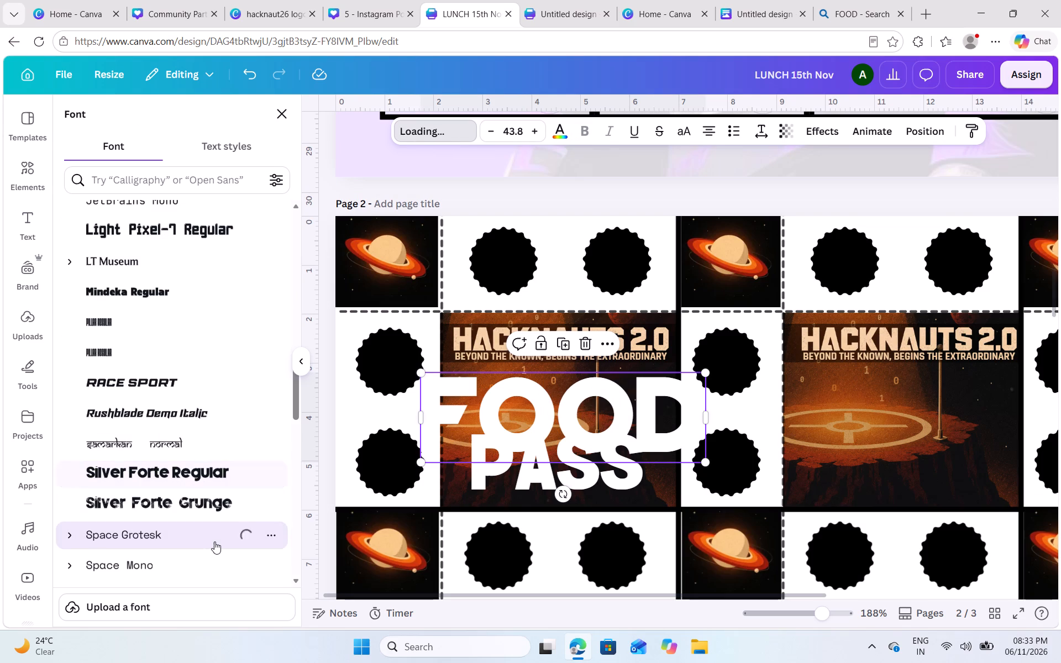
{"action": "left_click", "coordinate": [201, 499]}
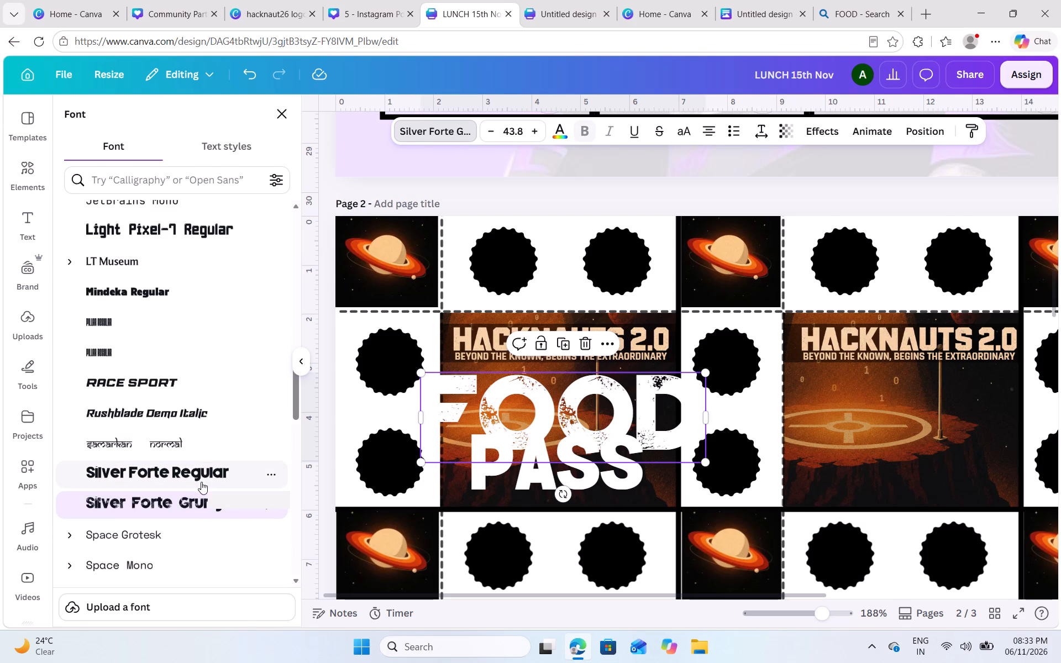
{"action": "left_click_drag", "start_coordinate": [709, 464], "coordinate": [634, 425]}
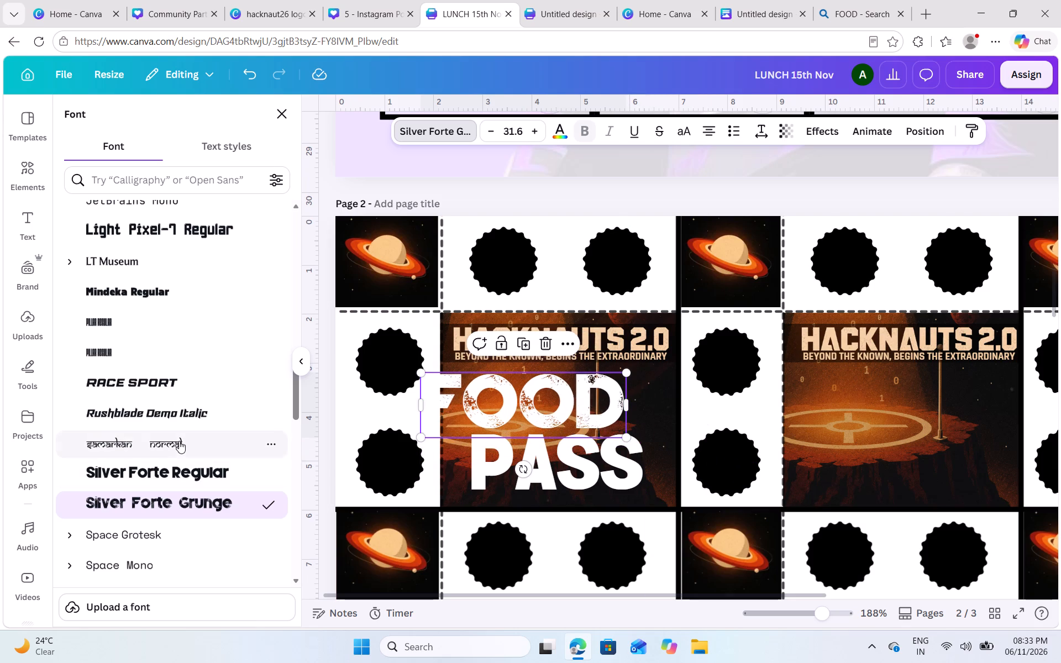
{"action": "left_click", "coordinate": [180, 440]}
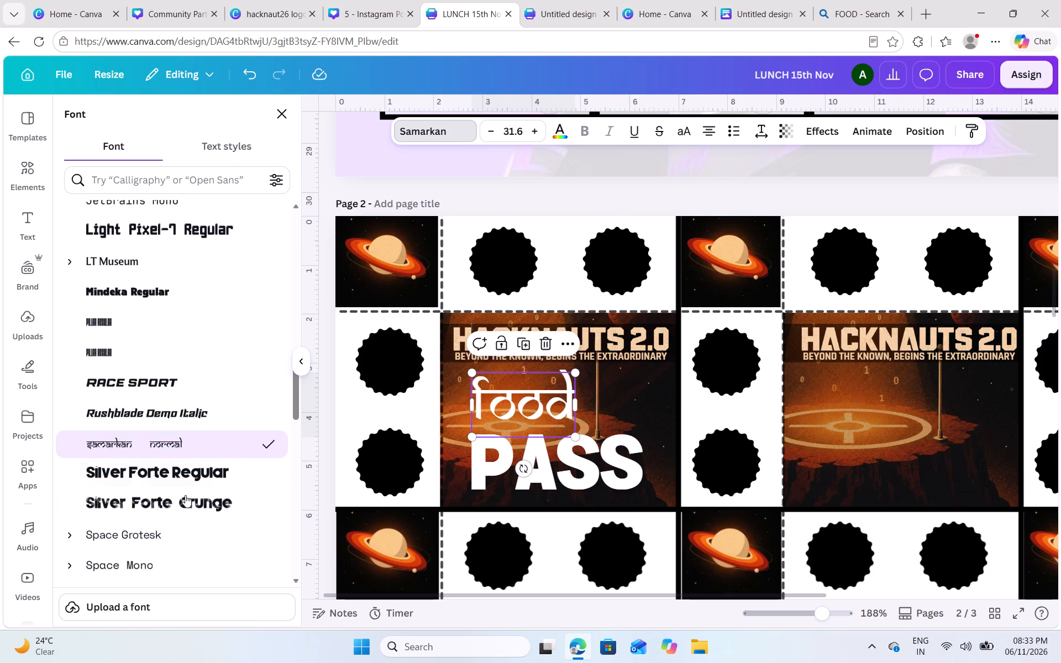
{"action": "left_click", "coordinate": [187, 499]}
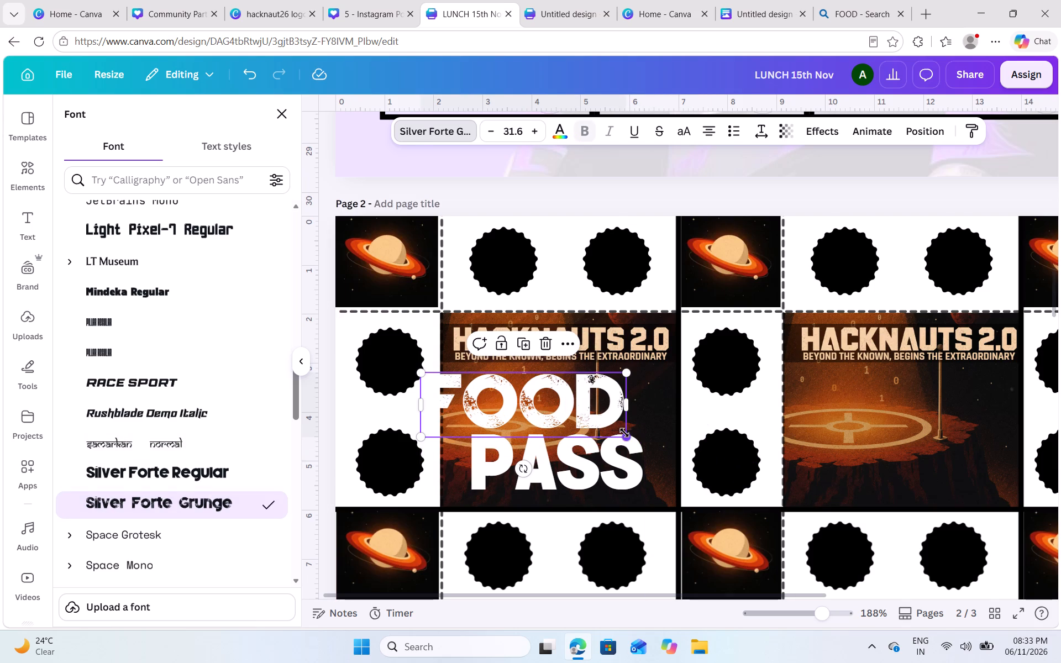
Shrink the FOOD text to about size 27.1 and align it above PASS on the first artwork.
{"action": "left_click_drag", "start_coordinate": [626, 436], "coordinate": [596, 423]}
{"action": "left_click_drag", "start_coordinate": [464, 399], "coordinate": [558, 397]}
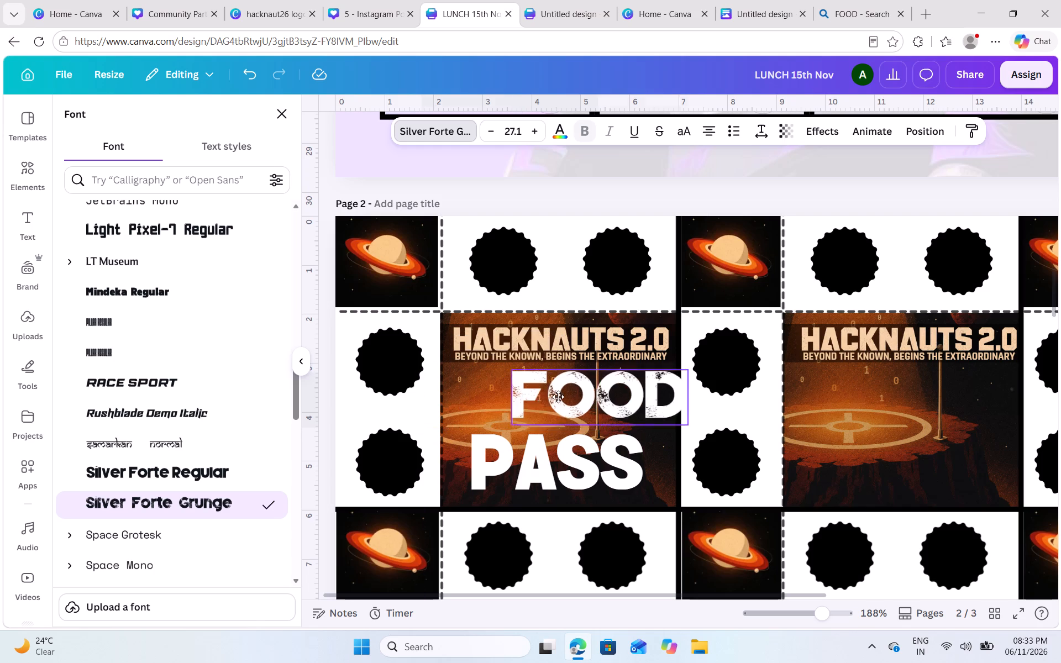
{"action": "left_click_drag", "start_coordinate": [558, 397], "coordinate": [514, 400]}
Apply the Silver Forte Grunge font to the PASS text to match FOOD.
{"action": "left_click", "coordinate": [599, 478]}
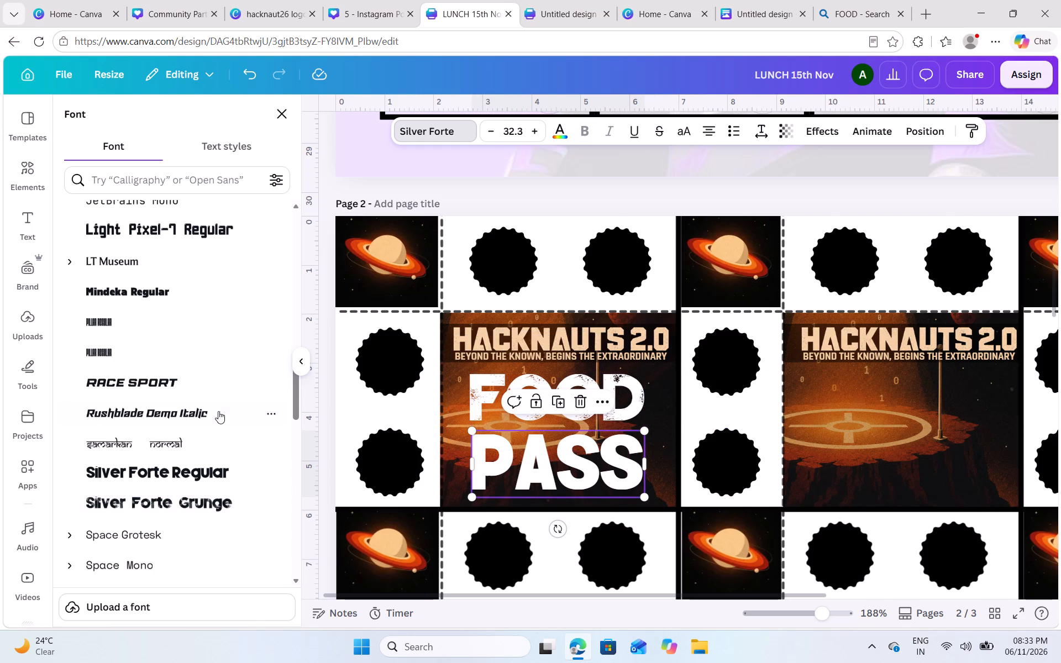
{"action": "left_click", "coordinate": [215, 503]}
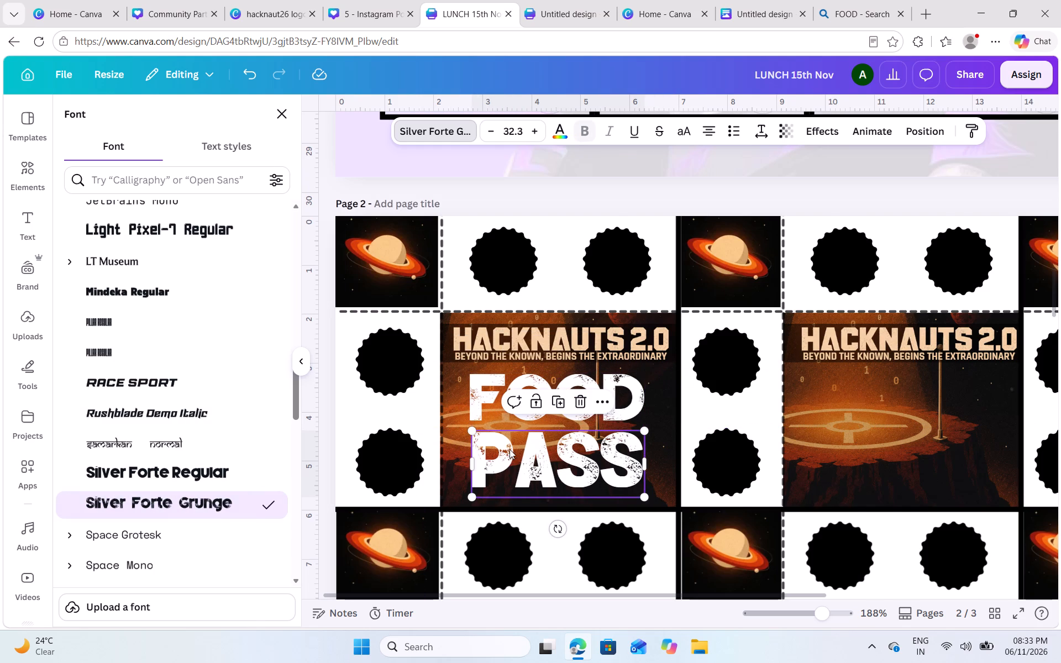
{"action": "left_click", "coordinate": [773, 188]}
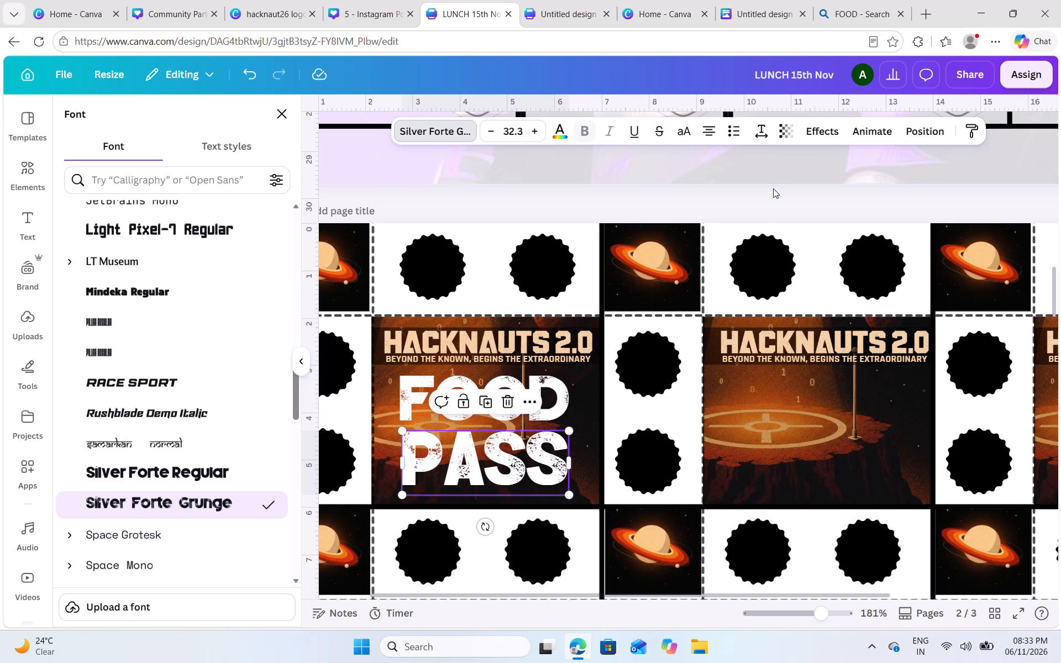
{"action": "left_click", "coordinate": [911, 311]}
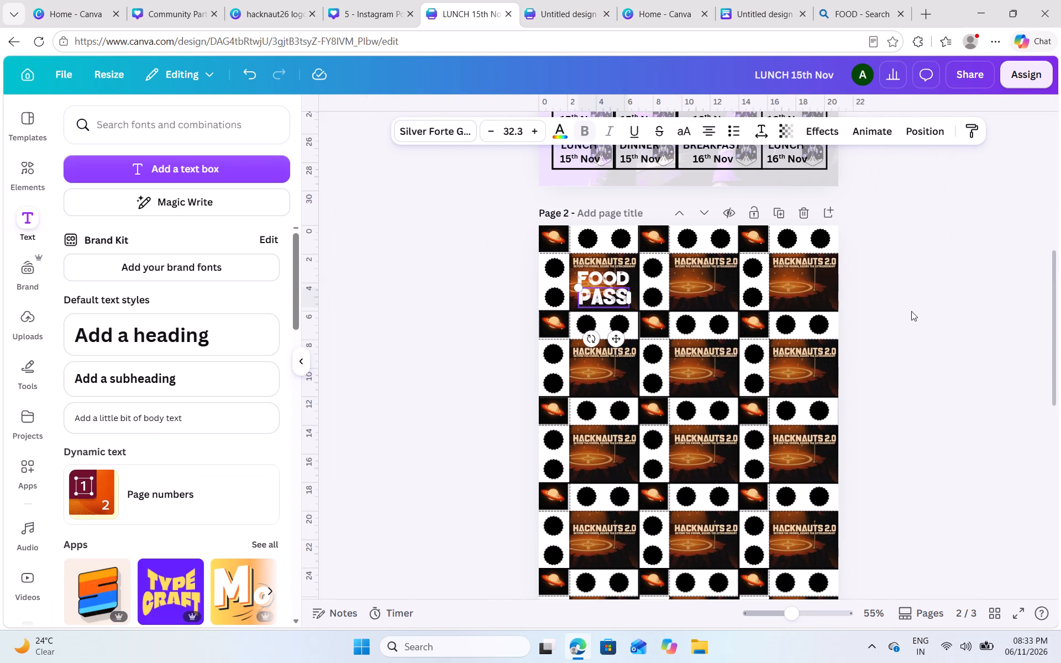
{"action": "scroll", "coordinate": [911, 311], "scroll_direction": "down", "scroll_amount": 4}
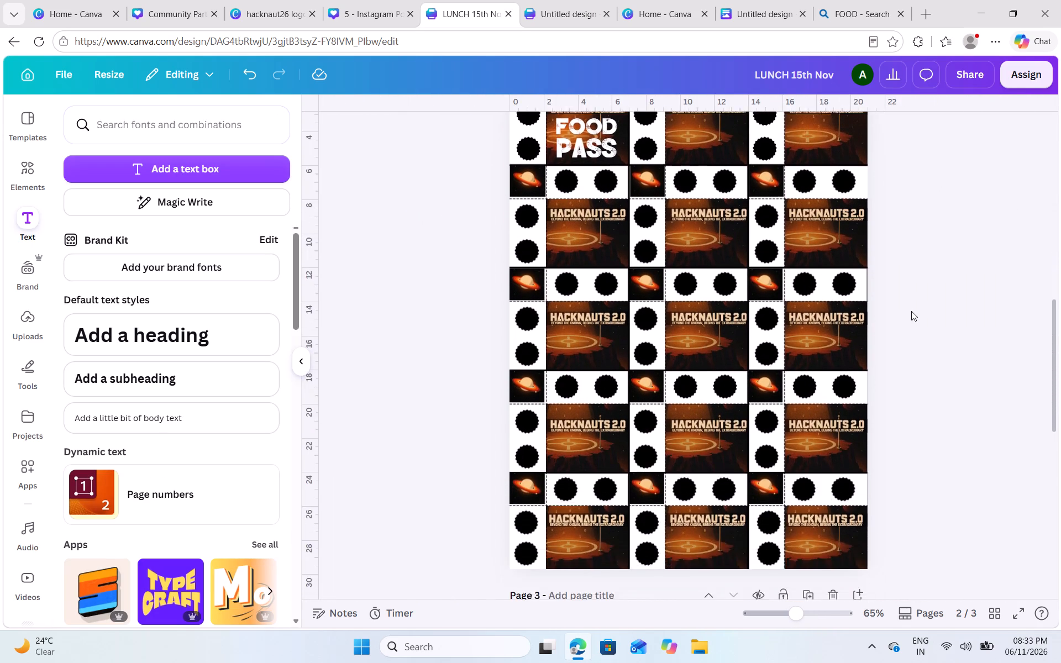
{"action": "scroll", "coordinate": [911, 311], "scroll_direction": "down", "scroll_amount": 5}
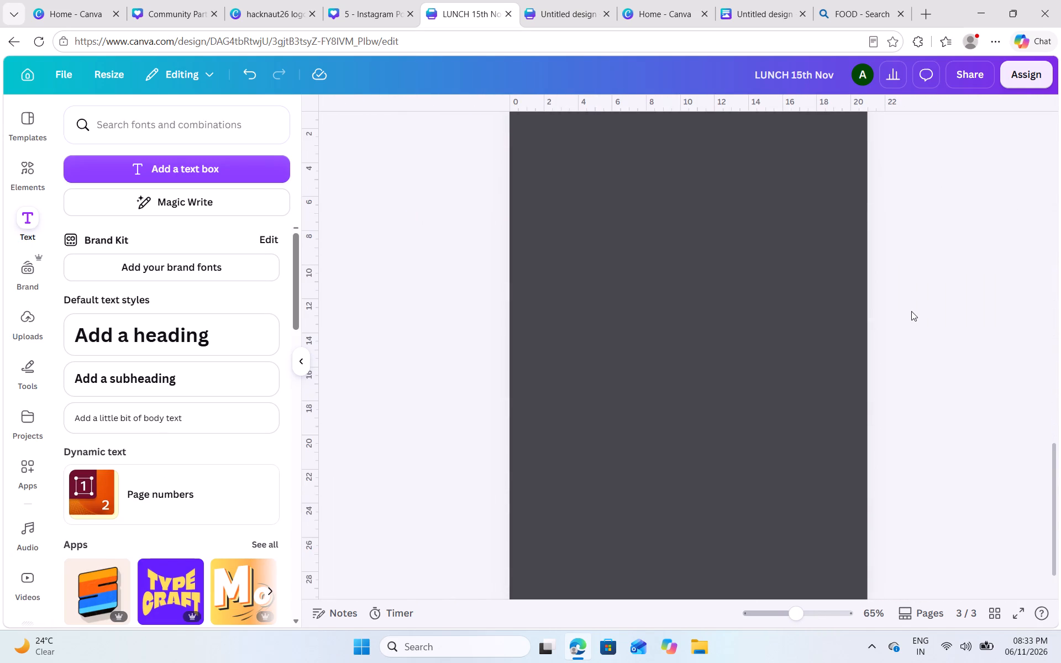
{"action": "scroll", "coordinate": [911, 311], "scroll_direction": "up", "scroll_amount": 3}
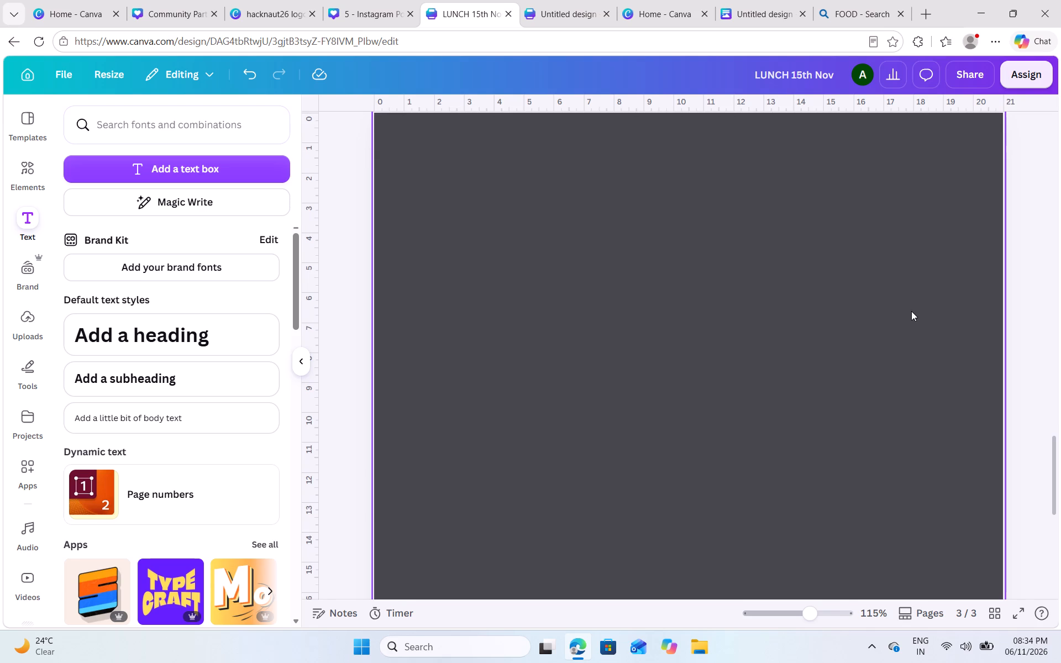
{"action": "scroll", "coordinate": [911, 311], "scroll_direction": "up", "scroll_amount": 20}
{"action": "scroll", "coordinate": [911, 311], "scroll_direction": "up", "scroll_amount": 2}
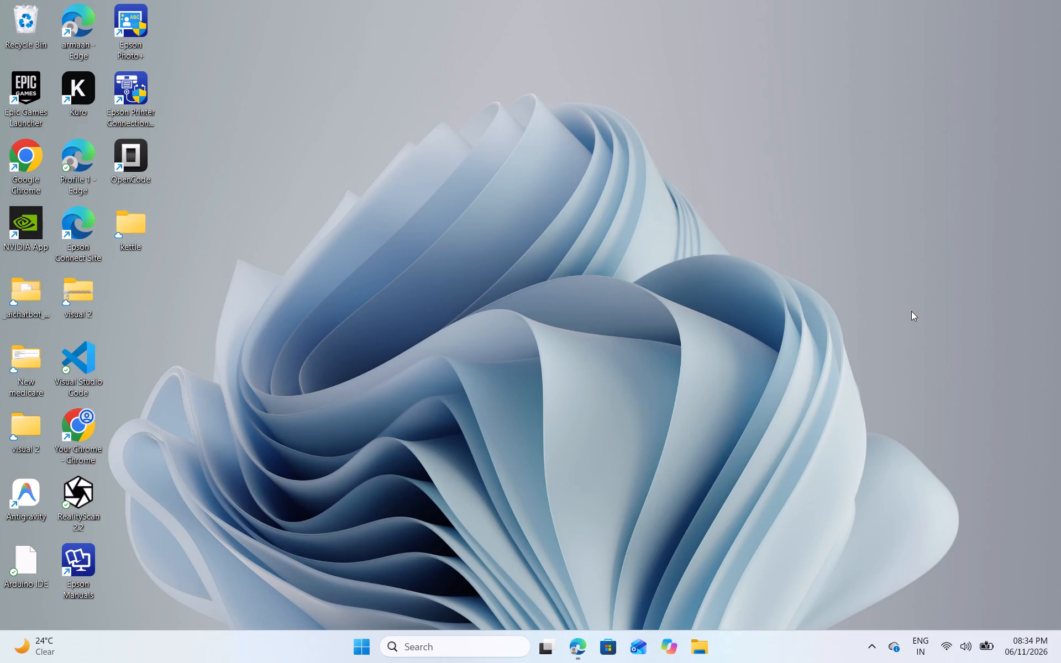